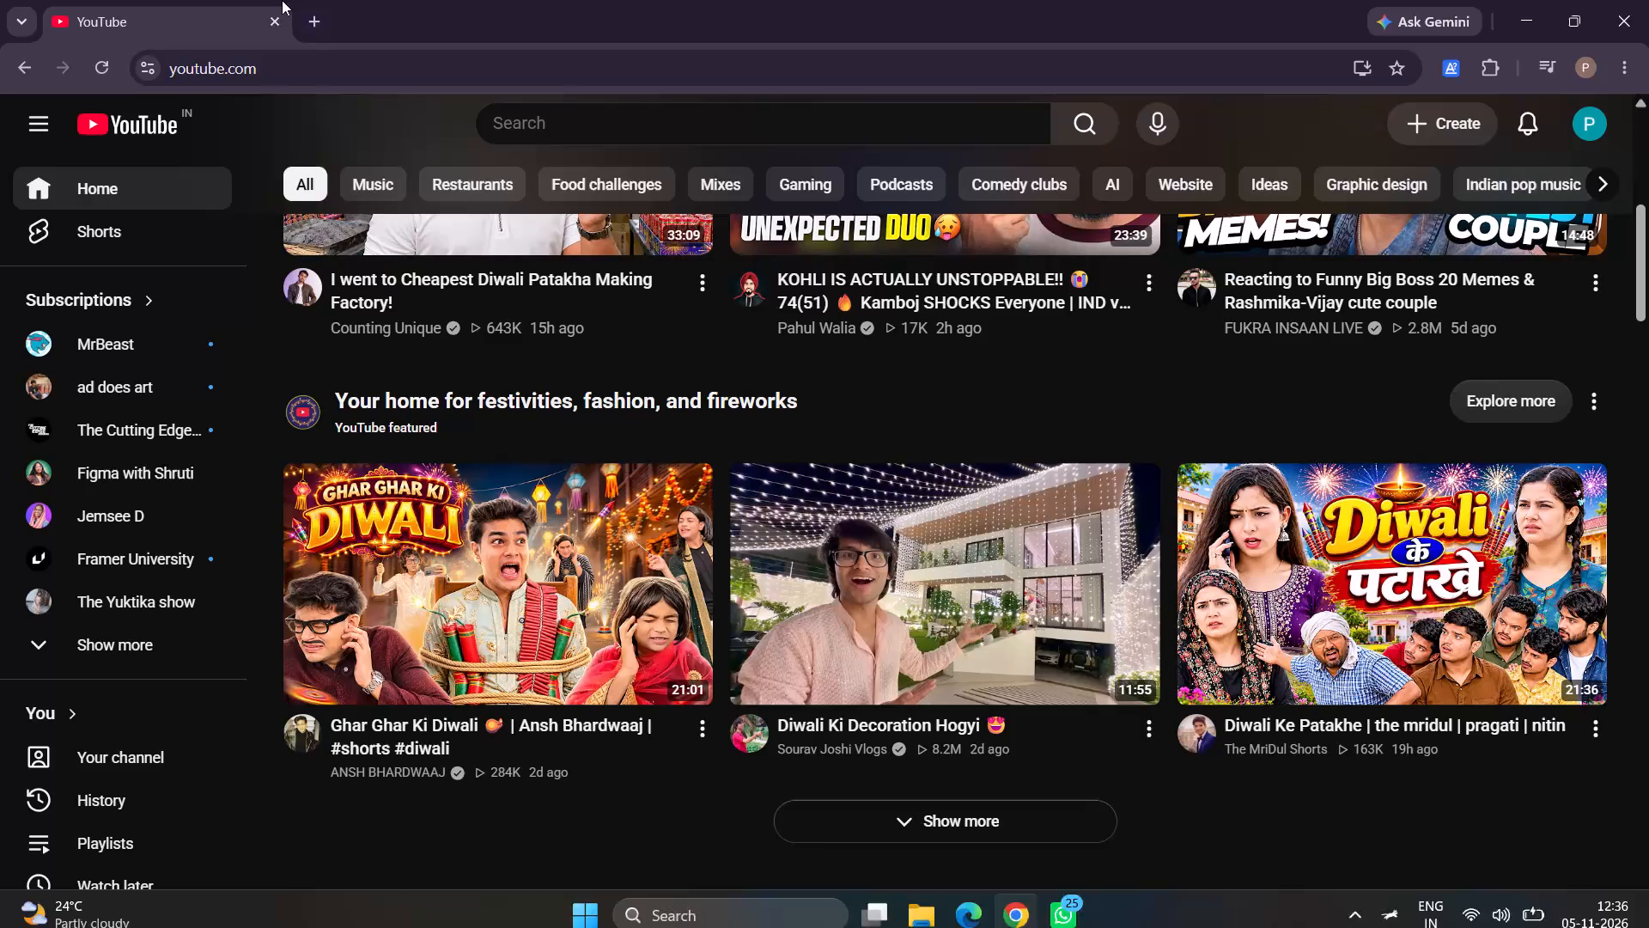
Open a new blank browser tab and bring up its recent search suggestions.
left_click(317, 27)
left_click(299, 60)
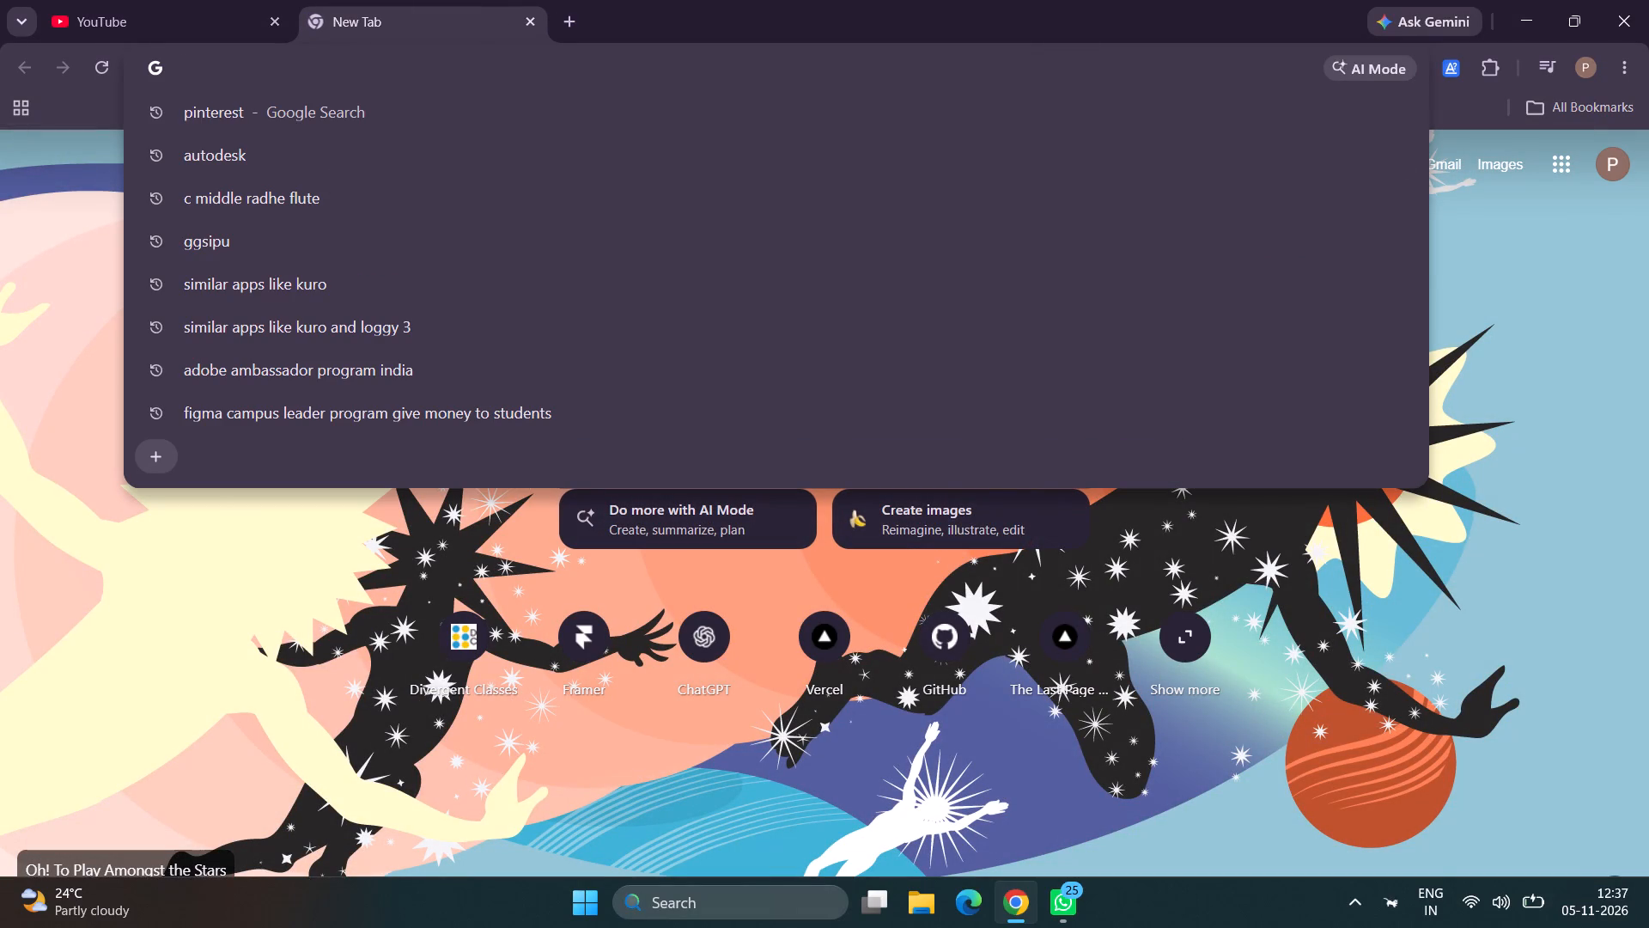
Launch Adobe Photoshop 2026 from the recent app searches in Windows.
left_click(790, 913)
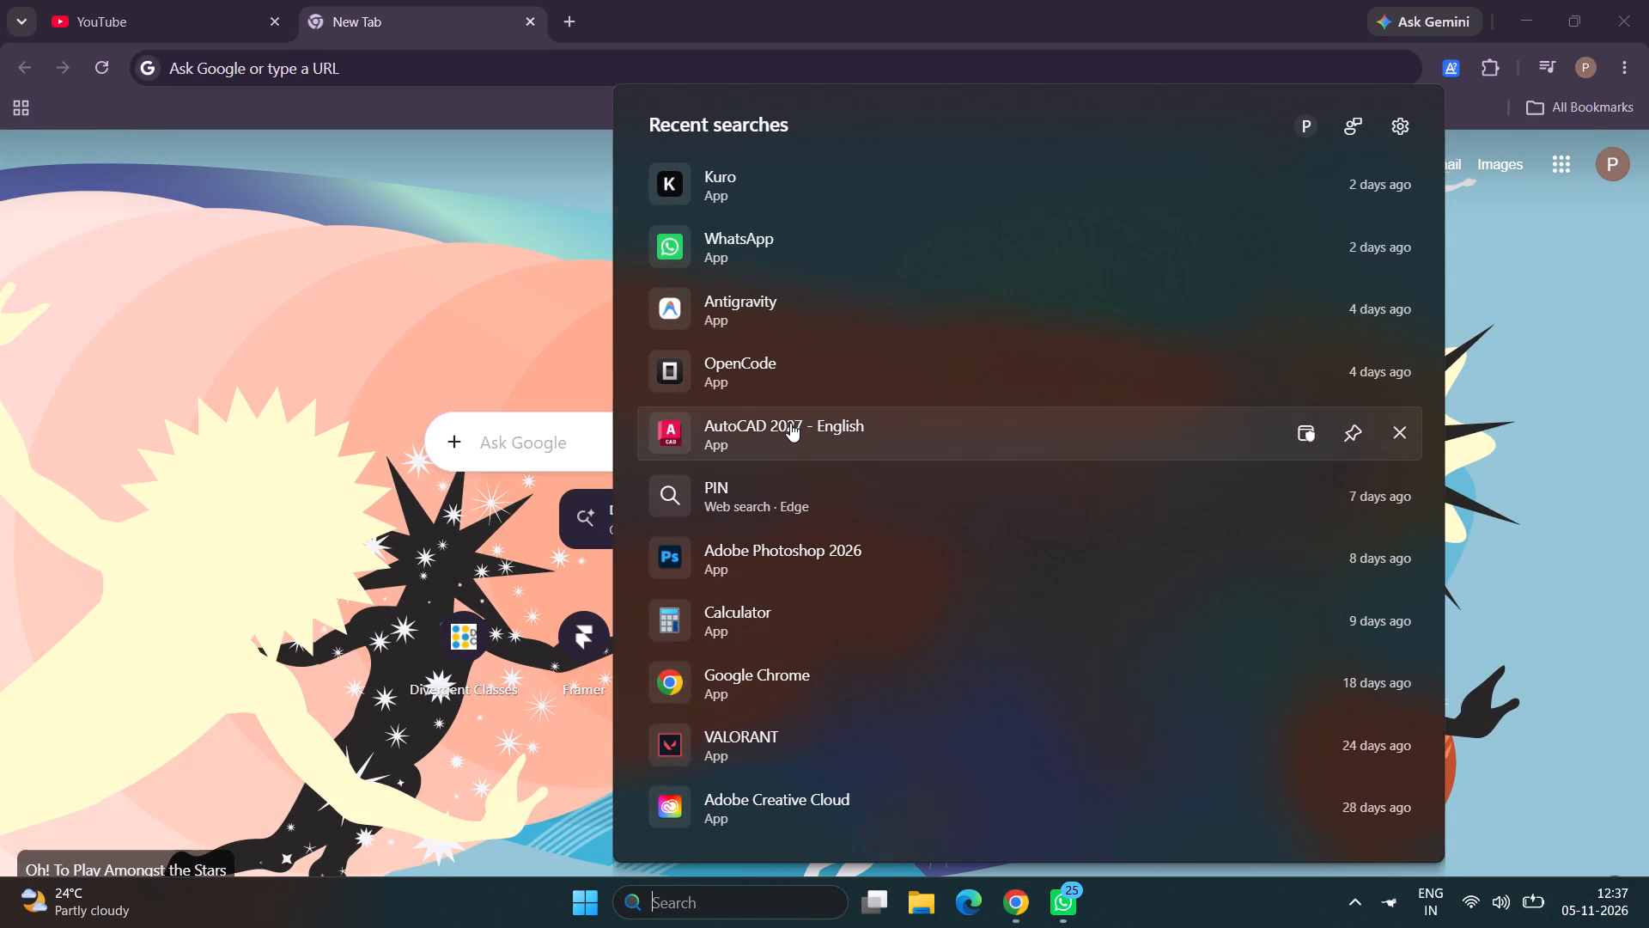
left_click(797, 576)
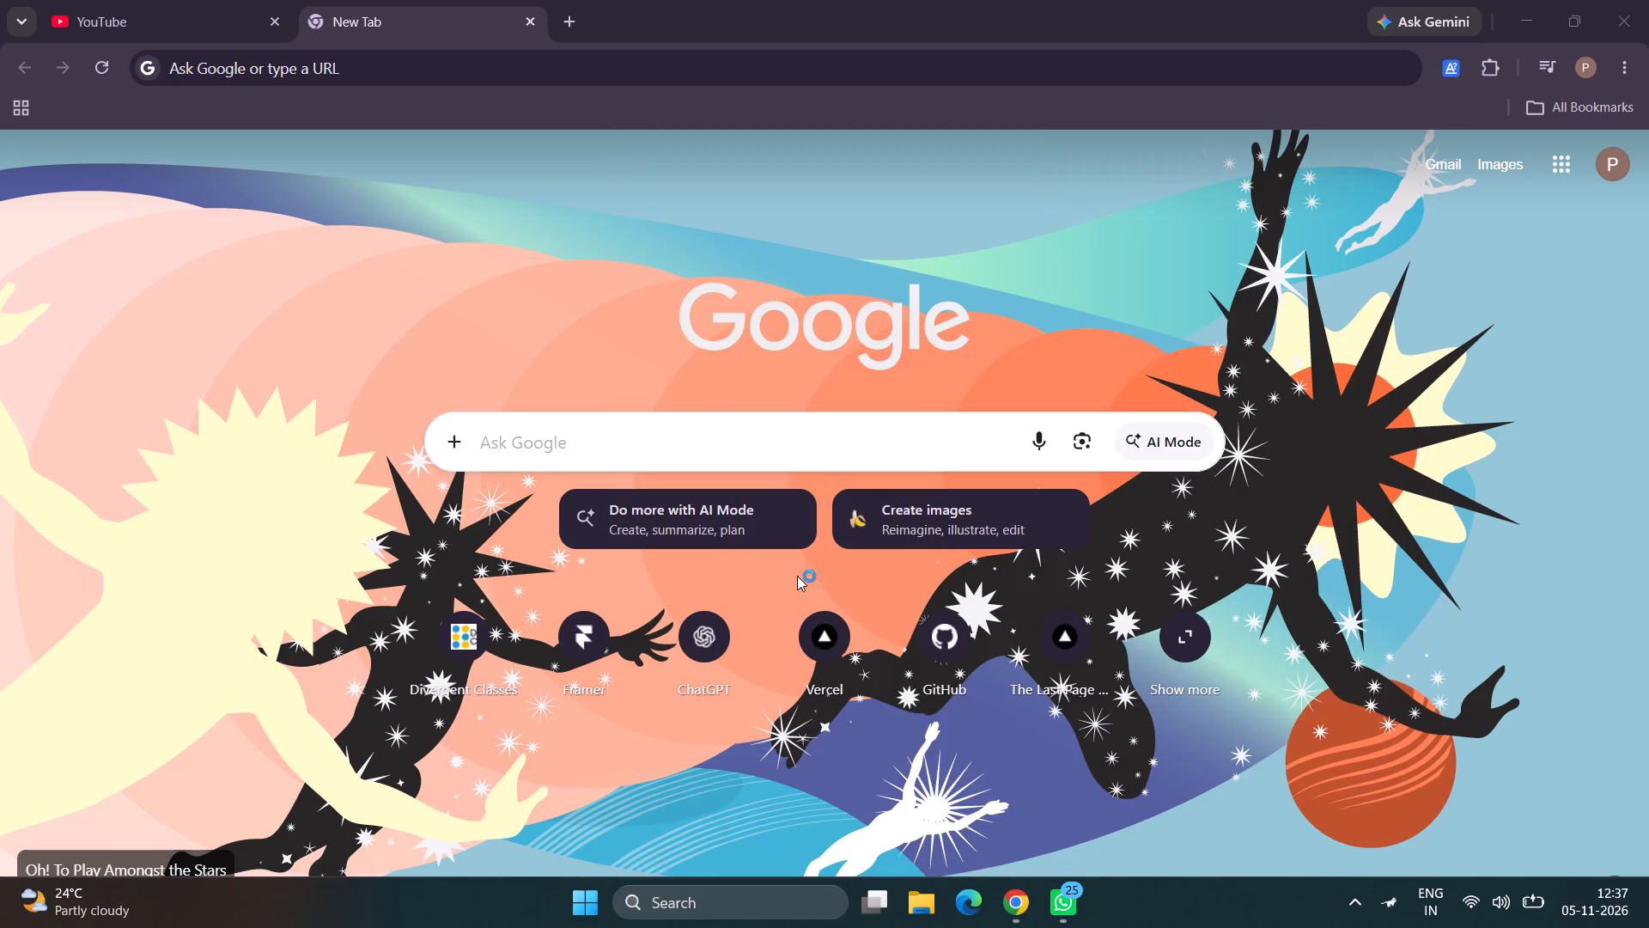
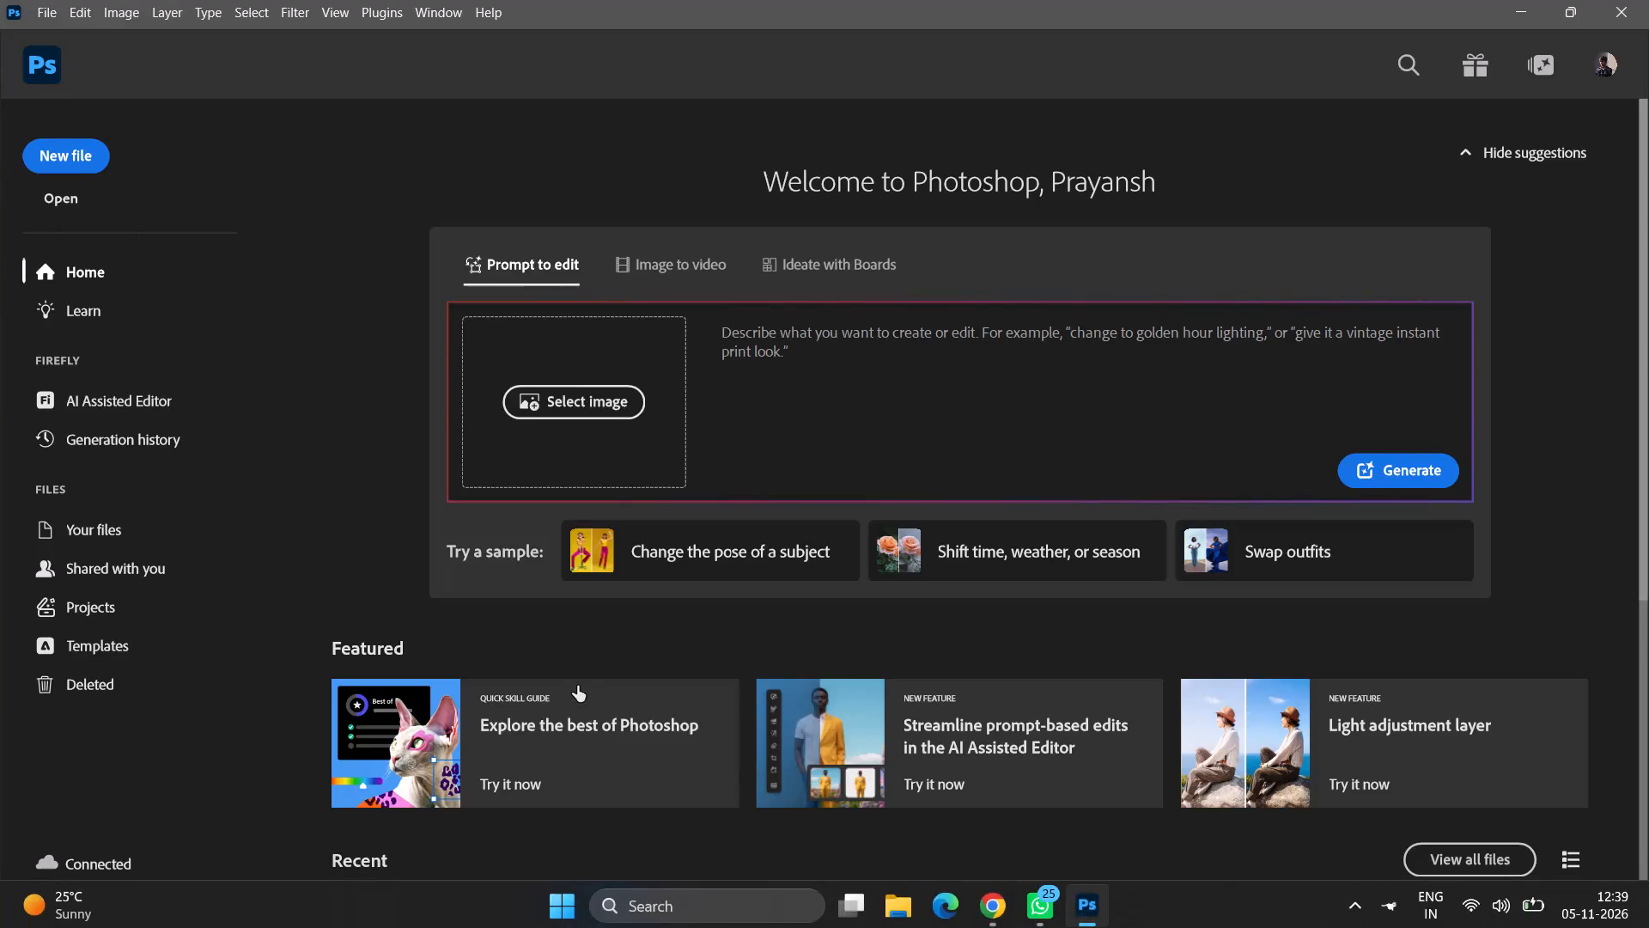
Open the recent PSD file Untitled-1 from the home screen.
scroll(577, 686, "down", 20)
scroll(577, 686, "down", 4)
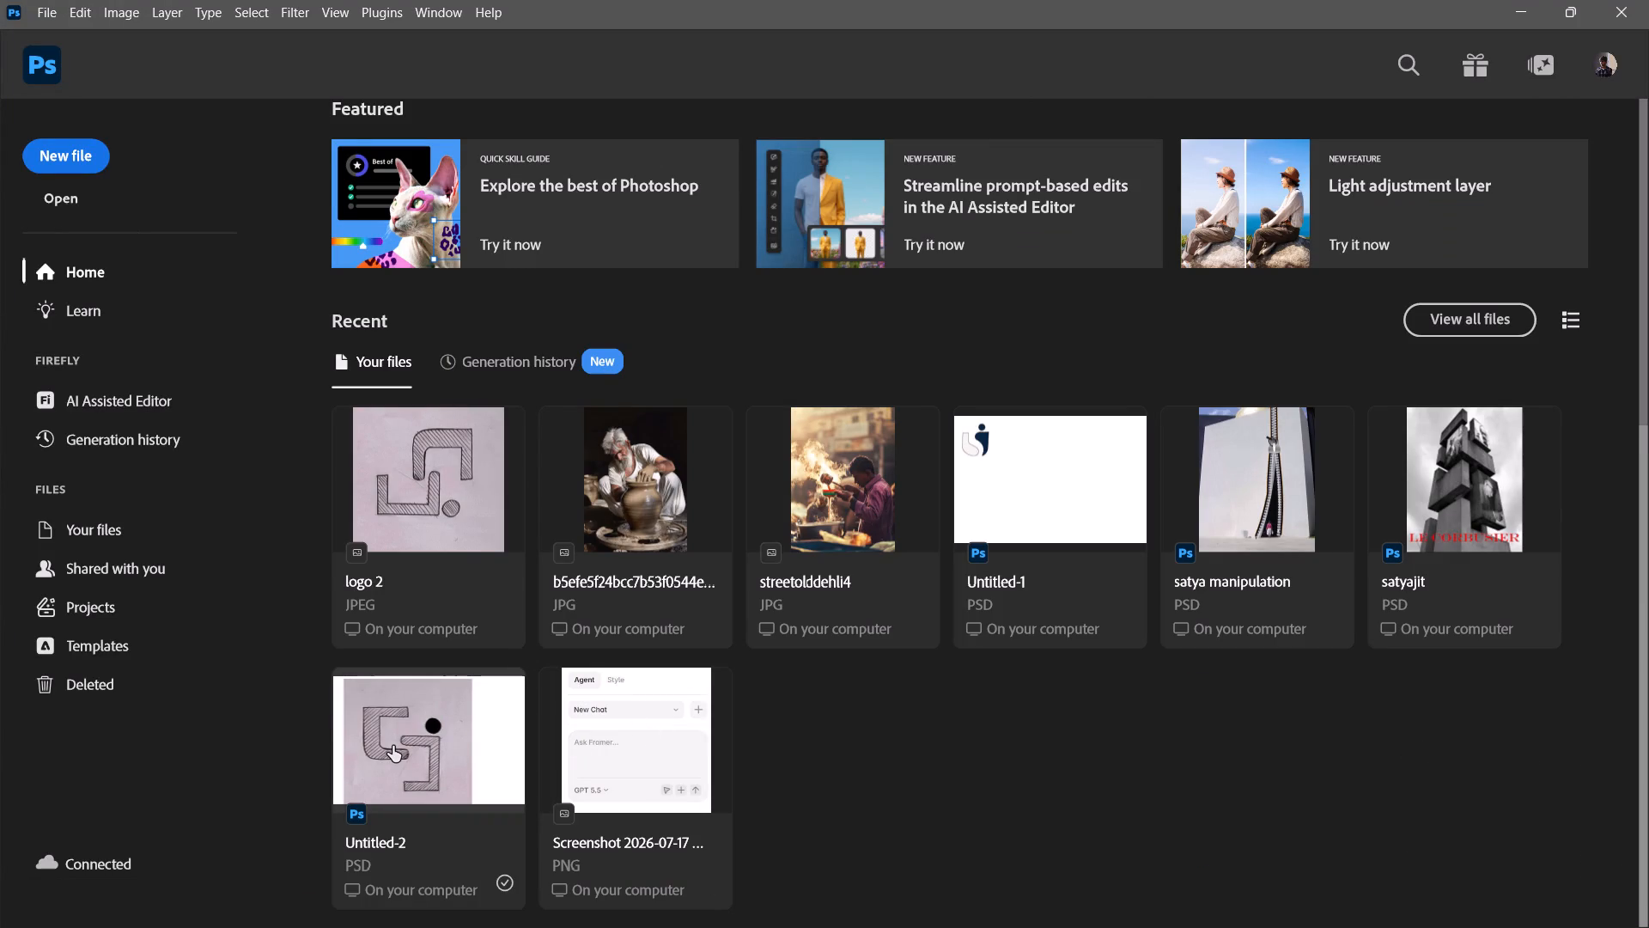
triple_click(975, 498)
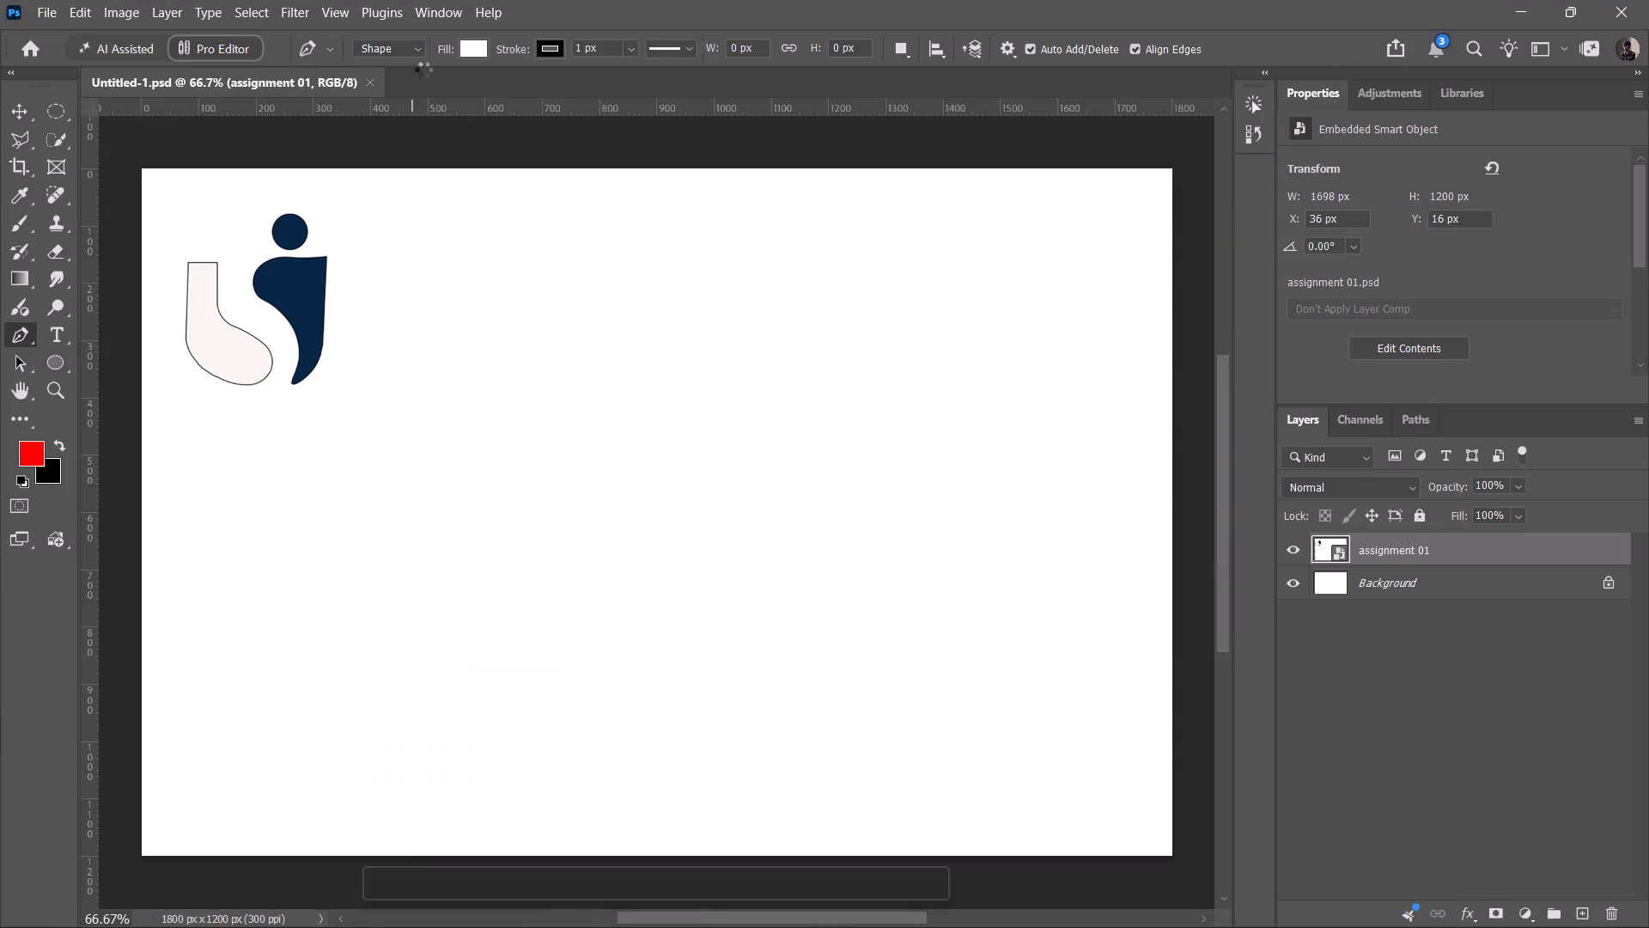
Create a new 1080 x 1350 px document at 120 ppi in RGB Color with a white background.
left_click(17, 39)
left_click(76, 163)
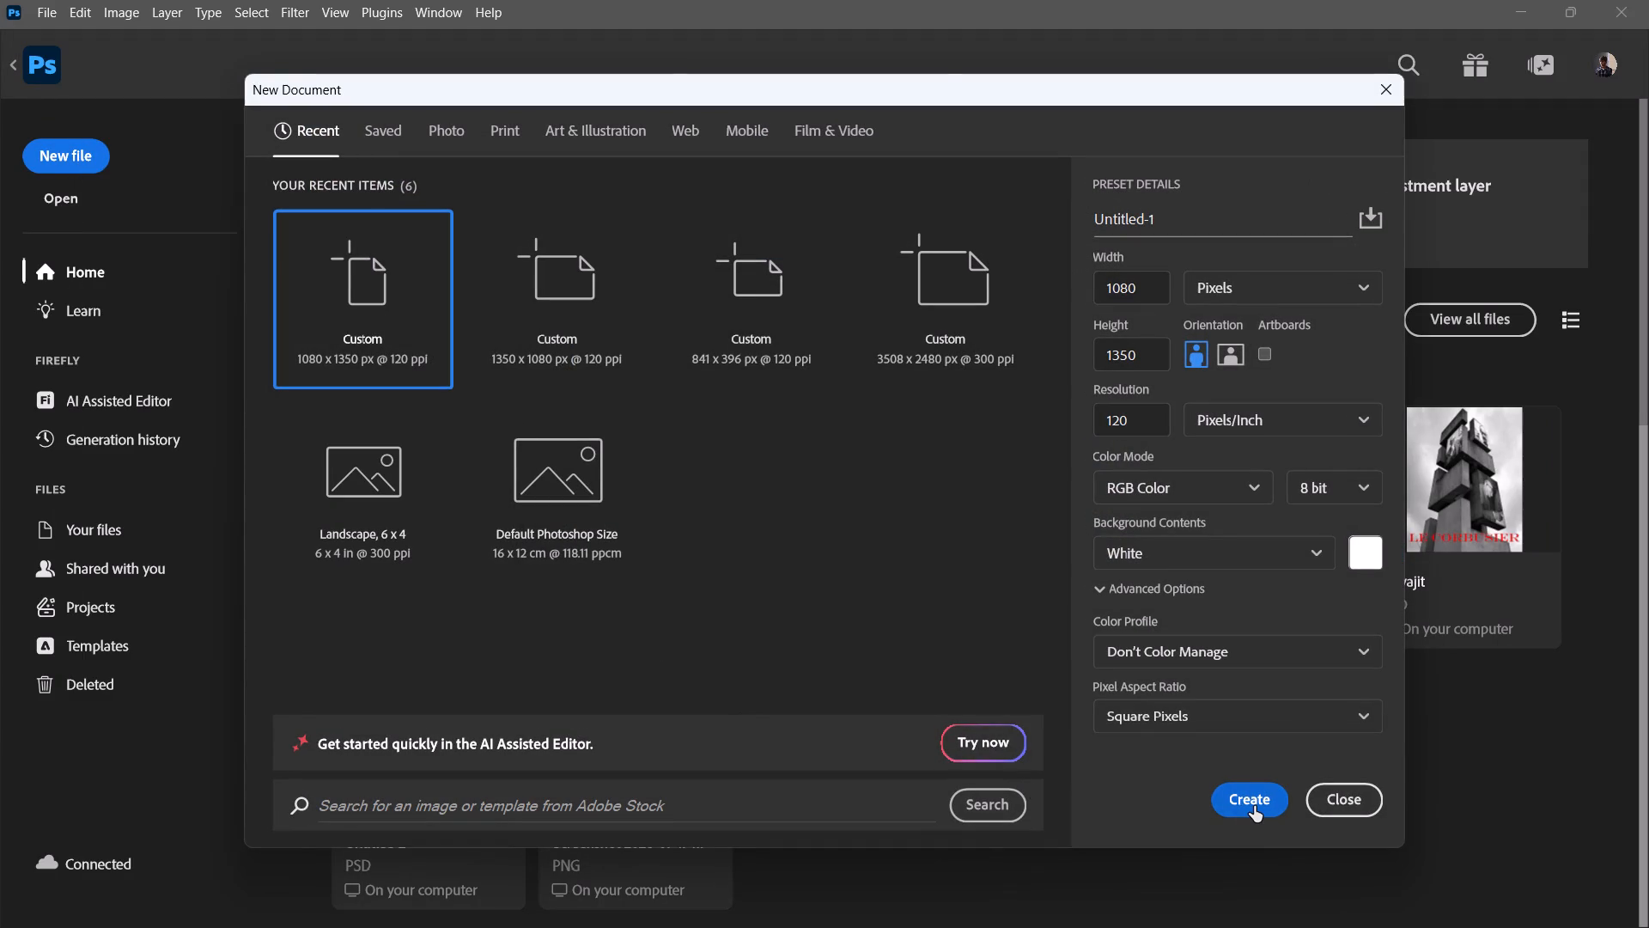
left_click(1254, 806)
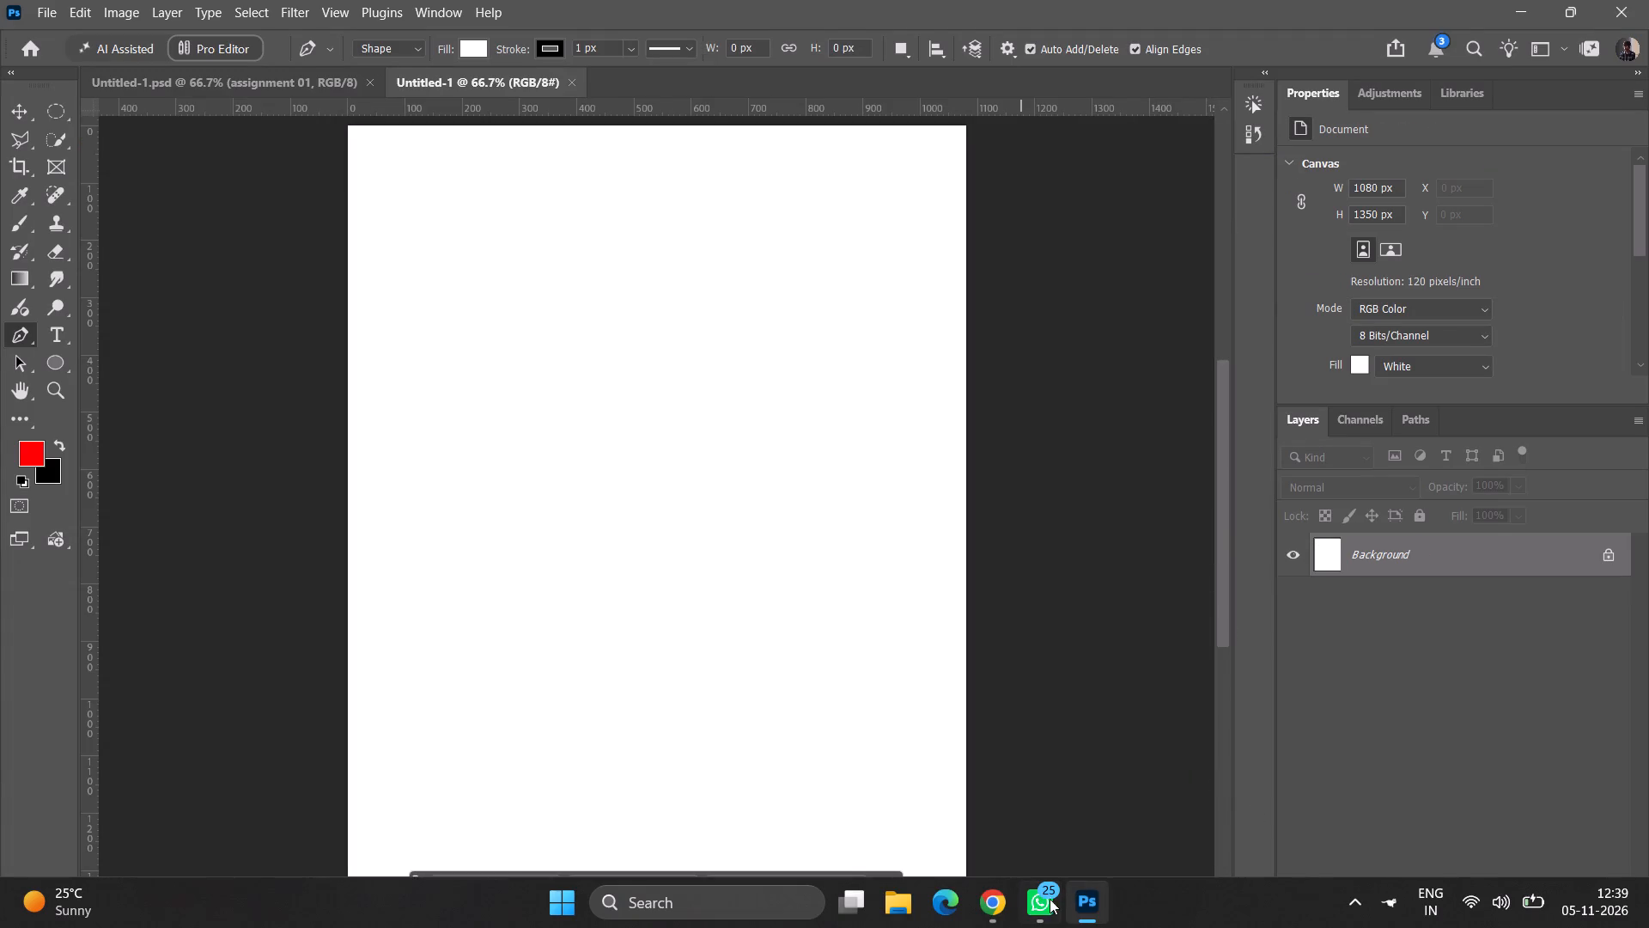
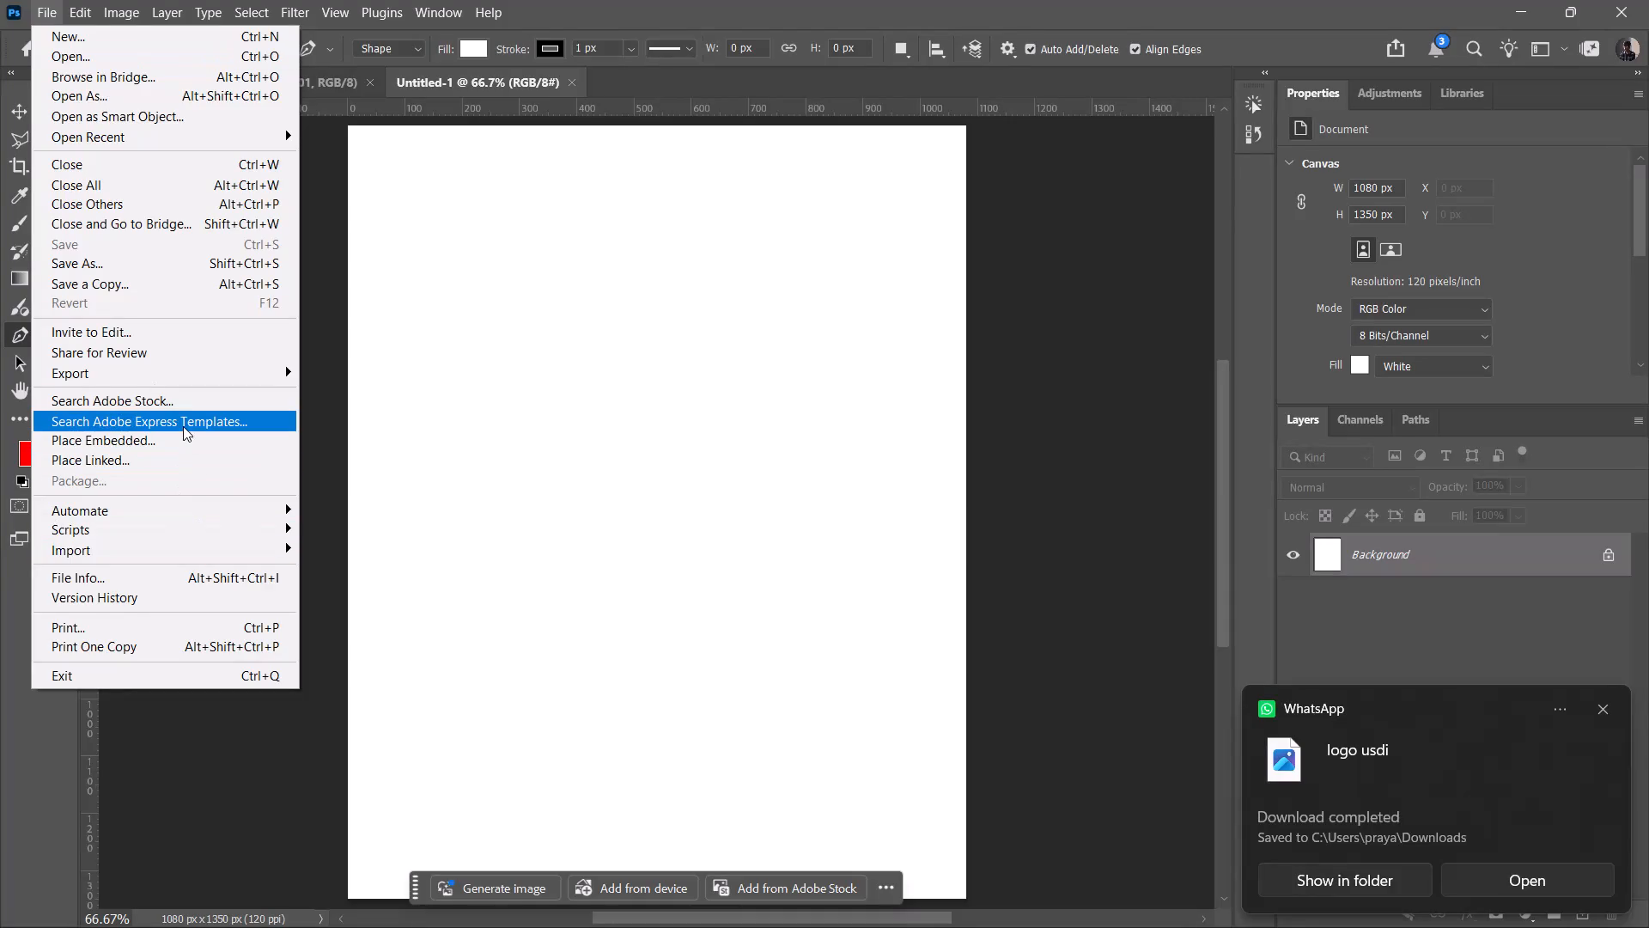
Place the "logo usdi" JPEG from Downloads as an embedded image in the 1080 x 1350 px document.
left_click(189, 437)
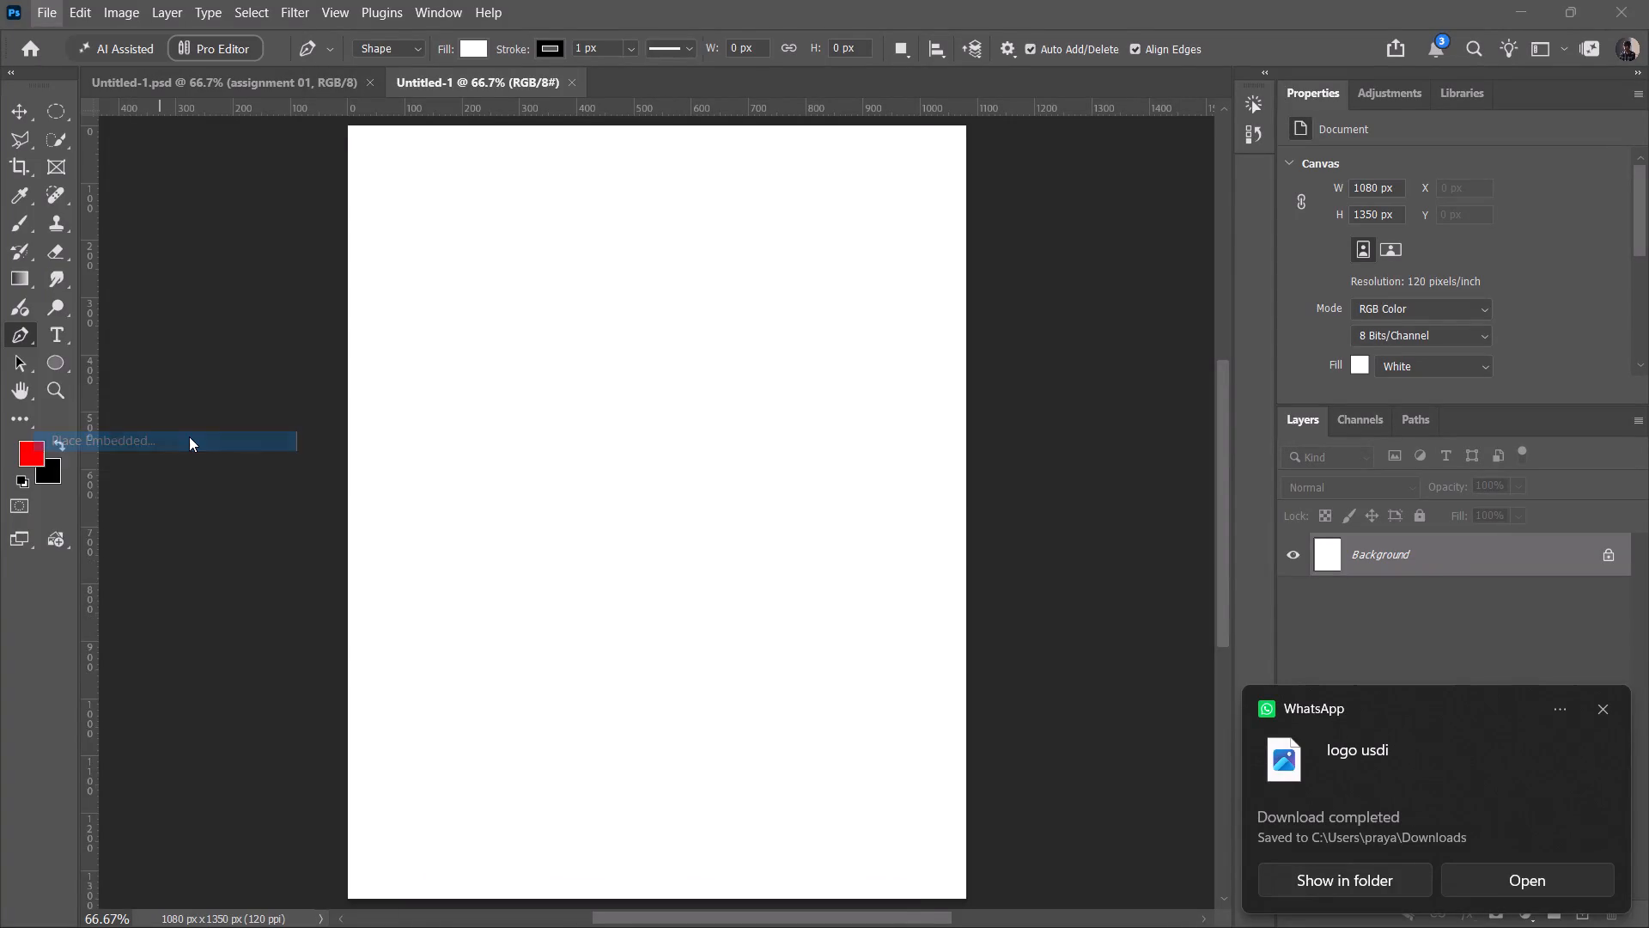
left_click(255, 509)
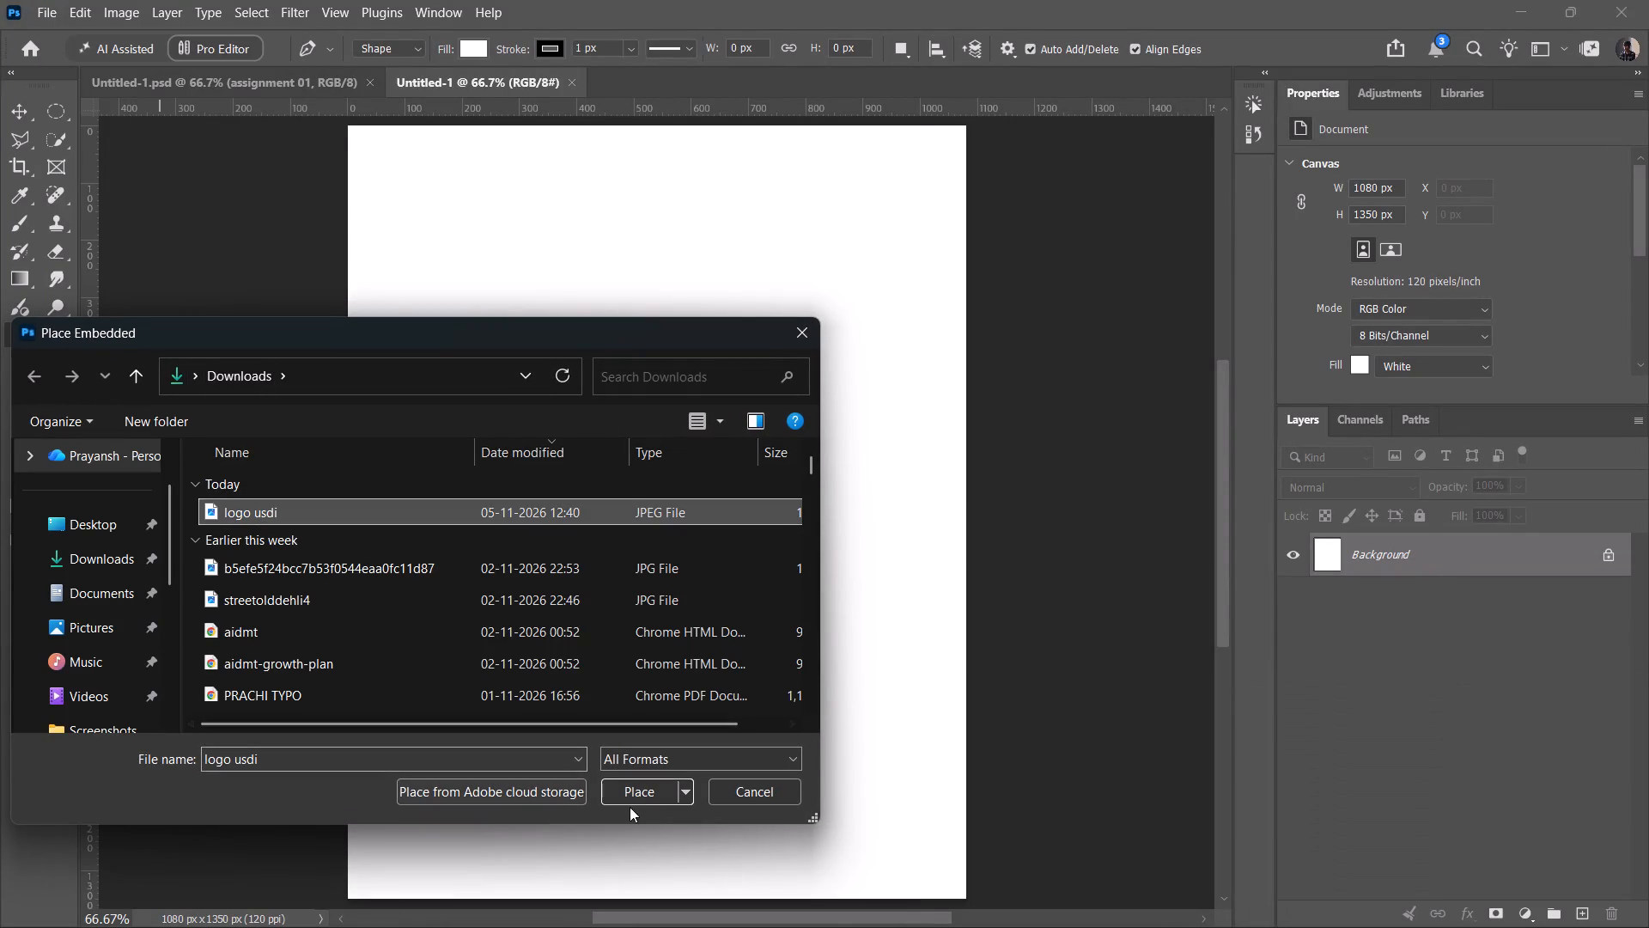
left_click(636, 788)
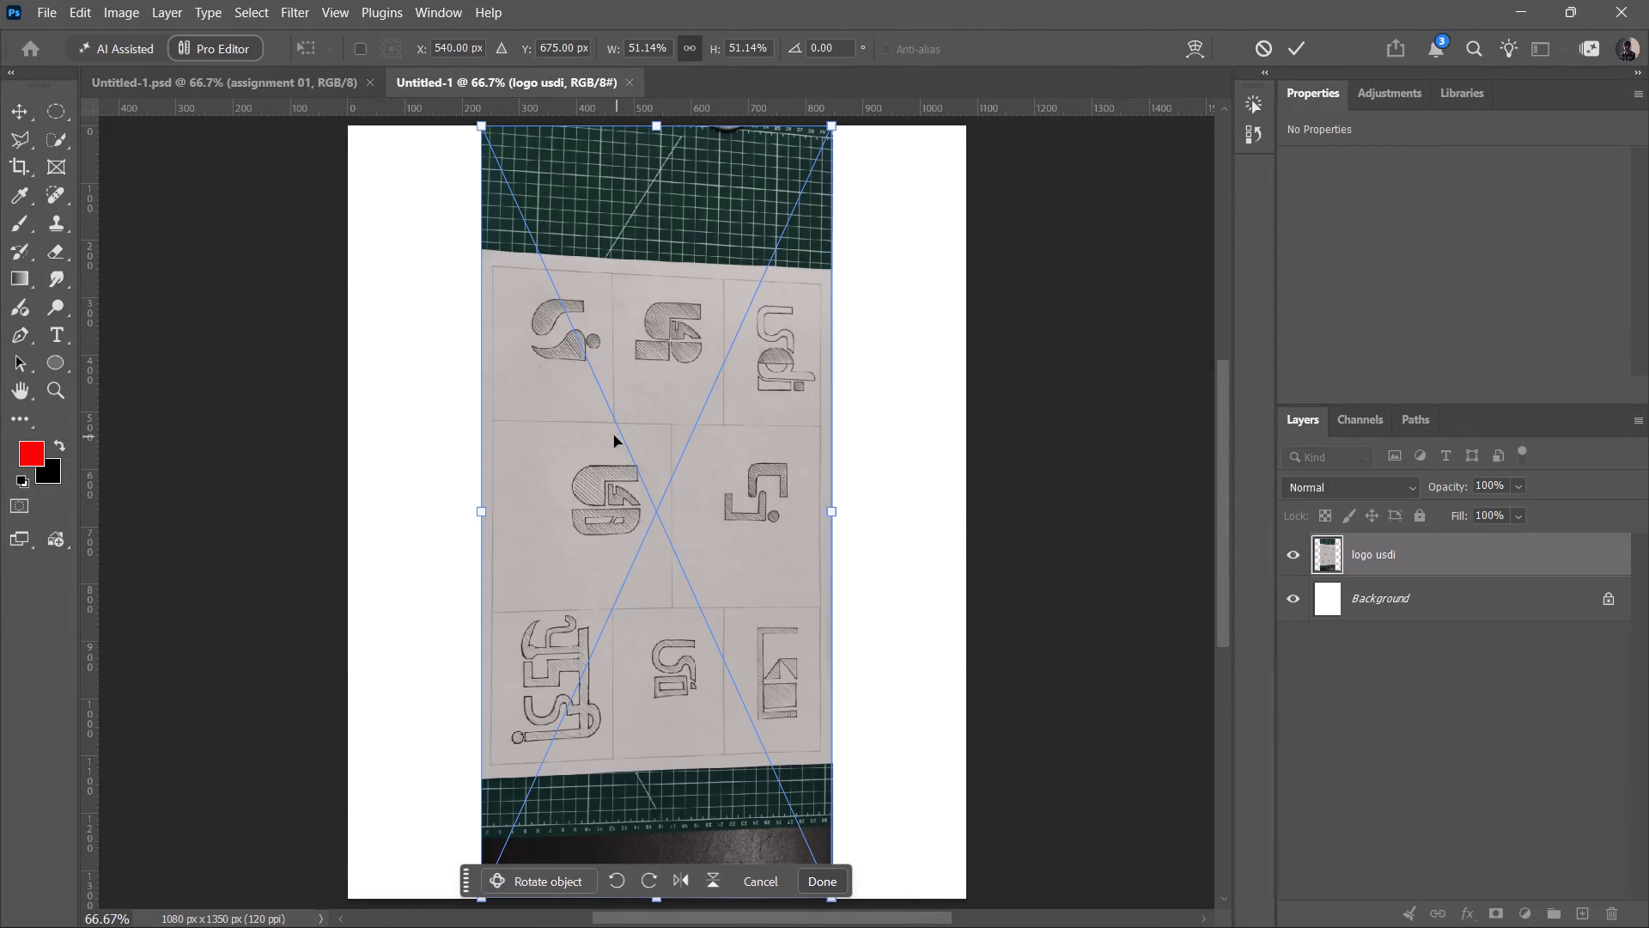
Commit the placed logo usdi image and open its smart object contents.
triple_click(1331, 567)
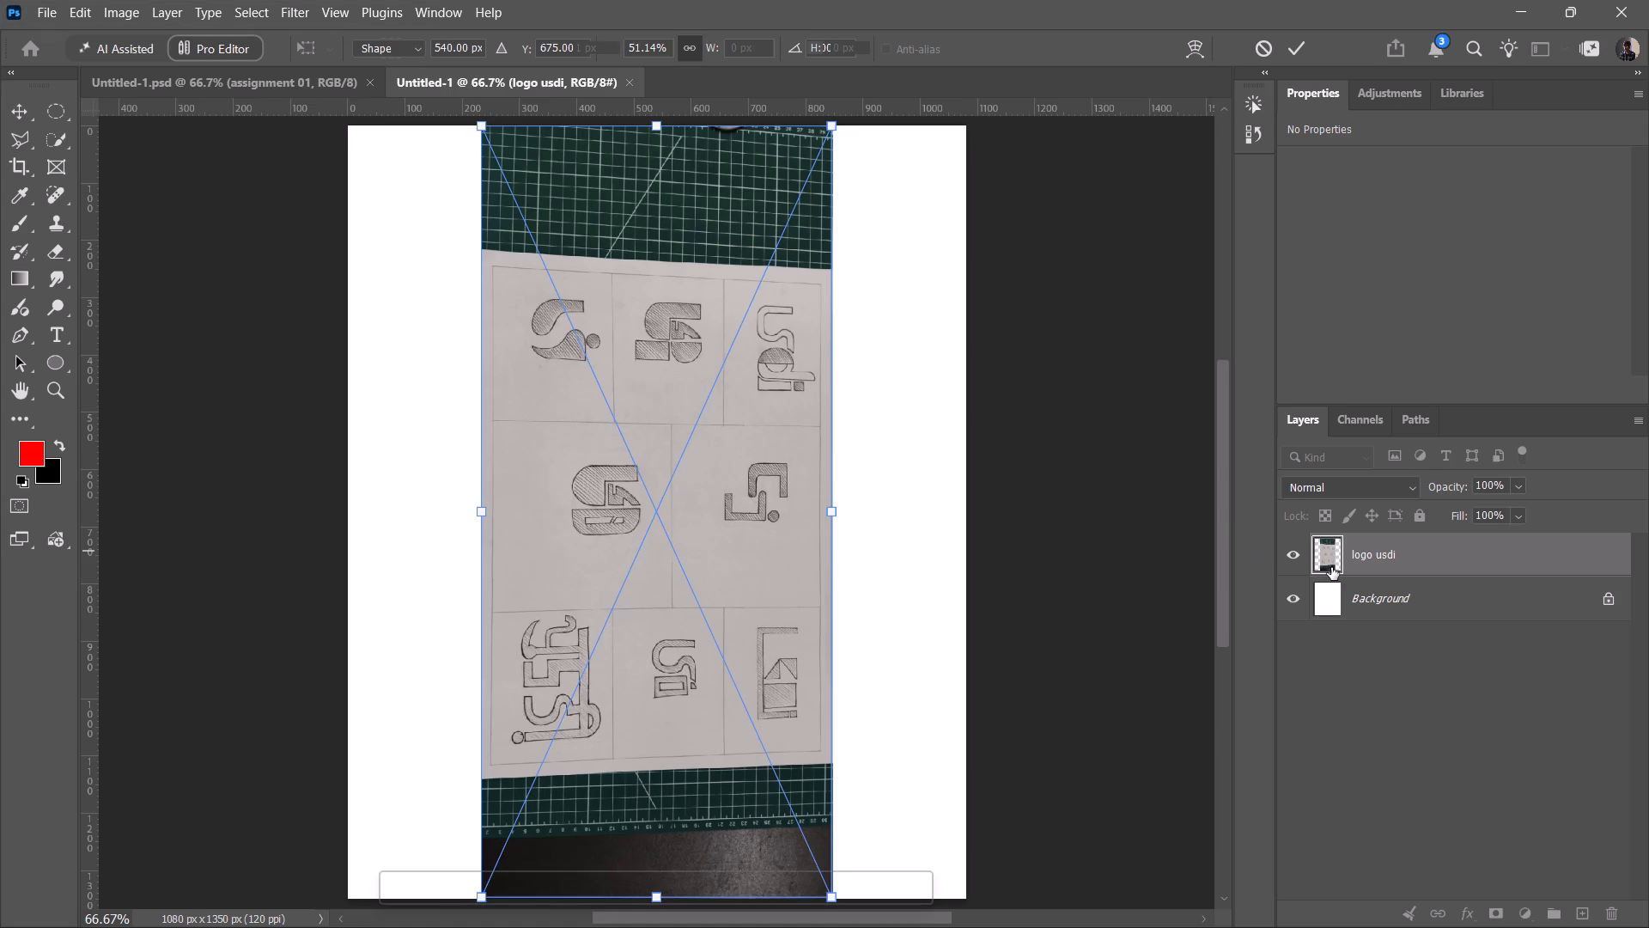
right_click(1331, 567)
right_click(1331, 567)
right_click(1325, 556)
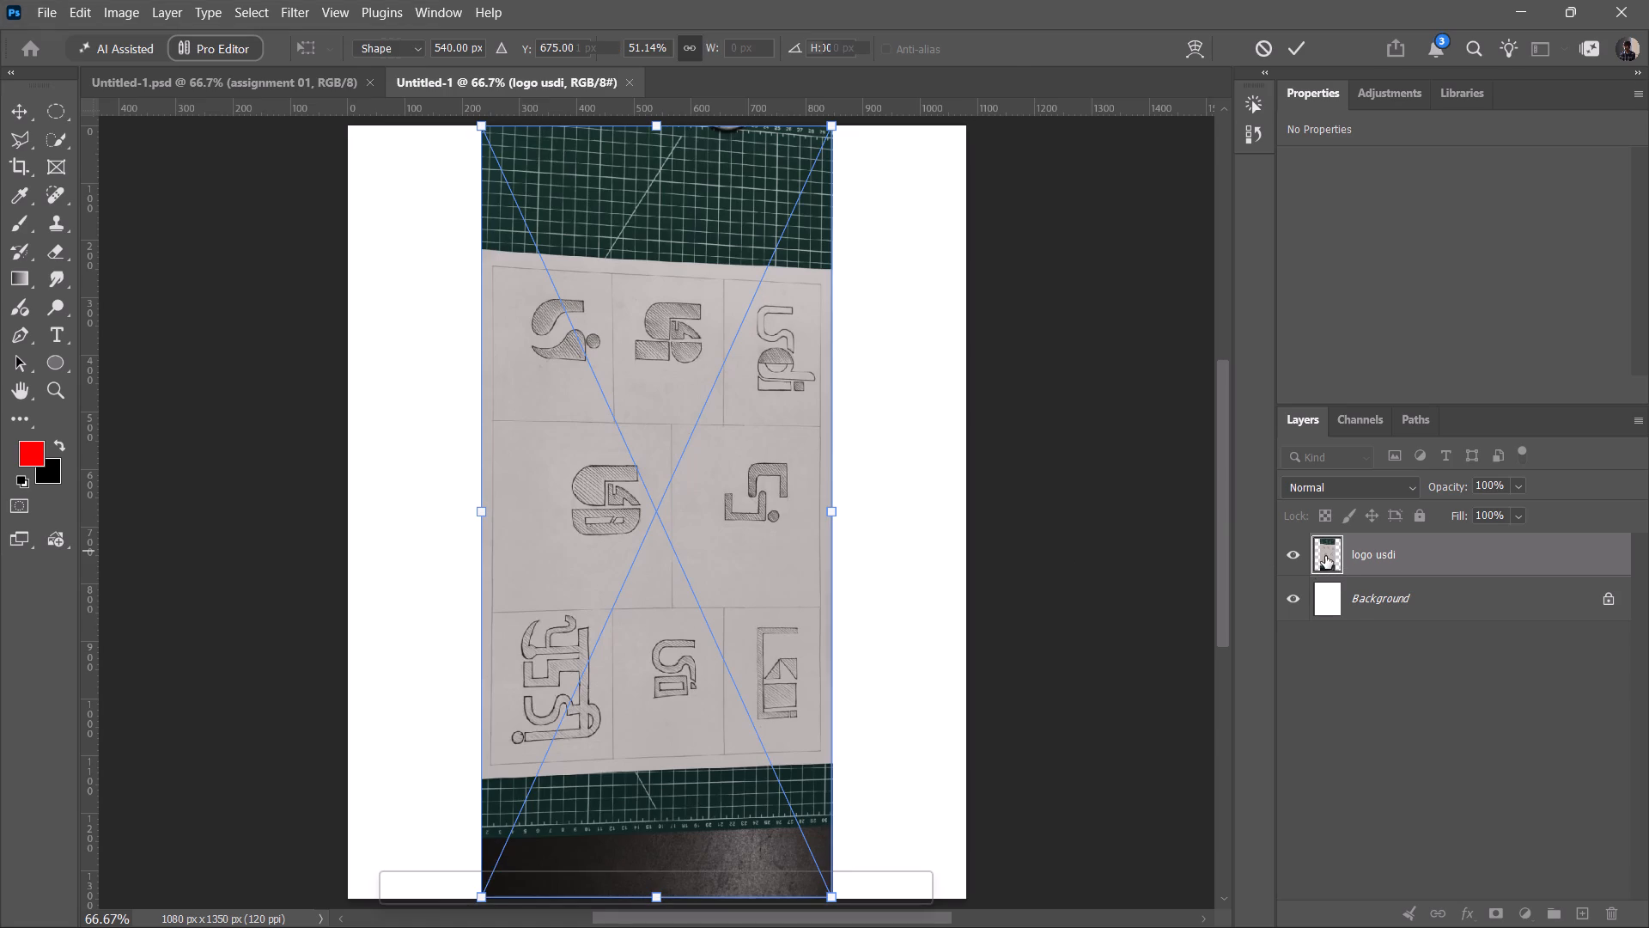
right_click(1325, 556)
right_click(1325, 556)
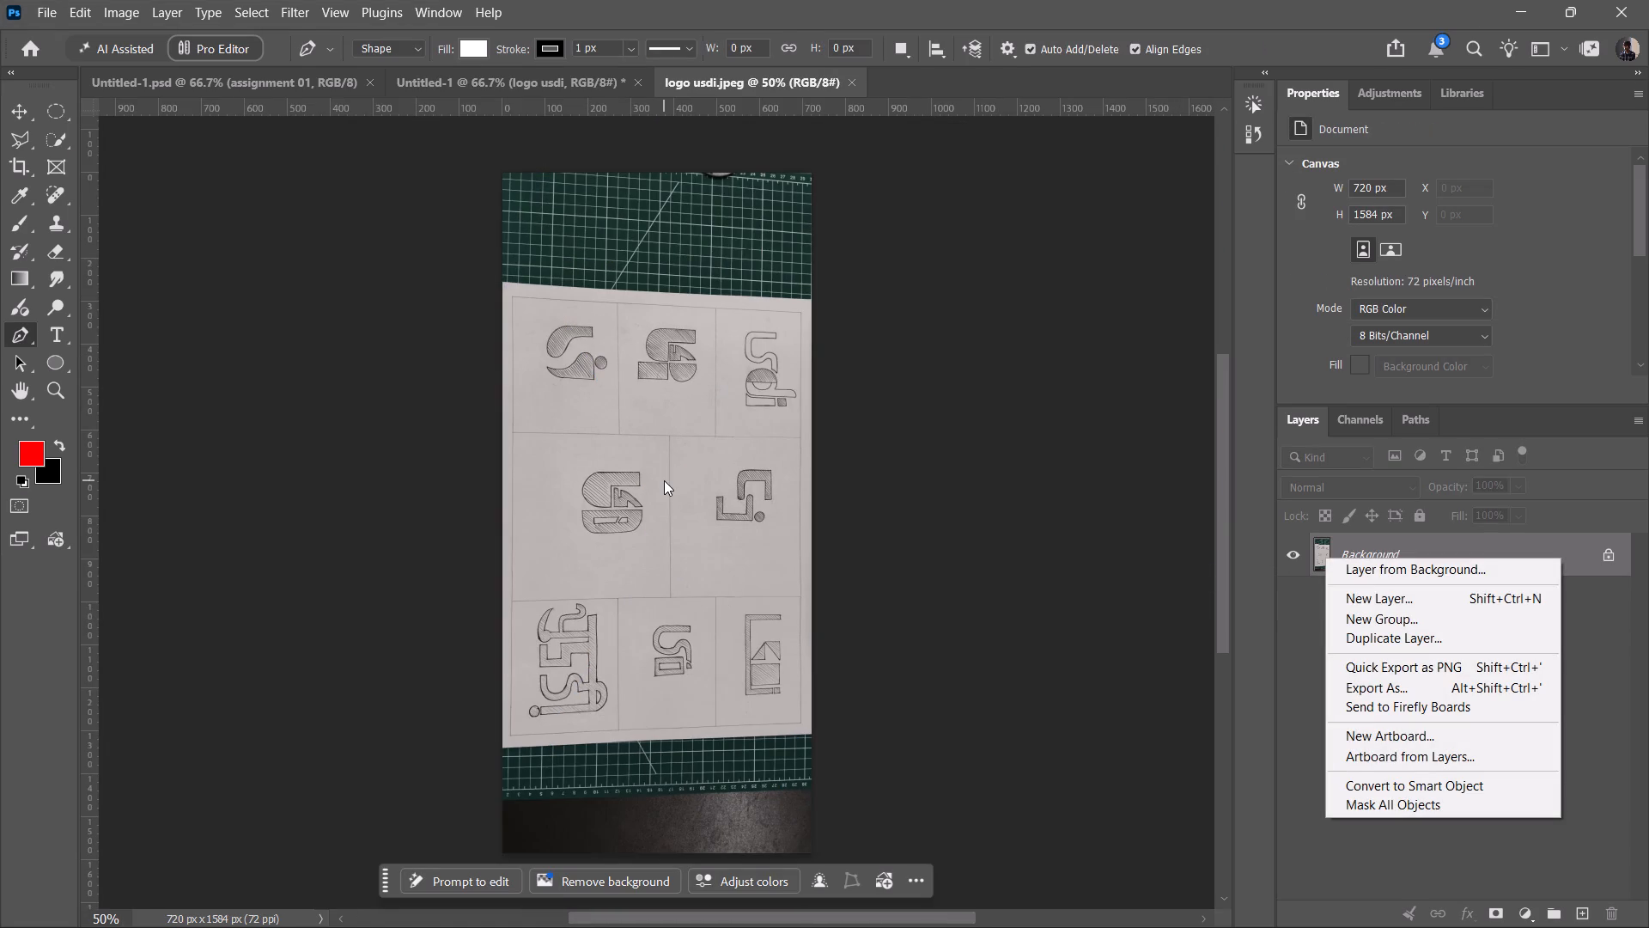
scroll(664, 480, "up", 3, "ctrl")
left_click(1043, 545)
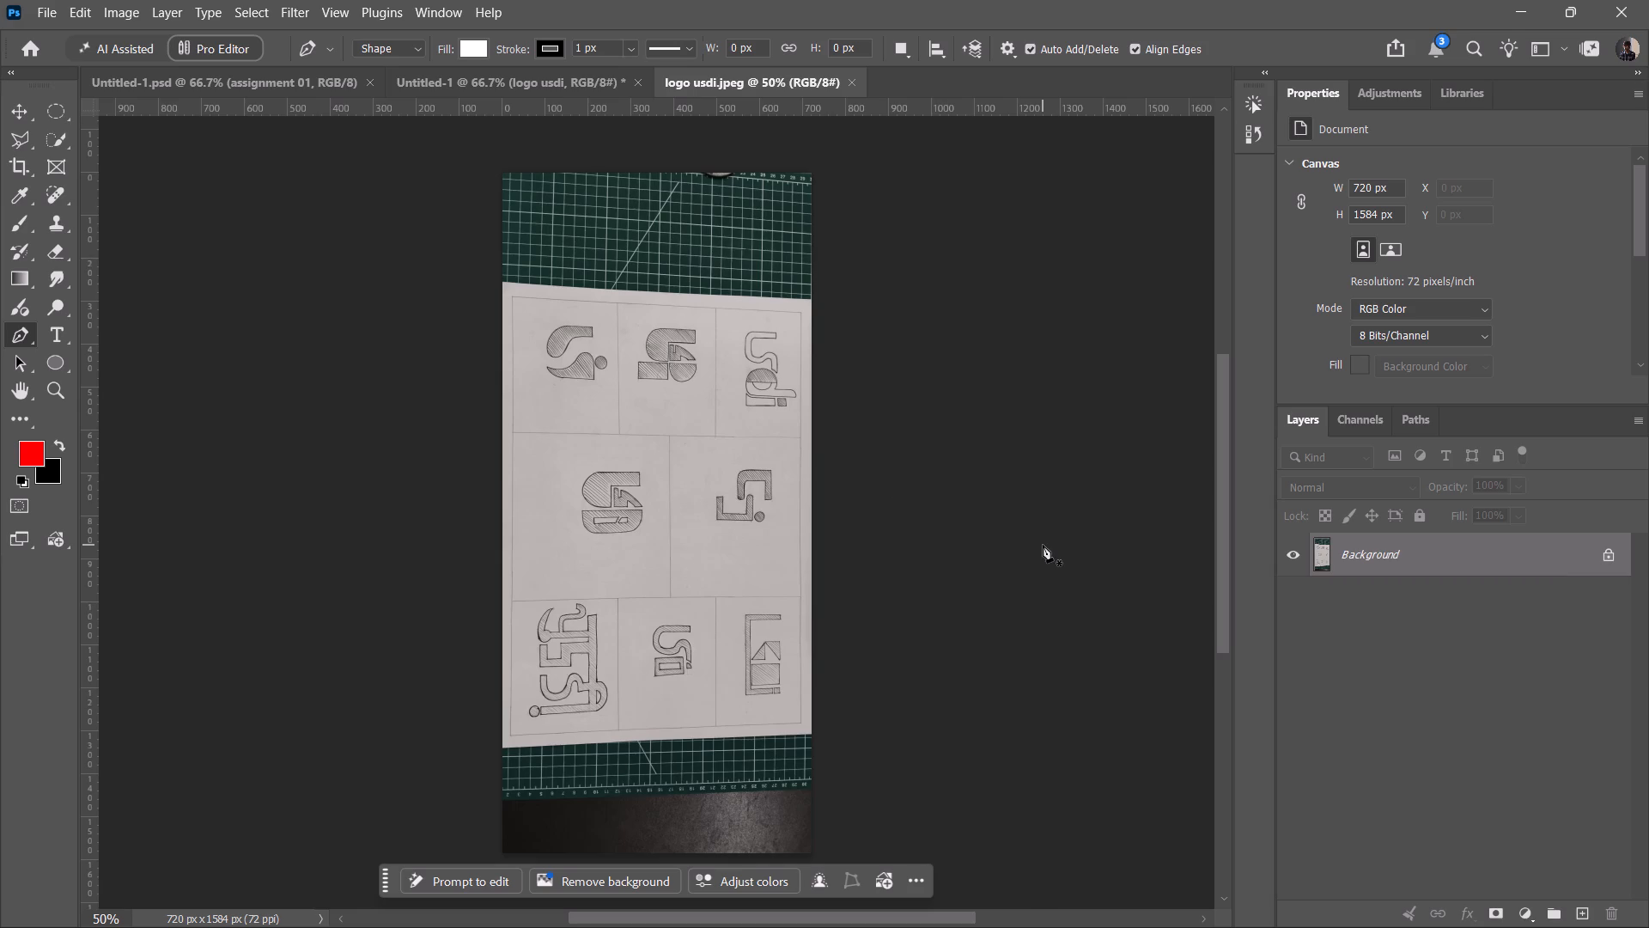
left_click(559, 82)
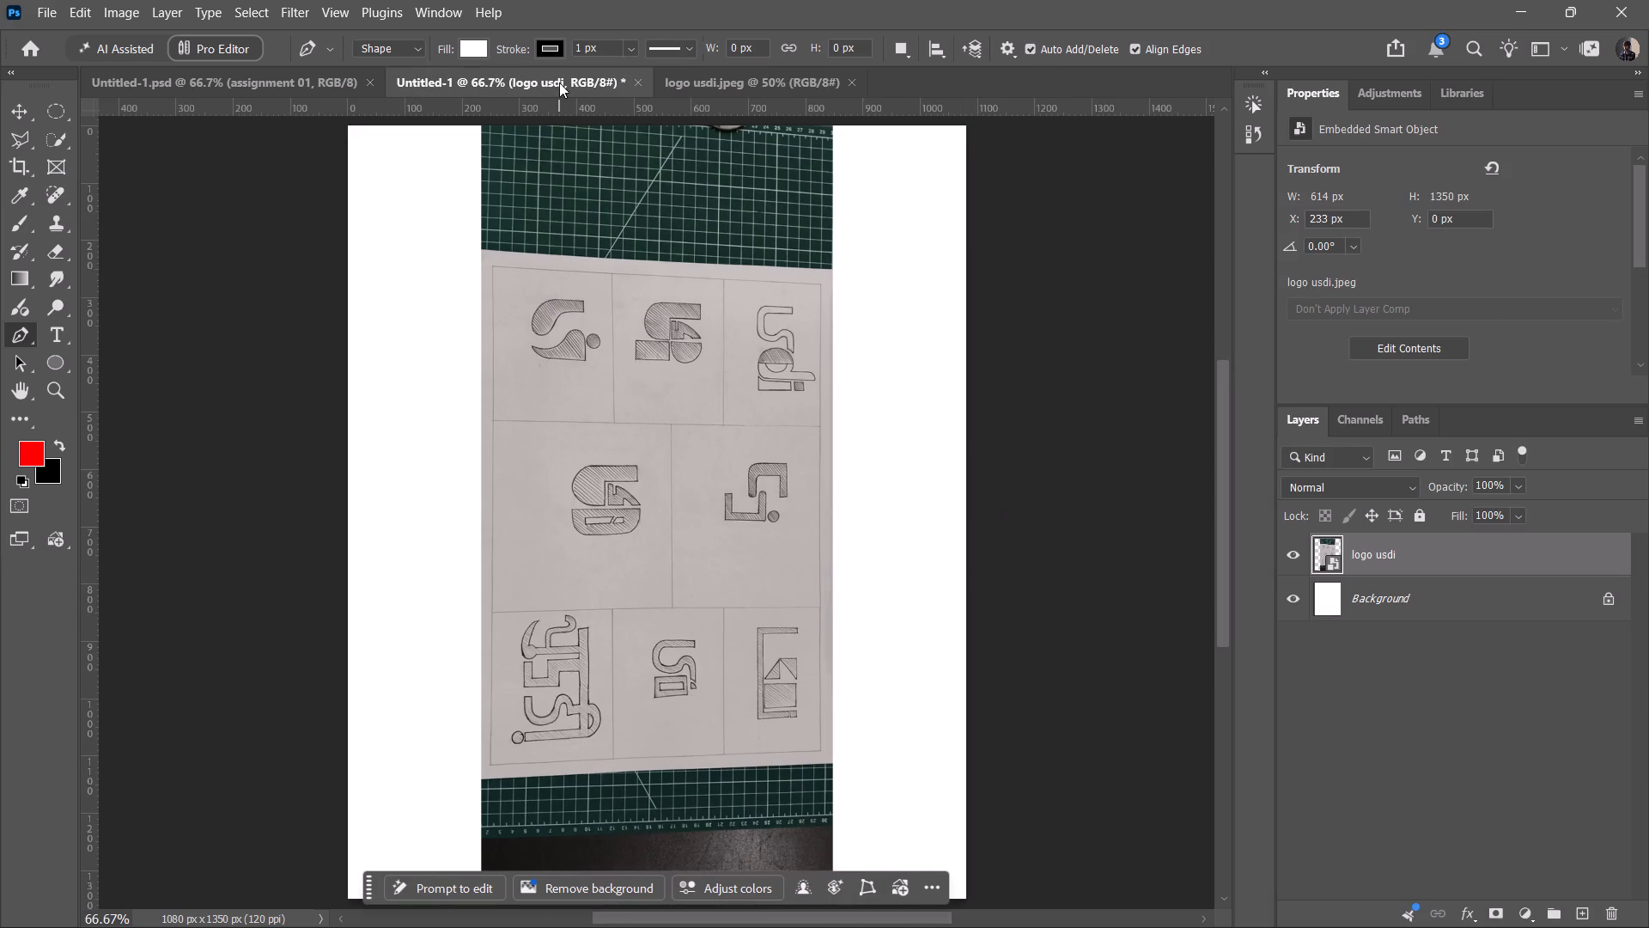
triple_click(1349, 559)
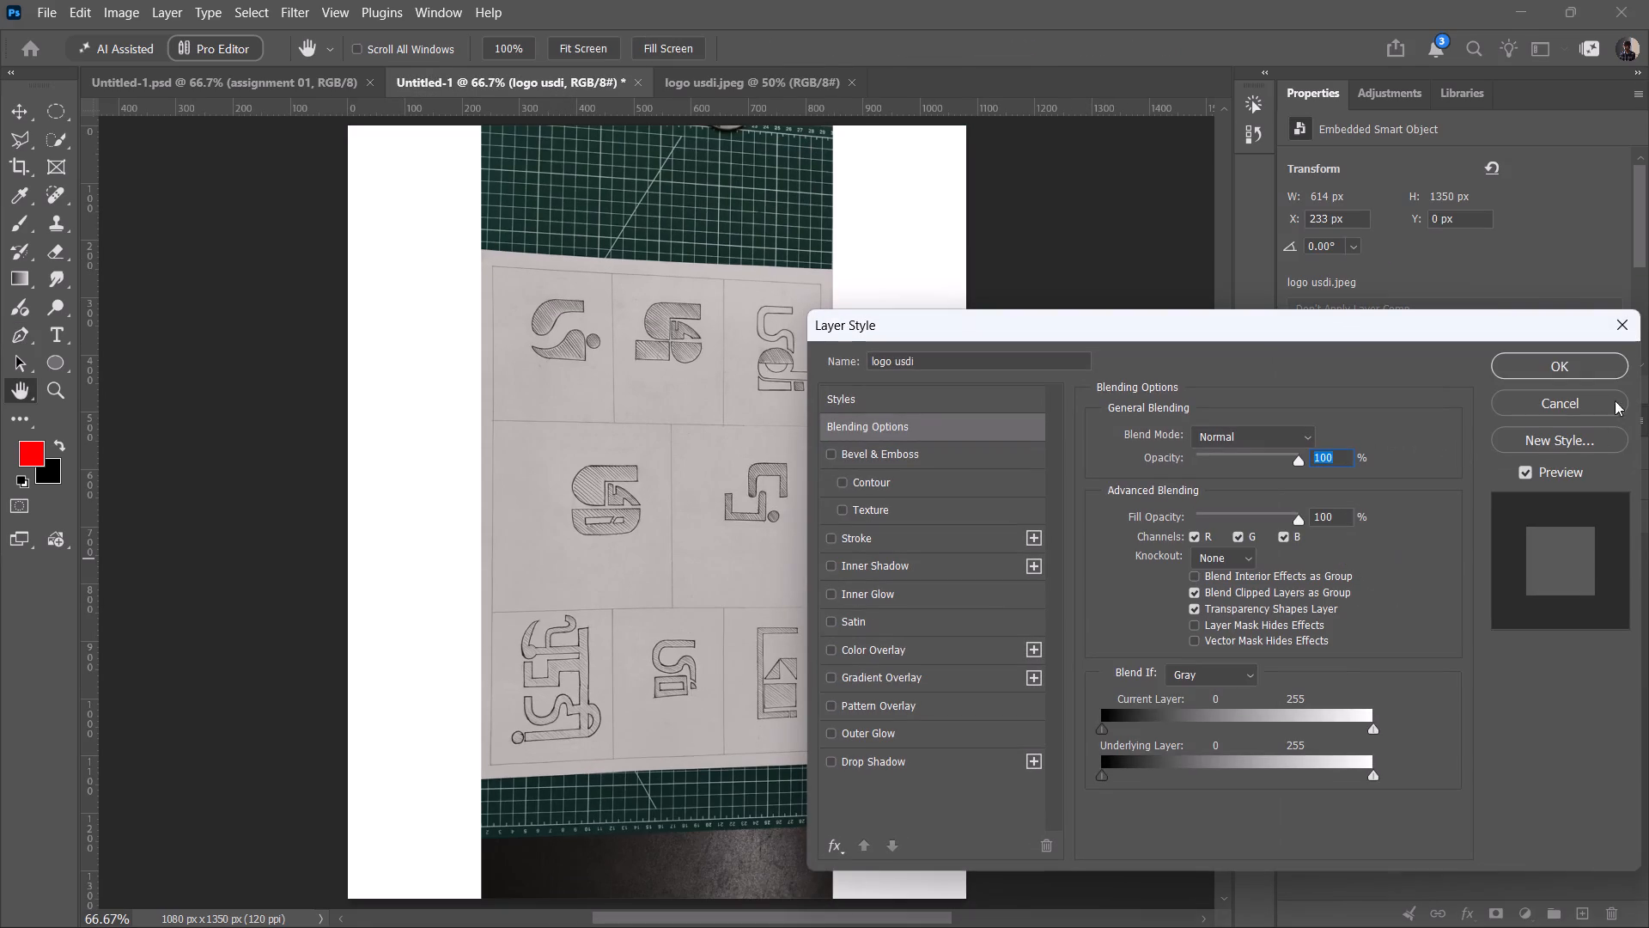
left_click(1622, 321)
In the logo usdi smart object contents, crop the photo to the single usdi sketch in the top-right cell, about 163 by 280 px.
triple_click(1326, 559)
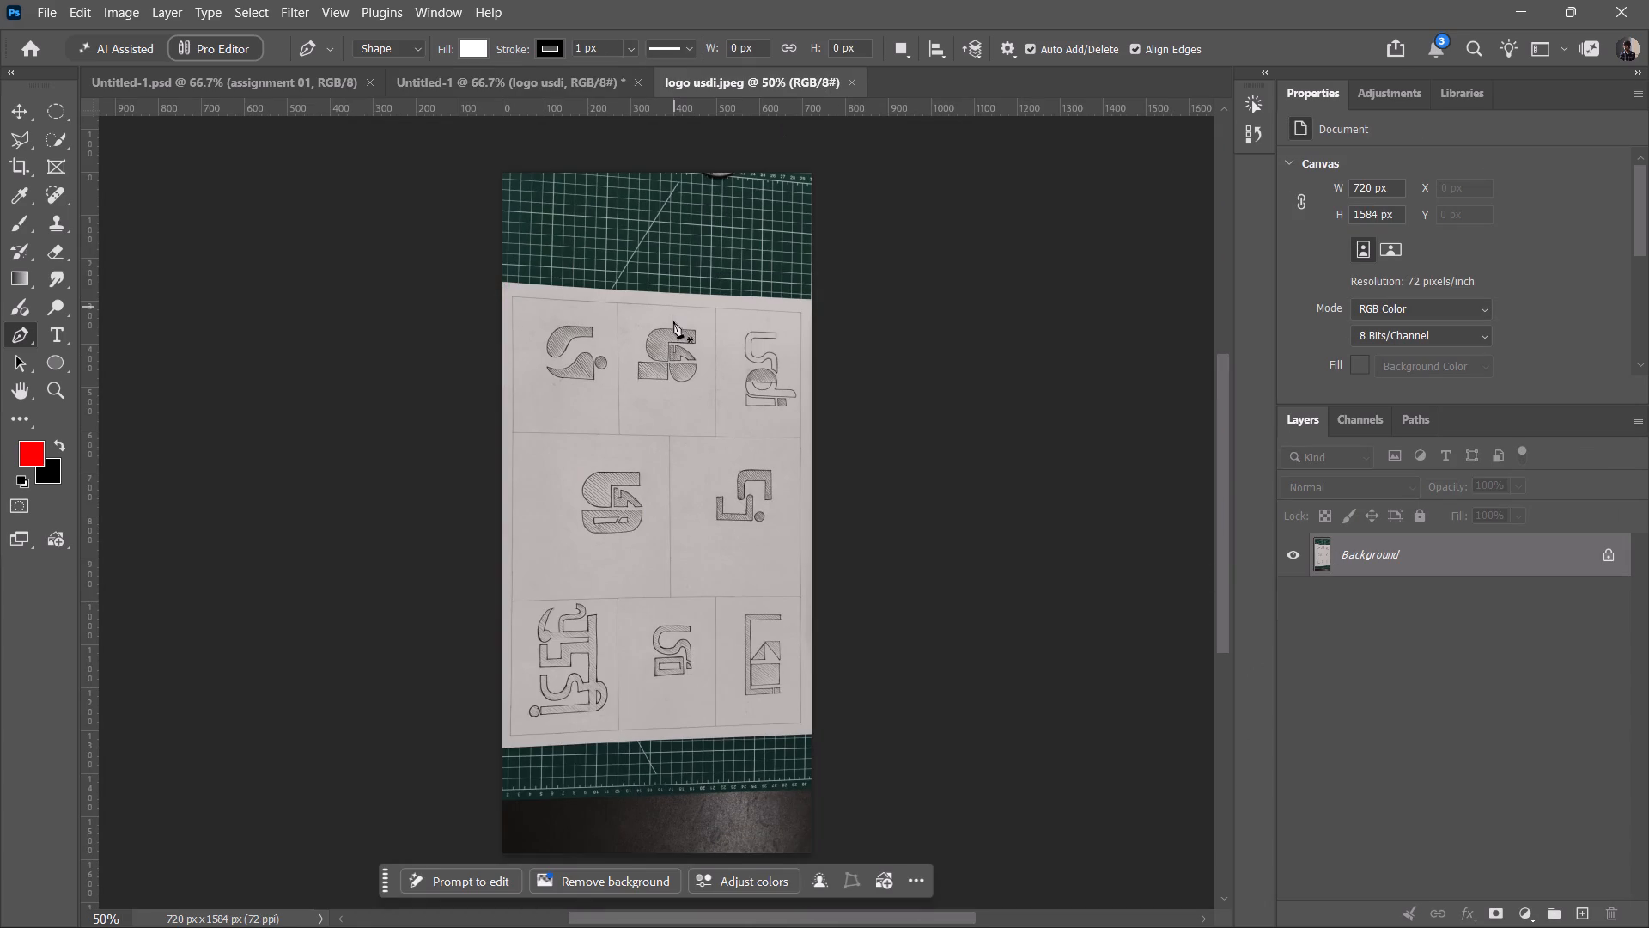
scroll(673, 321, "left", 1)
left_click(13, 163)
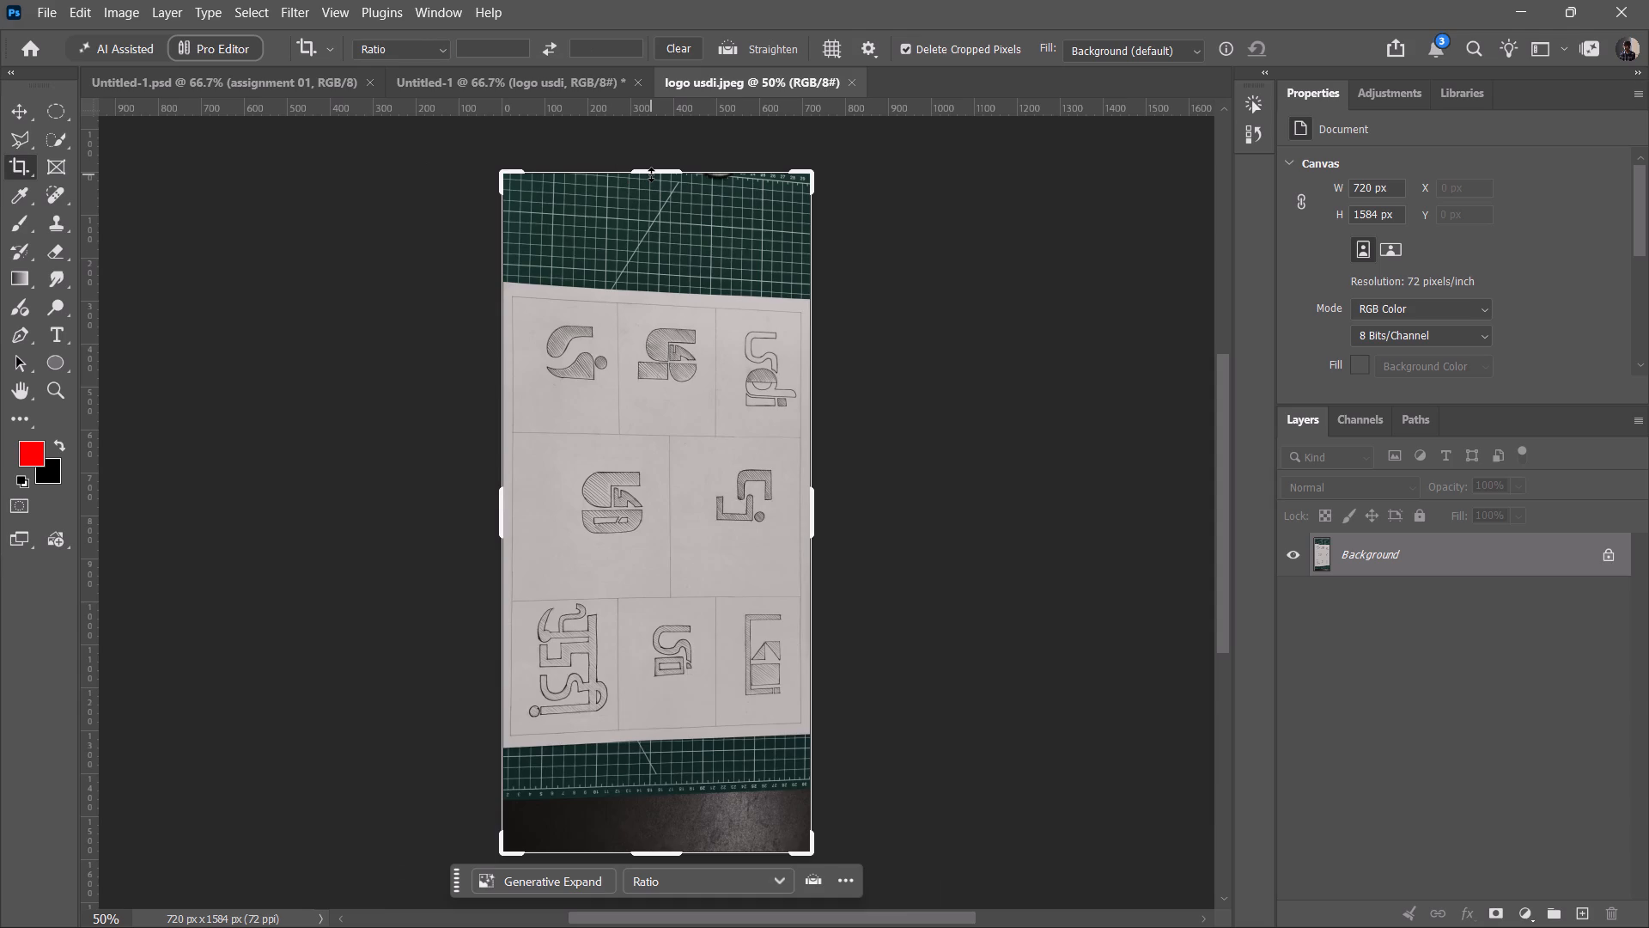
left_click_drag(651, 174, 700, 228)
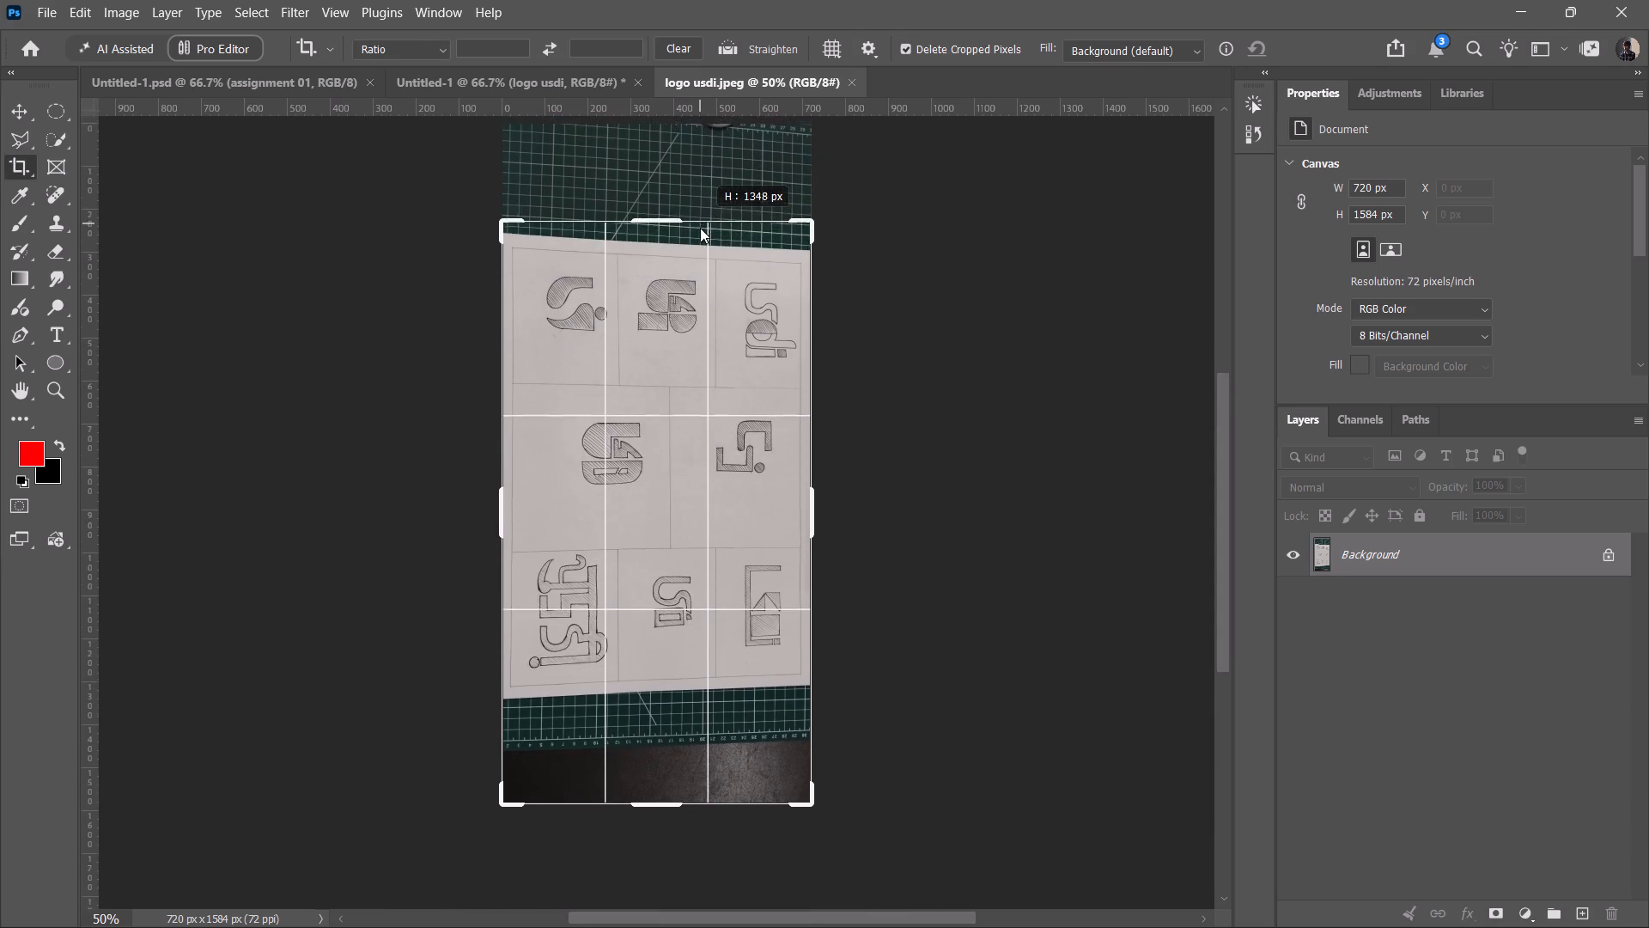
left_click_drag(700, 228, 697, 245)
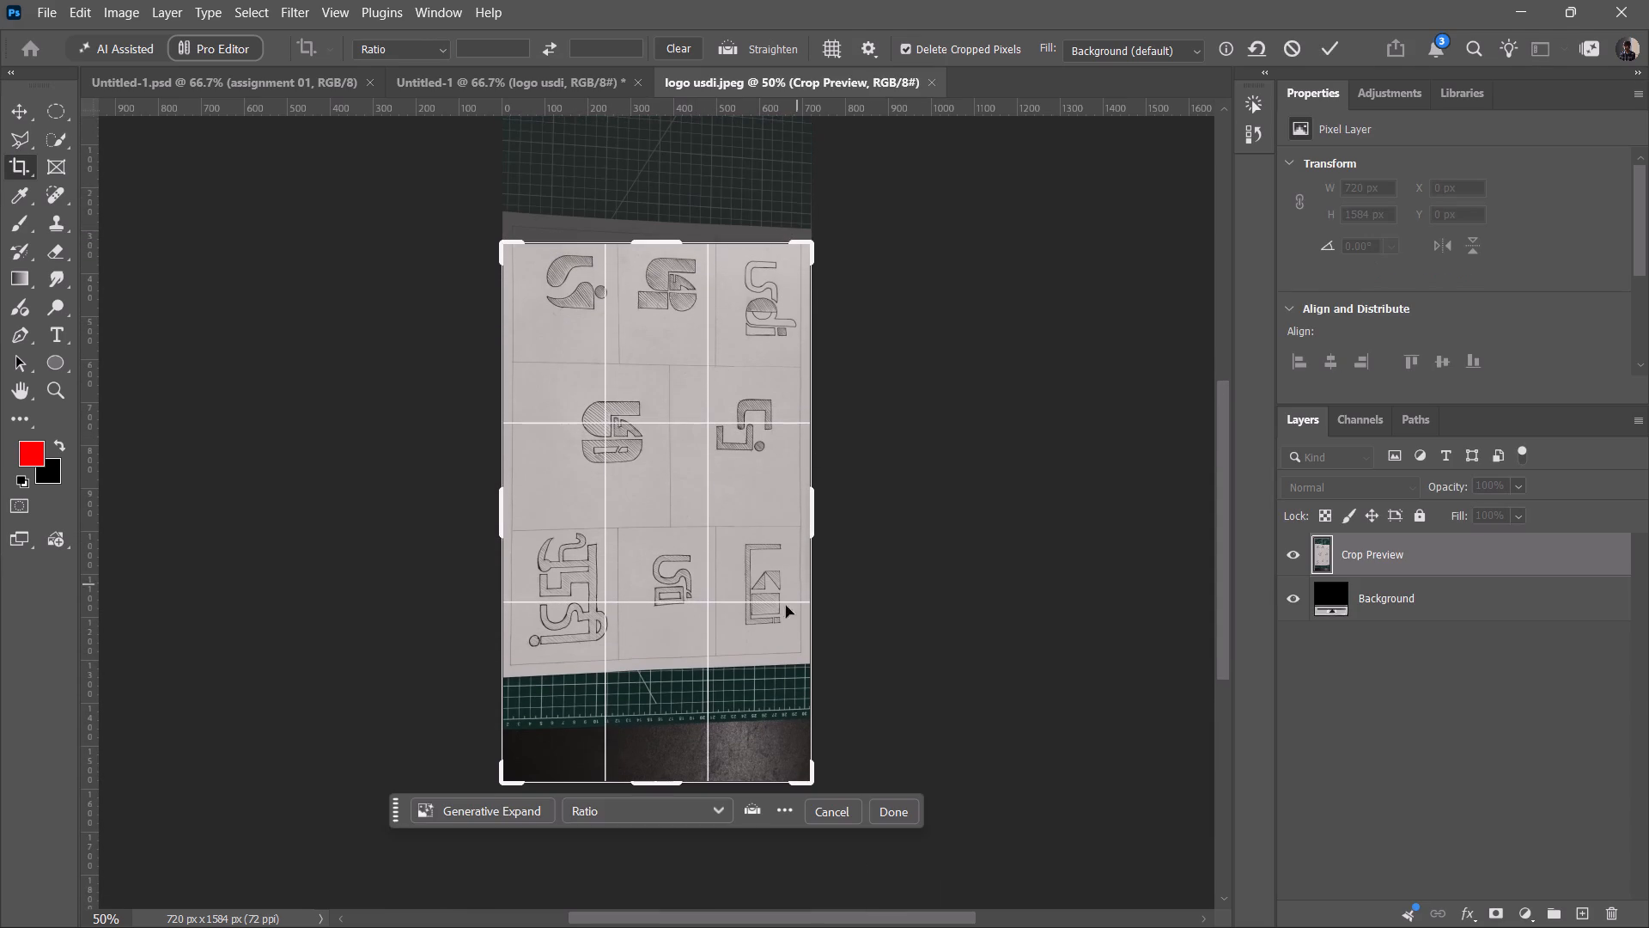
left_click_drag(659, 778, 715, 590)
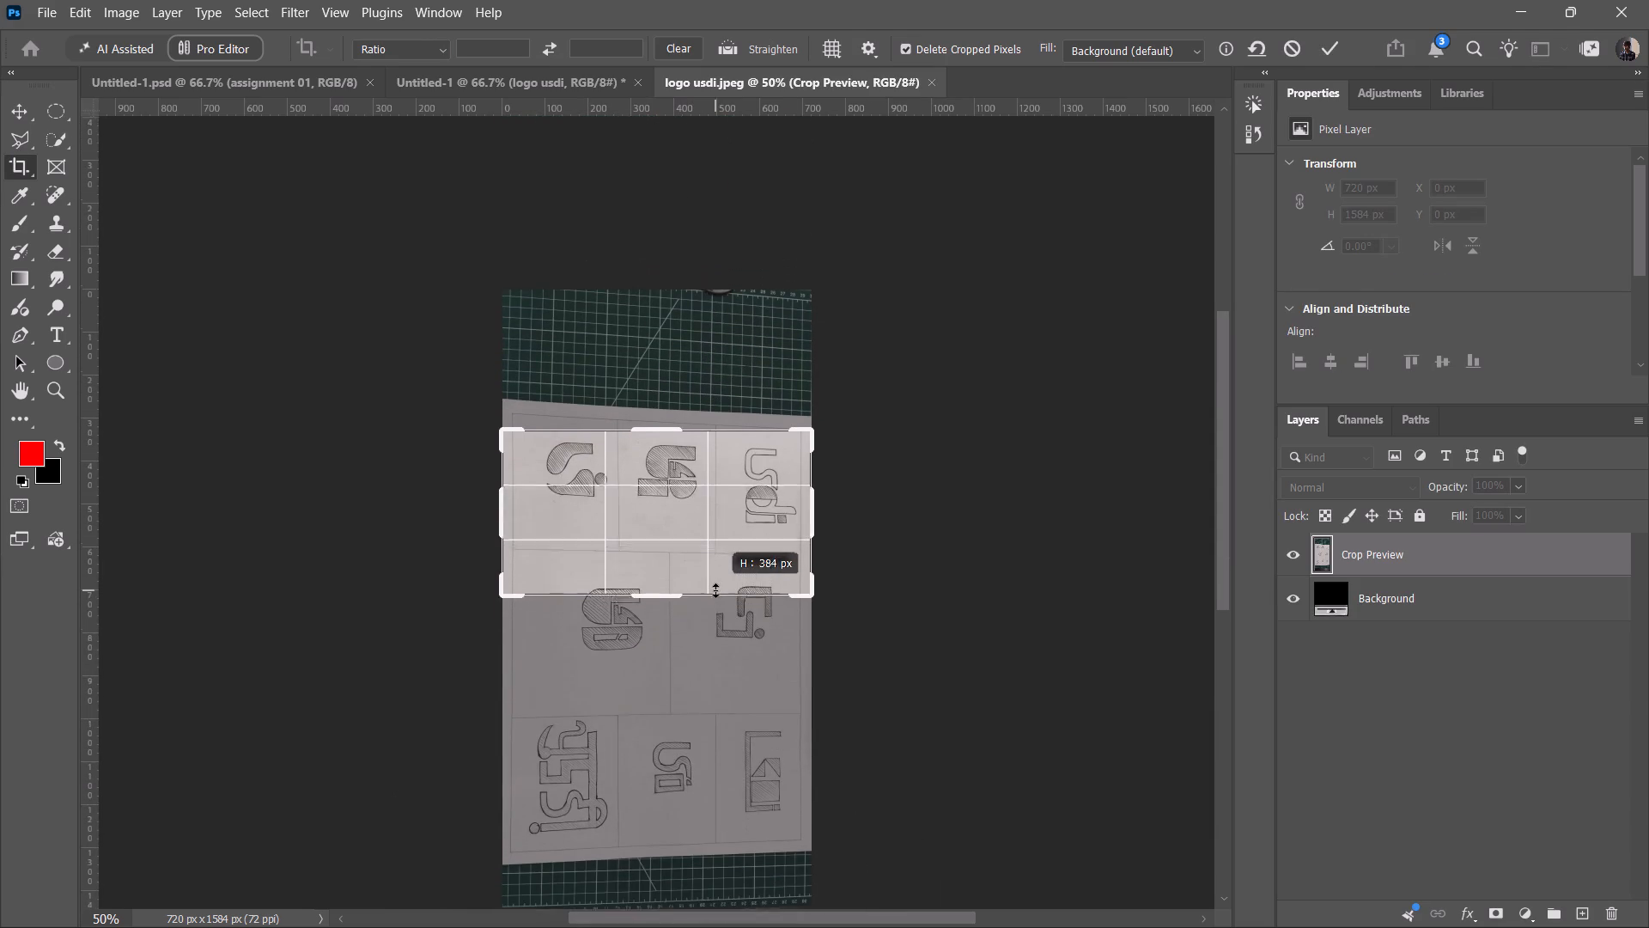
left_click_drag(715, 590, 711, 568)
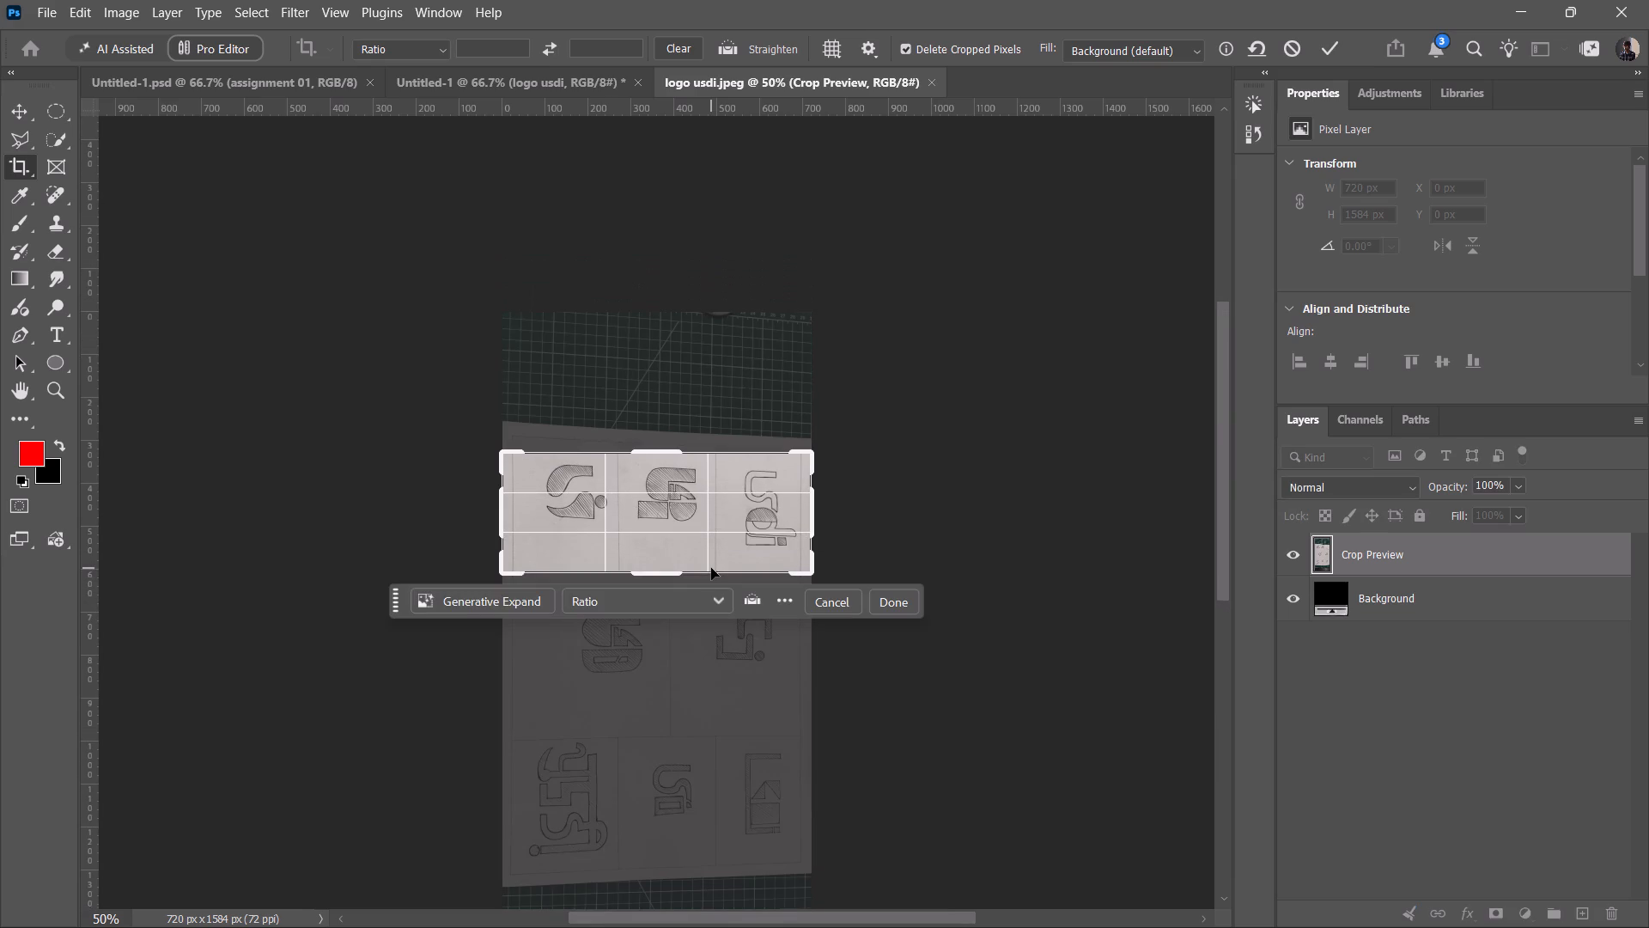
left_click_drag(501, 511, 615, 512)
scroll(615, 512, "up", 6, "ctrl")
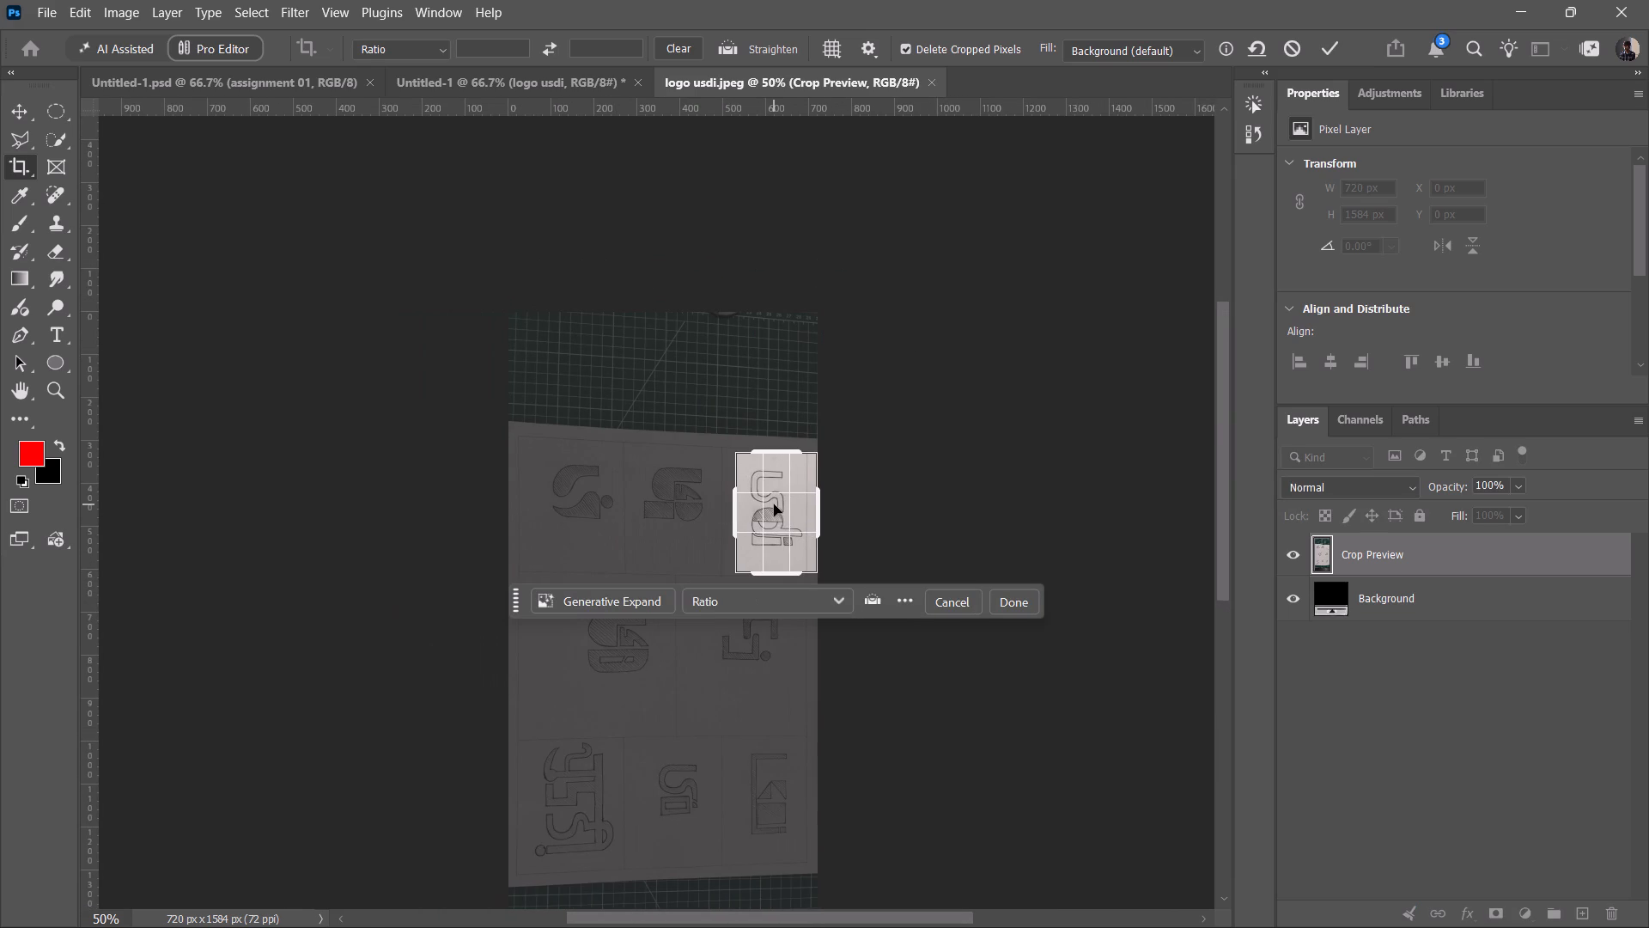
scroll(774, 504, "up", 7, "ctrl+alt")
scroll(680, 518, "up", 8, "ctrl+alt")
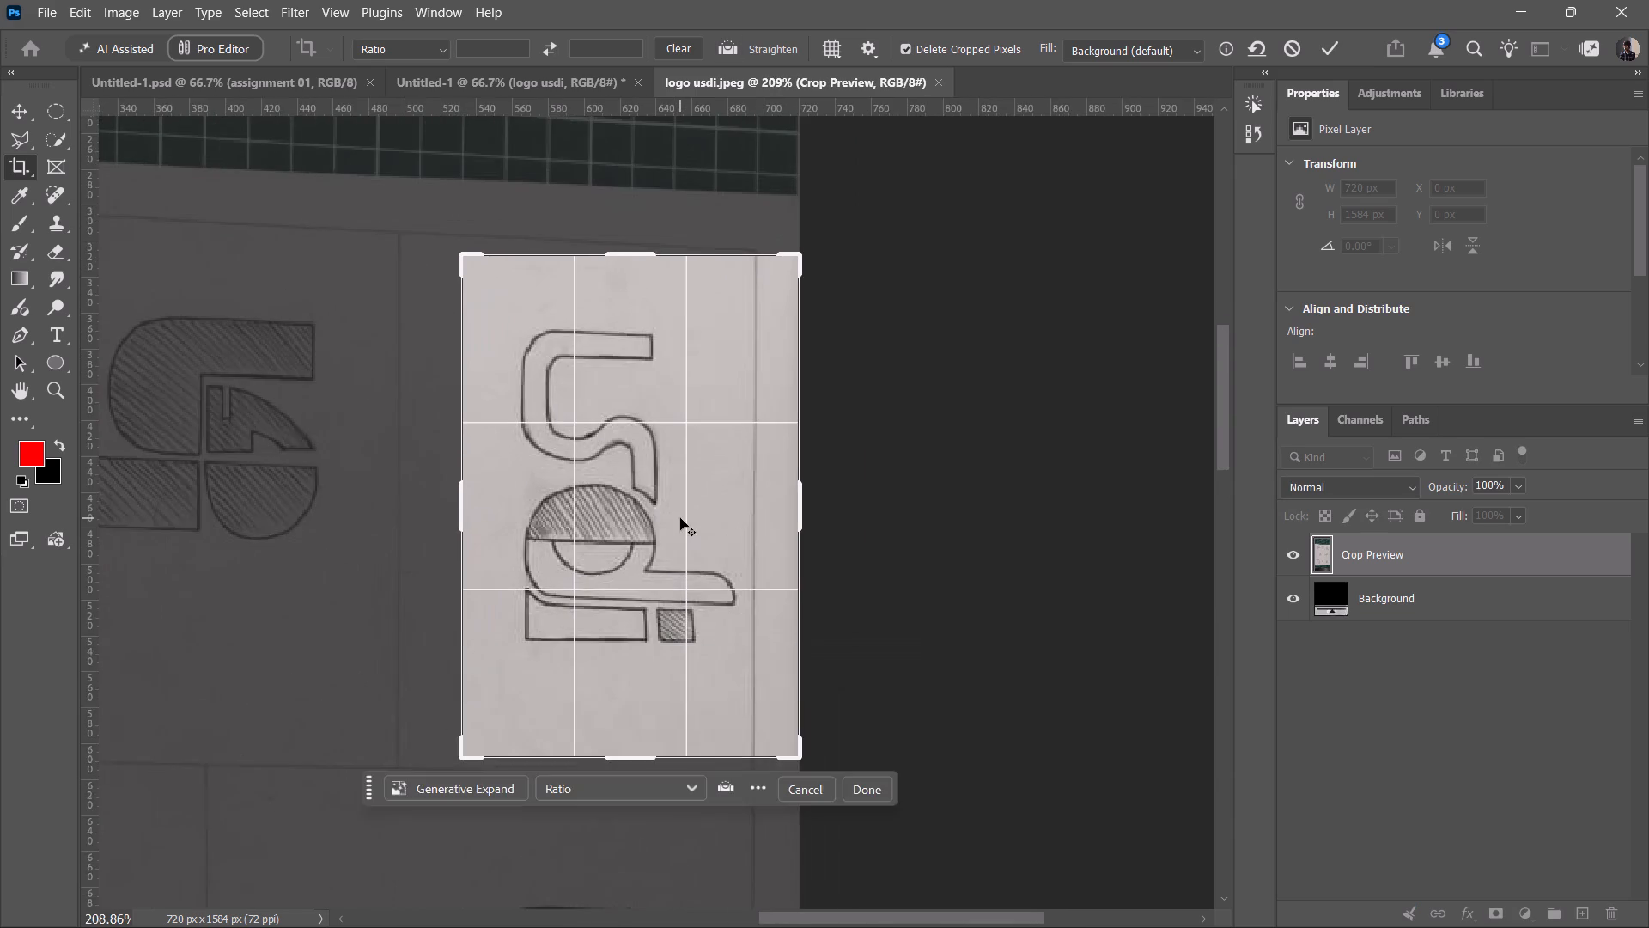
scroll(680, 518, "up", 3, "ctrl+alt")
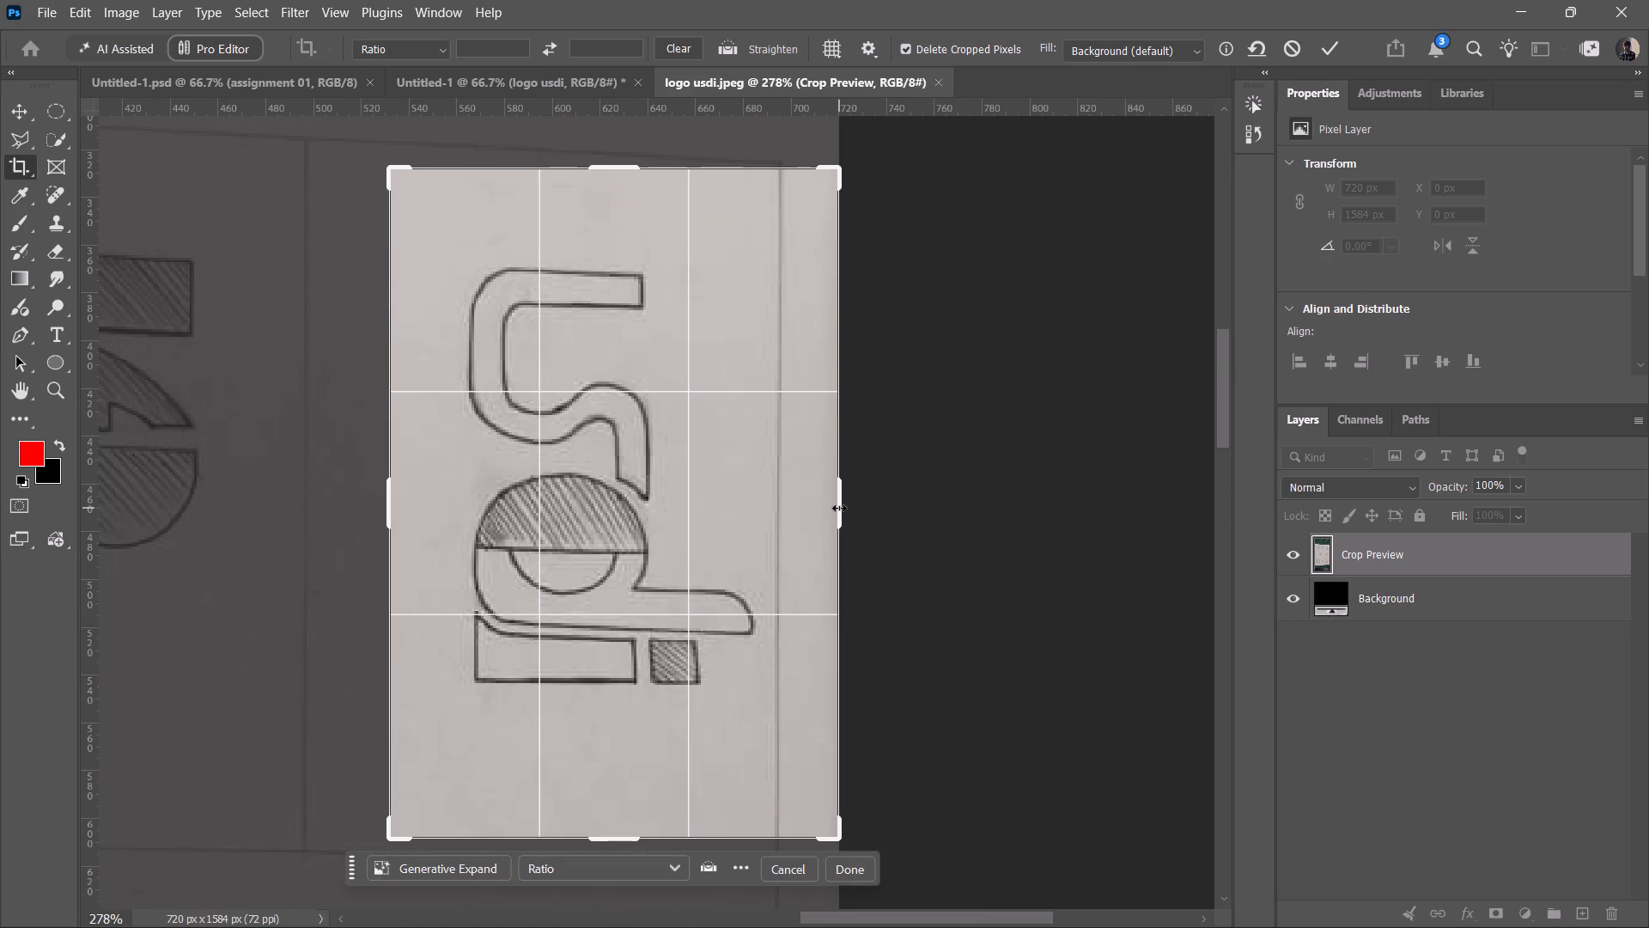
left_click_drag(839, 508, 809, 528)
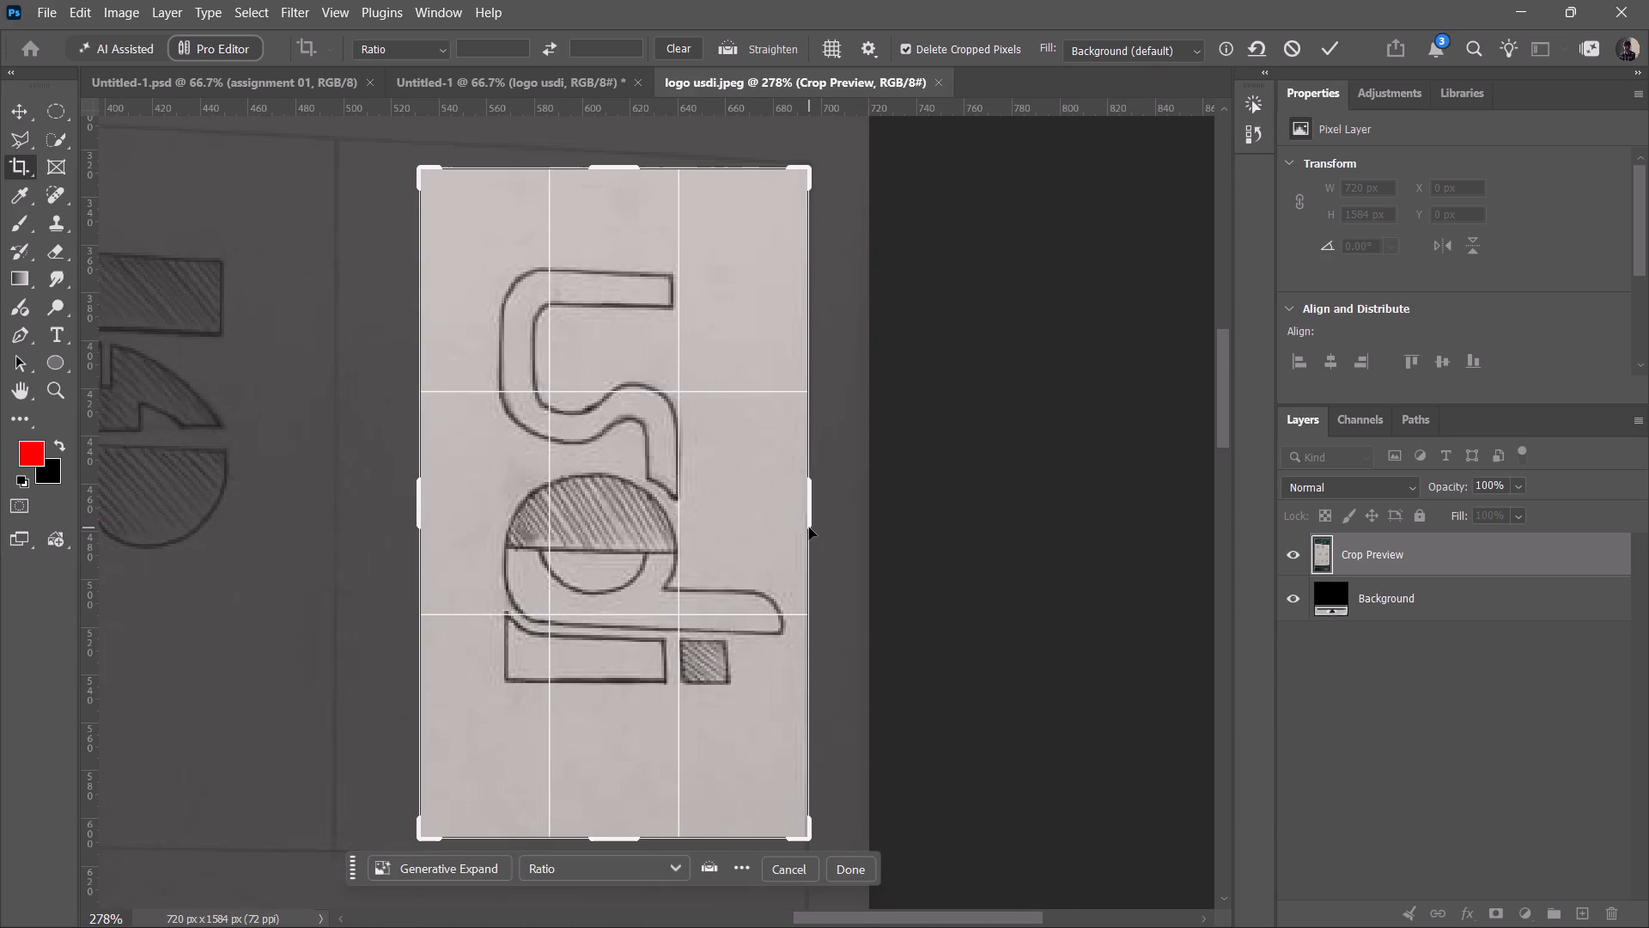
key("Return")
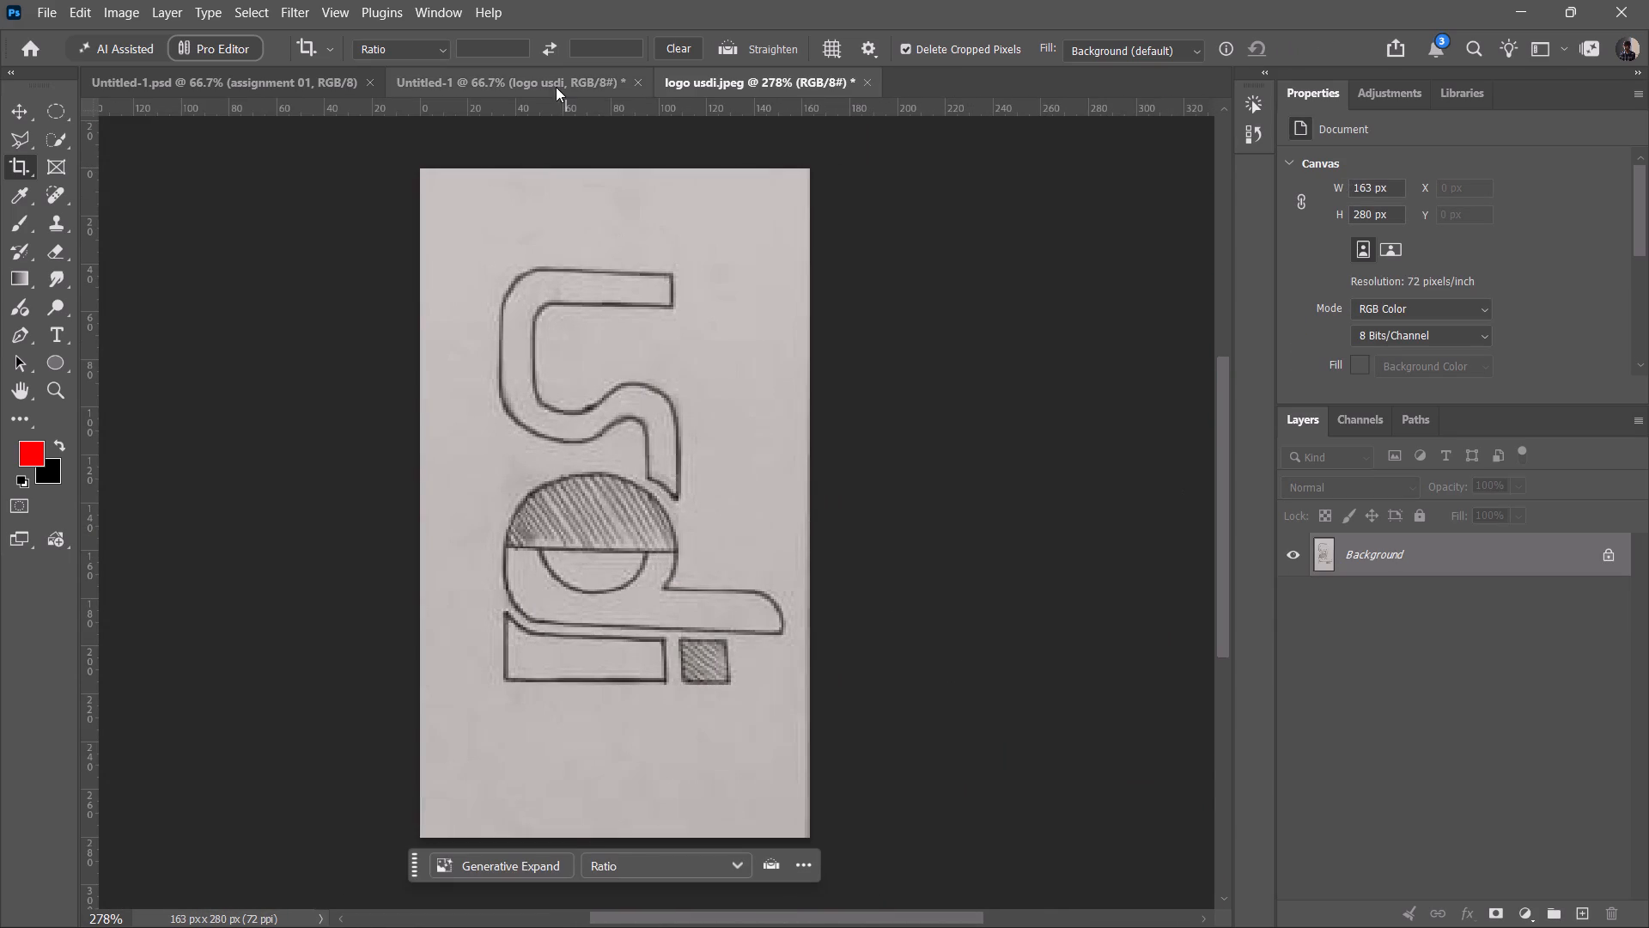
Save the cropped logo usdi.jpeg as a progressive JPEG at quality 8 (High).
left_click(531, 83)
left_click(733, 83)
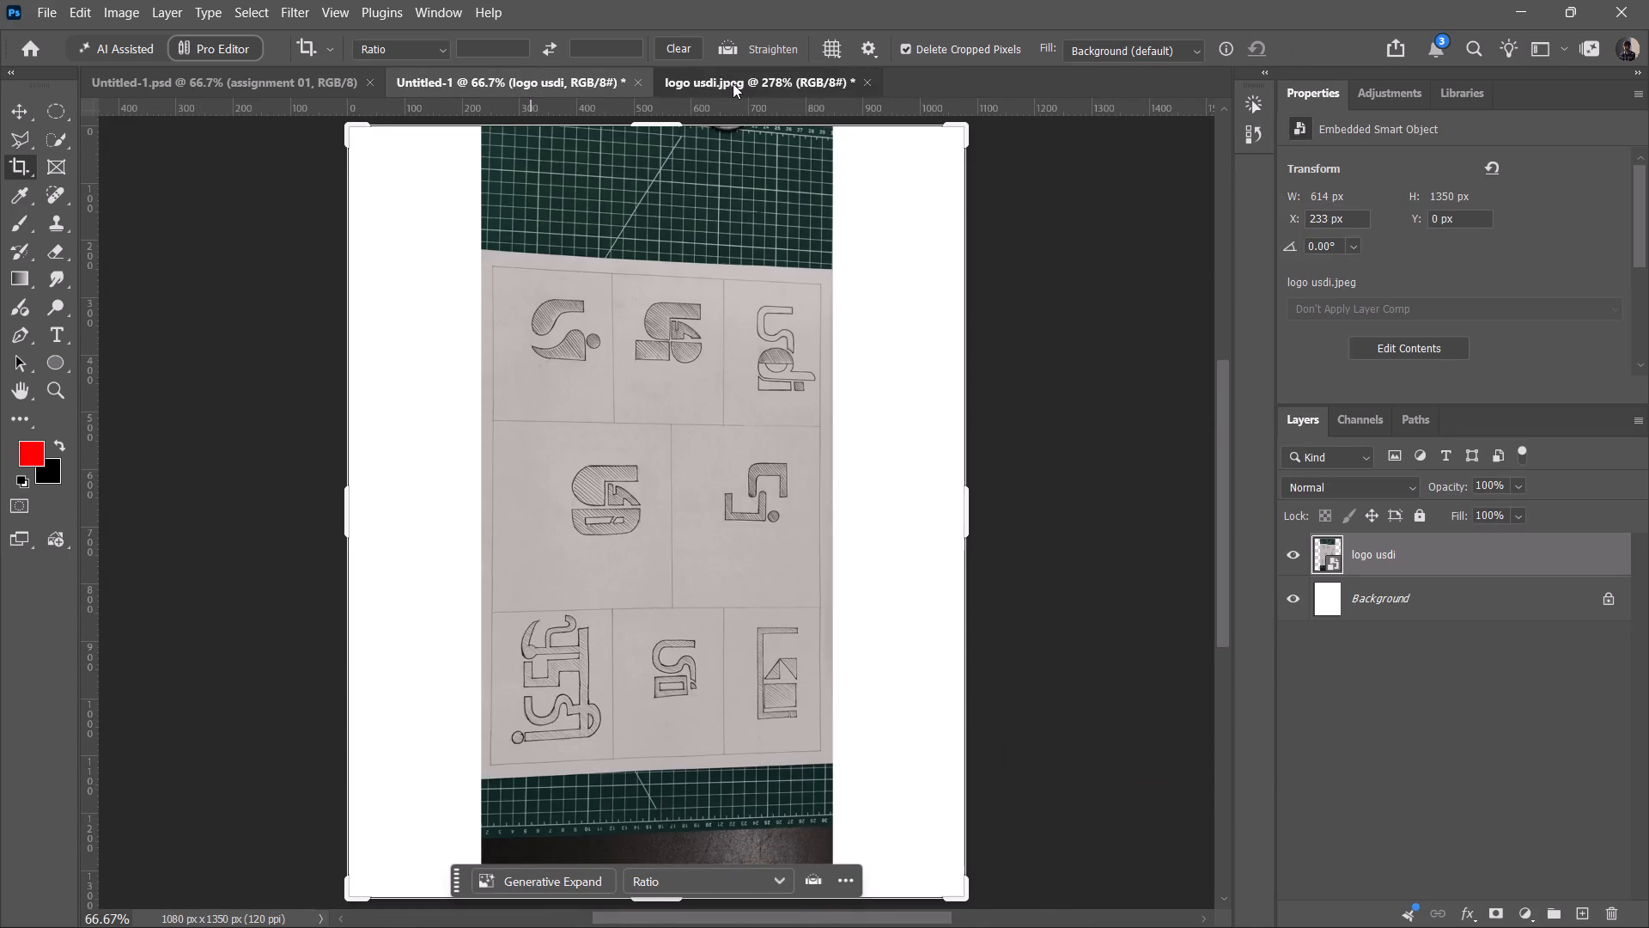
key("ctrl+s")
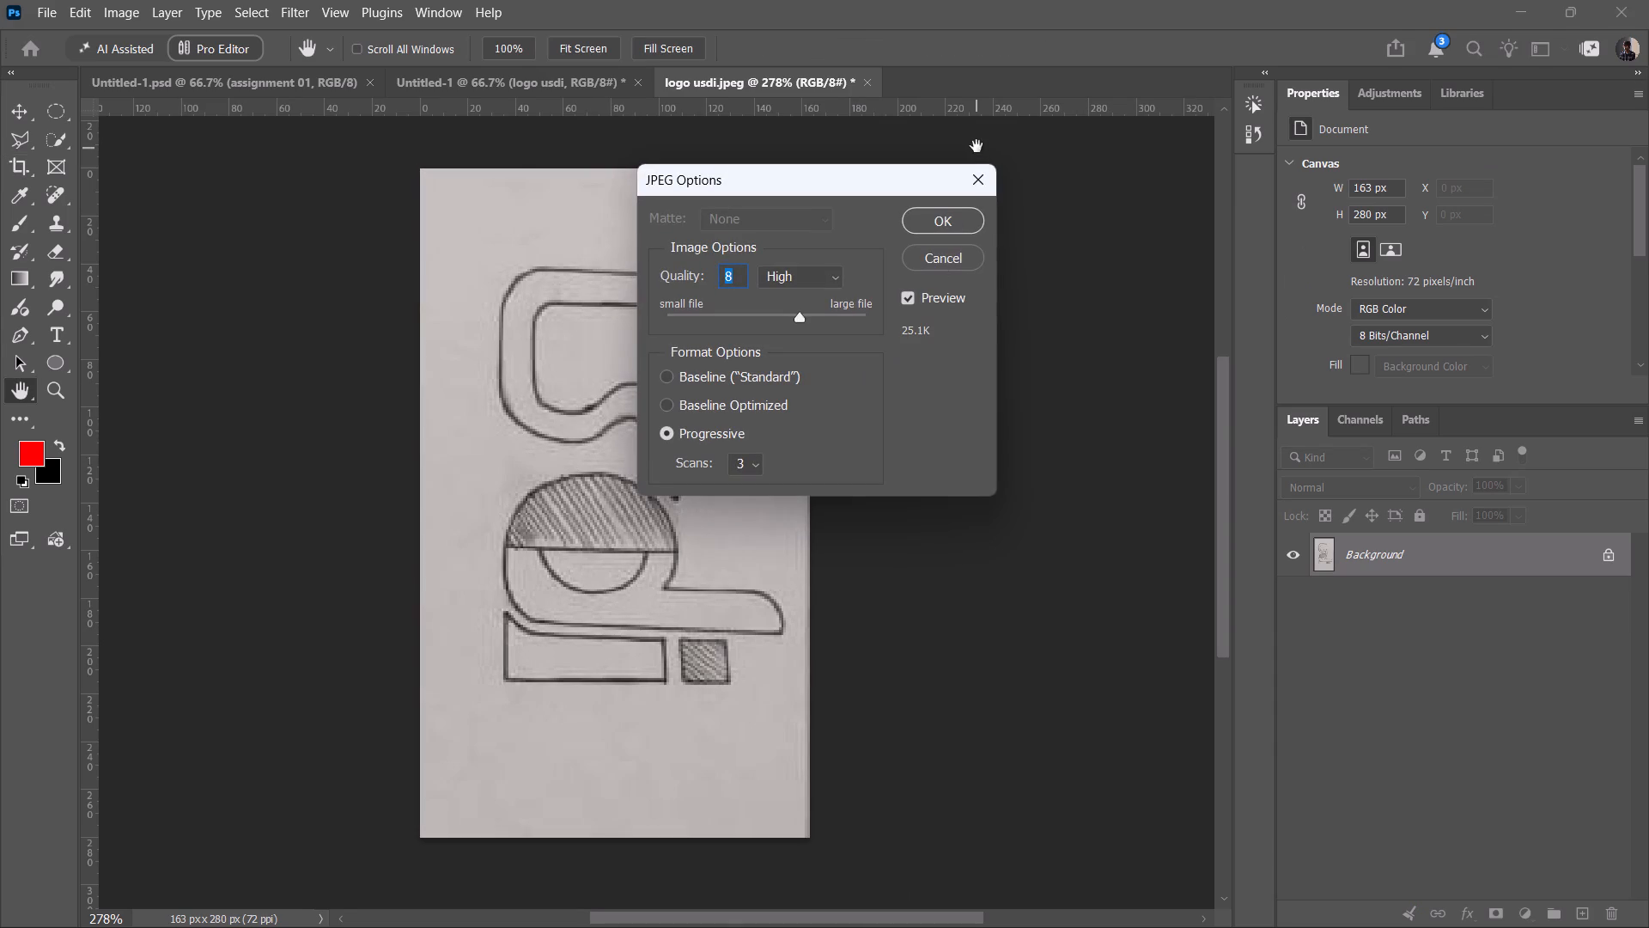
left_click(964, 216)
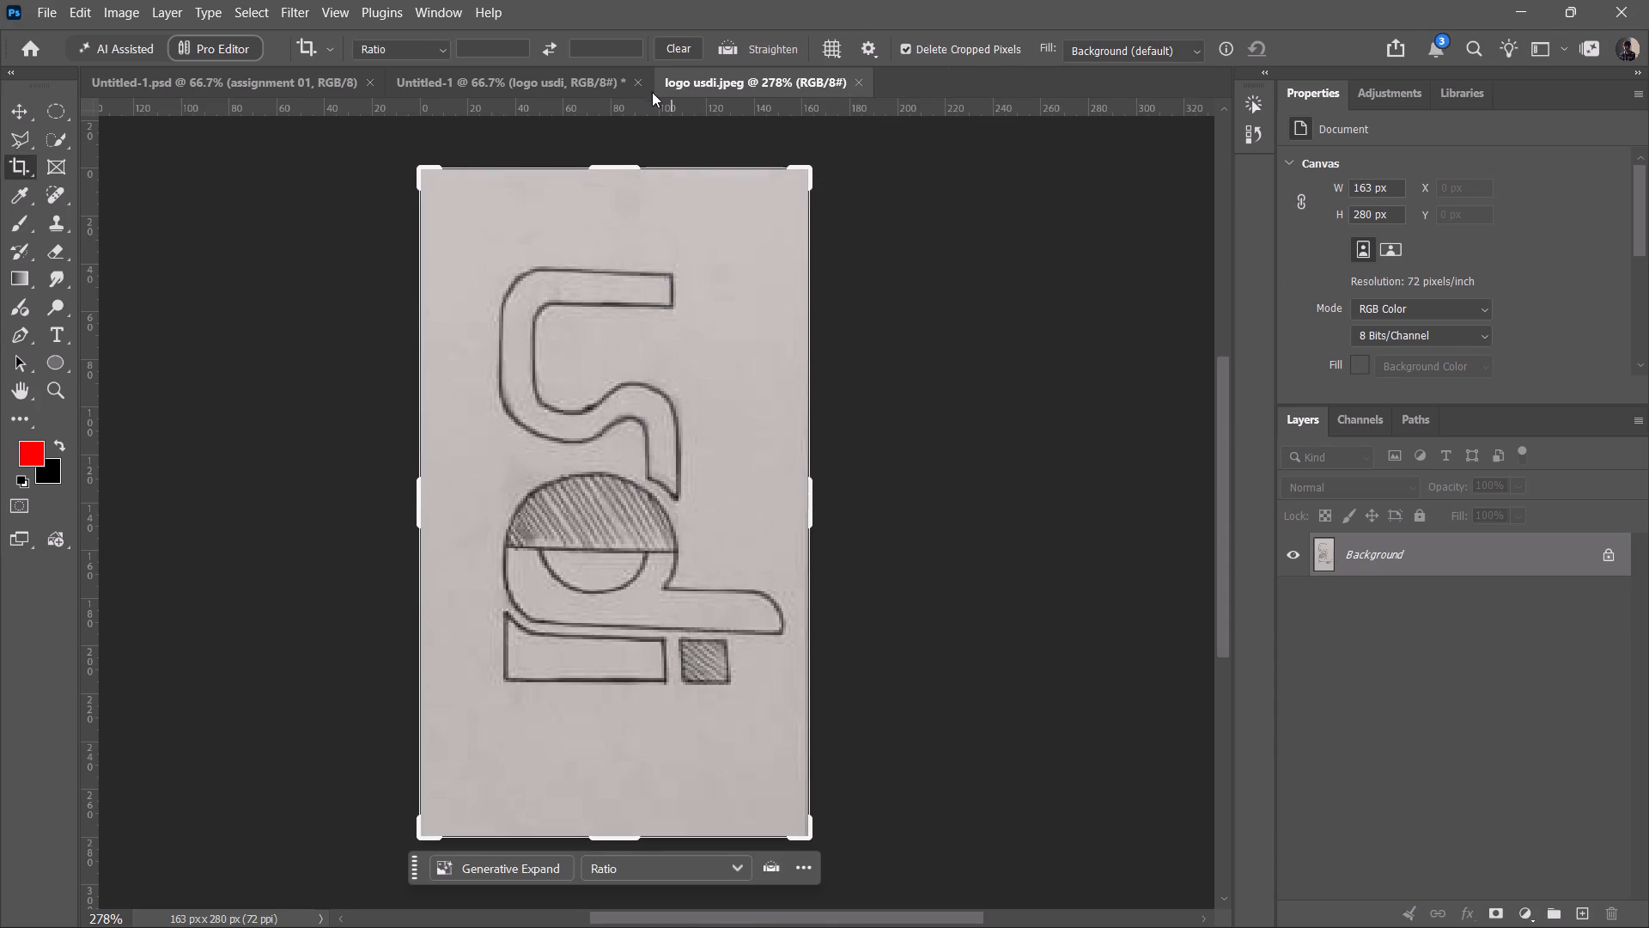
In the Untitled-1 document, rotate the logo usdi layer about 92° counterclockwise so the usdi lettering reads horizontally.
left_click(574, 86)
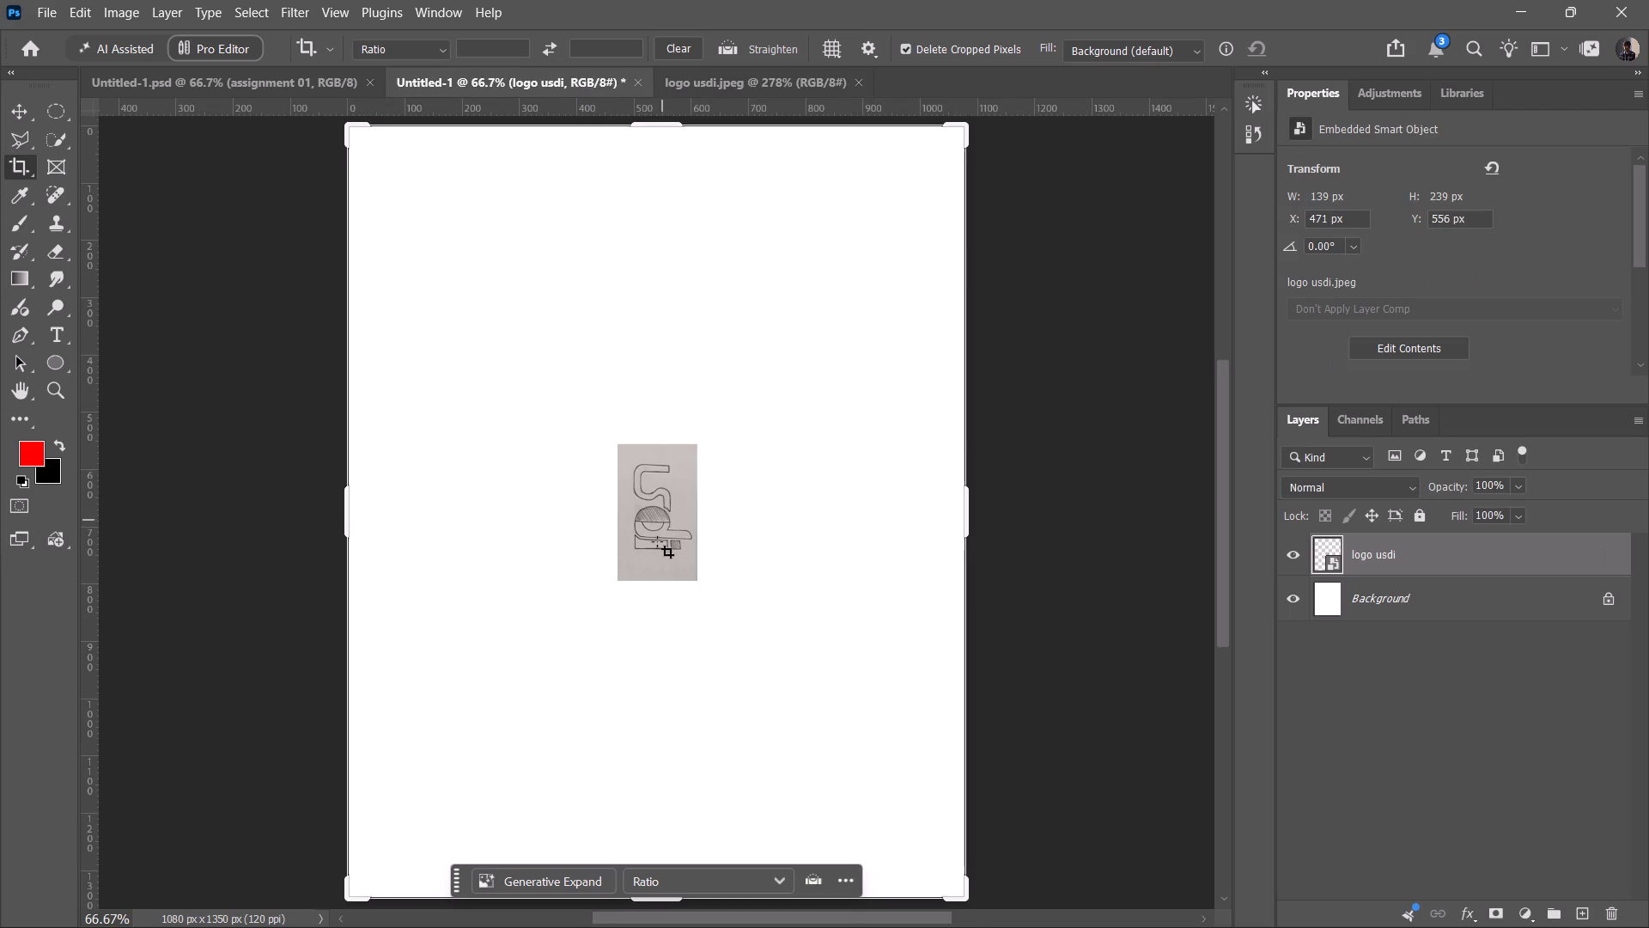
scroll(639, 559, "up", 6, "ctrl")
scroll(752, 479, "up", 5, "ctrl")
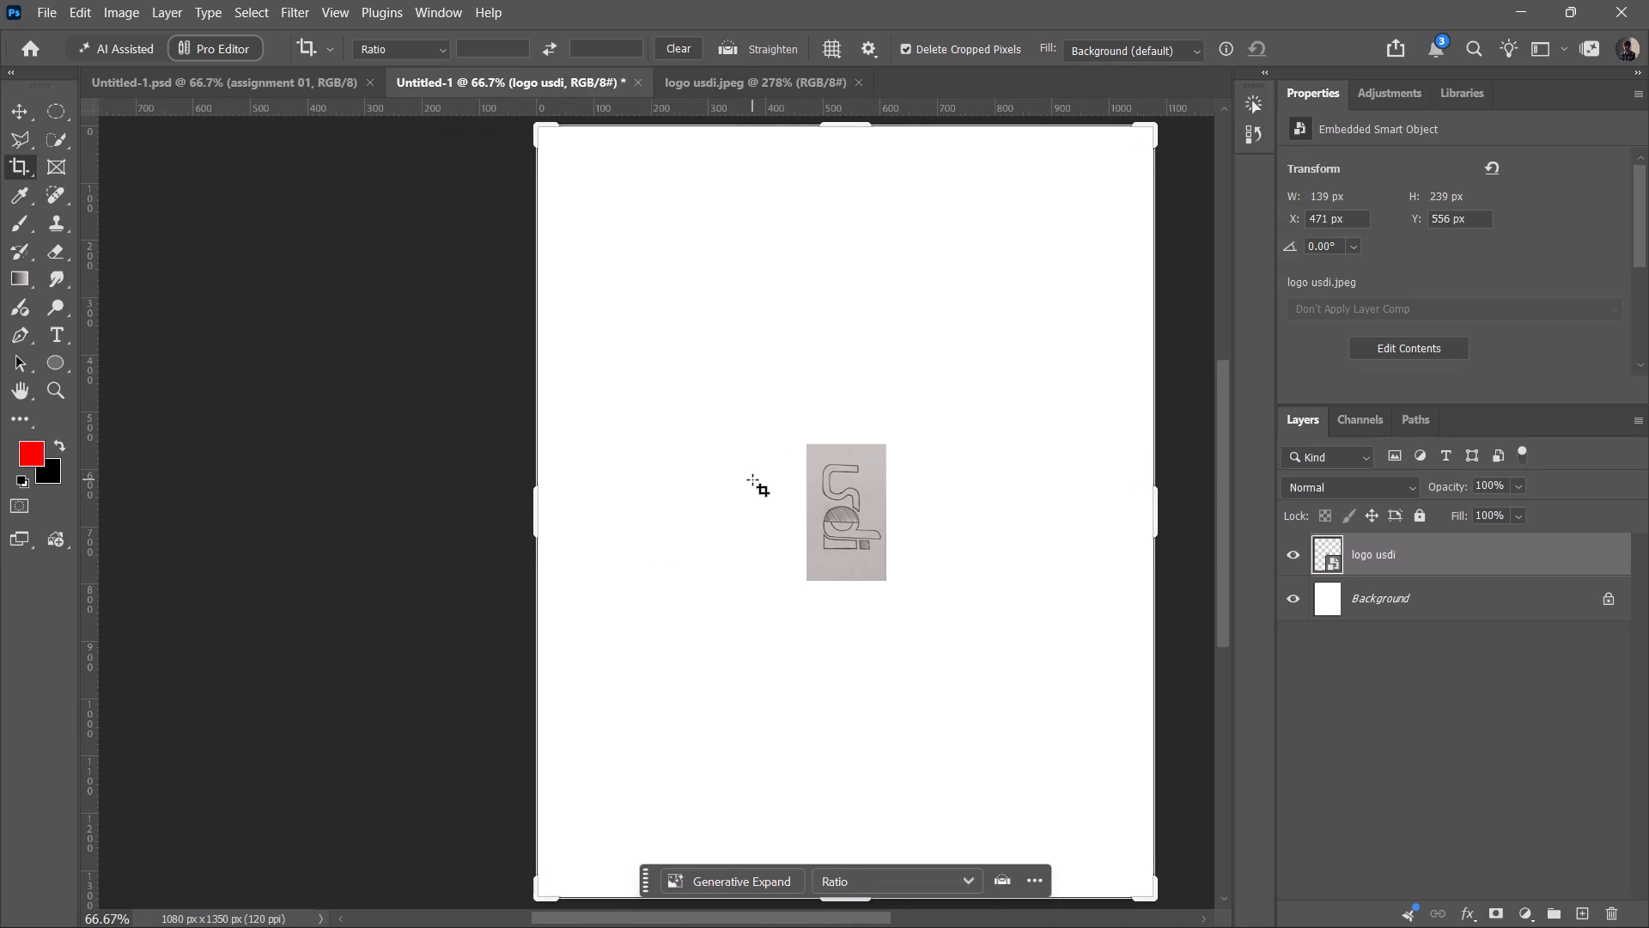
scroll(752, 479, "down", 4, "ctrl")
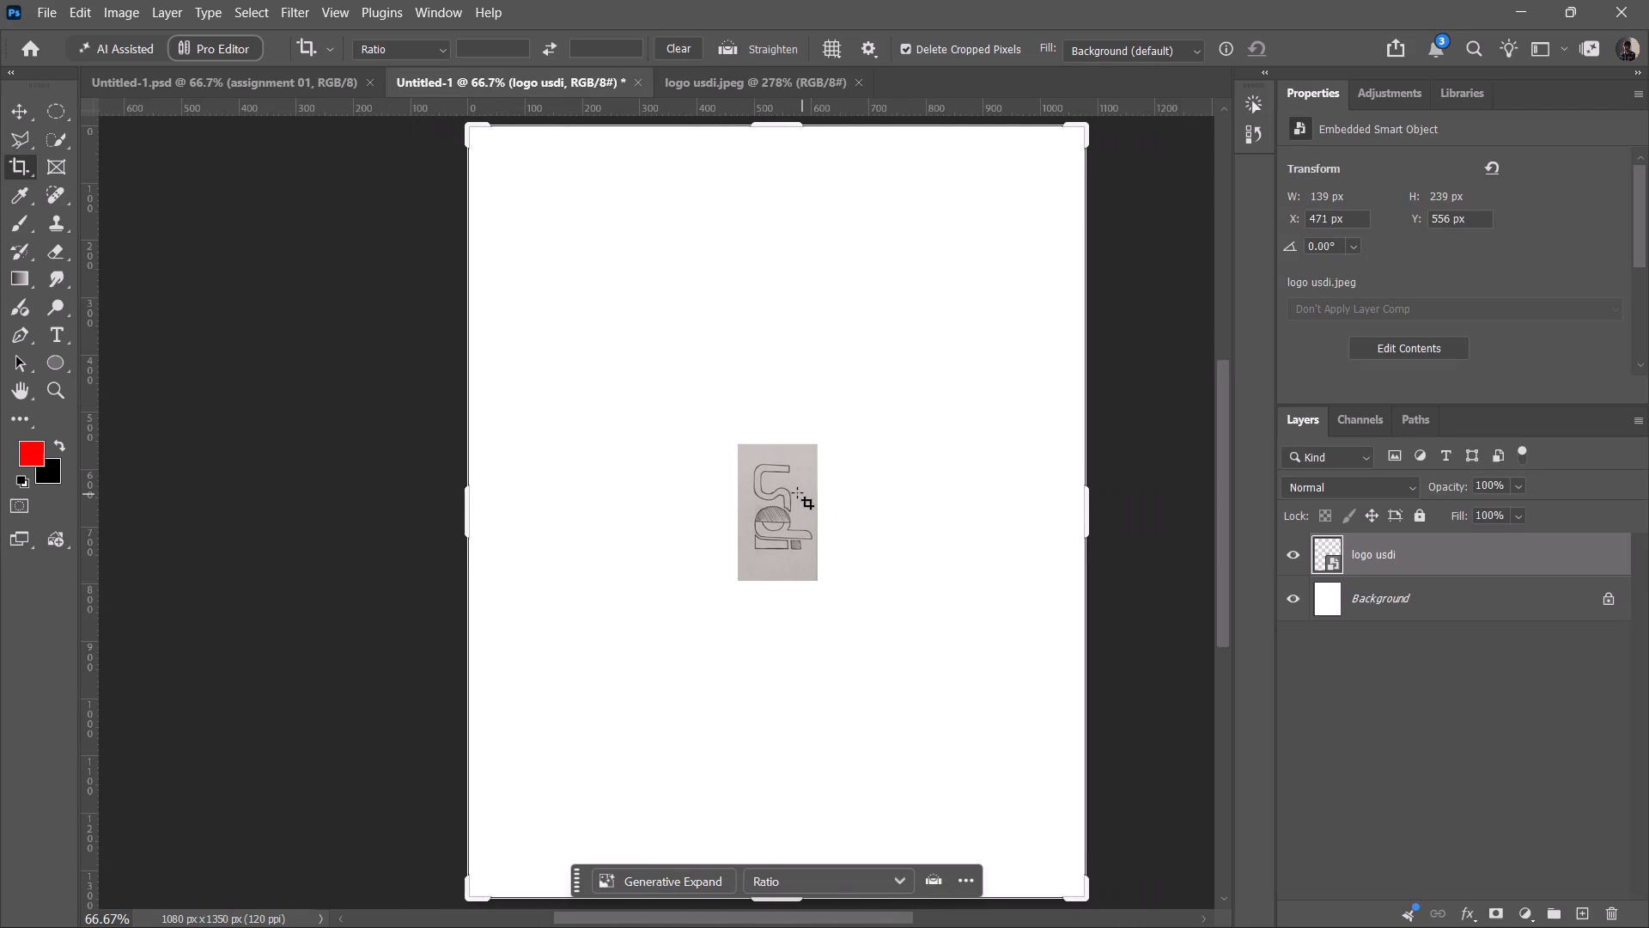
left_click(20, 114)
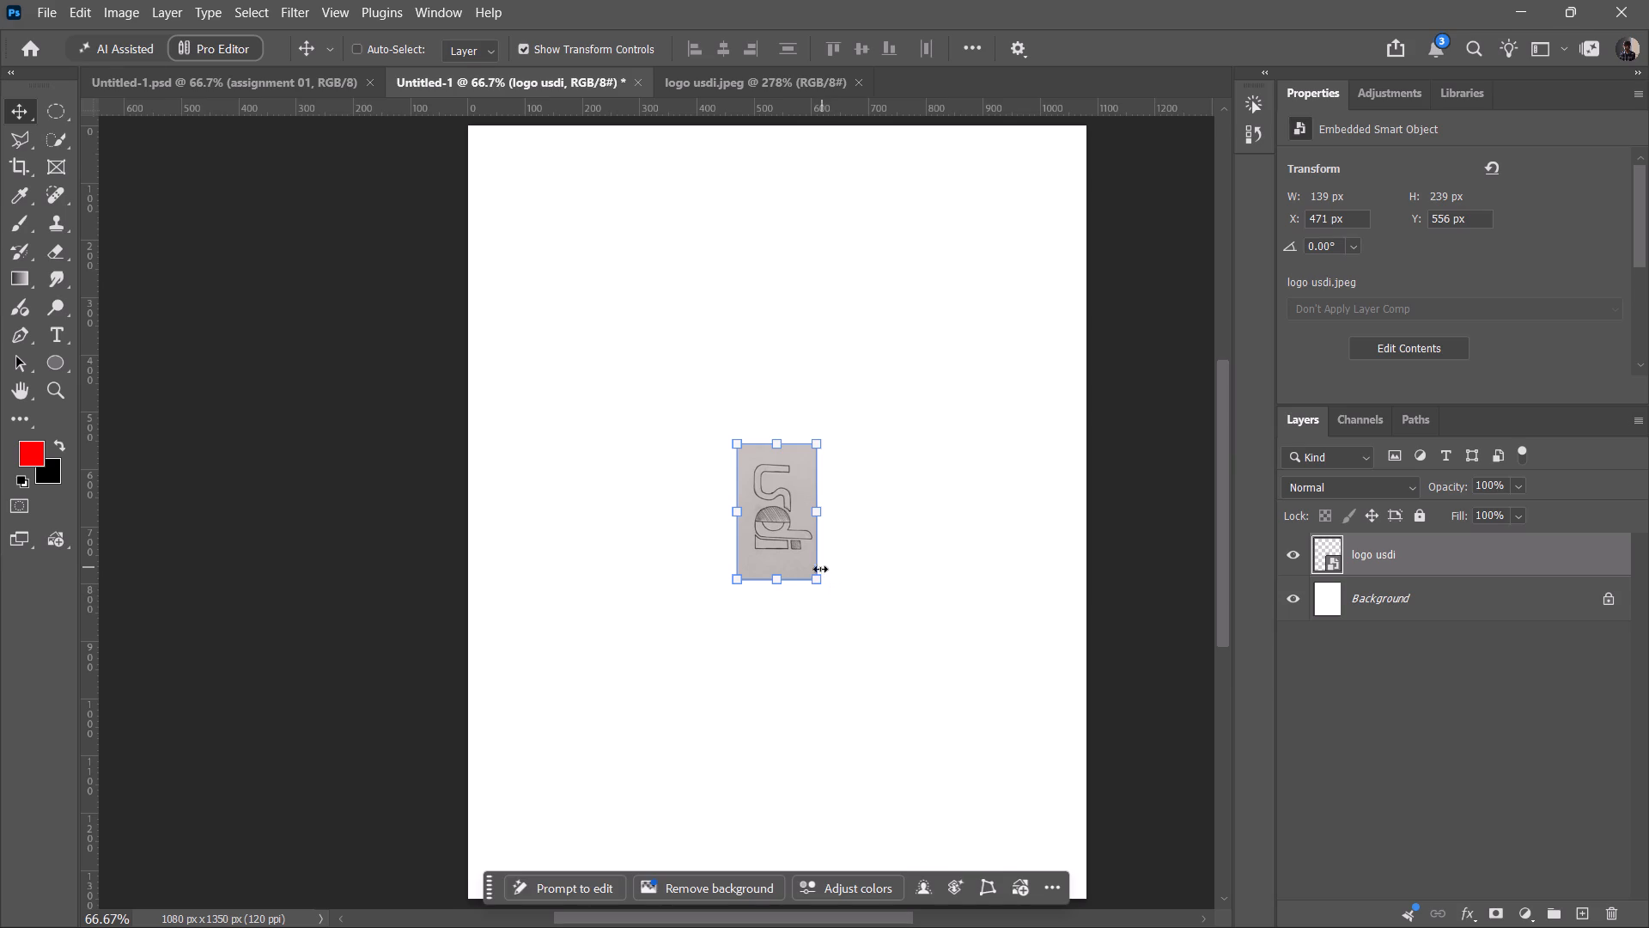
left_click_drag(839, 607, 852, 464)
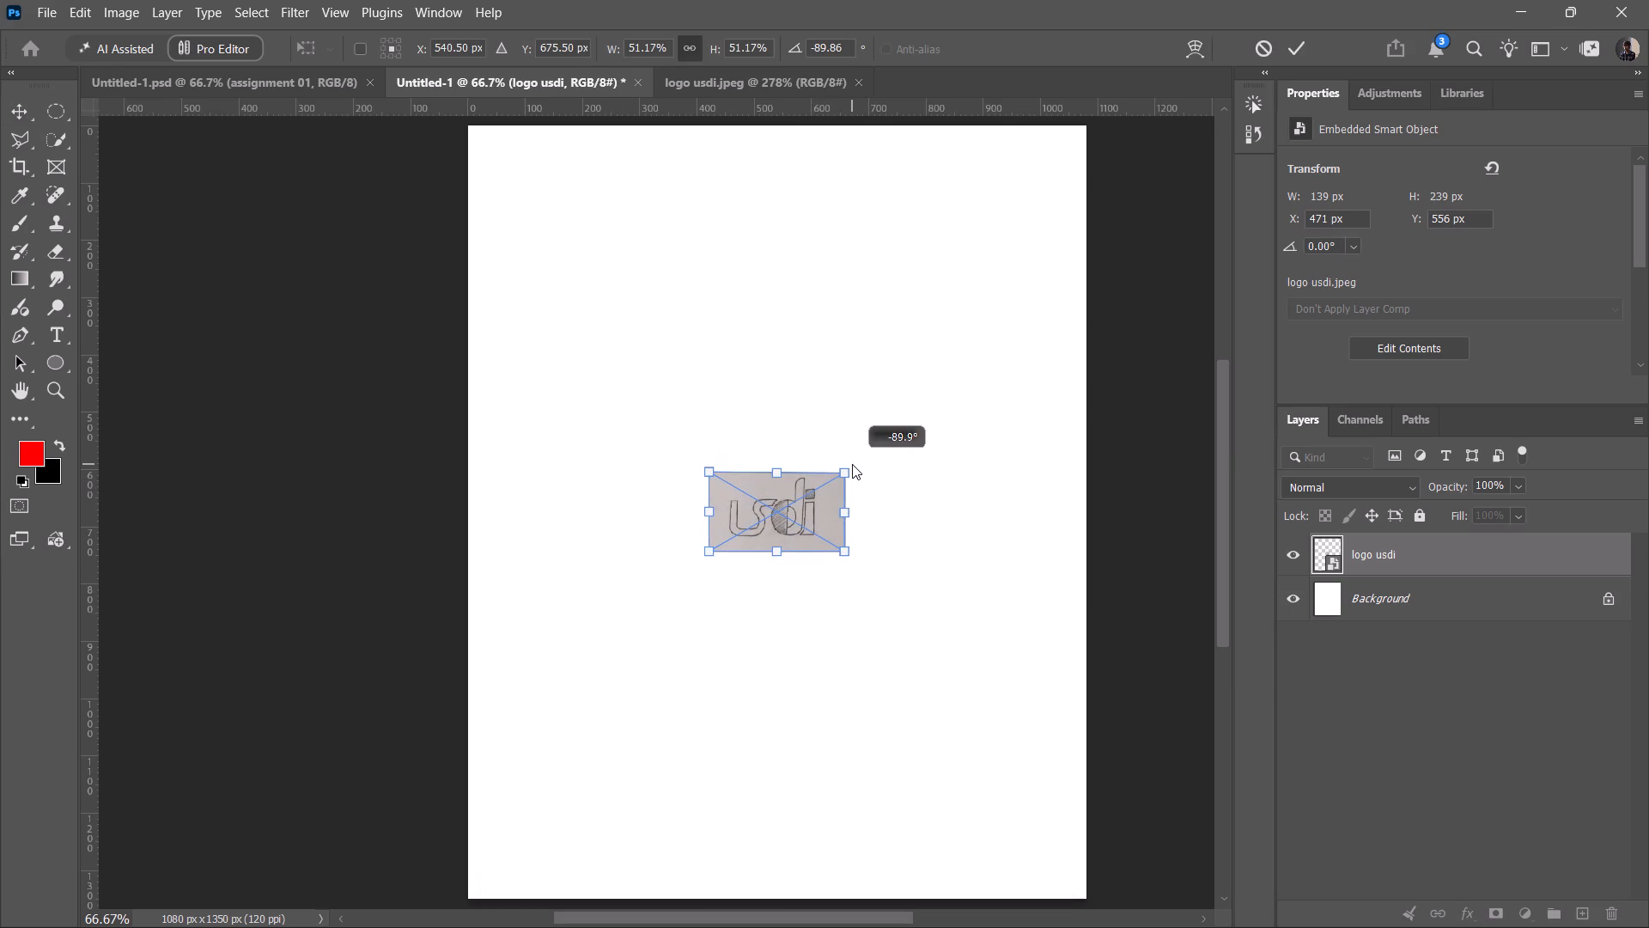
left_click_drag(852, 464, 852, 460)
Enlarge the usdi sketch to about 115% scale, fine-tune its rotation to about -88.9°, and commit the transform by switching to the Pen tool.
left_click_drag(841, 476, 928, 403)
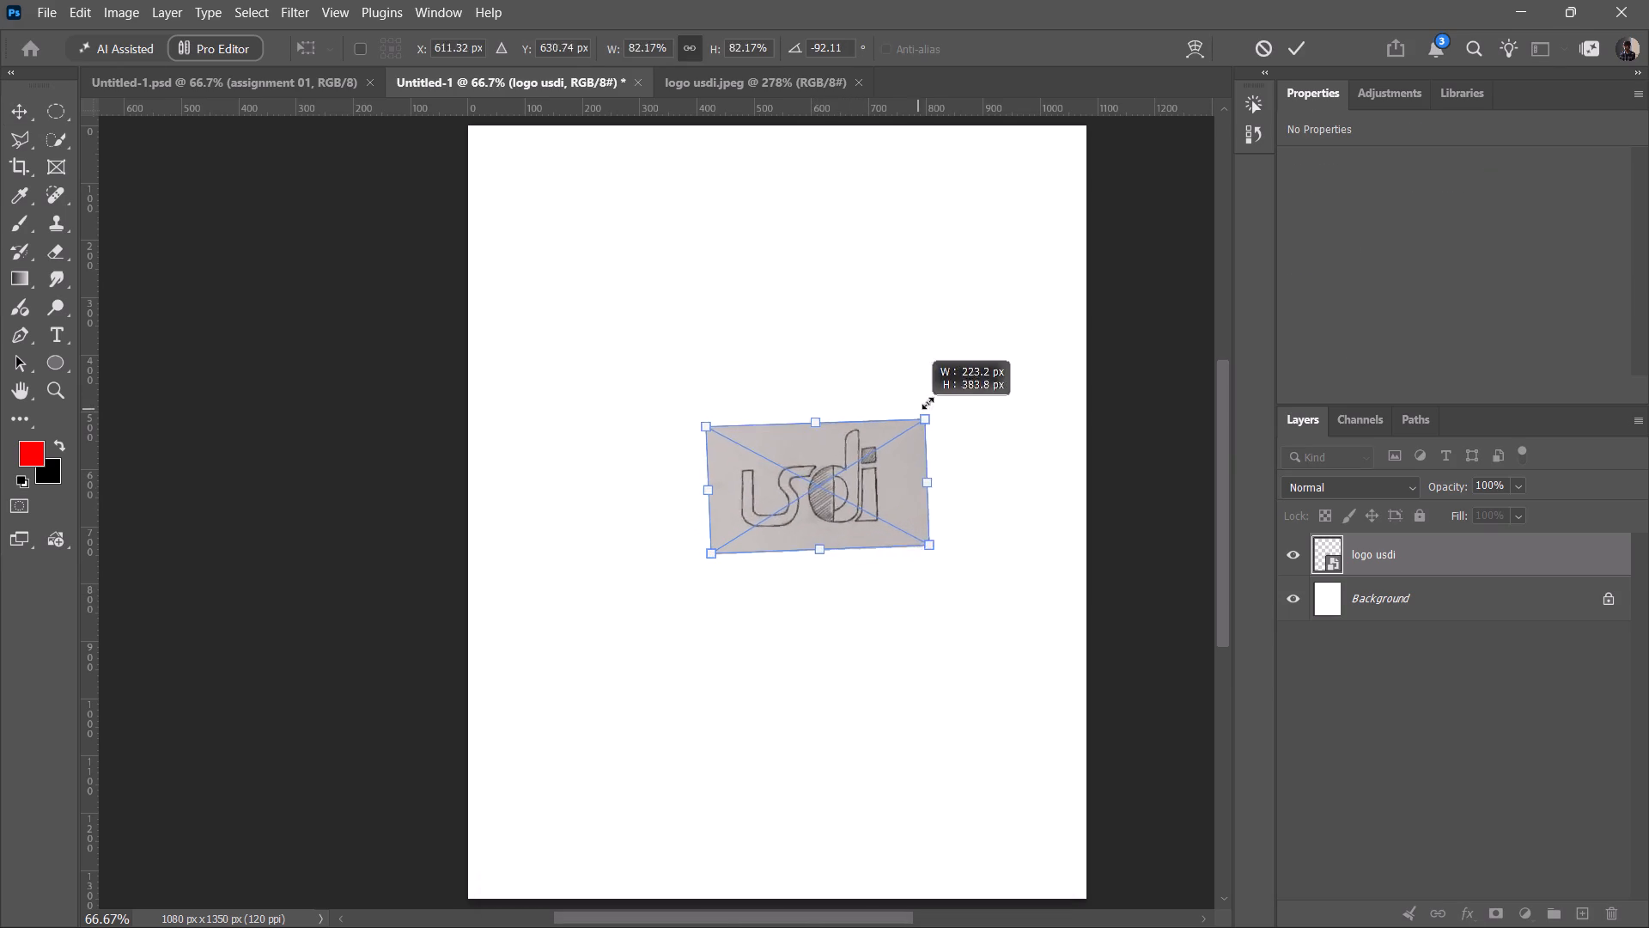
left_click_drag(928, 403, 995, 351)
left_click_drag(1029, 347, 1043, 354)
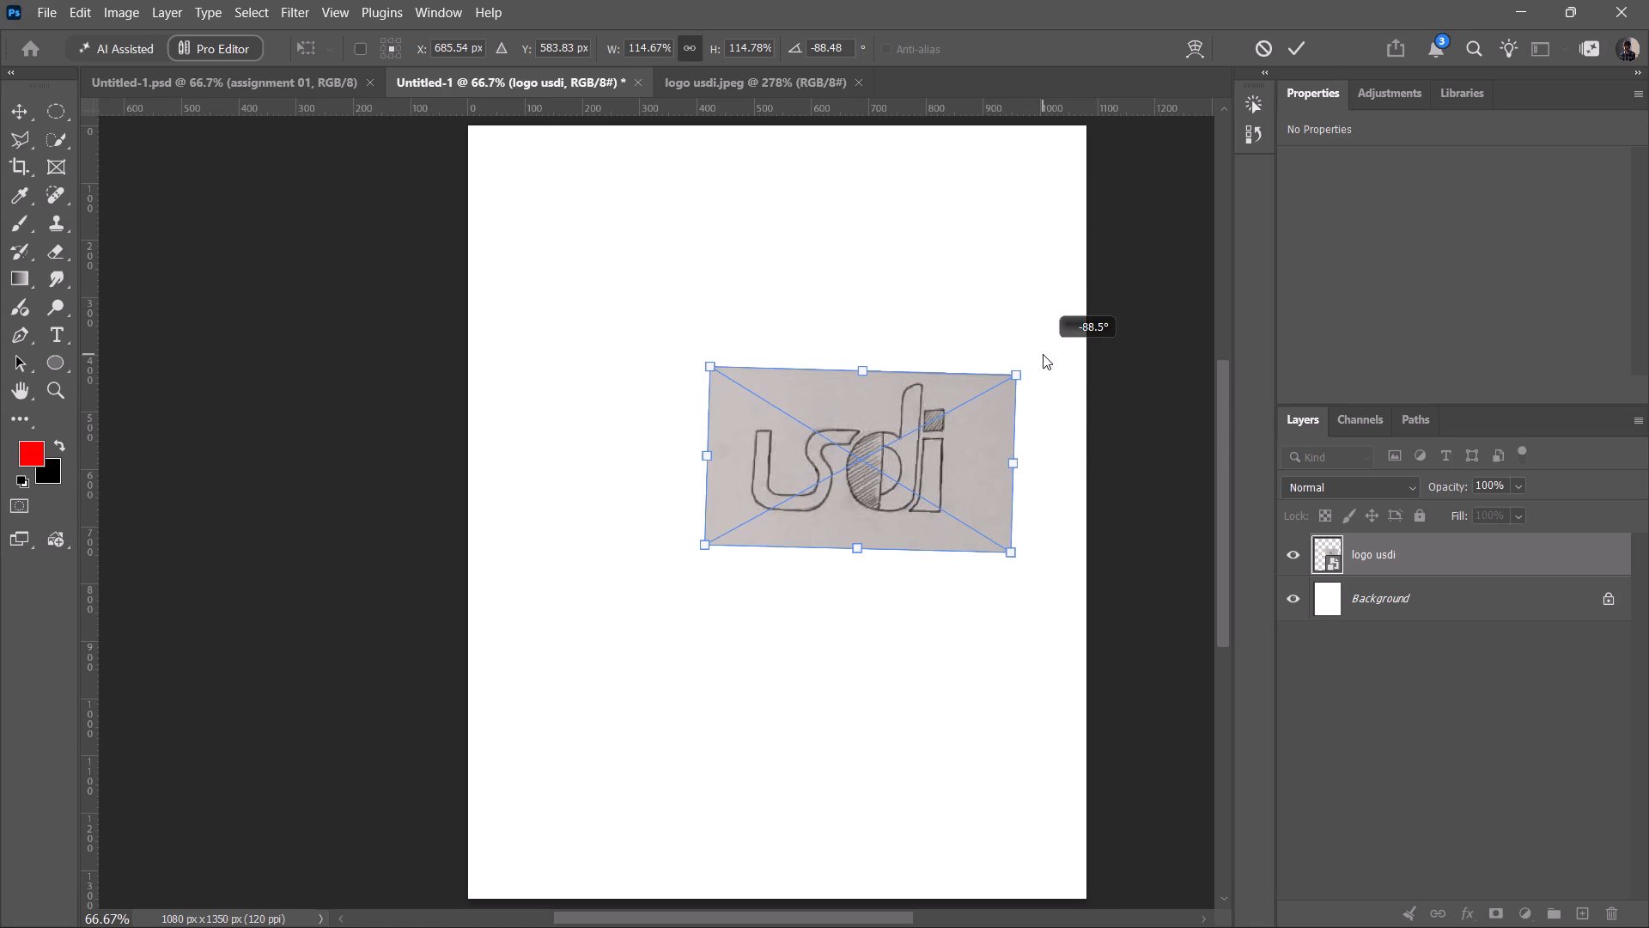
left_click_drag(1043, 354, 1037, 356)
key("z")
key("z")
key("z")
key("z")
key("z")
key("z")
key("z")
key("z")
key("z")
scroll(835, 518, "up", 6, "ctrl")
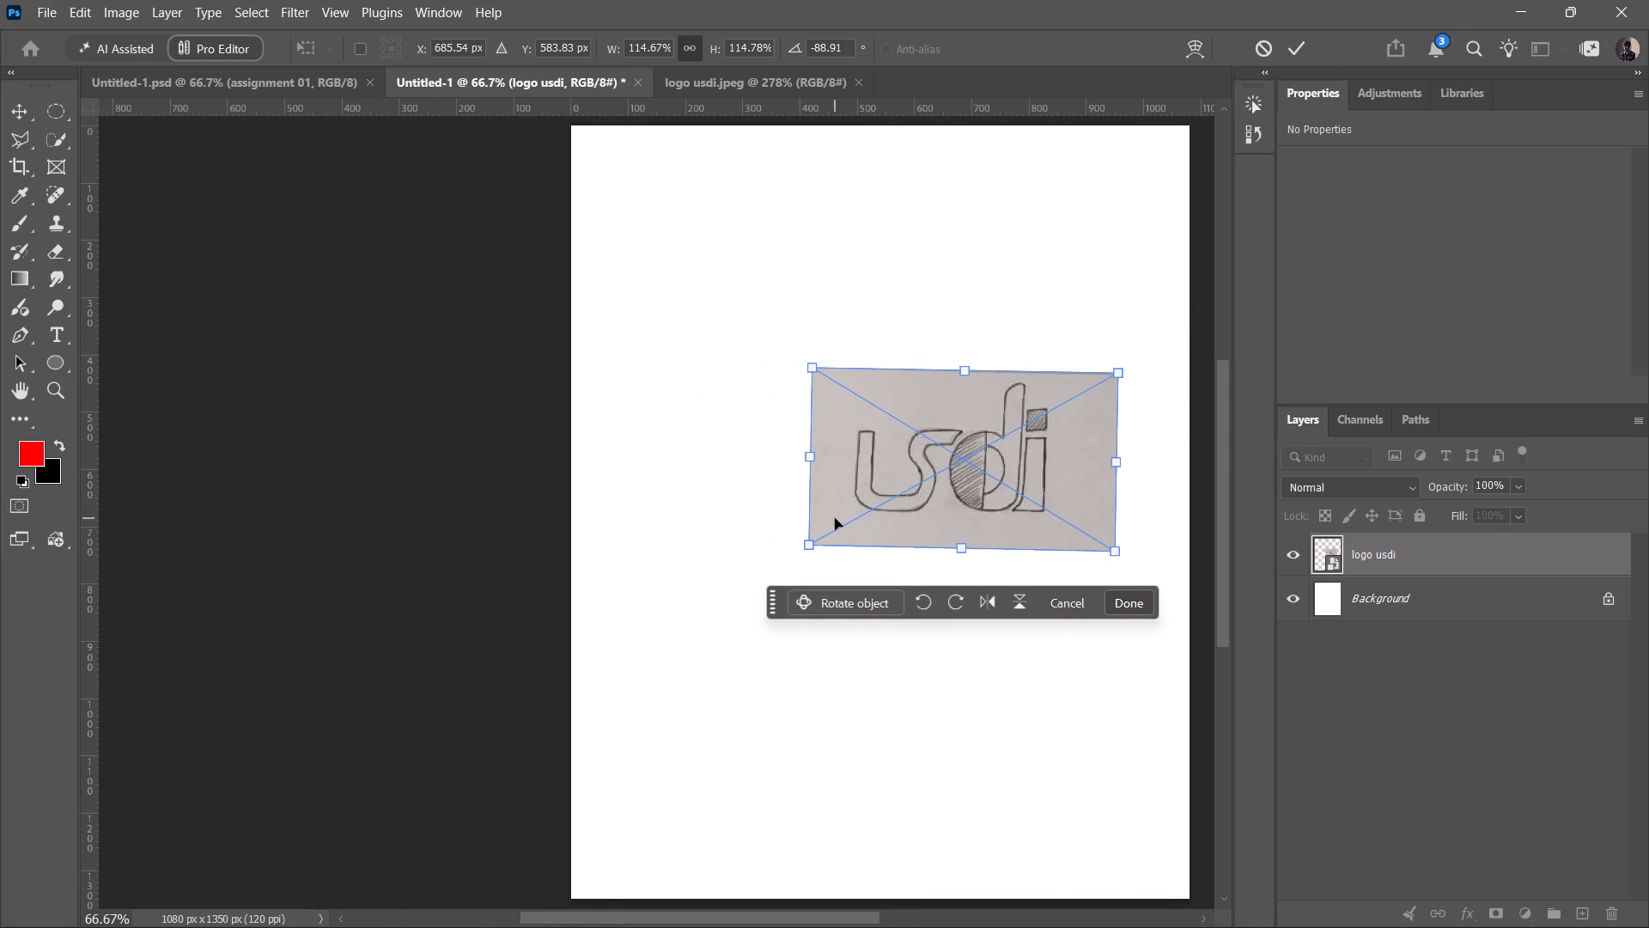
scroll(835, 518, "right", 1)
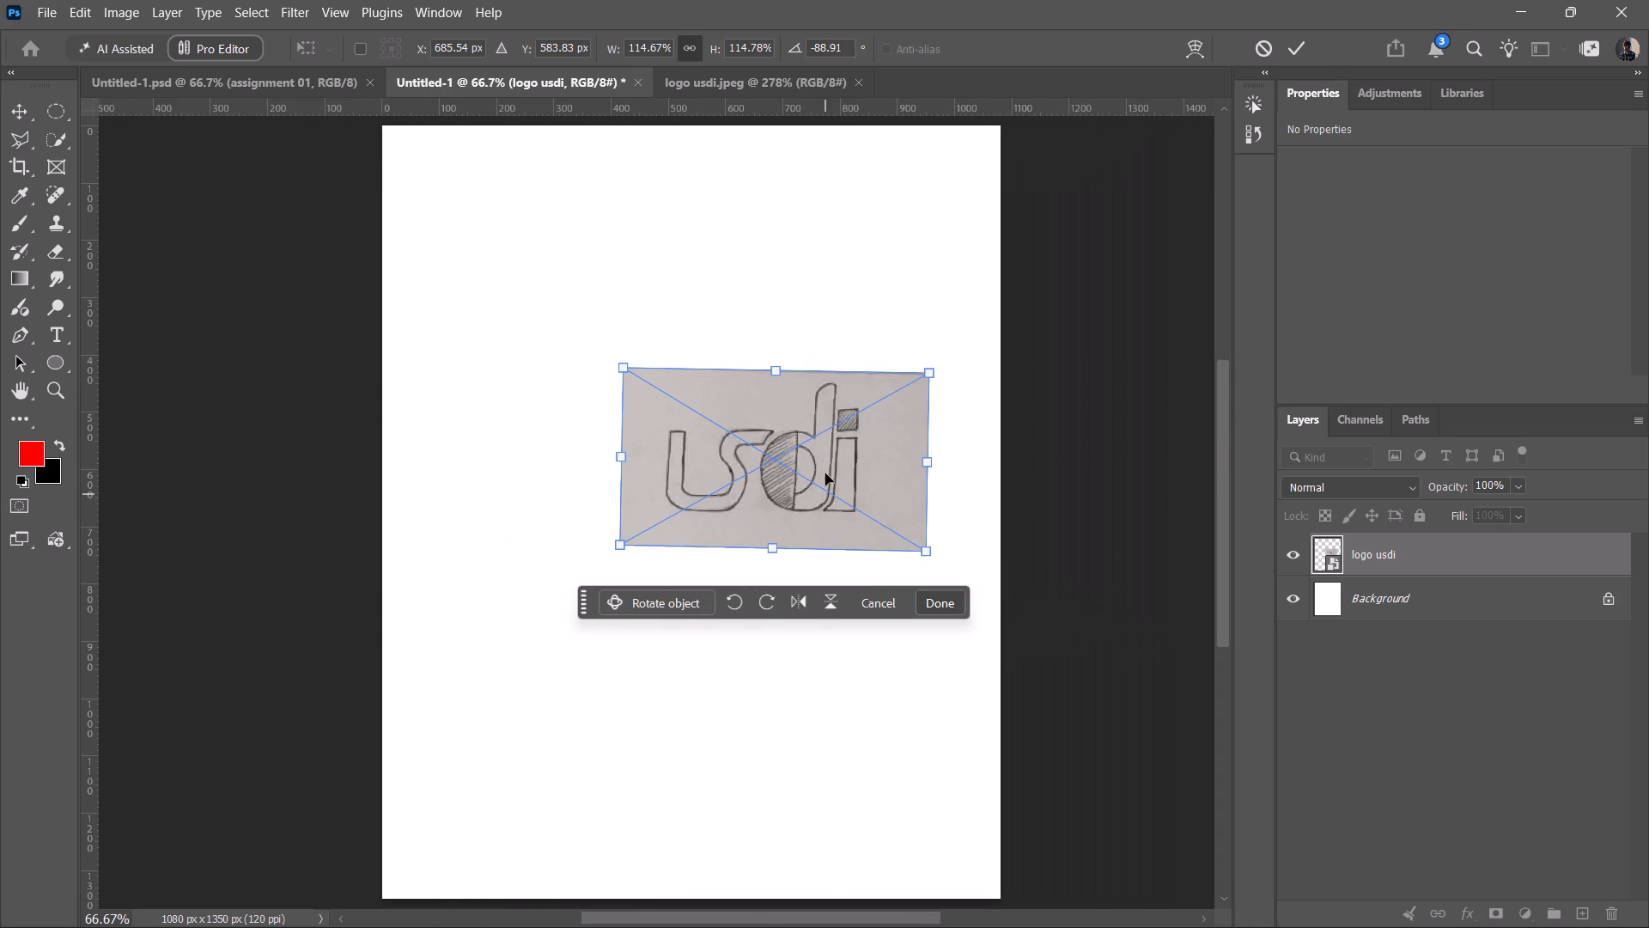
scroll(825, 413, "up", 12, "ctrl+alt")
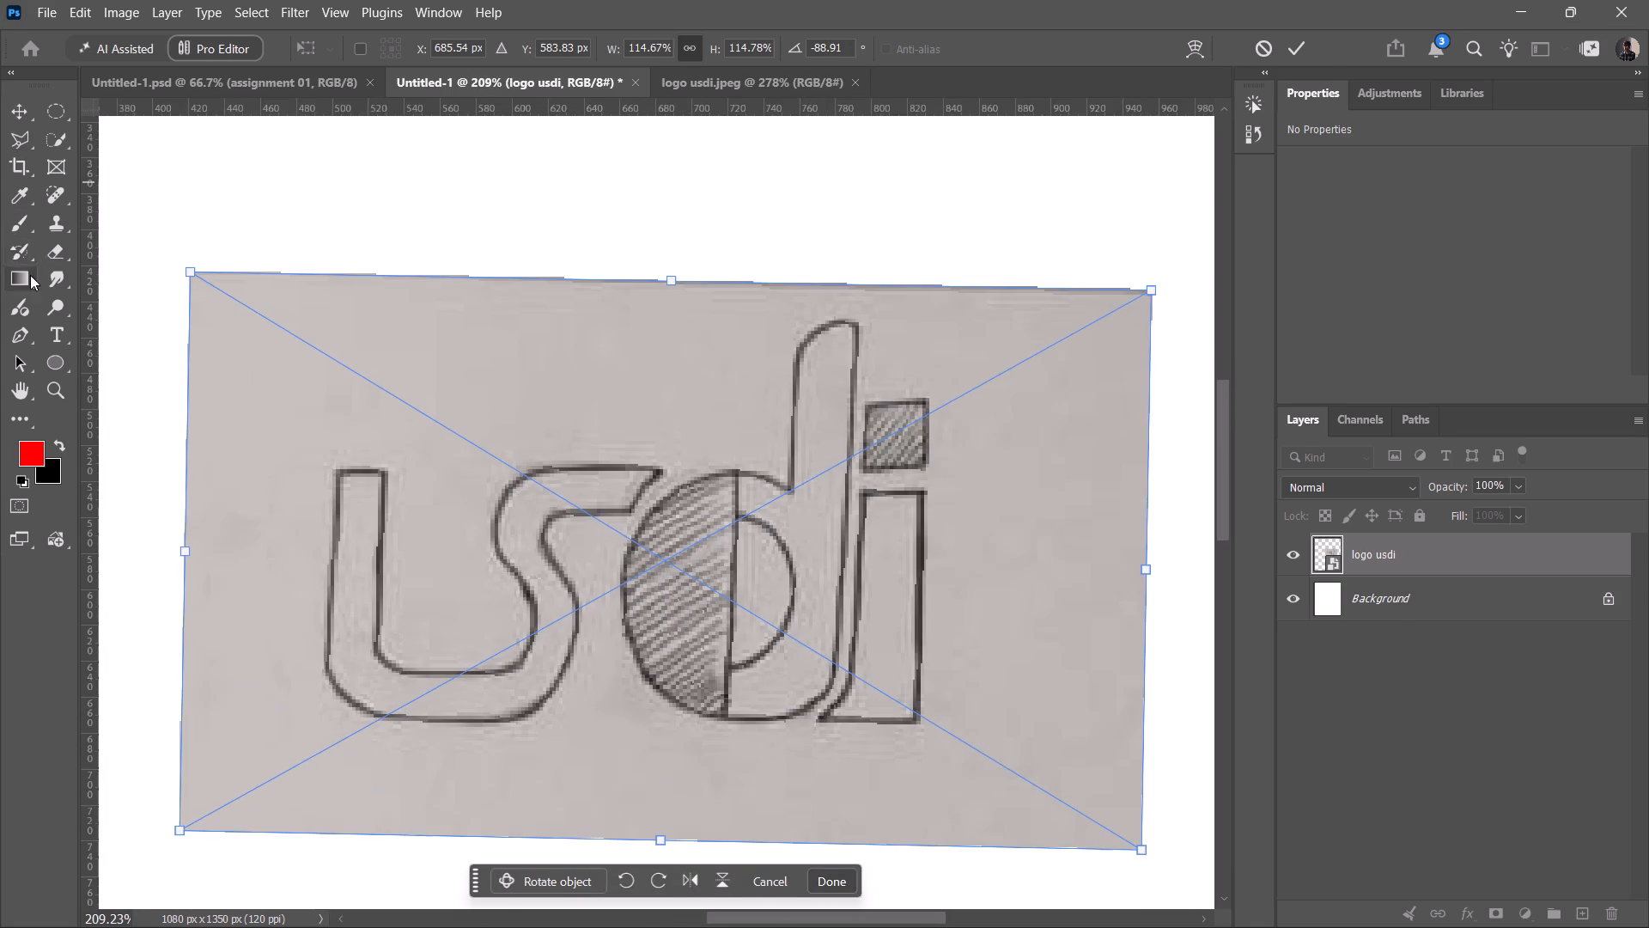
left_click(19, 331)
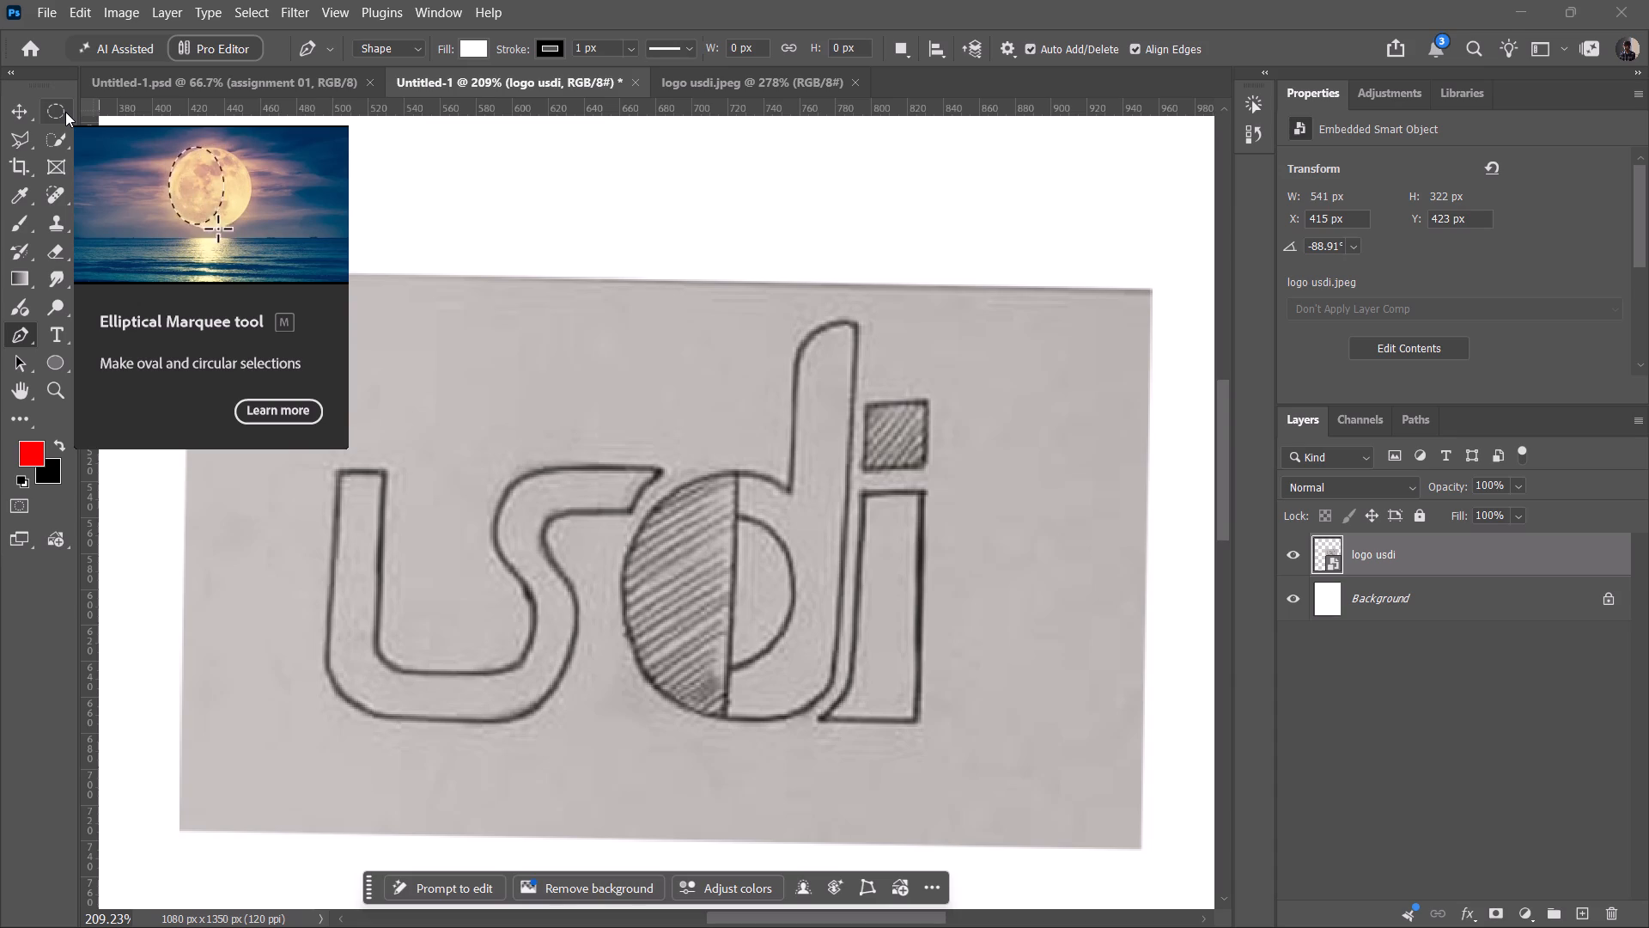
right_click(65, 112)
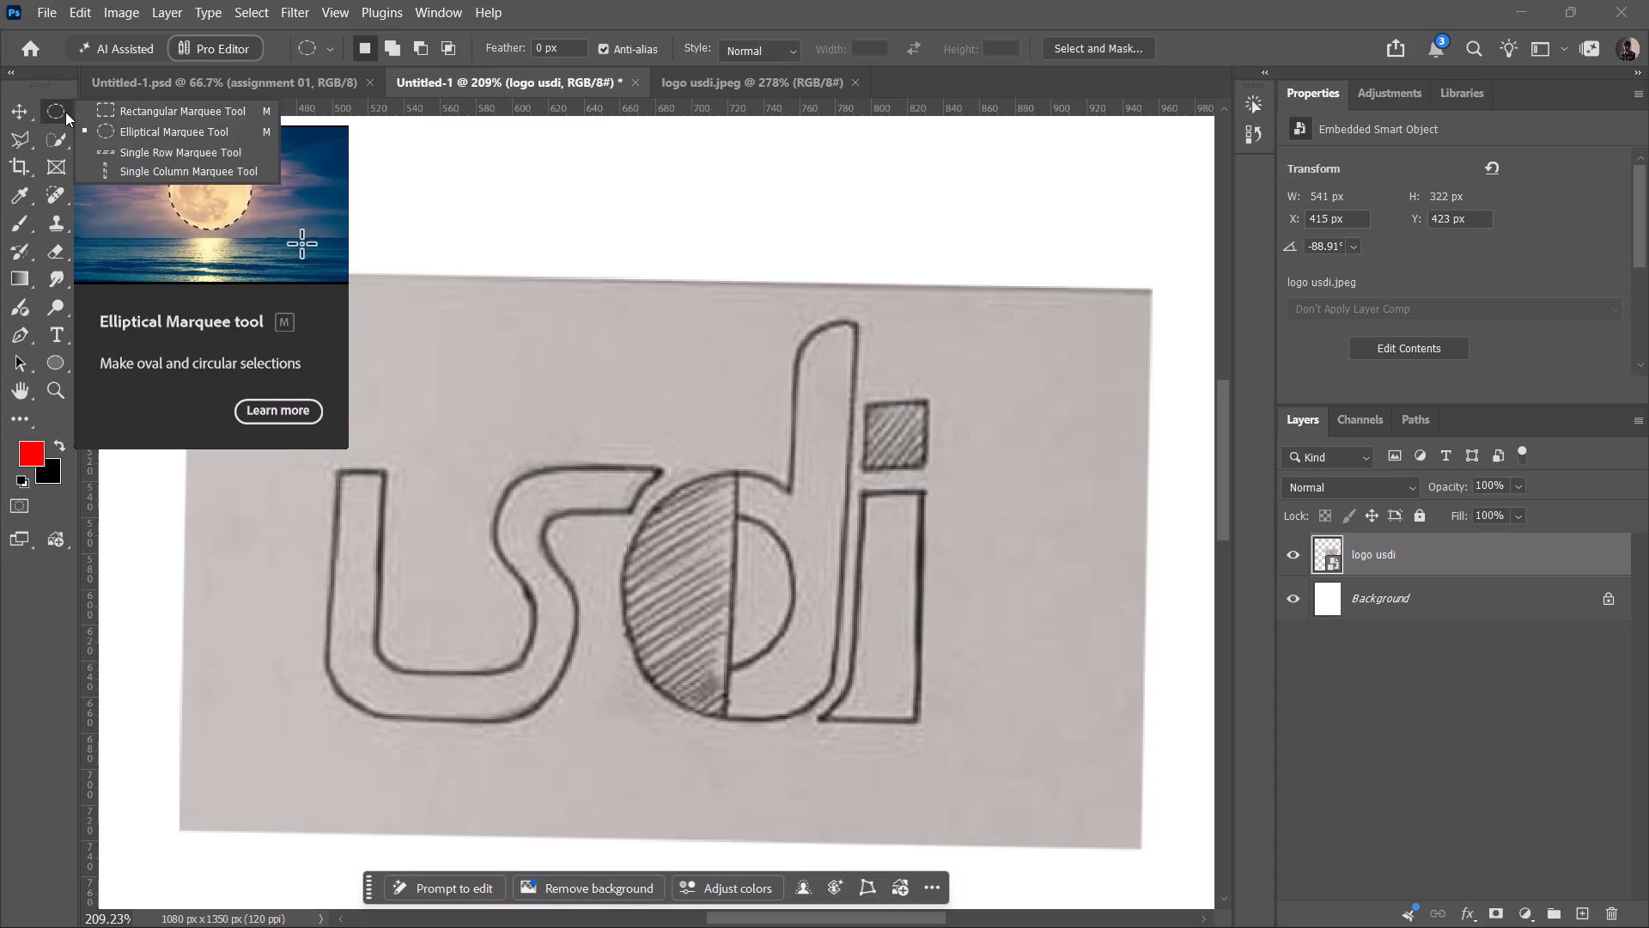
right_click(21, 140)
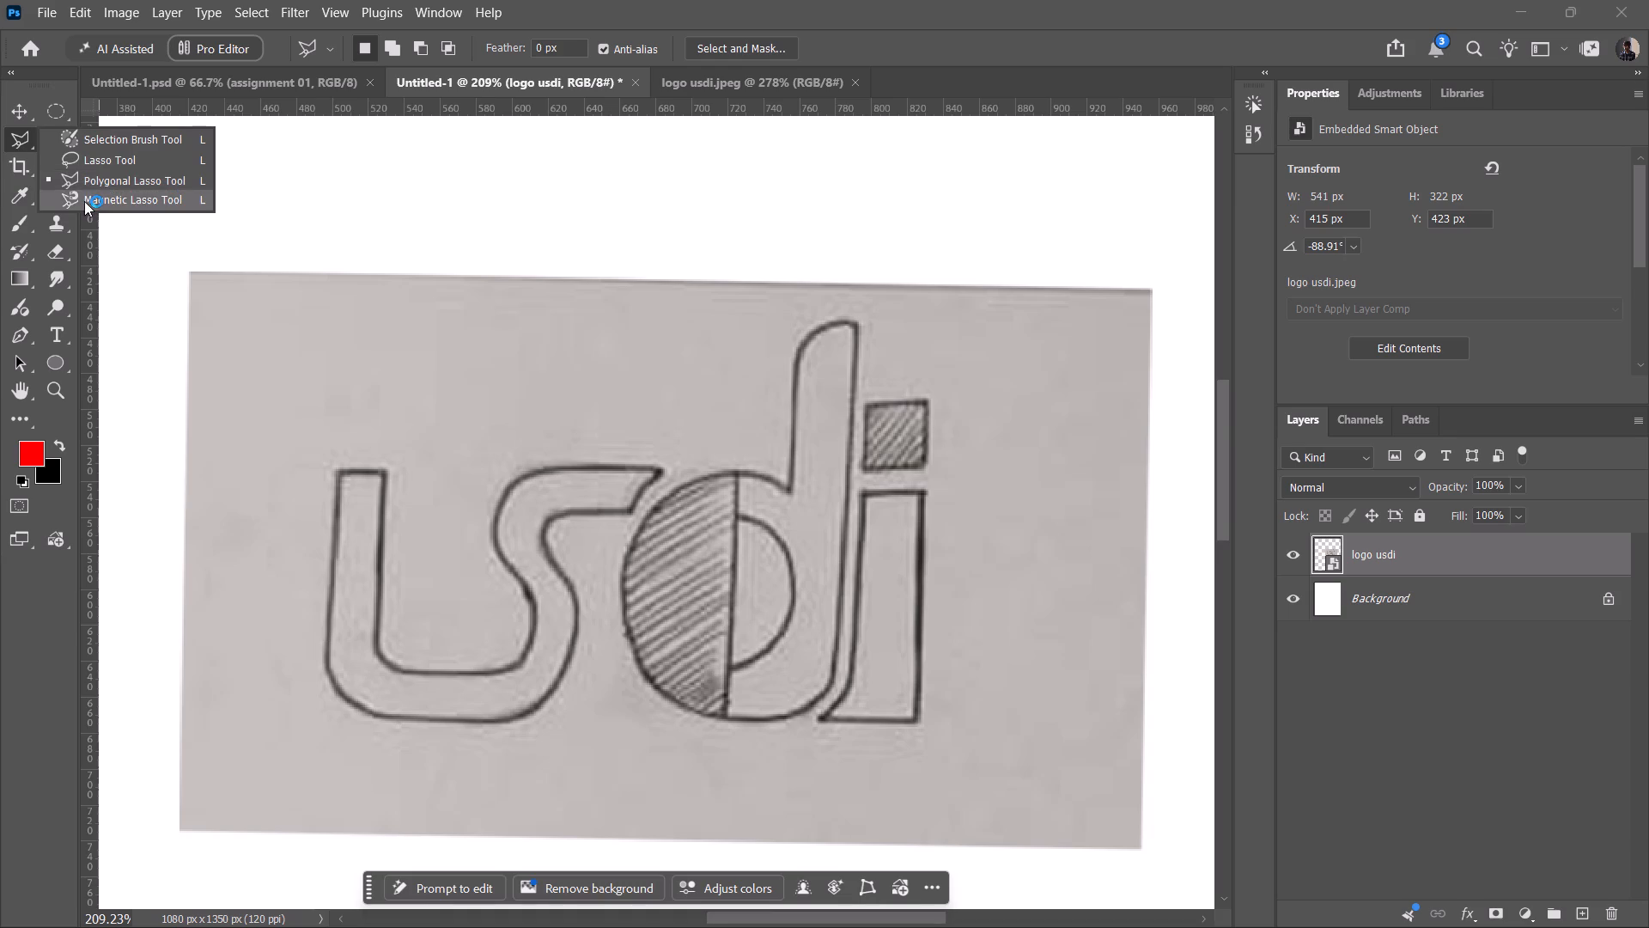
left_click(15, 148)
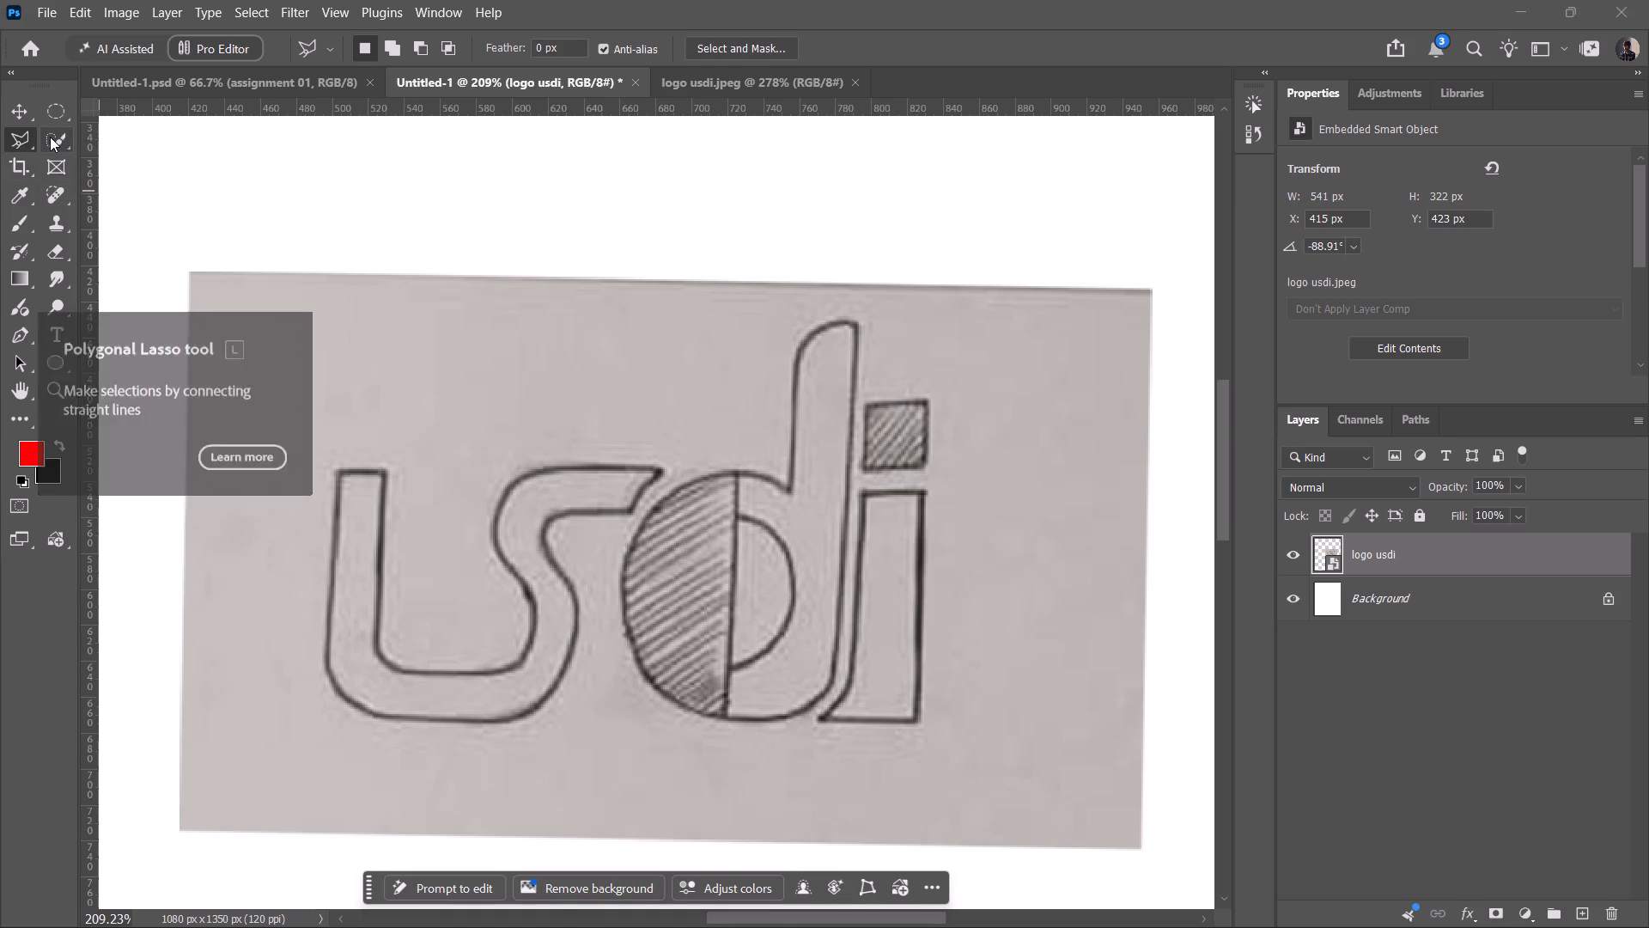
Select the interior of the joined u and s shape with the Magic Wand in add mode at tolerance 32.
right_click(57, 146)
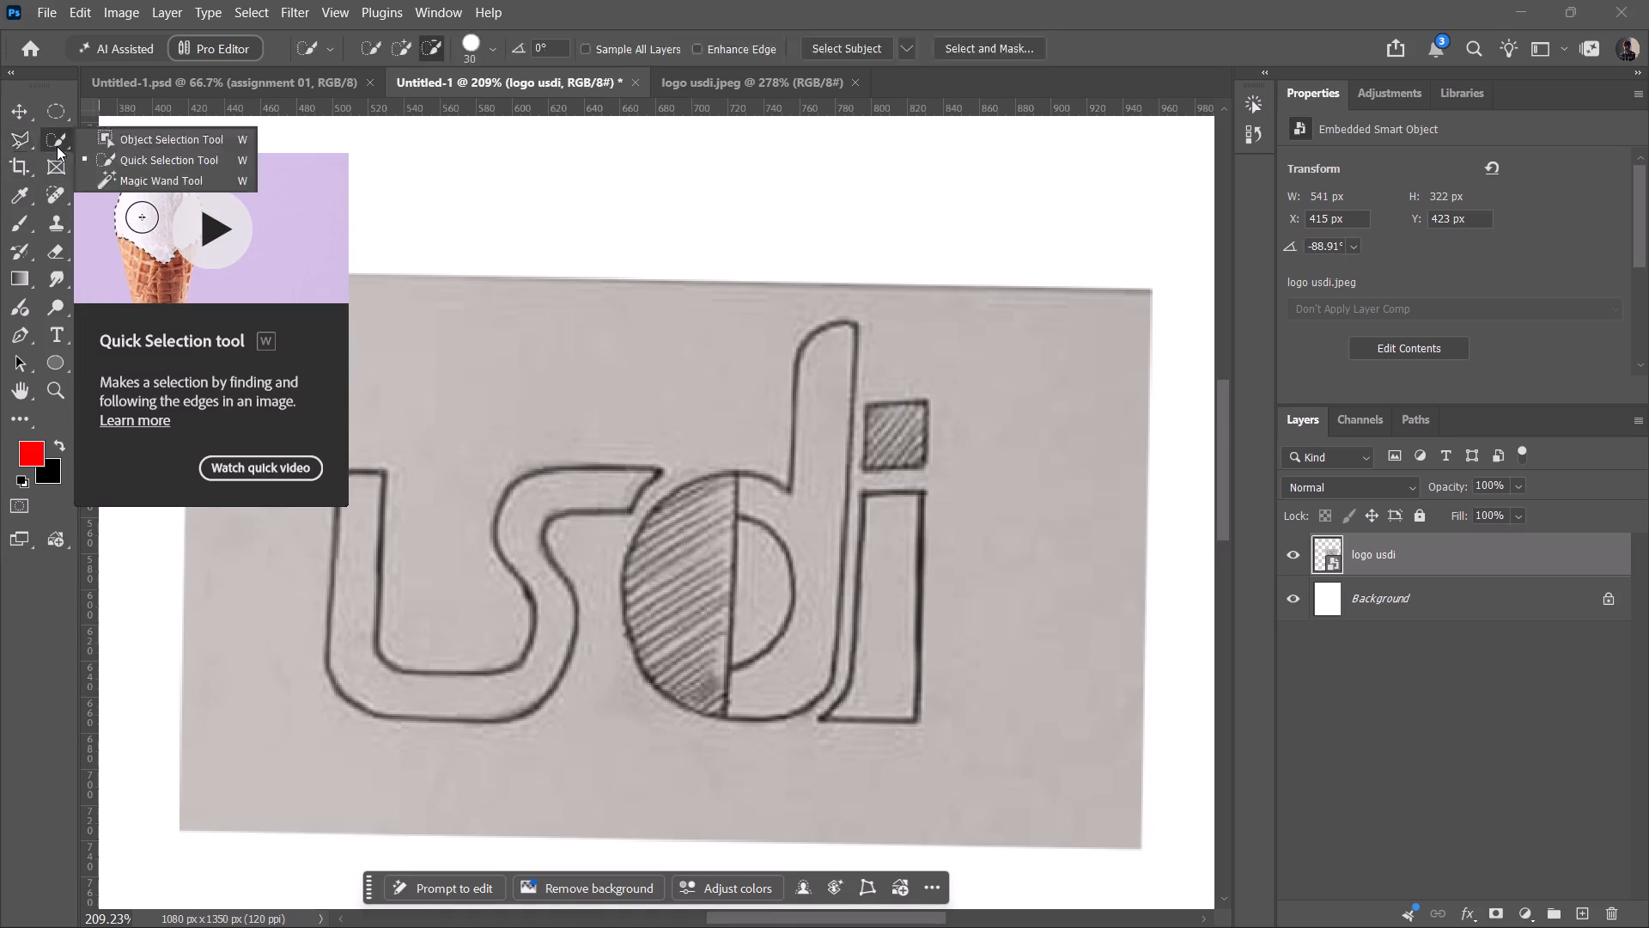
left_click(125, 171)
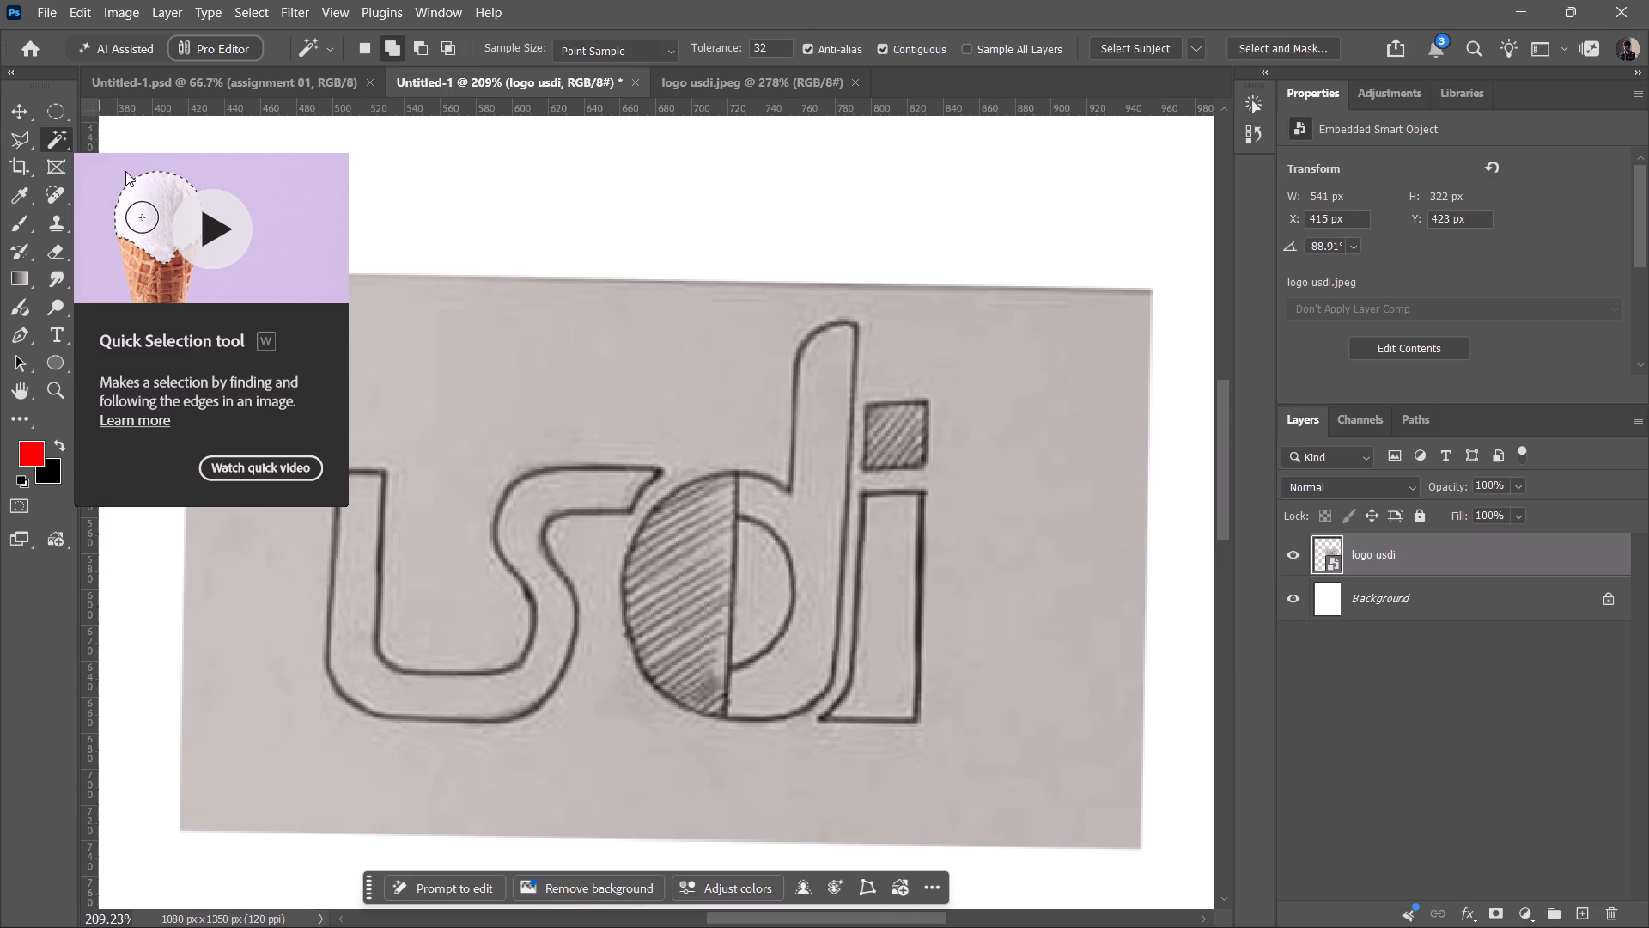
left_click(377, 542)
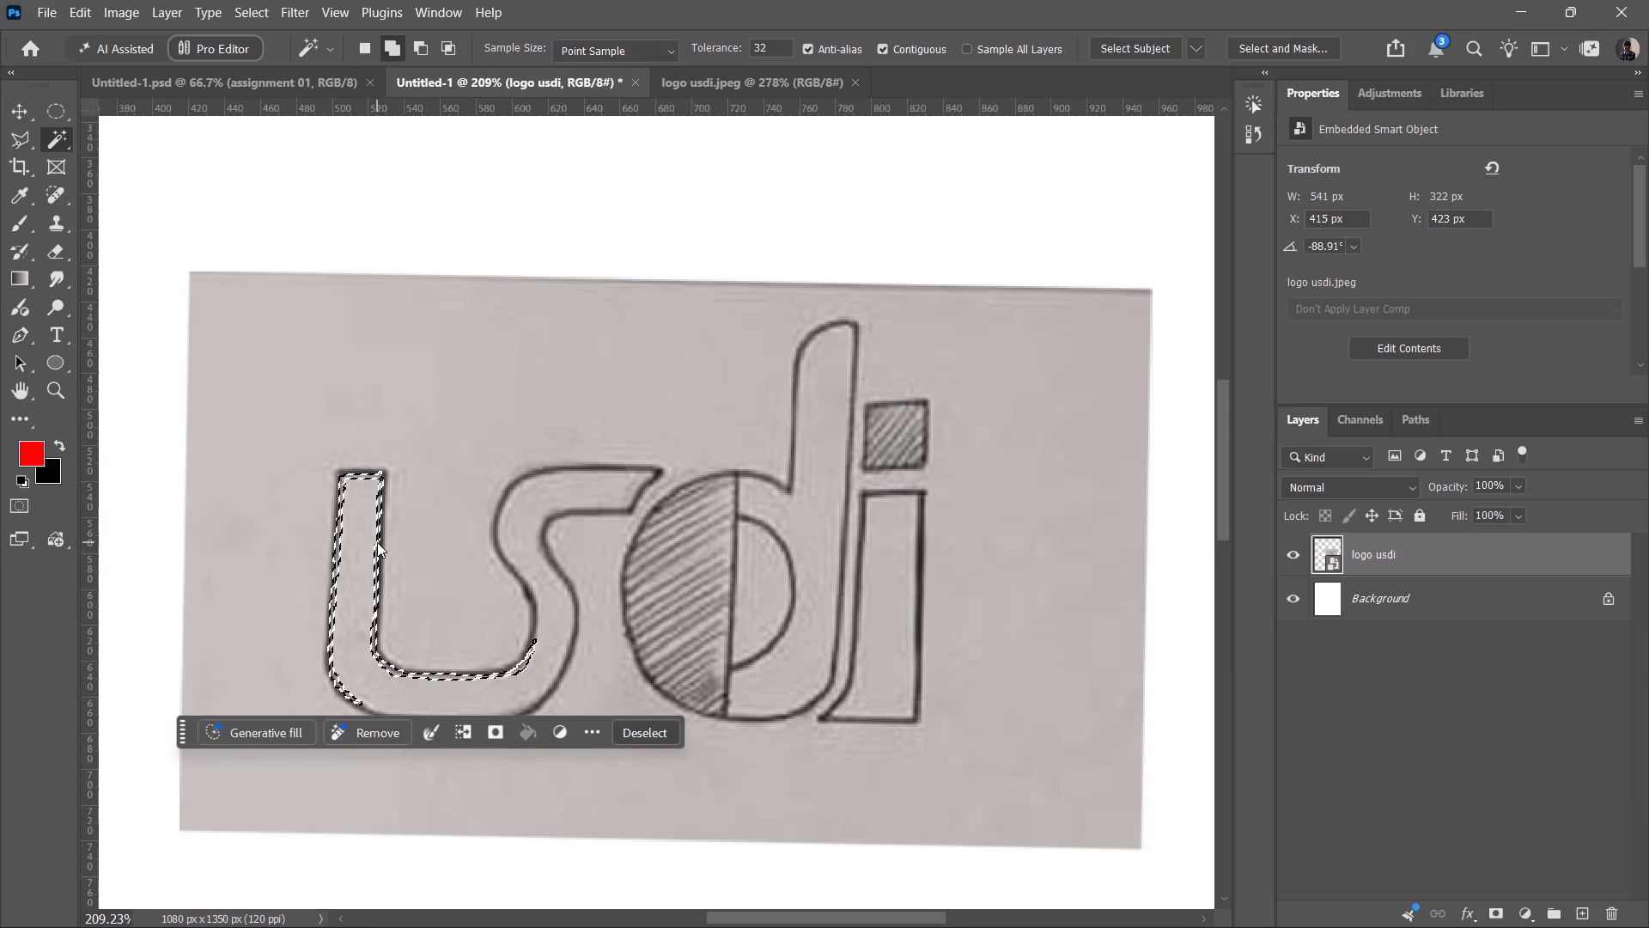
left_click(529, 539)
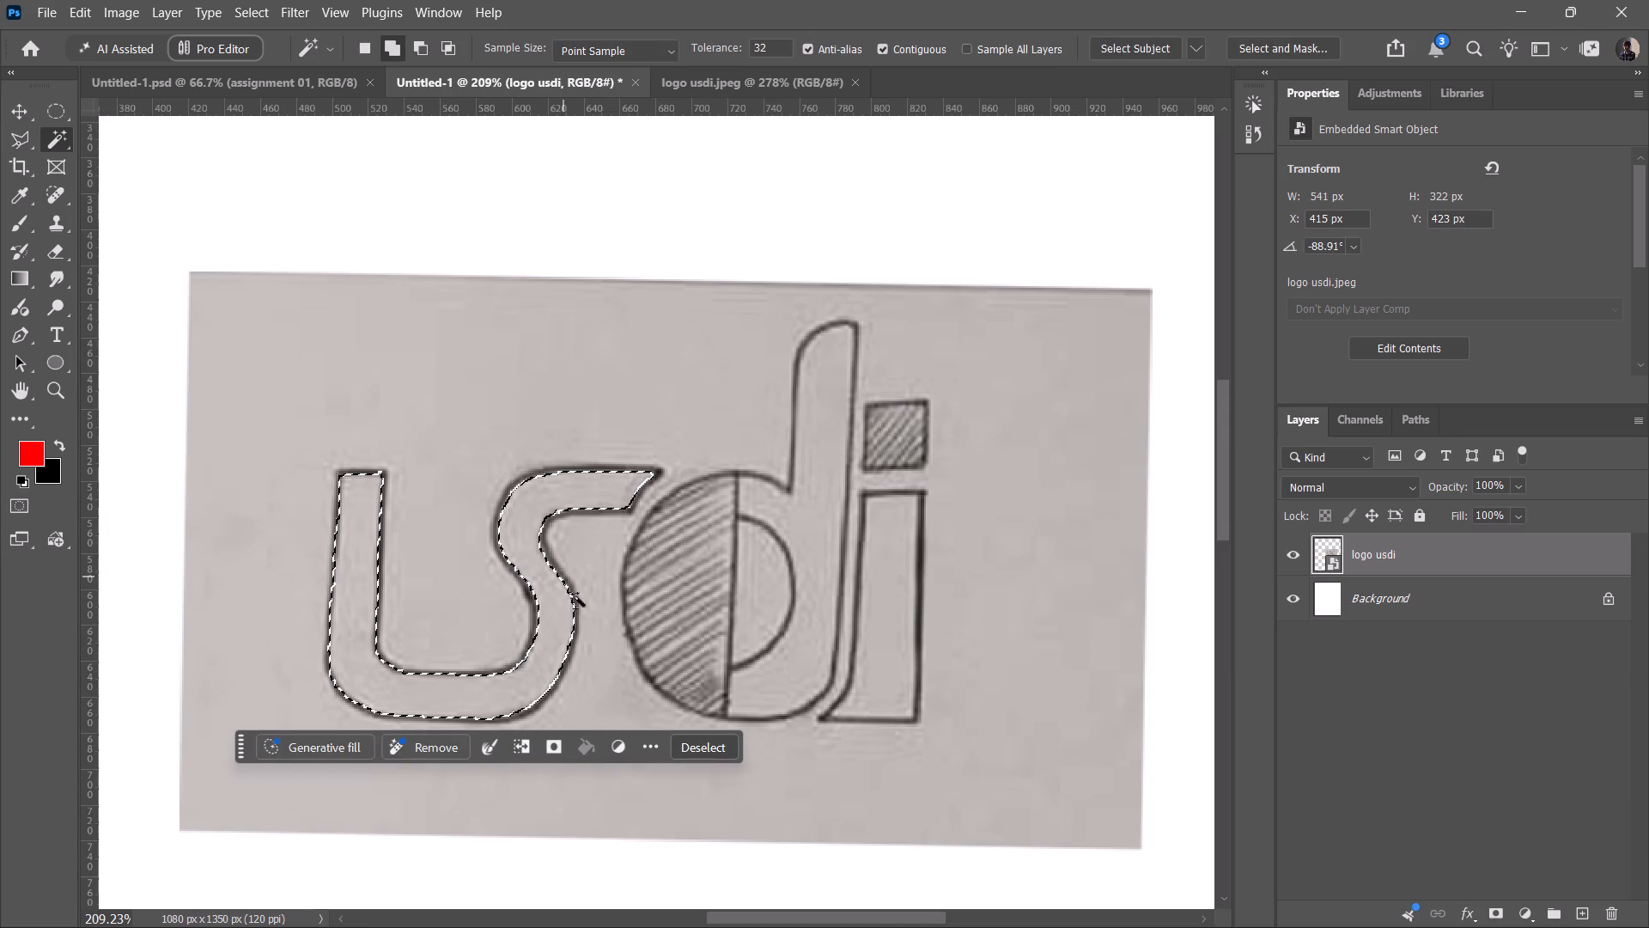
Add the hatched half of the d, including its pencil lines and gaps, to the Magic Wand selection.
left_click(672, 555)
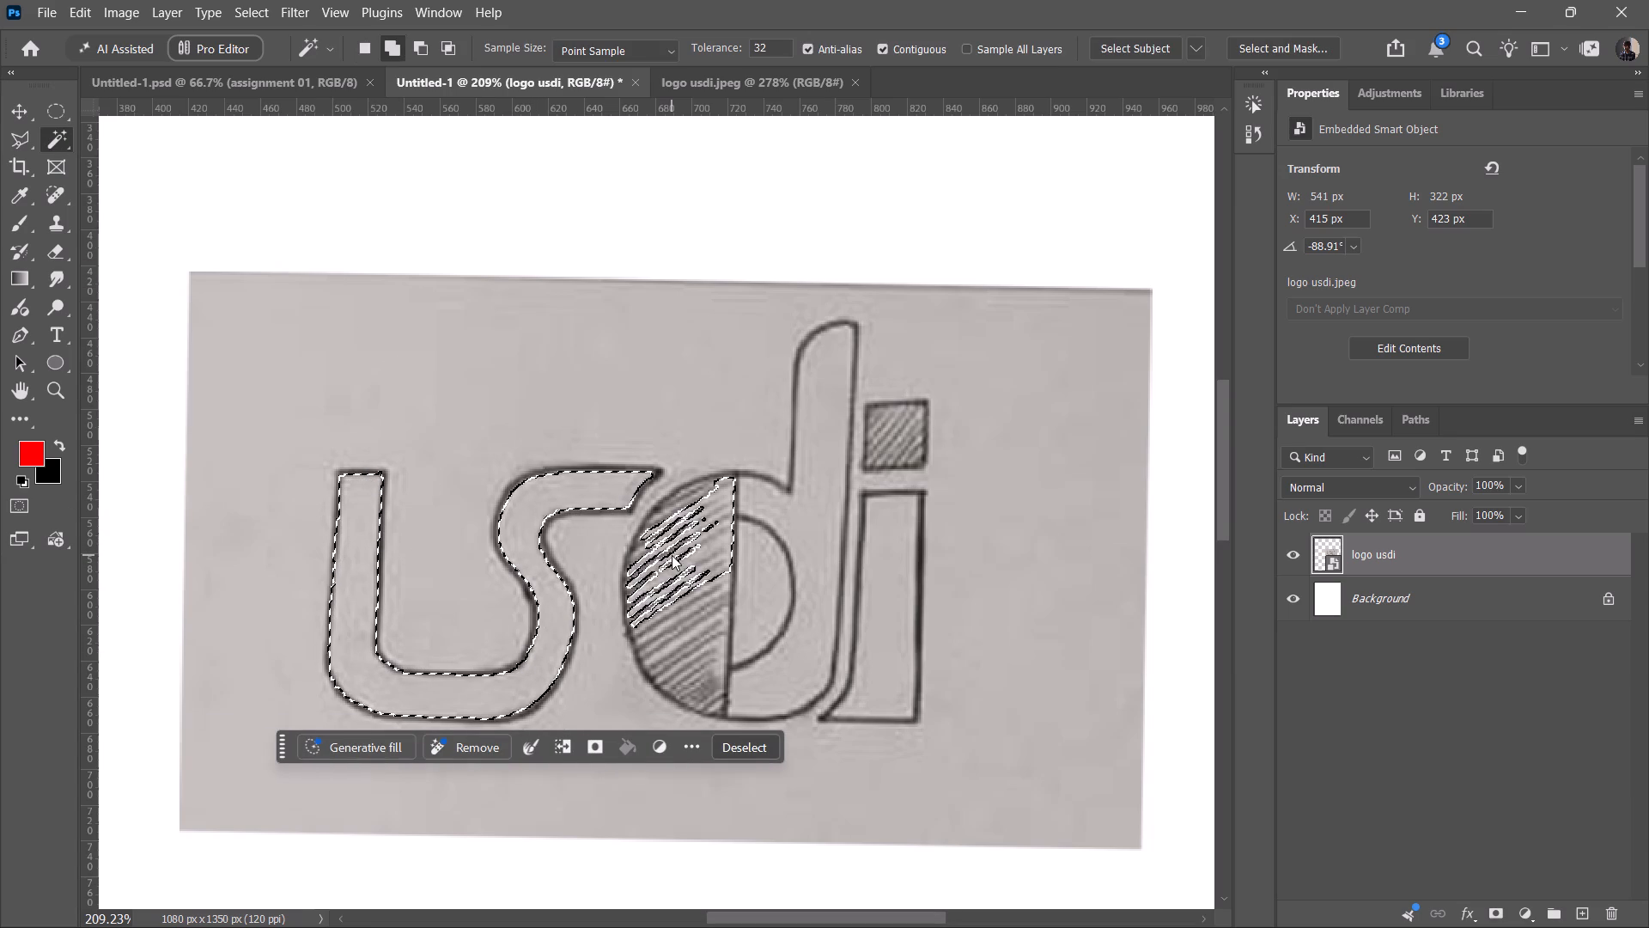
left_click(690, 492)
scroll(690, 615, "up", 6, "ctrl")
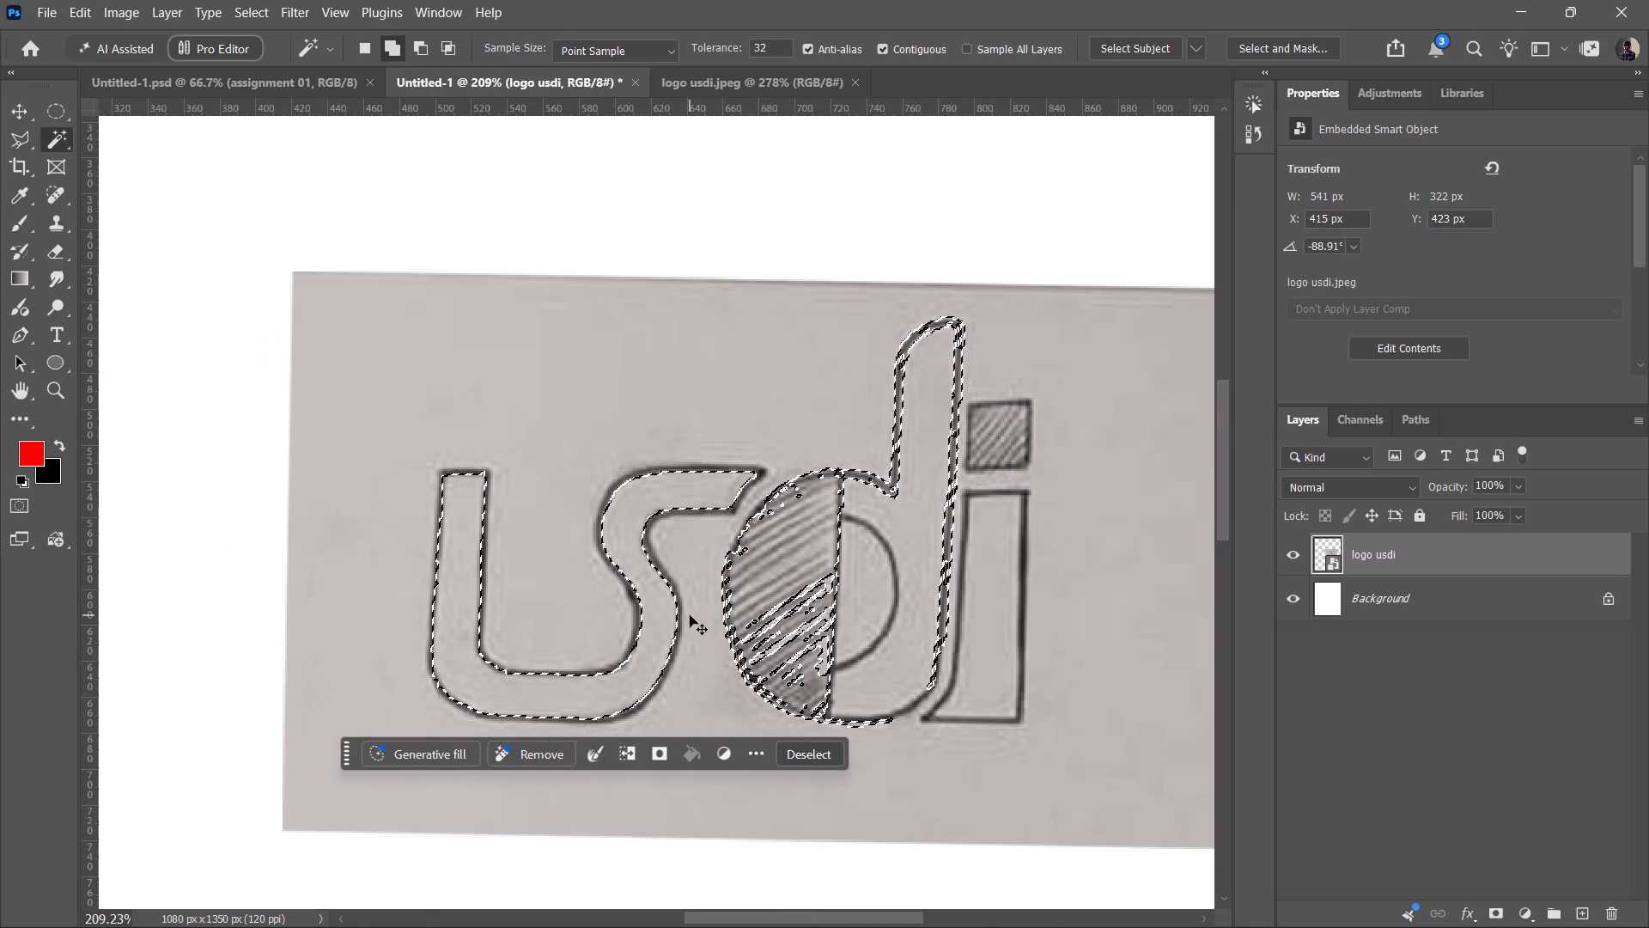
scroll(690, 615, "up", 3, "ctrl")
scroll(927, 615, "up", 7, "ctrl+alt")
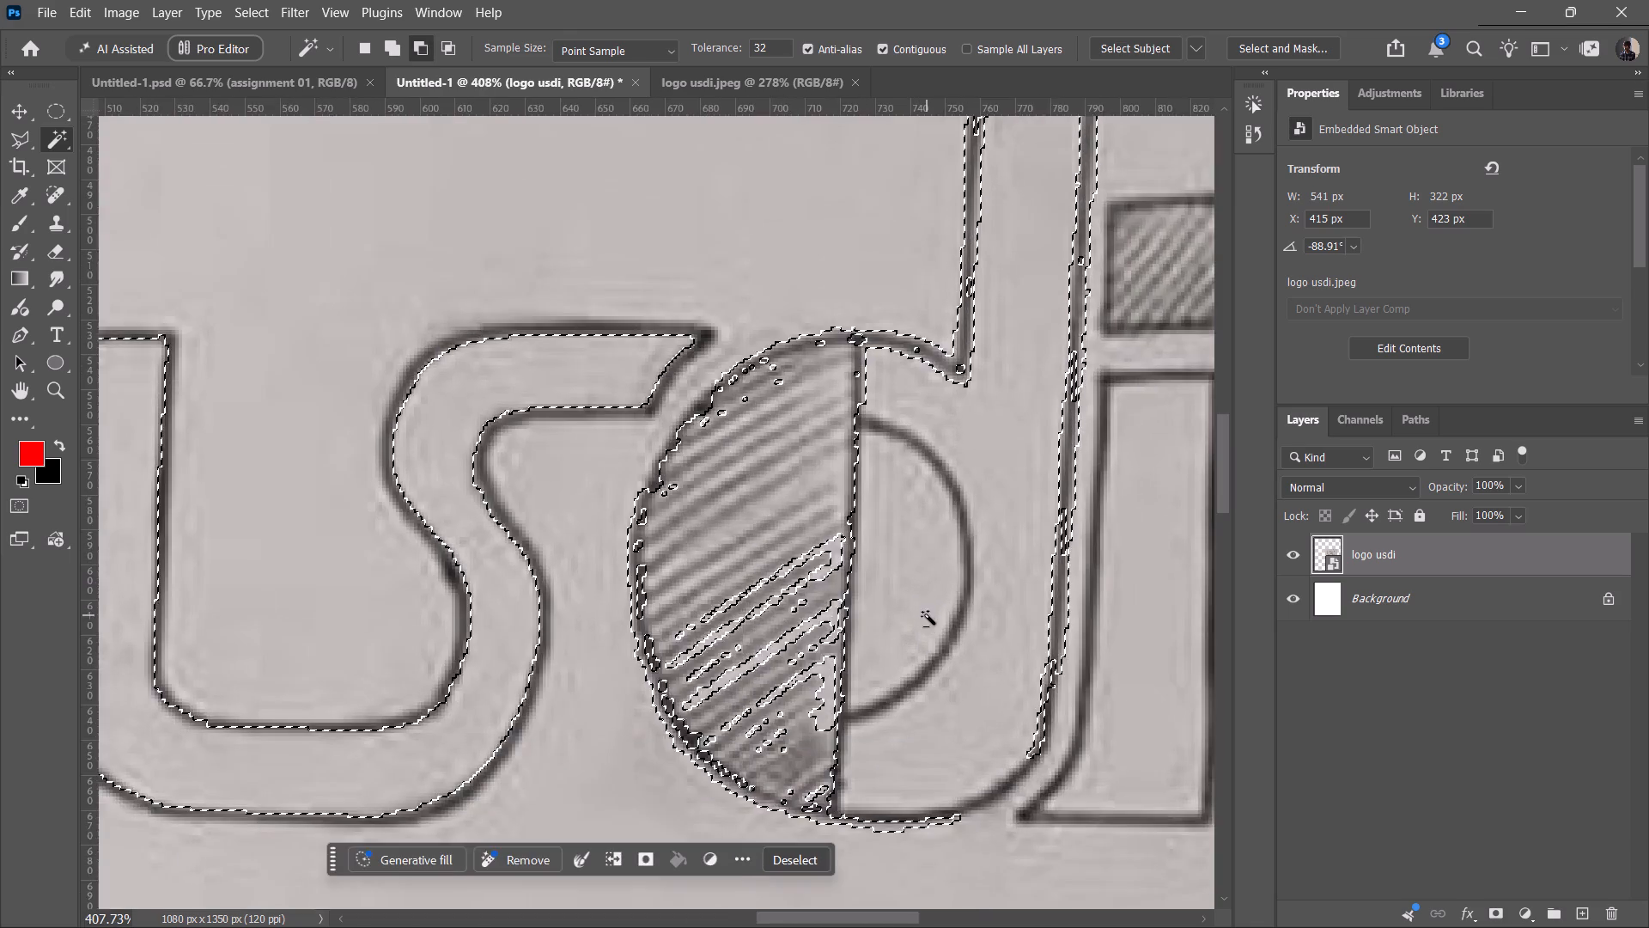
scroll(927, 615, "up", 5, "ctrl+alt")
left_click(762, 559)
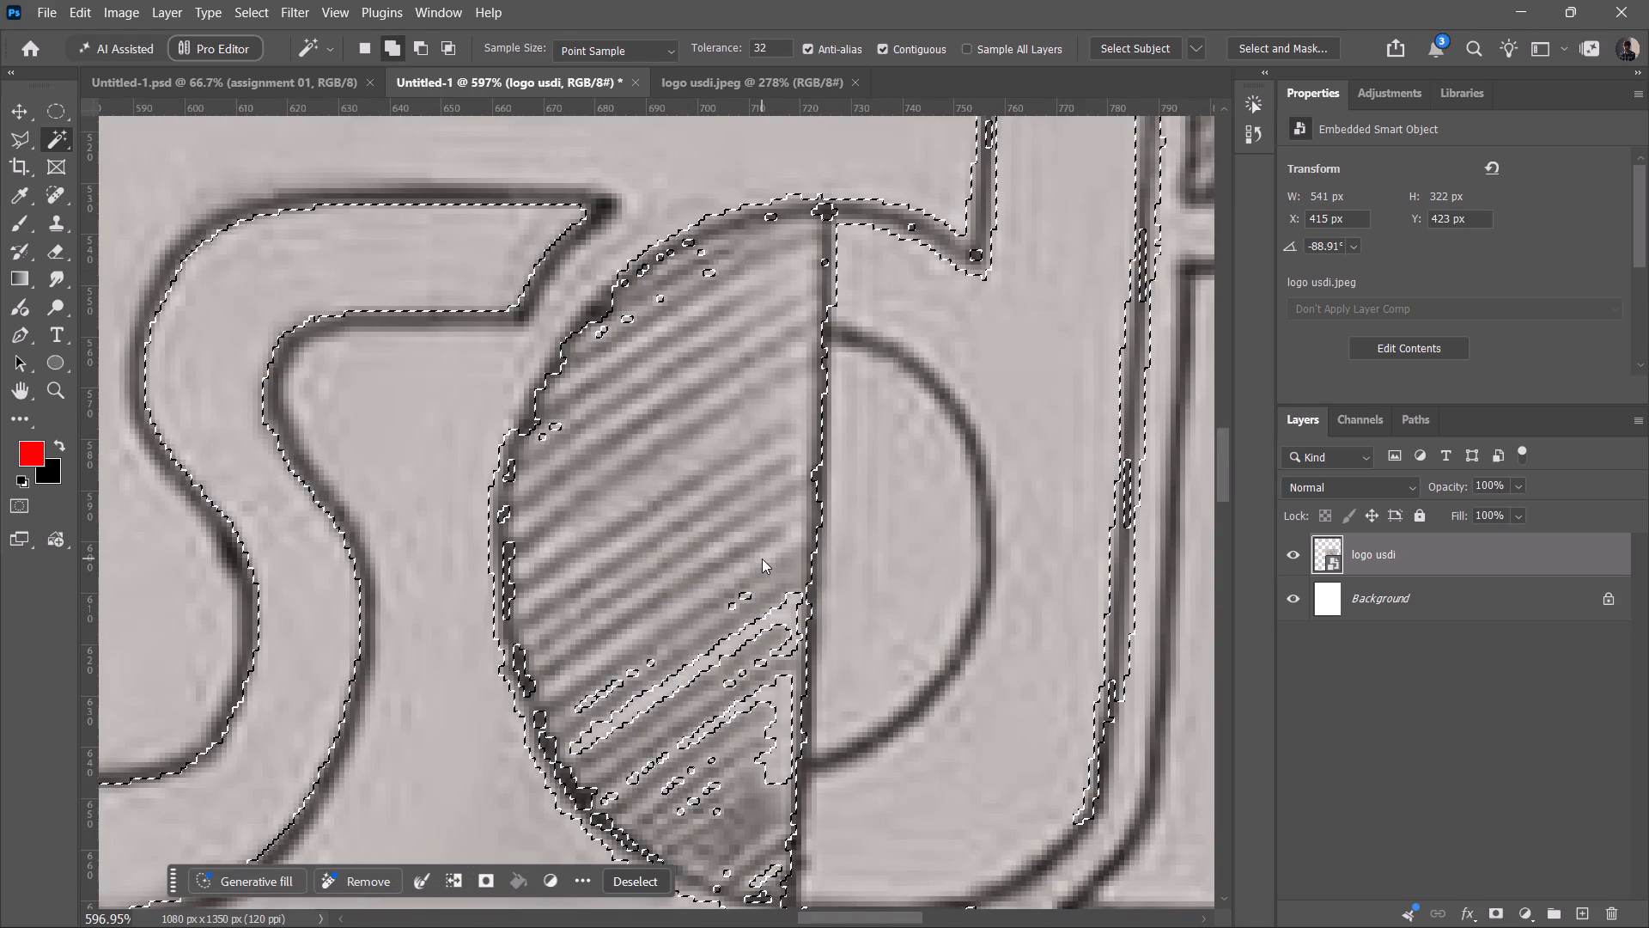
left_click_drag(748, 578, 618, 651)
left_click(616, 689)
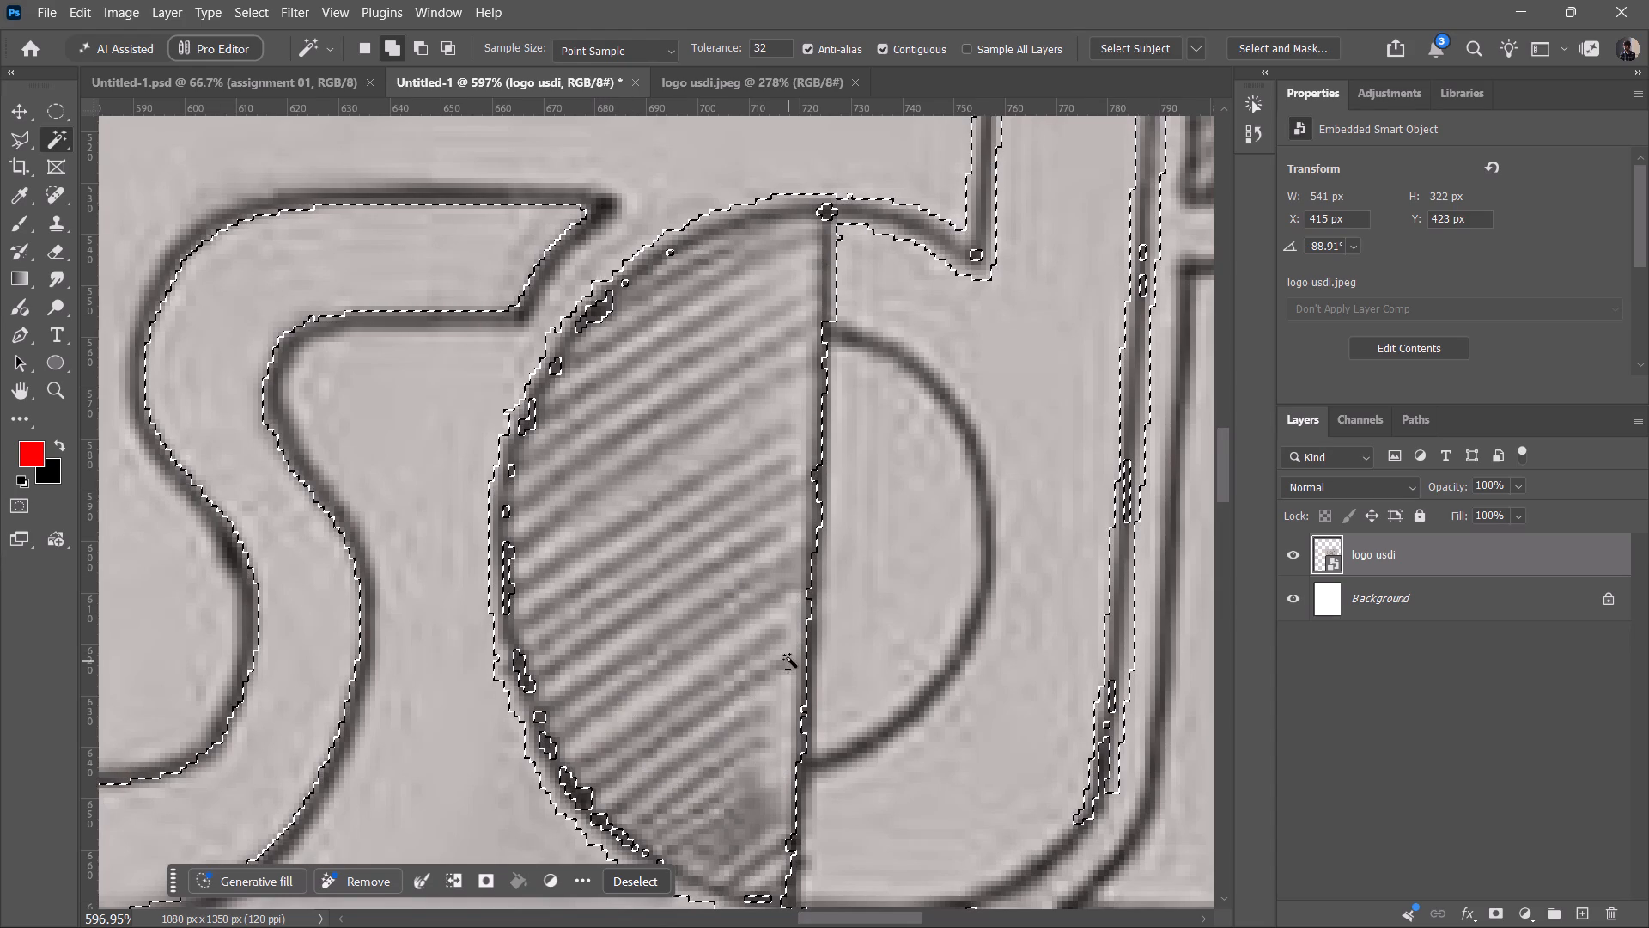
Add the unhatched bowl, the stem and the dividing line of the d to the selection, leaving out its half-round counter.
scroll(788, 658, "down", 7, "ctrl")
scroll(910, 522, "down", 4, "ctrl")
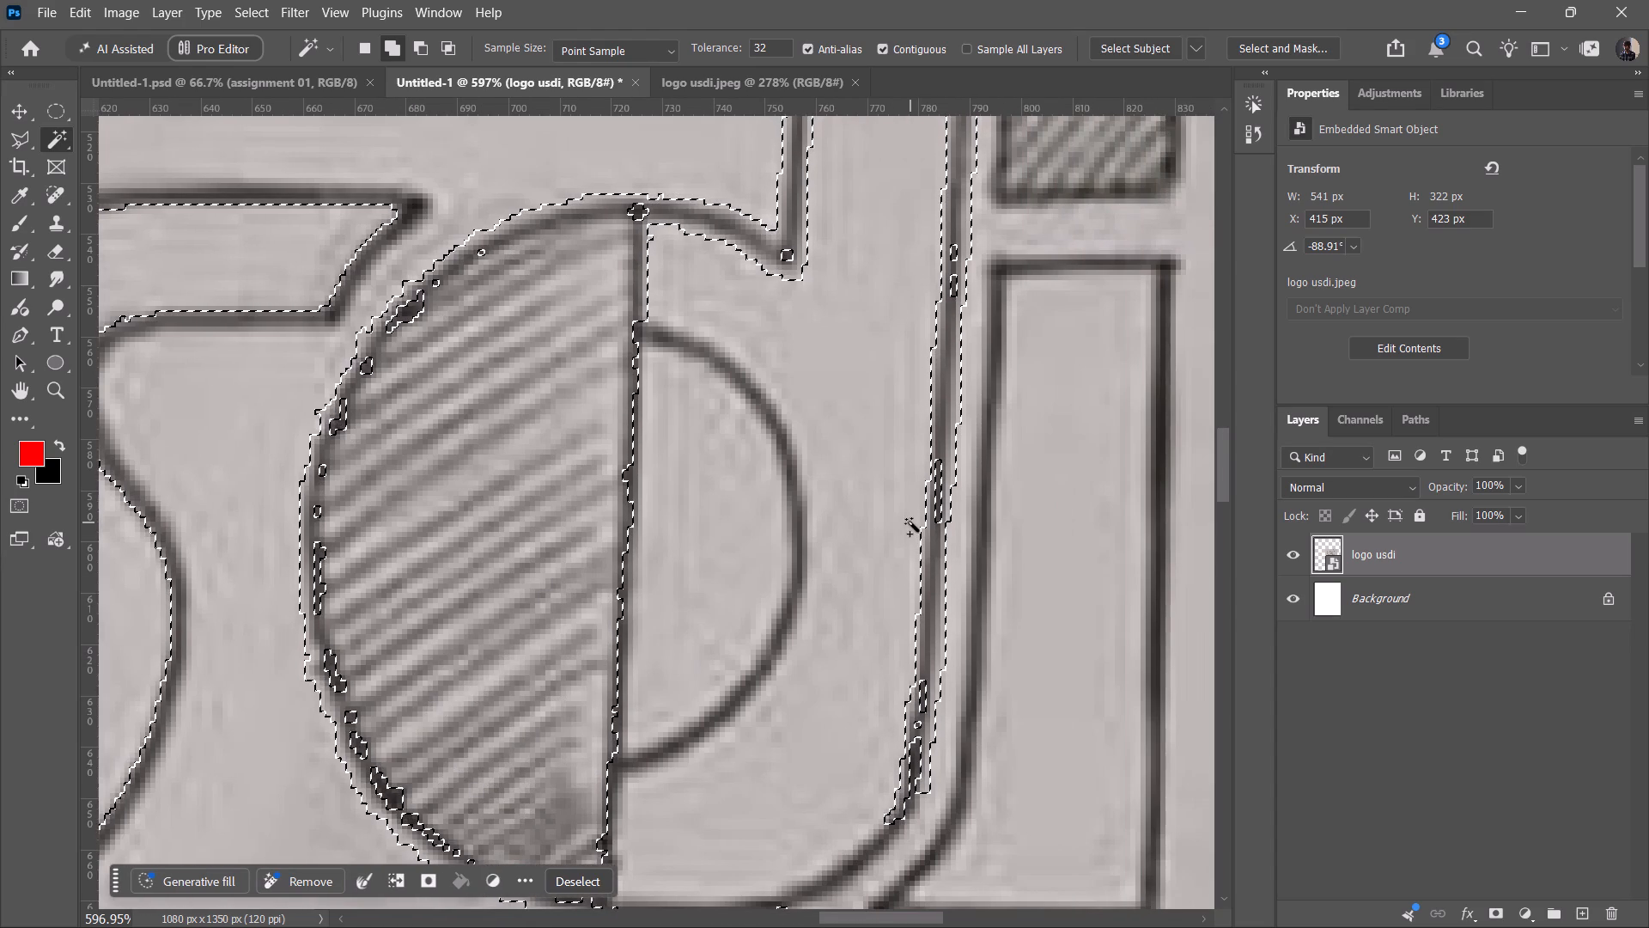
left_click(742, 347)
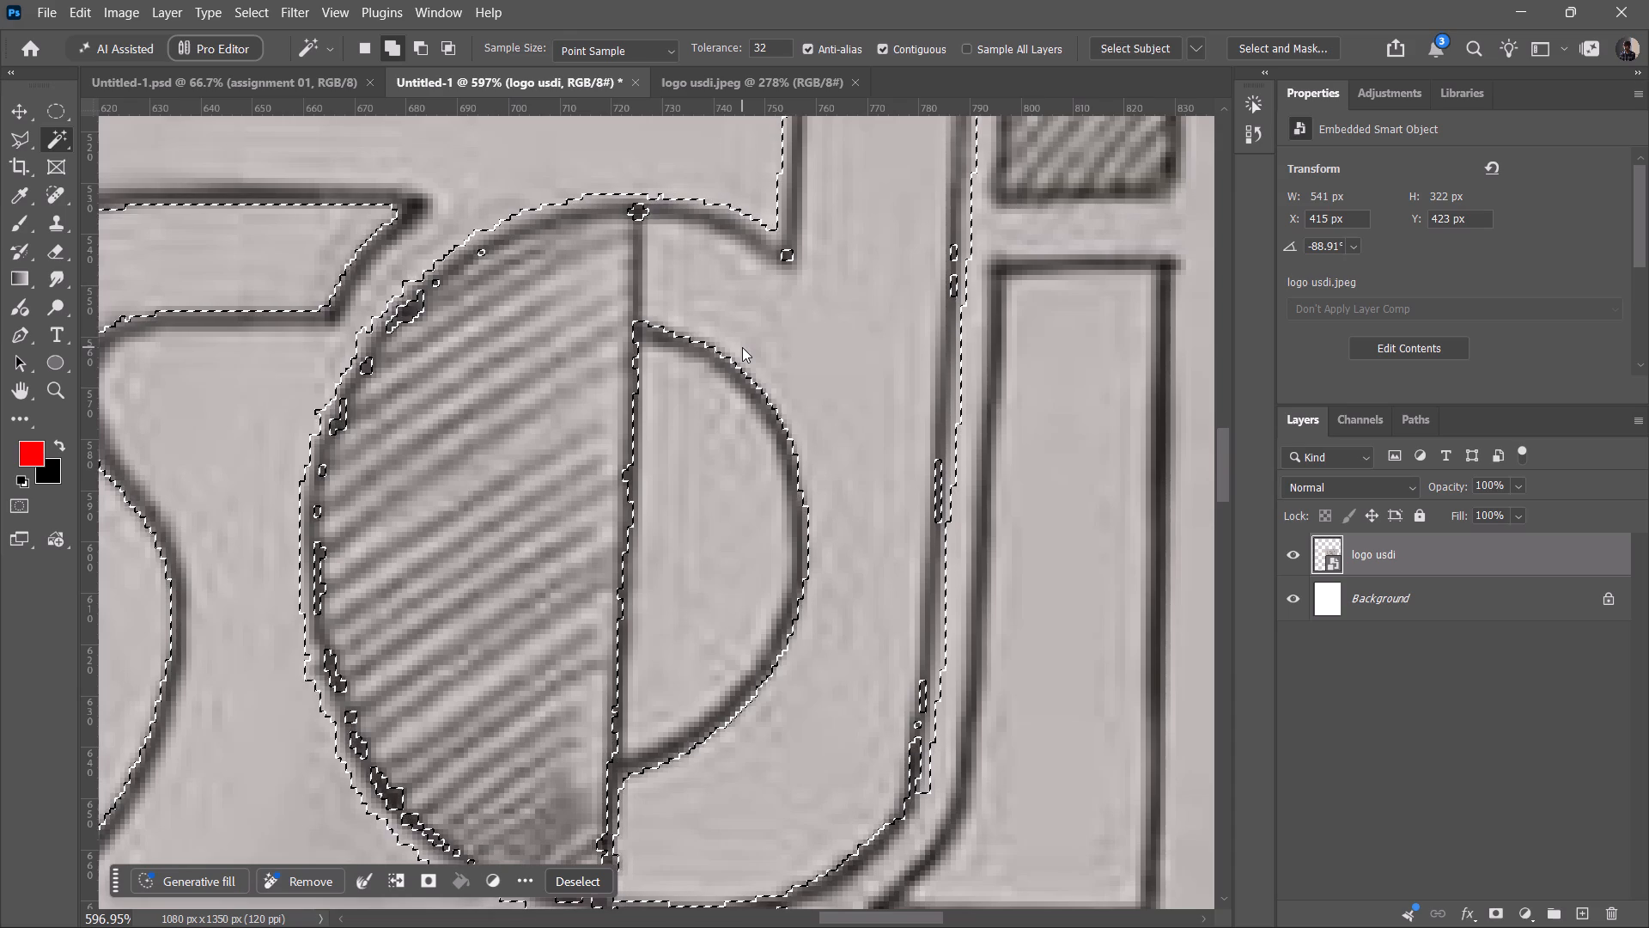
left_click(611, 784)
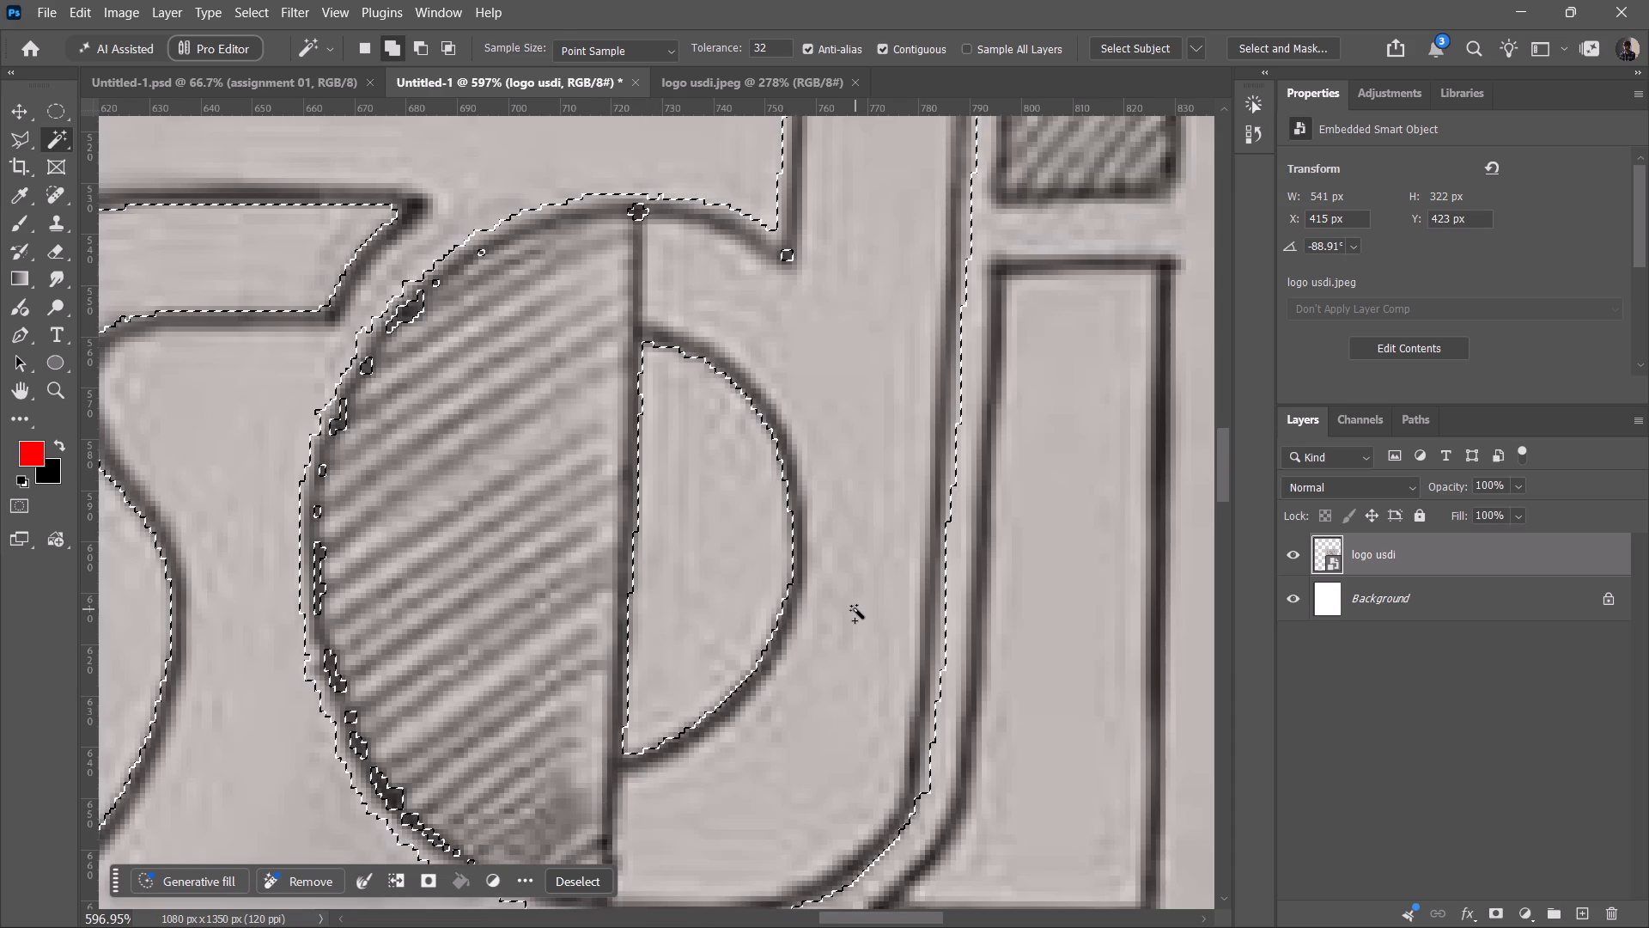
left_click(630, 283)
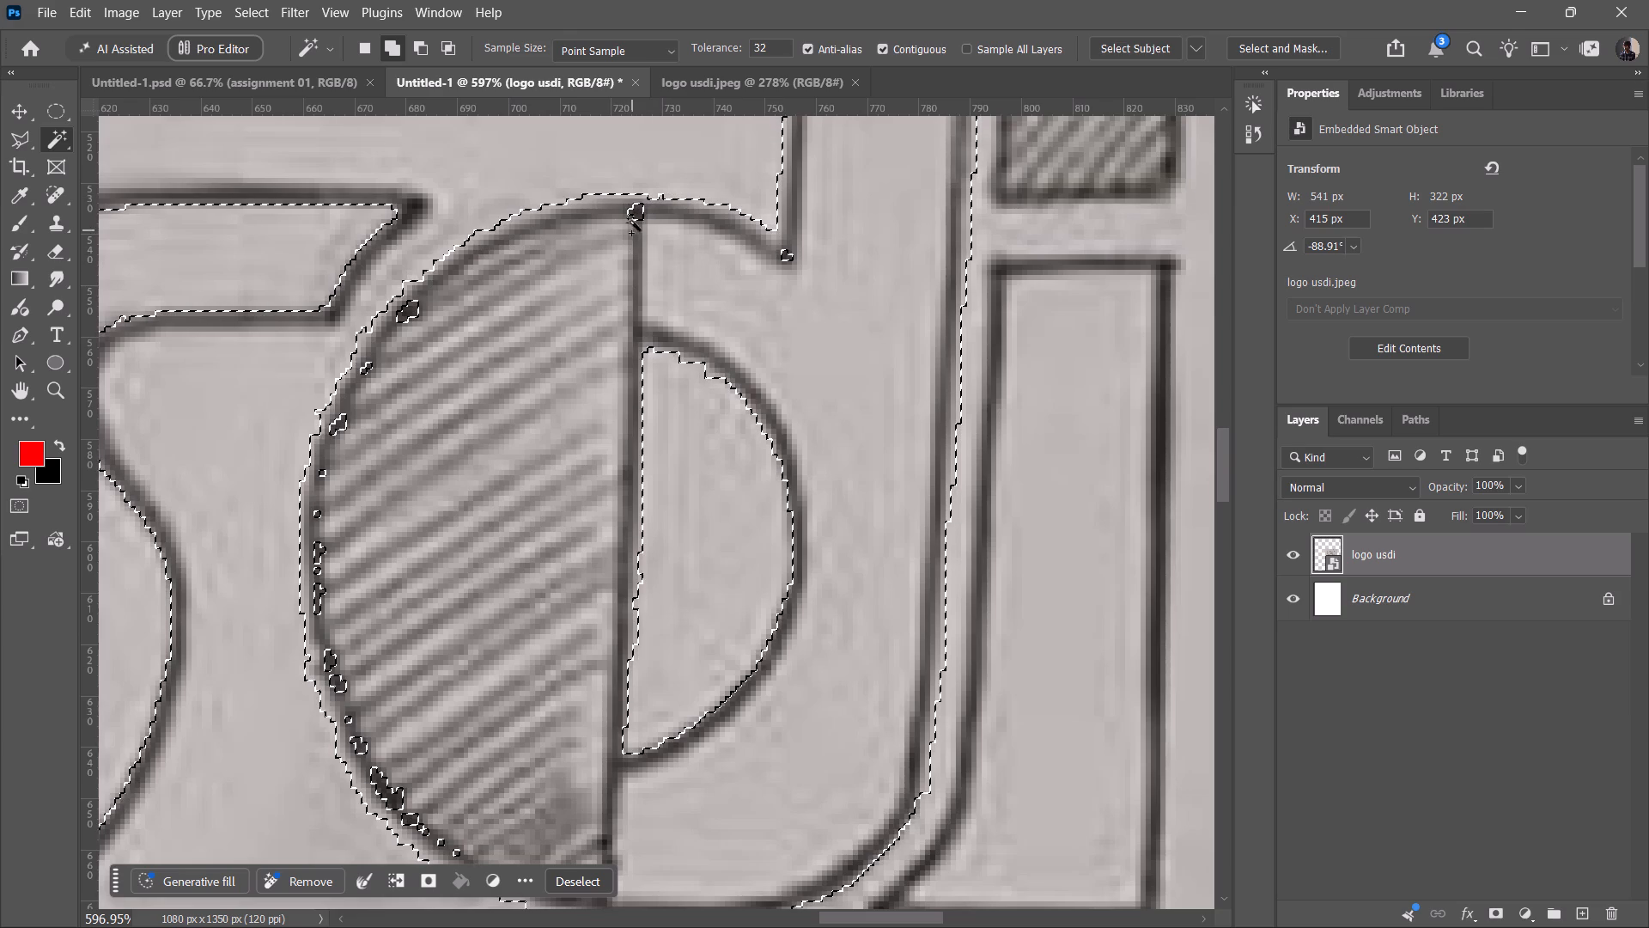
left_click(639, 253)
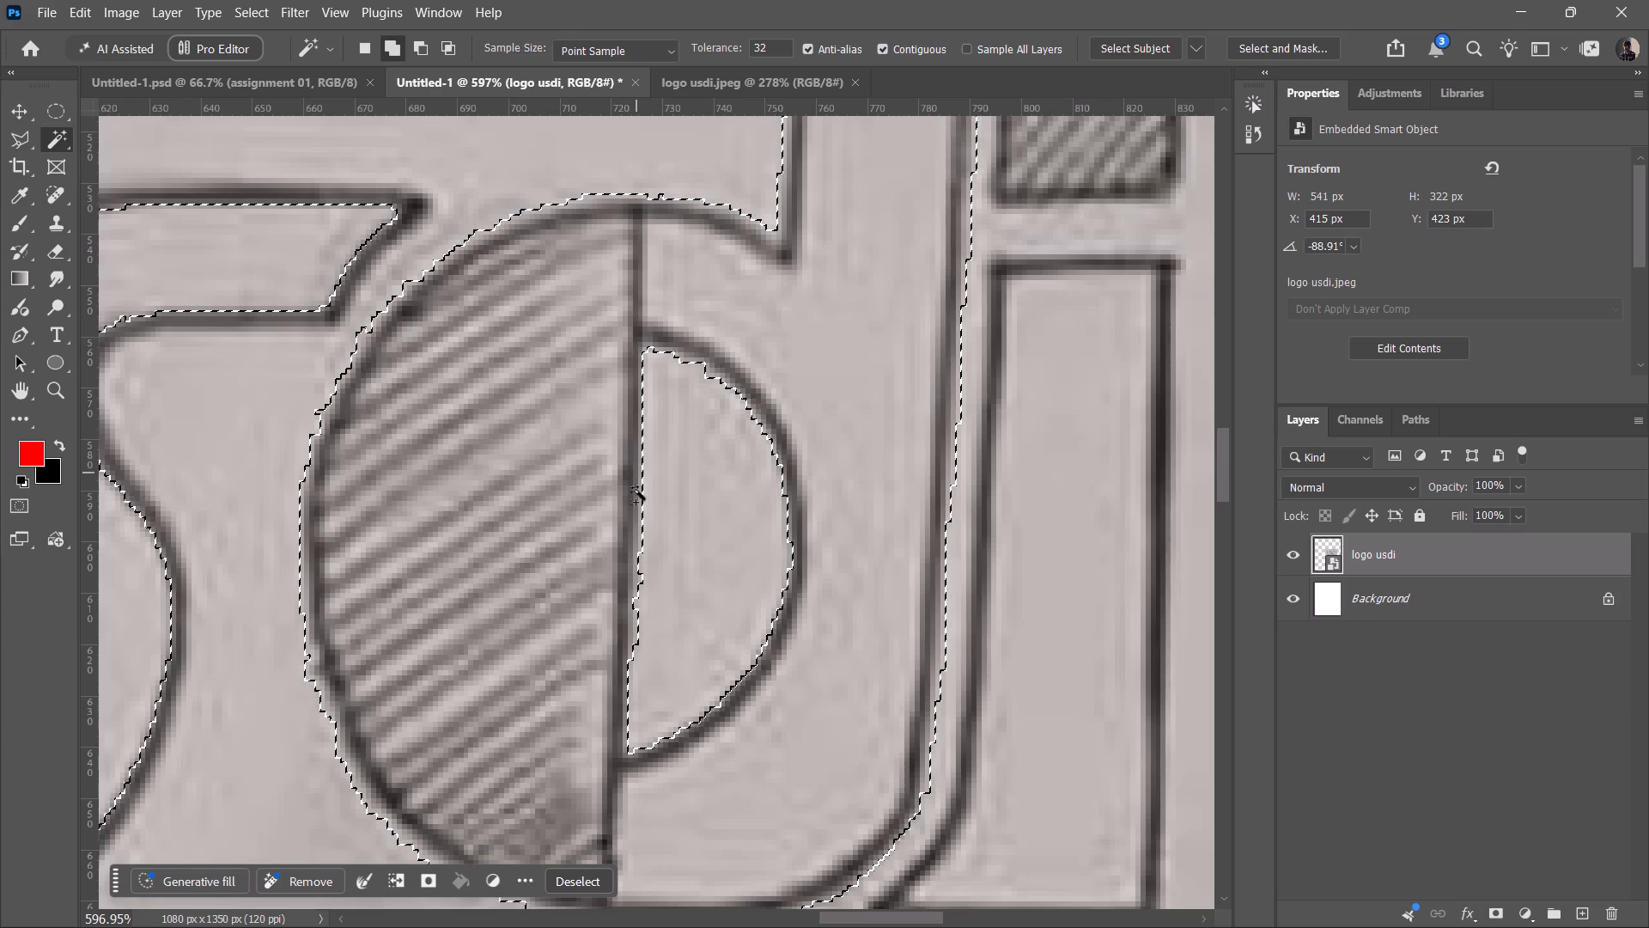
Add the hatched square dot and the stem of the i to the selection.
scroll(636, 544, "down", 4, "ctrl")
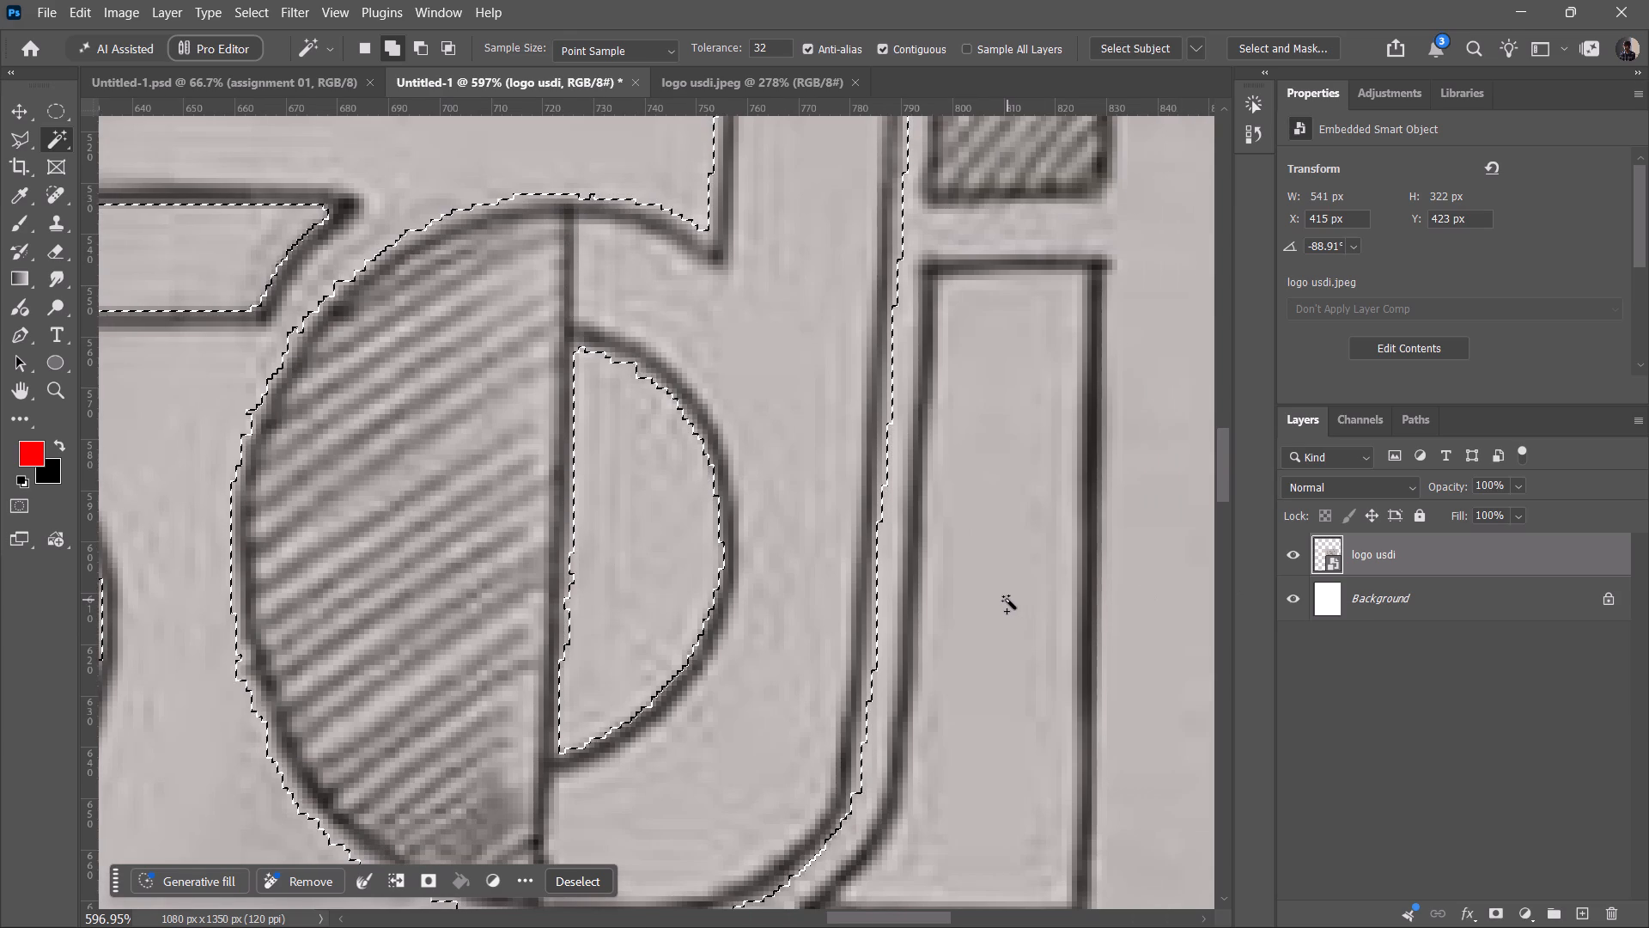
scroll(1007, 600, "down", 7, "ctrl+alt")
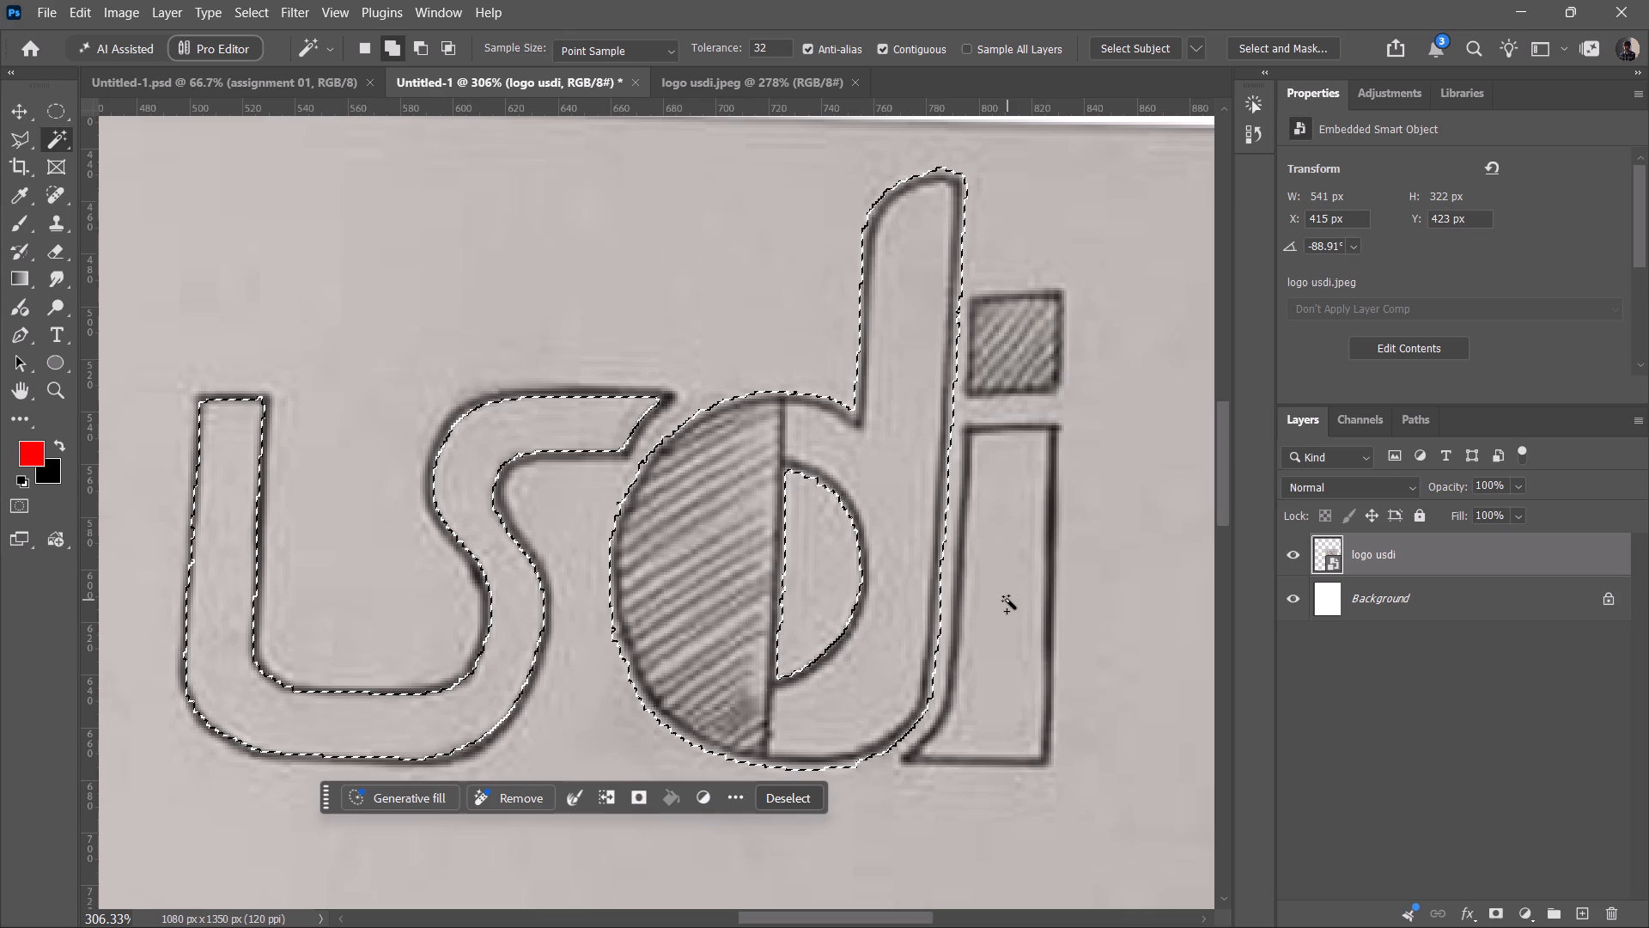
left_click(1014, 327)
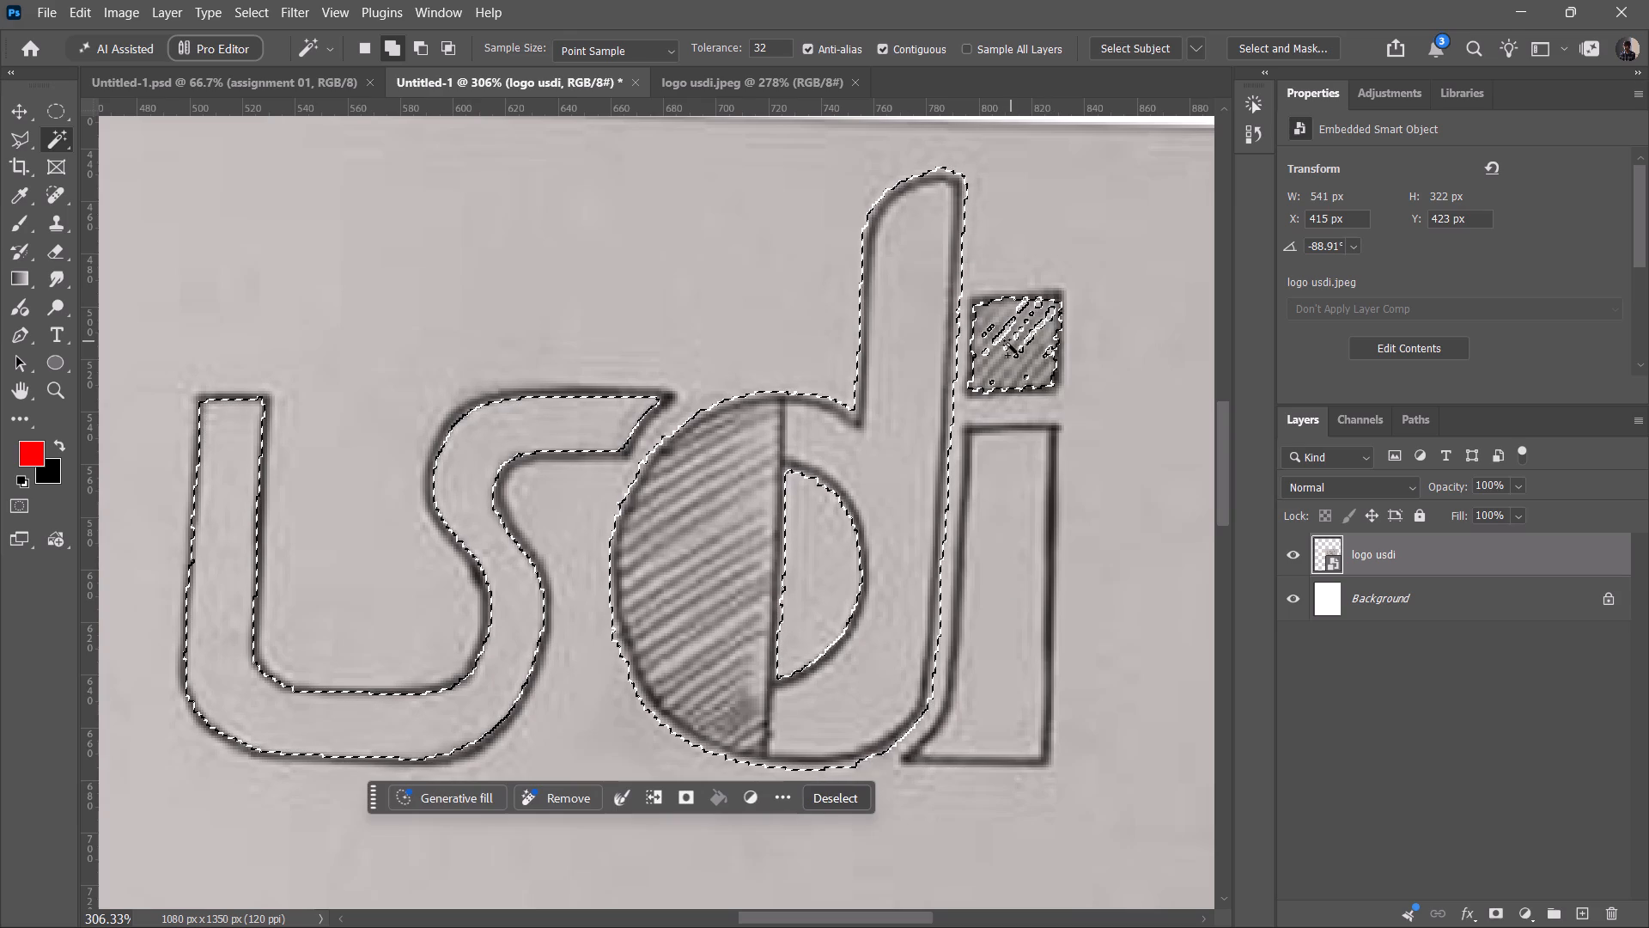
left_click(995, 620)
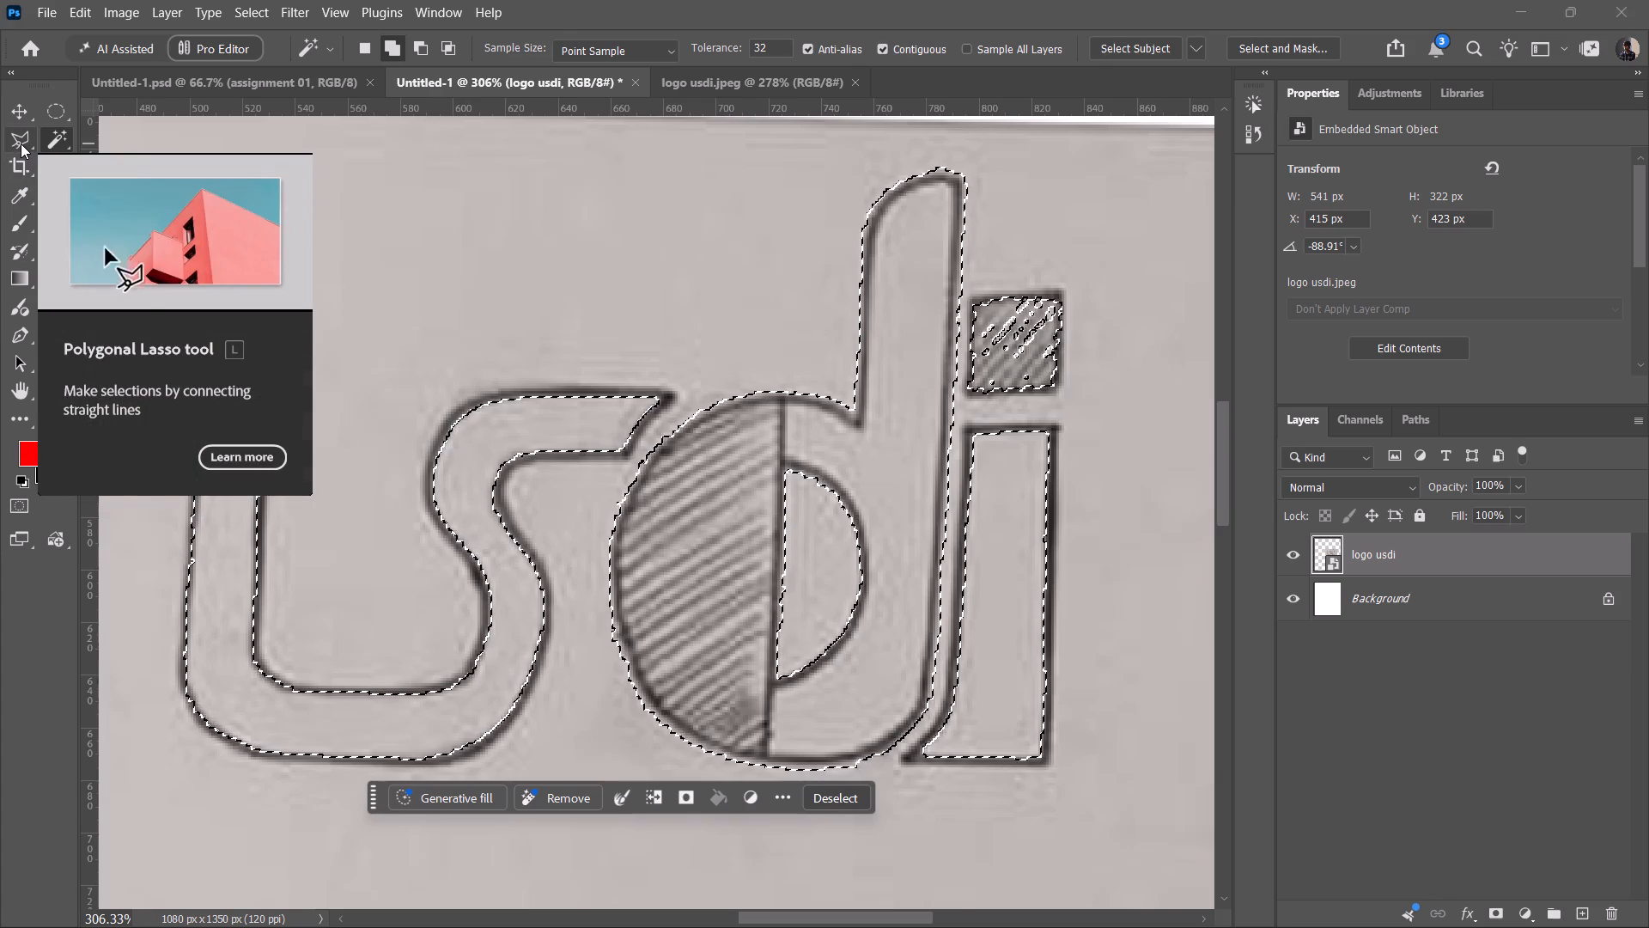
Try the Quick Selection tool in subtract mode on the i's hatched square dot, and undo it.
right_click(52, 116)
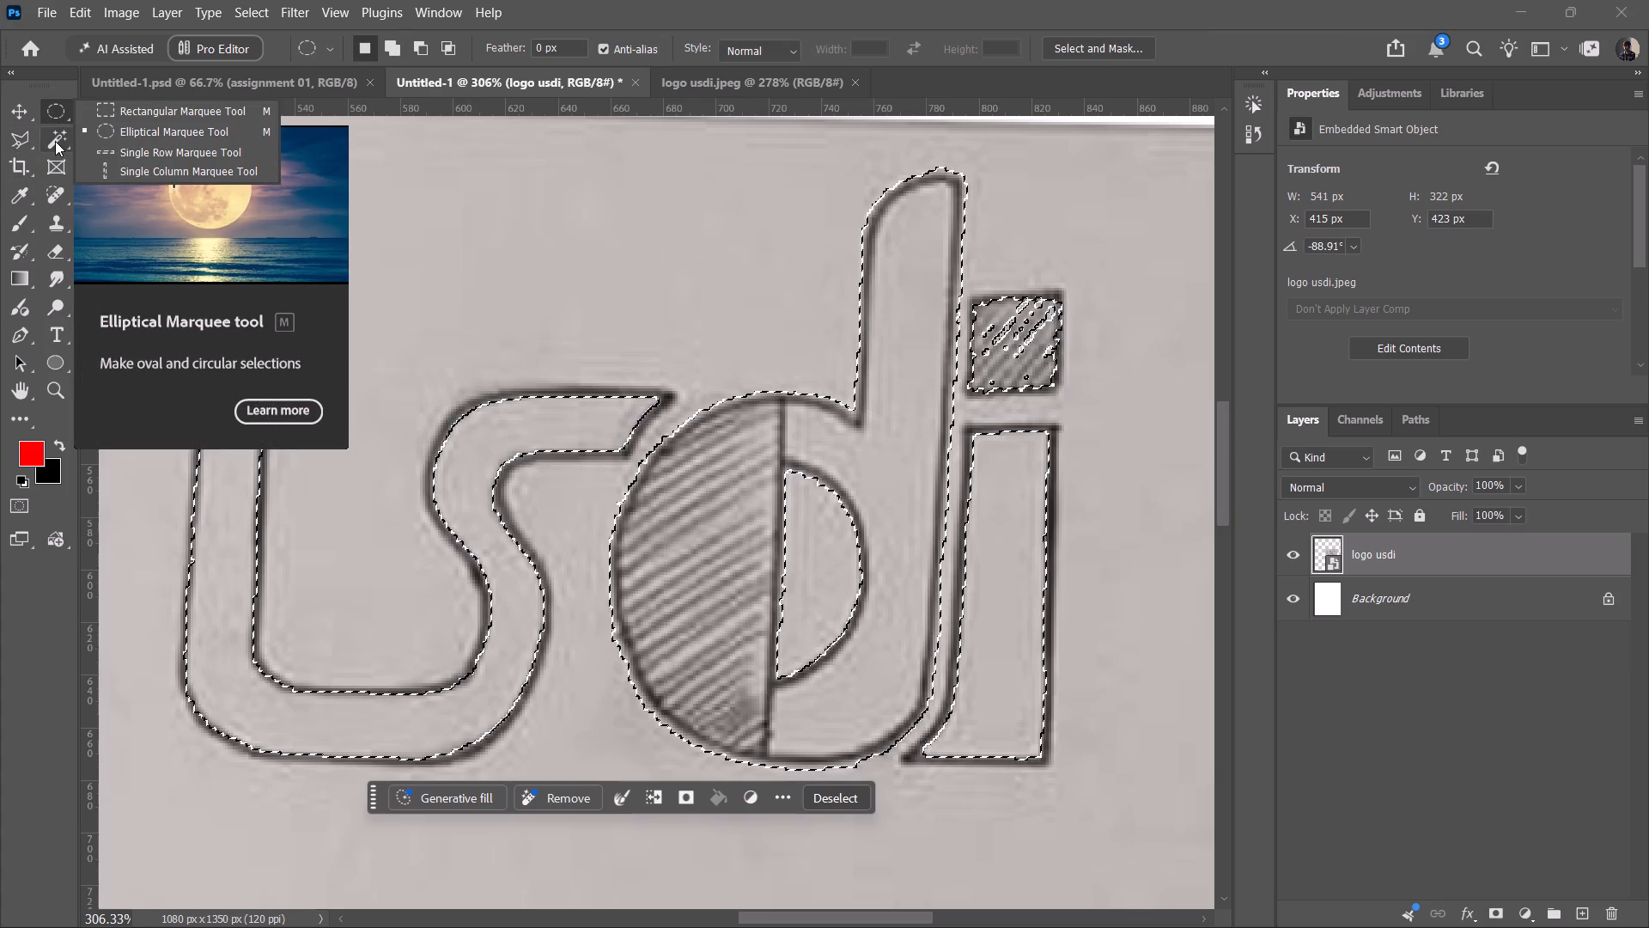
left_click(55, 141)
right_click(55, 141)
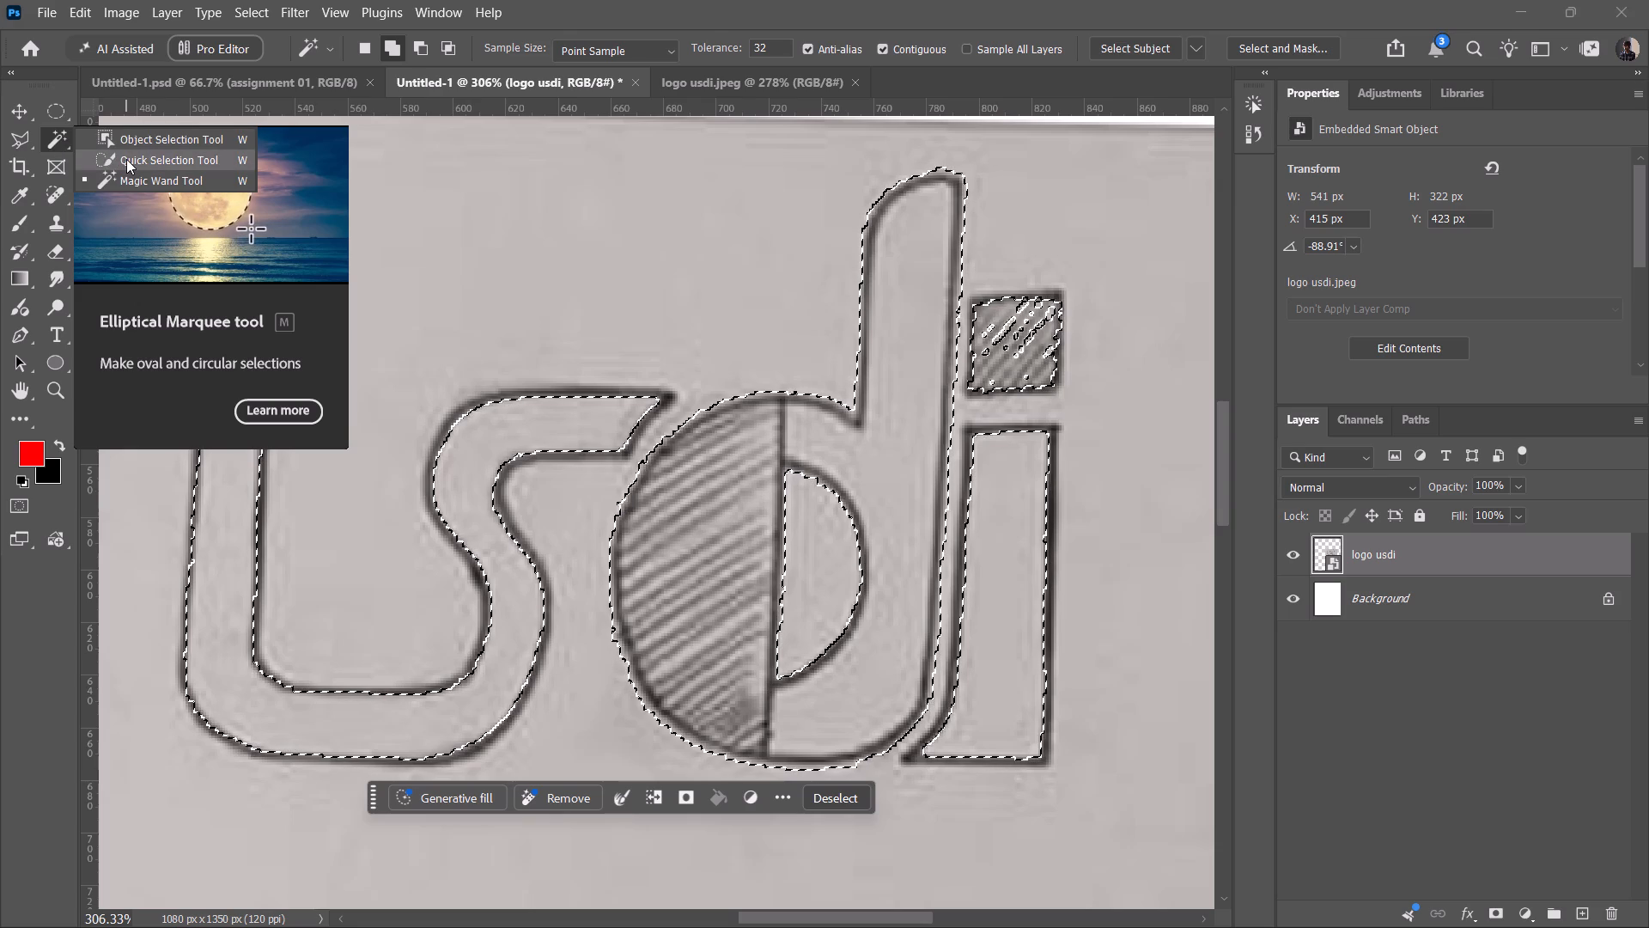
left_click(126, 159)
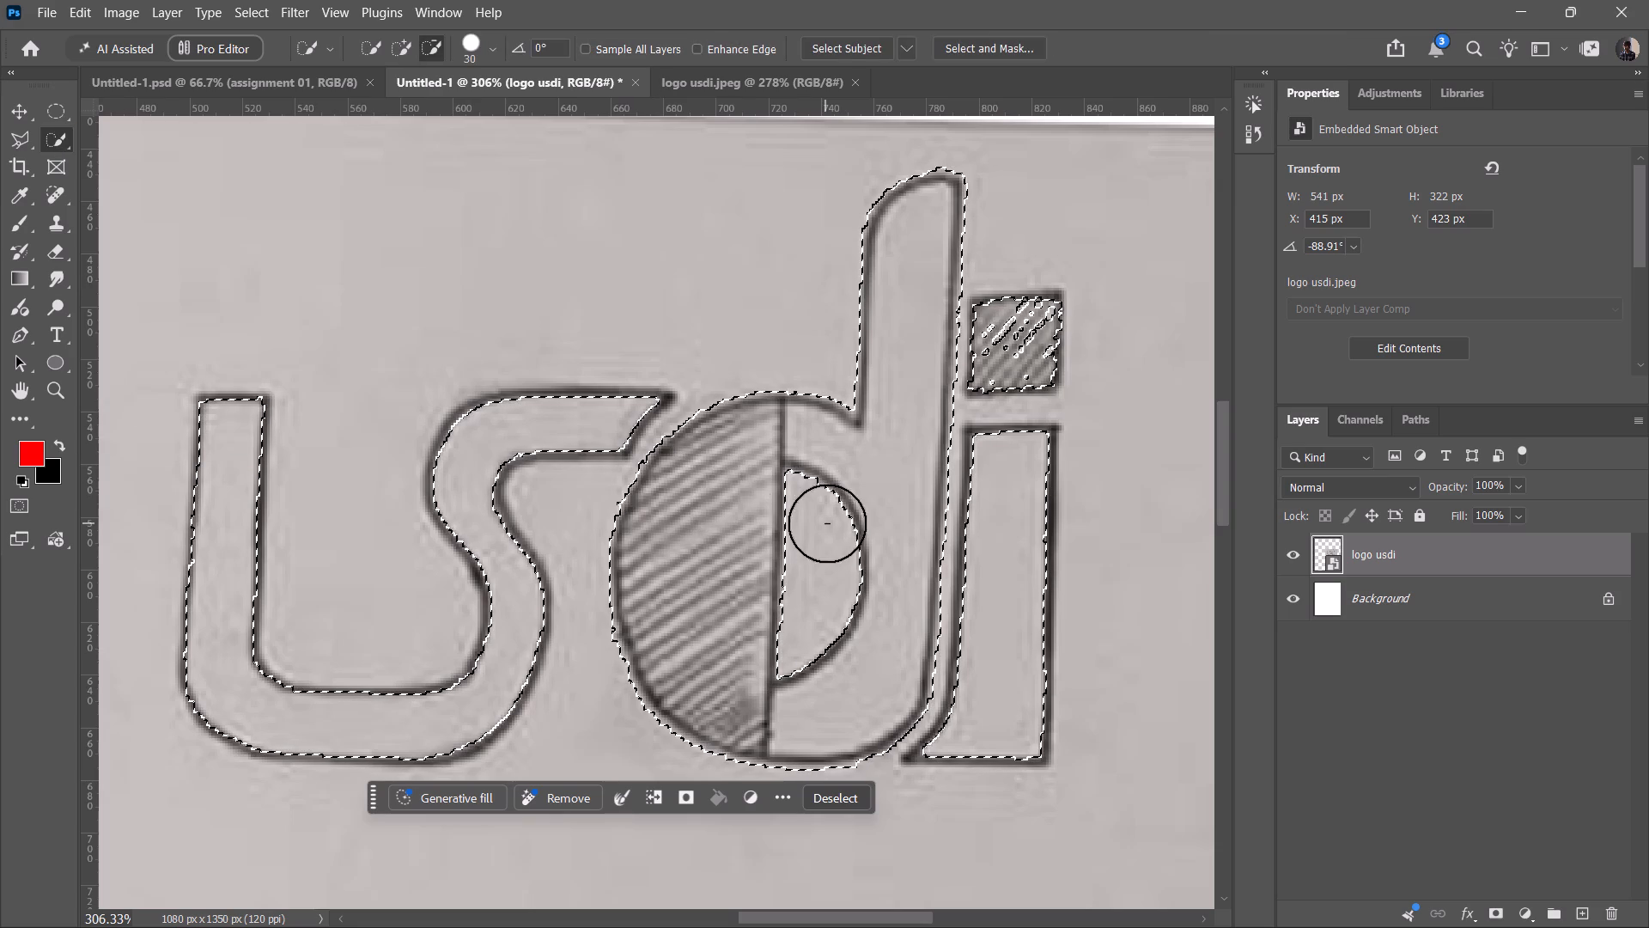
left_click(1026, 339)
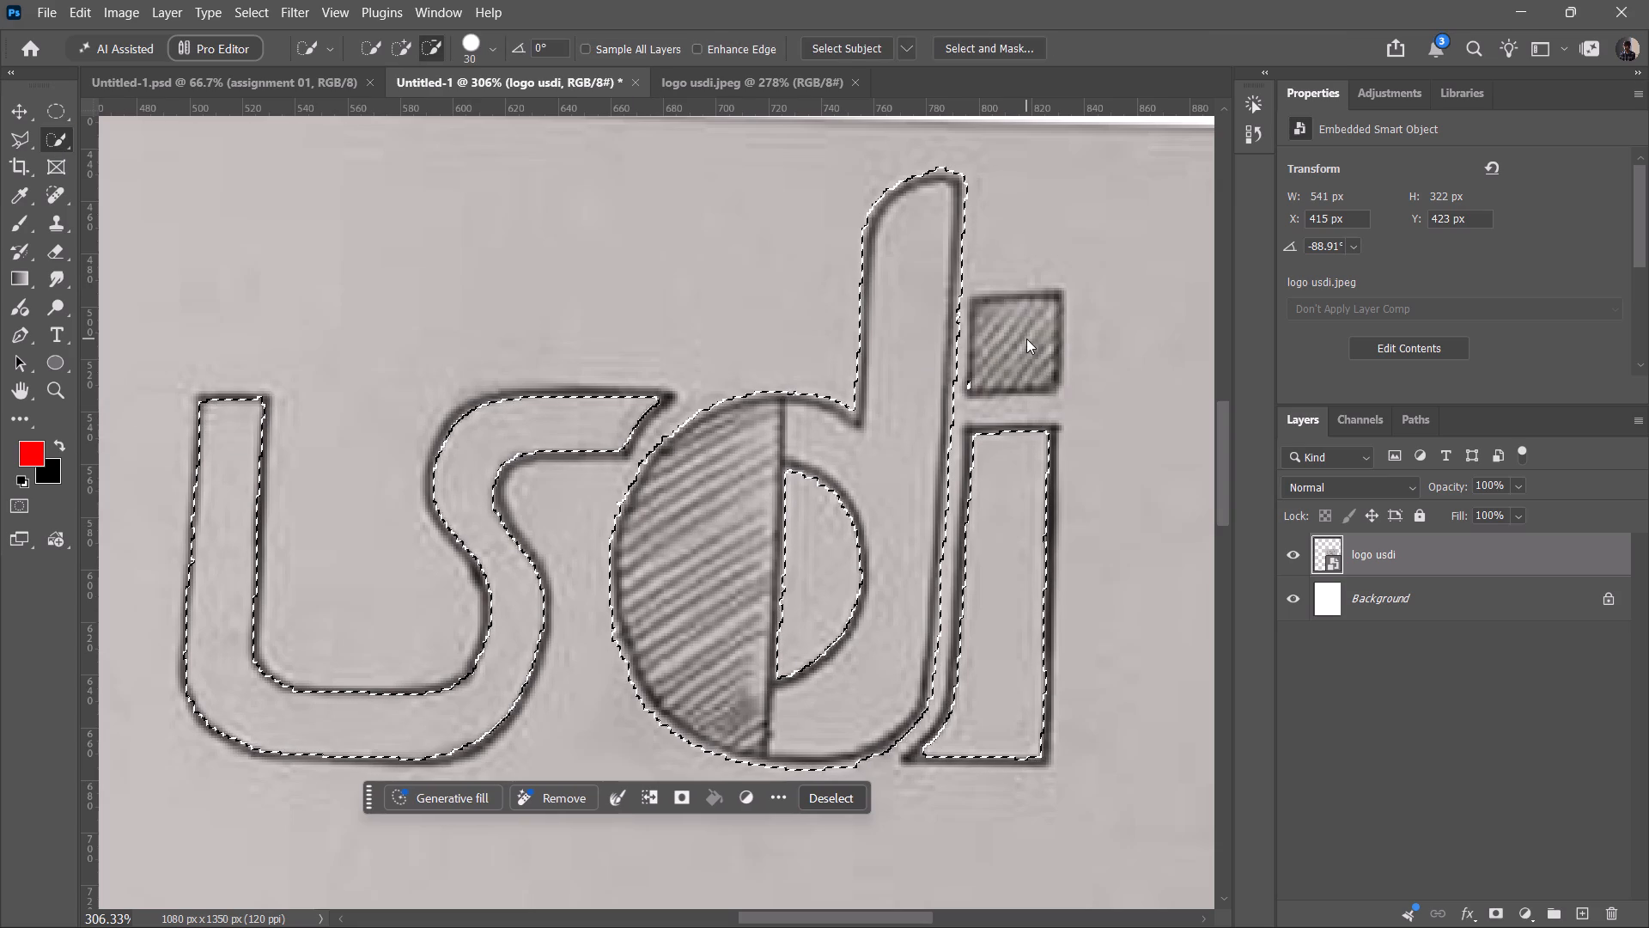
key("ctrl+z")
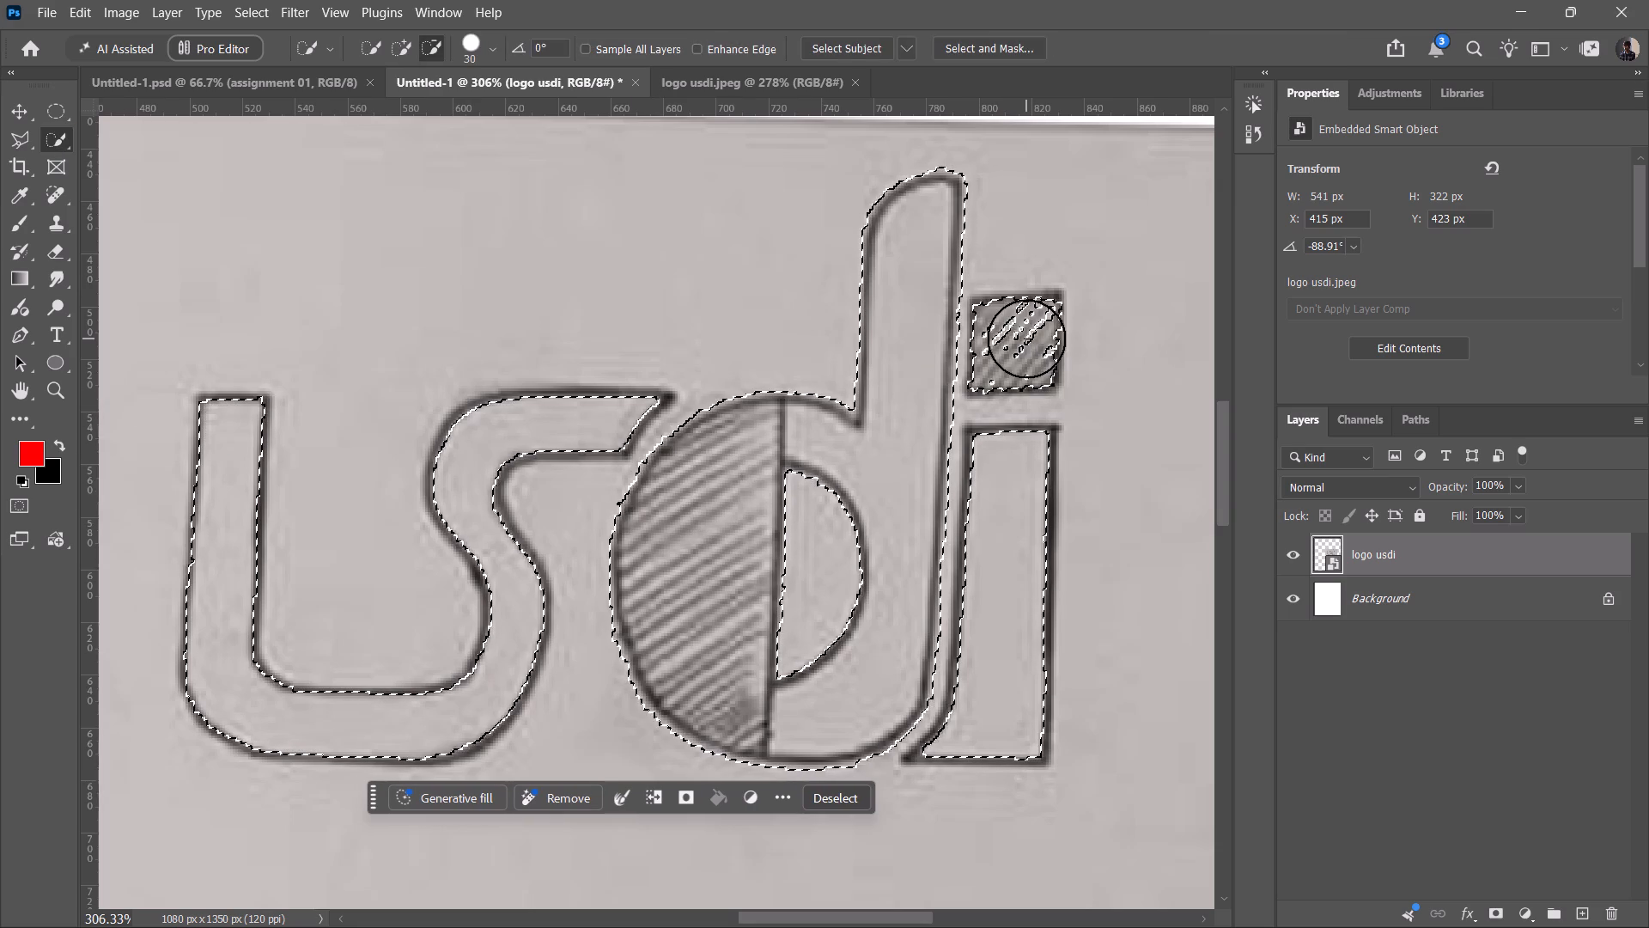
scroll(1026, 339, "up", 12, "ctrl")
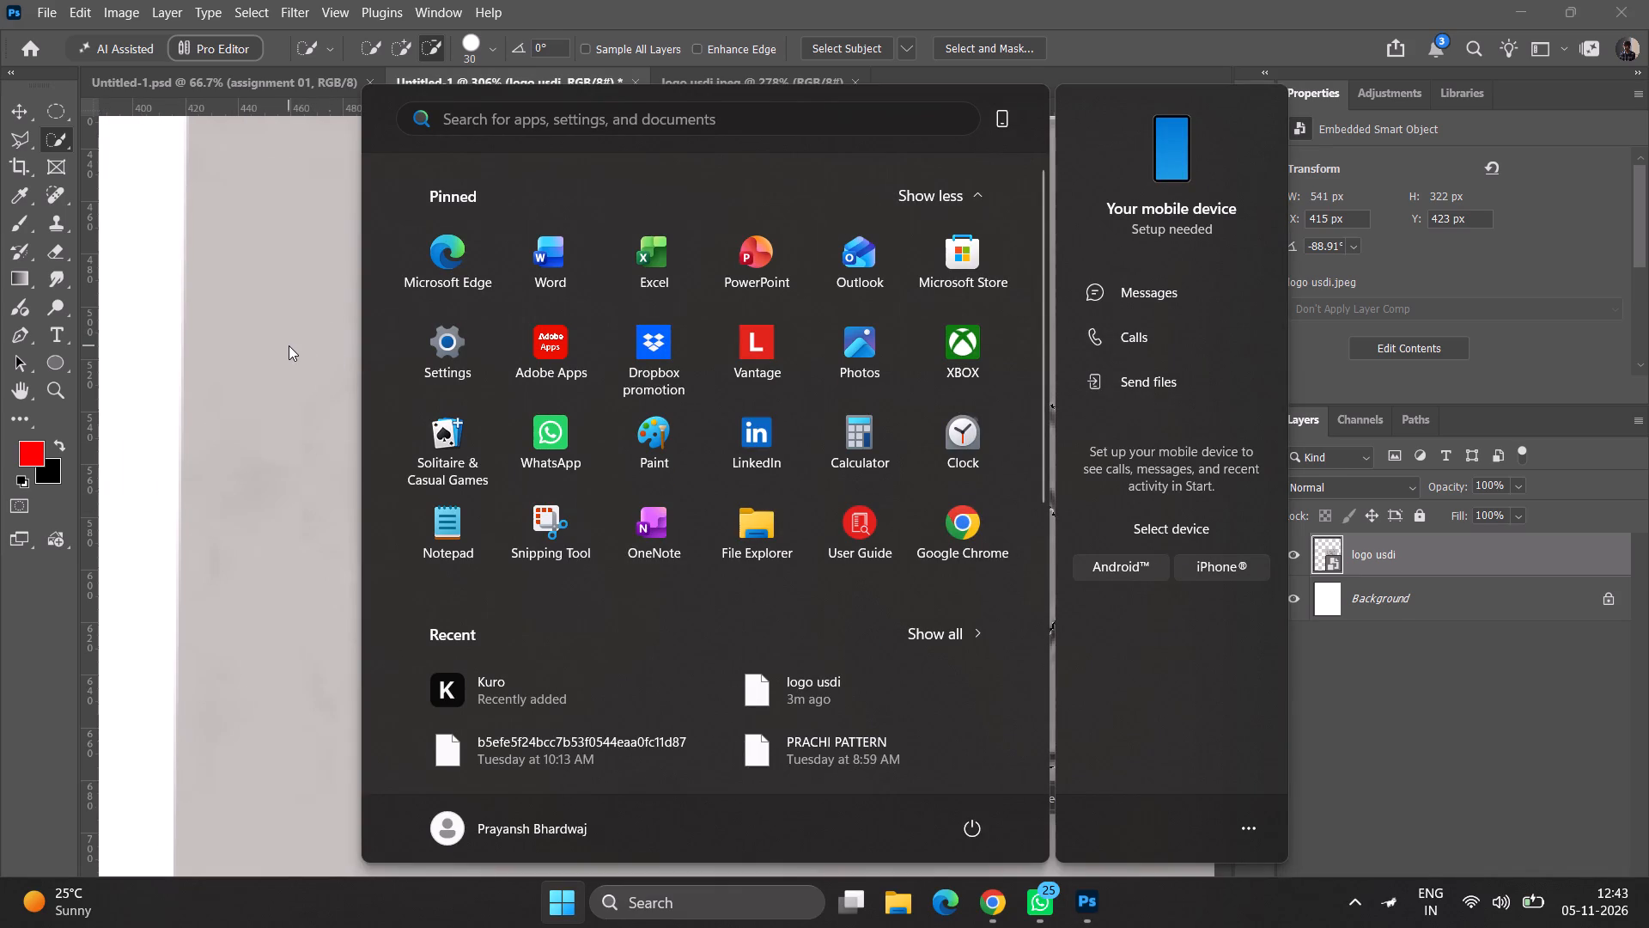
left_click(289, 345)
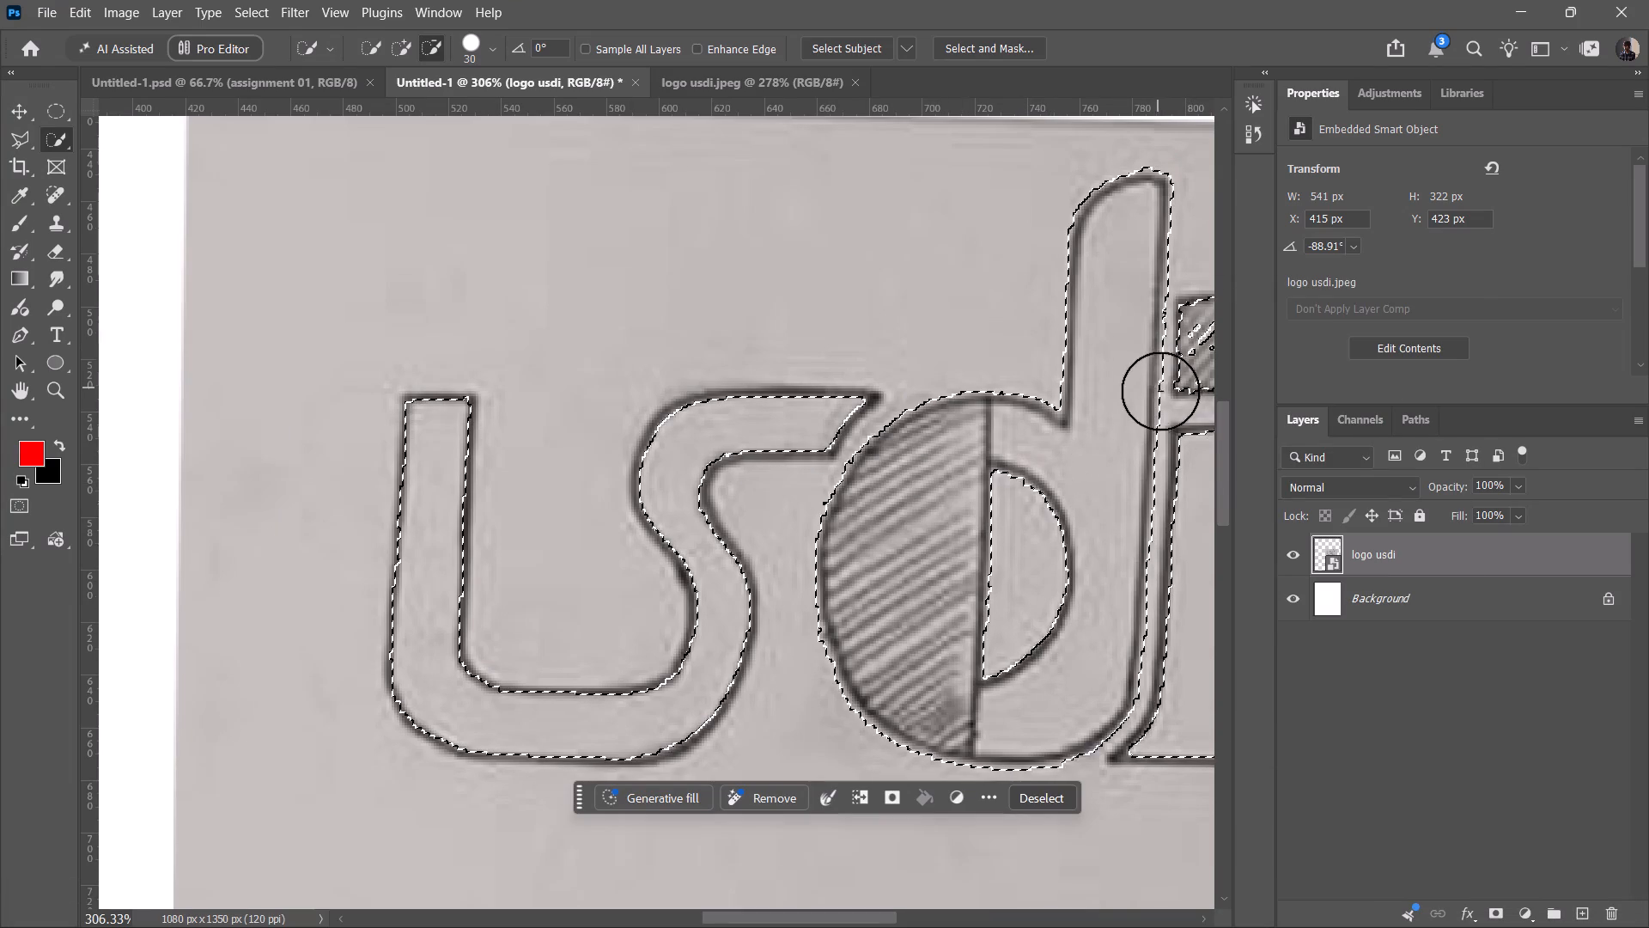
At the i's hatched square dot, set the Quick Selection brush size to 10 px.
scroll(1140, 492, "down", 4, "ctrl+alt")
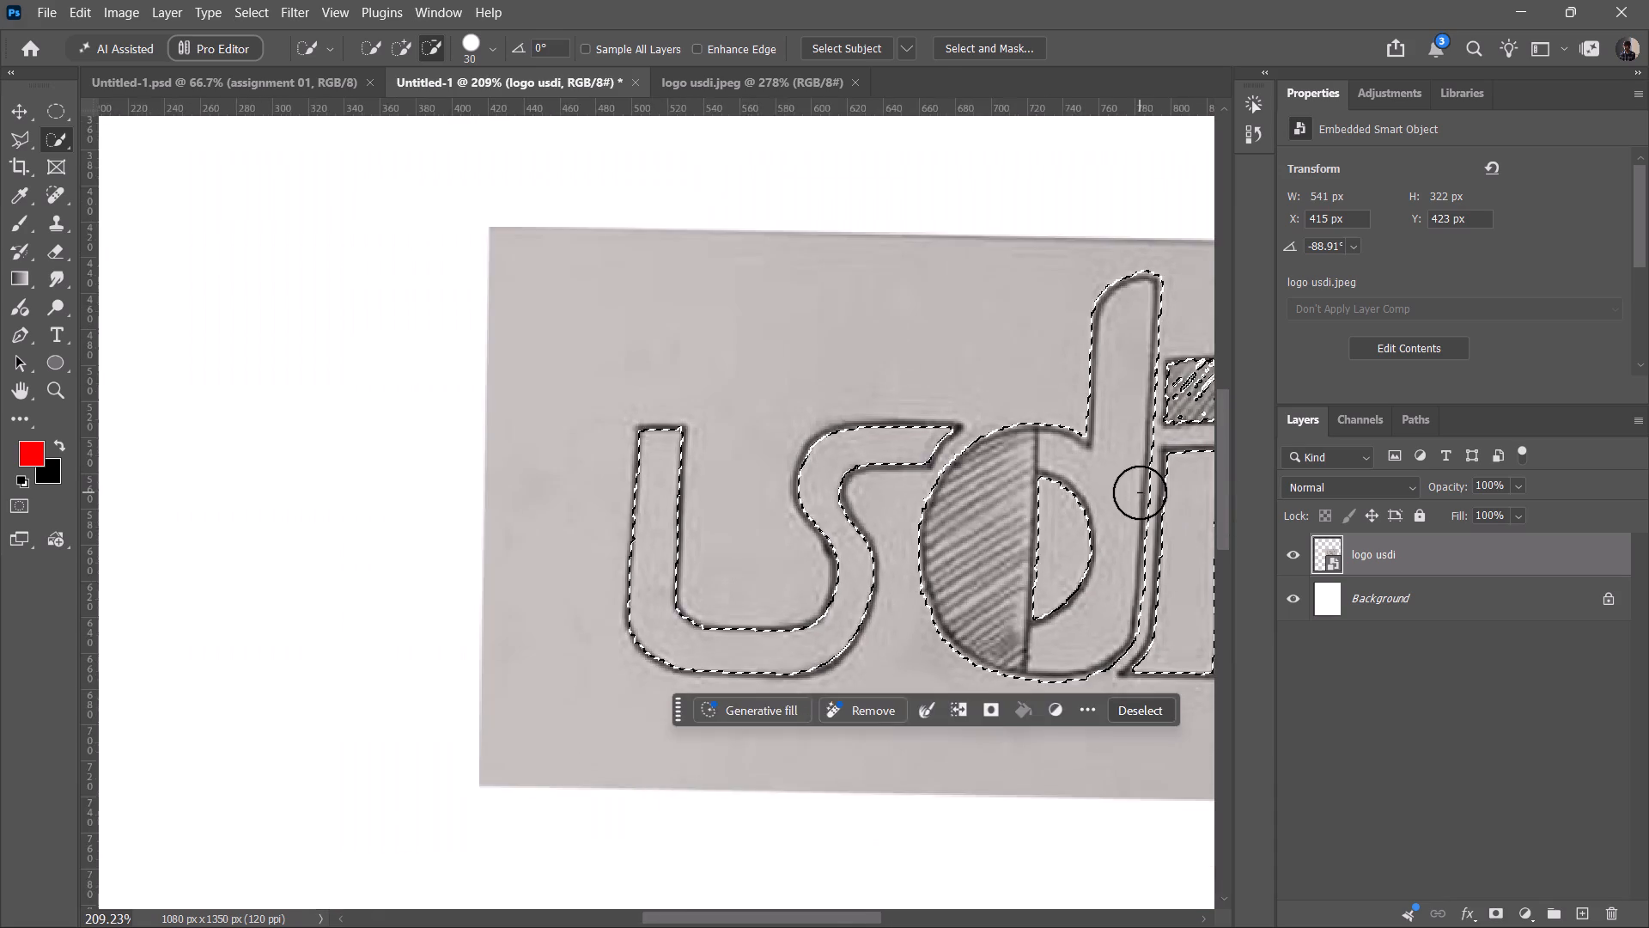
scroll(1140, 492, "down", 5, "ctrl+alt")
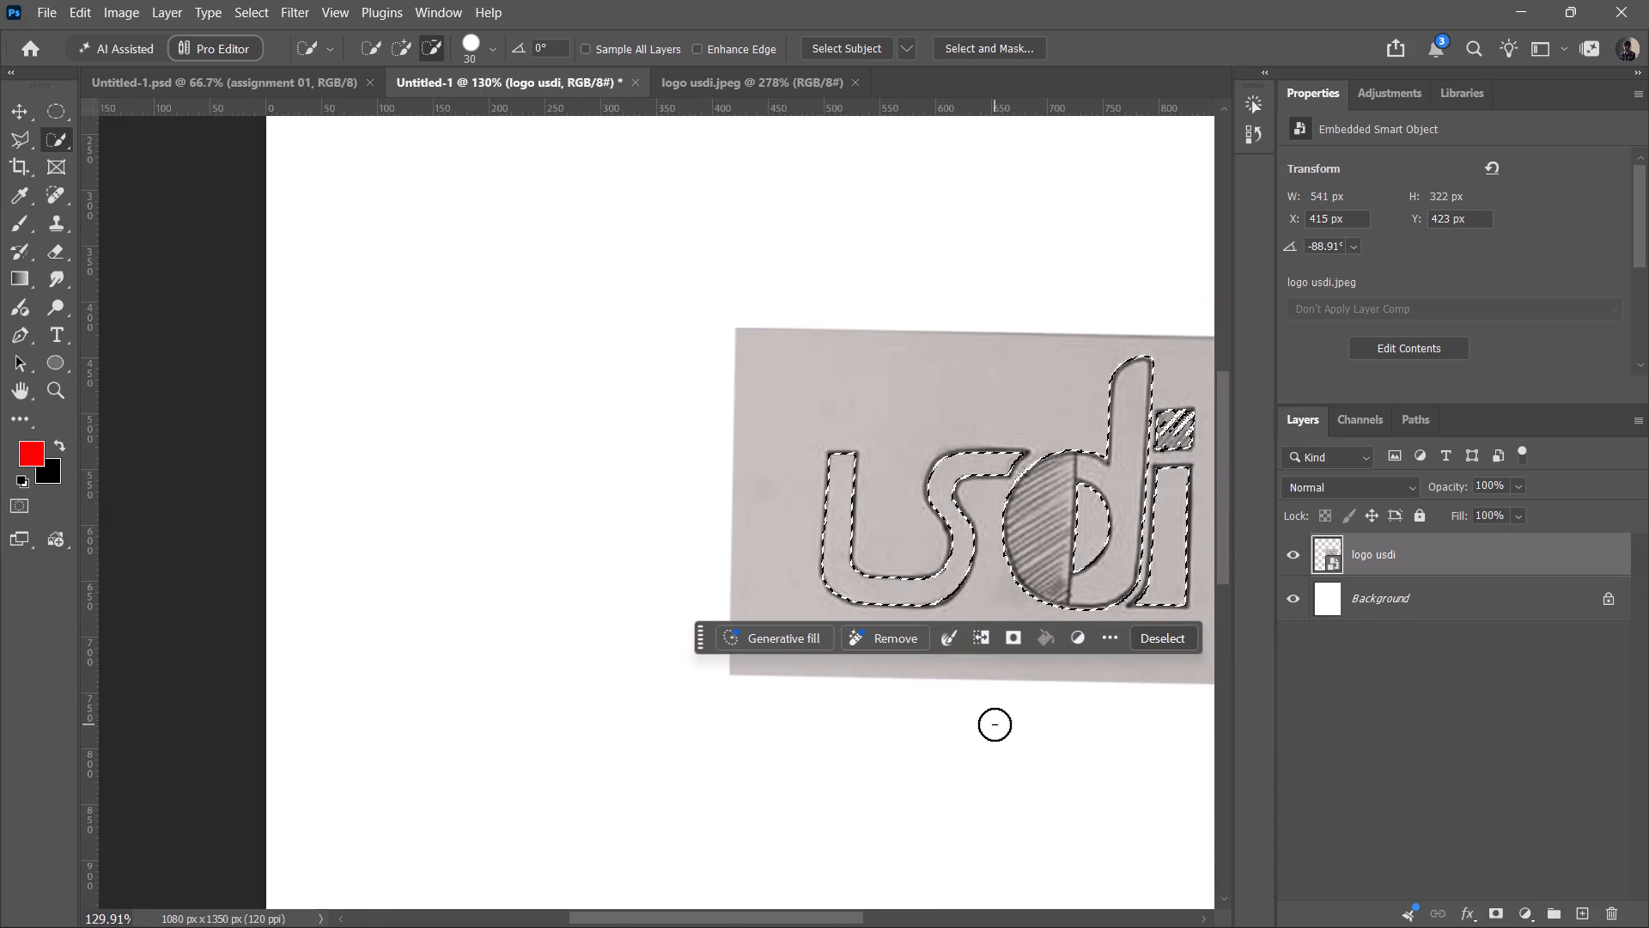
scroll(995, 724, "right", 3)
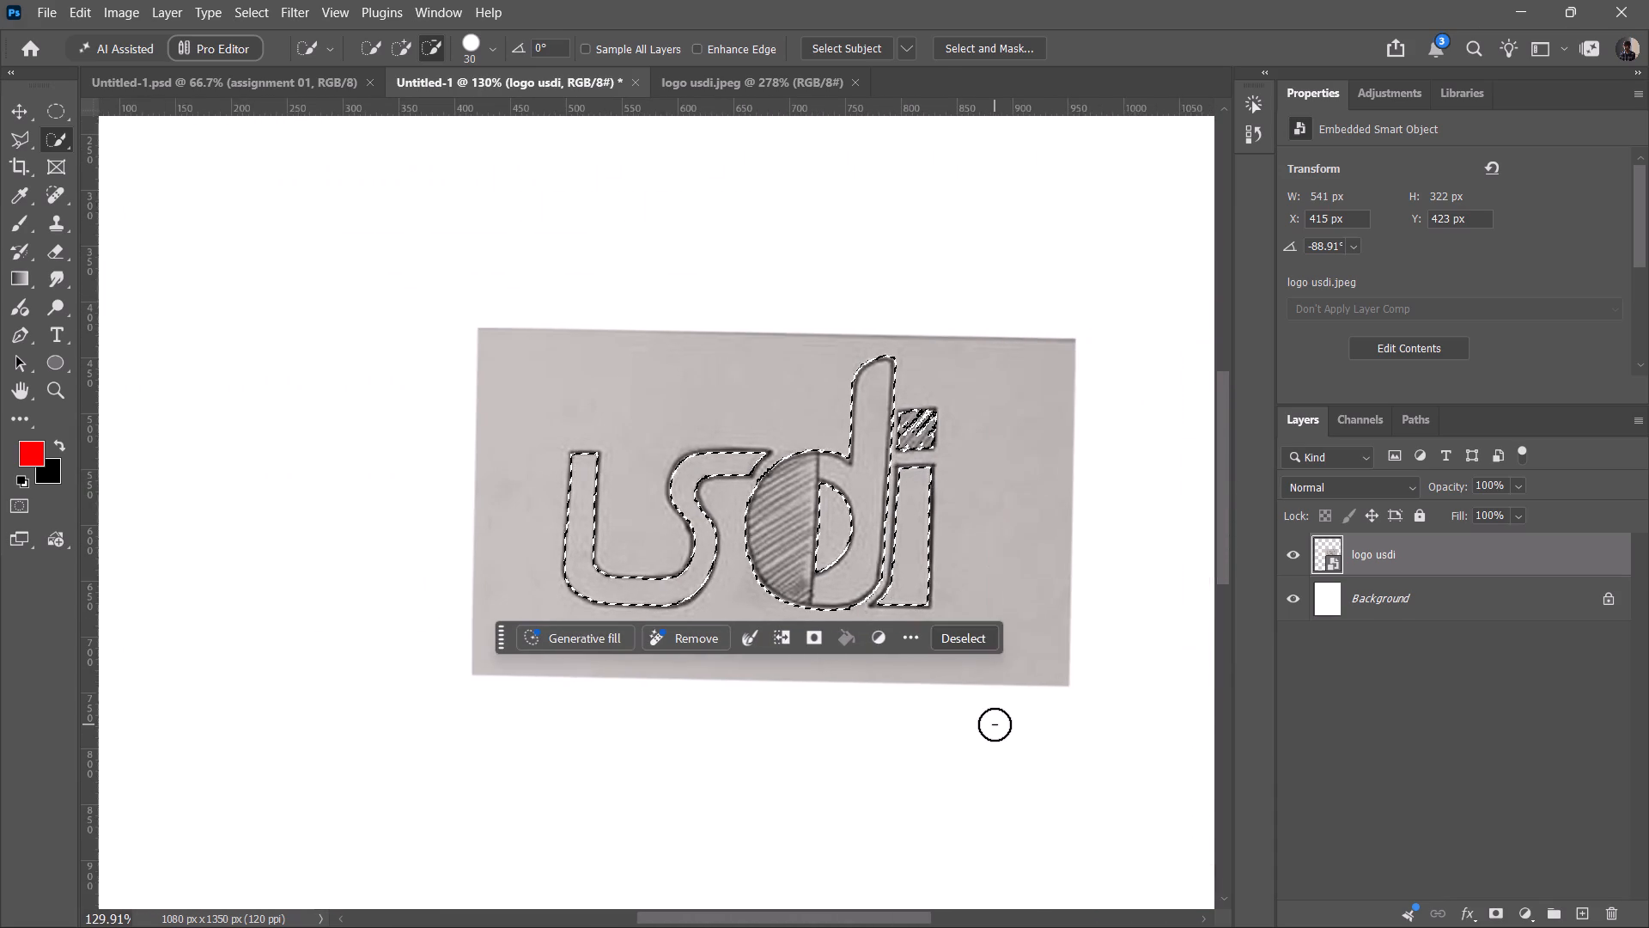
scroll(995, 724, "right", 2)
scroll(714, 447, "up", 10, "ctrl")
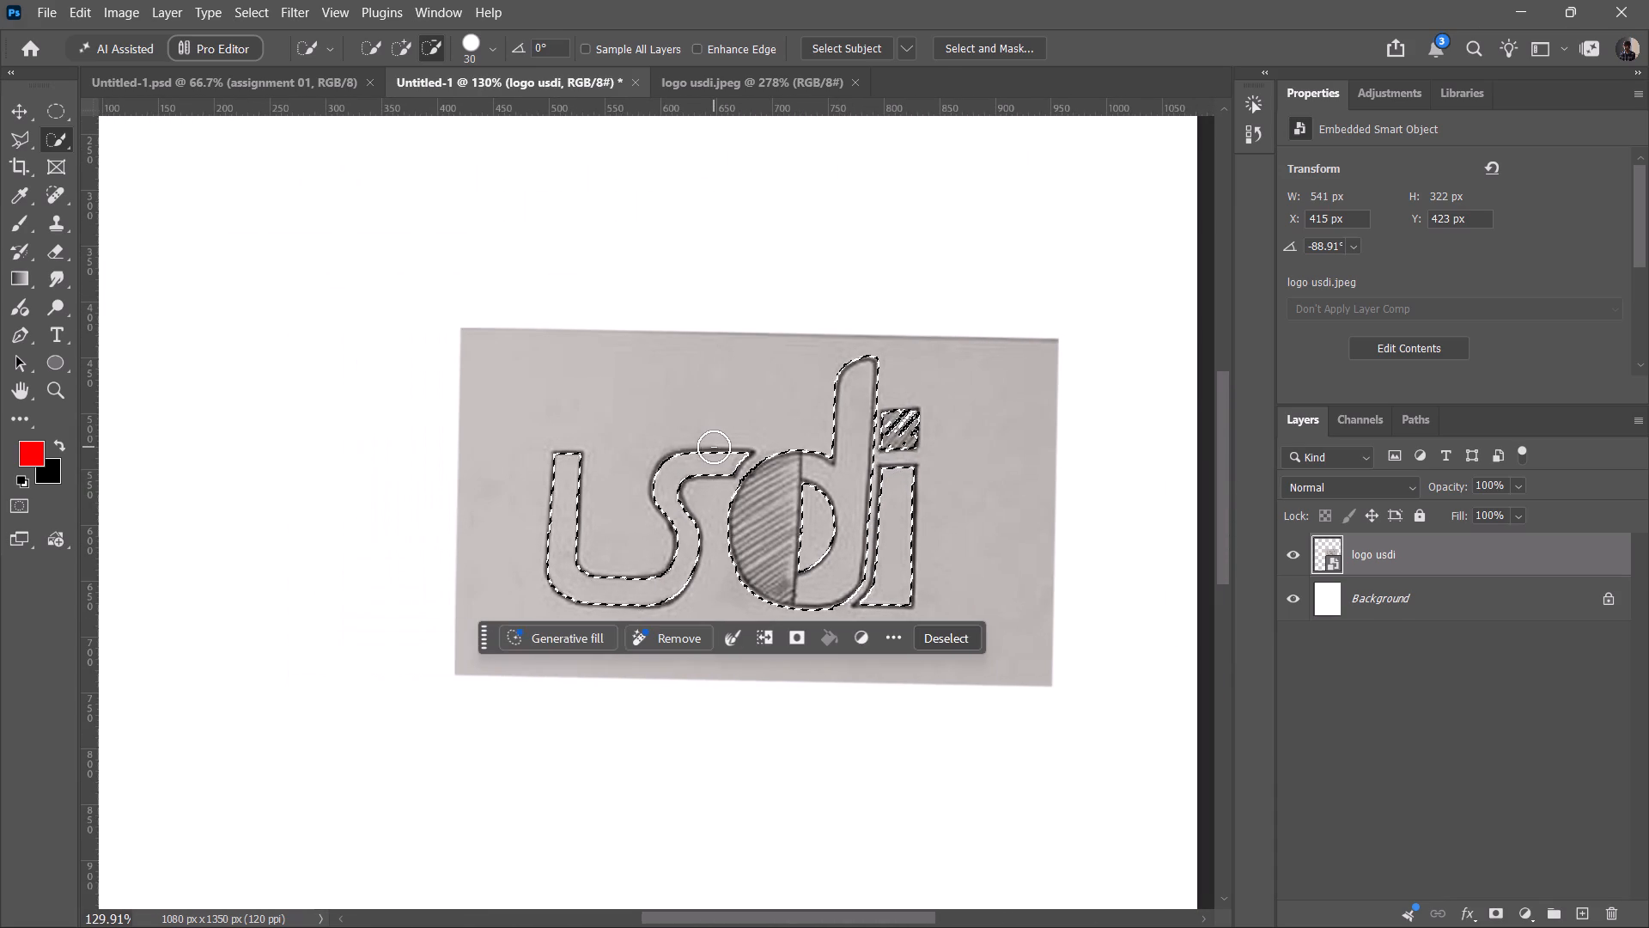
scroll(834, 703, "right", 1)
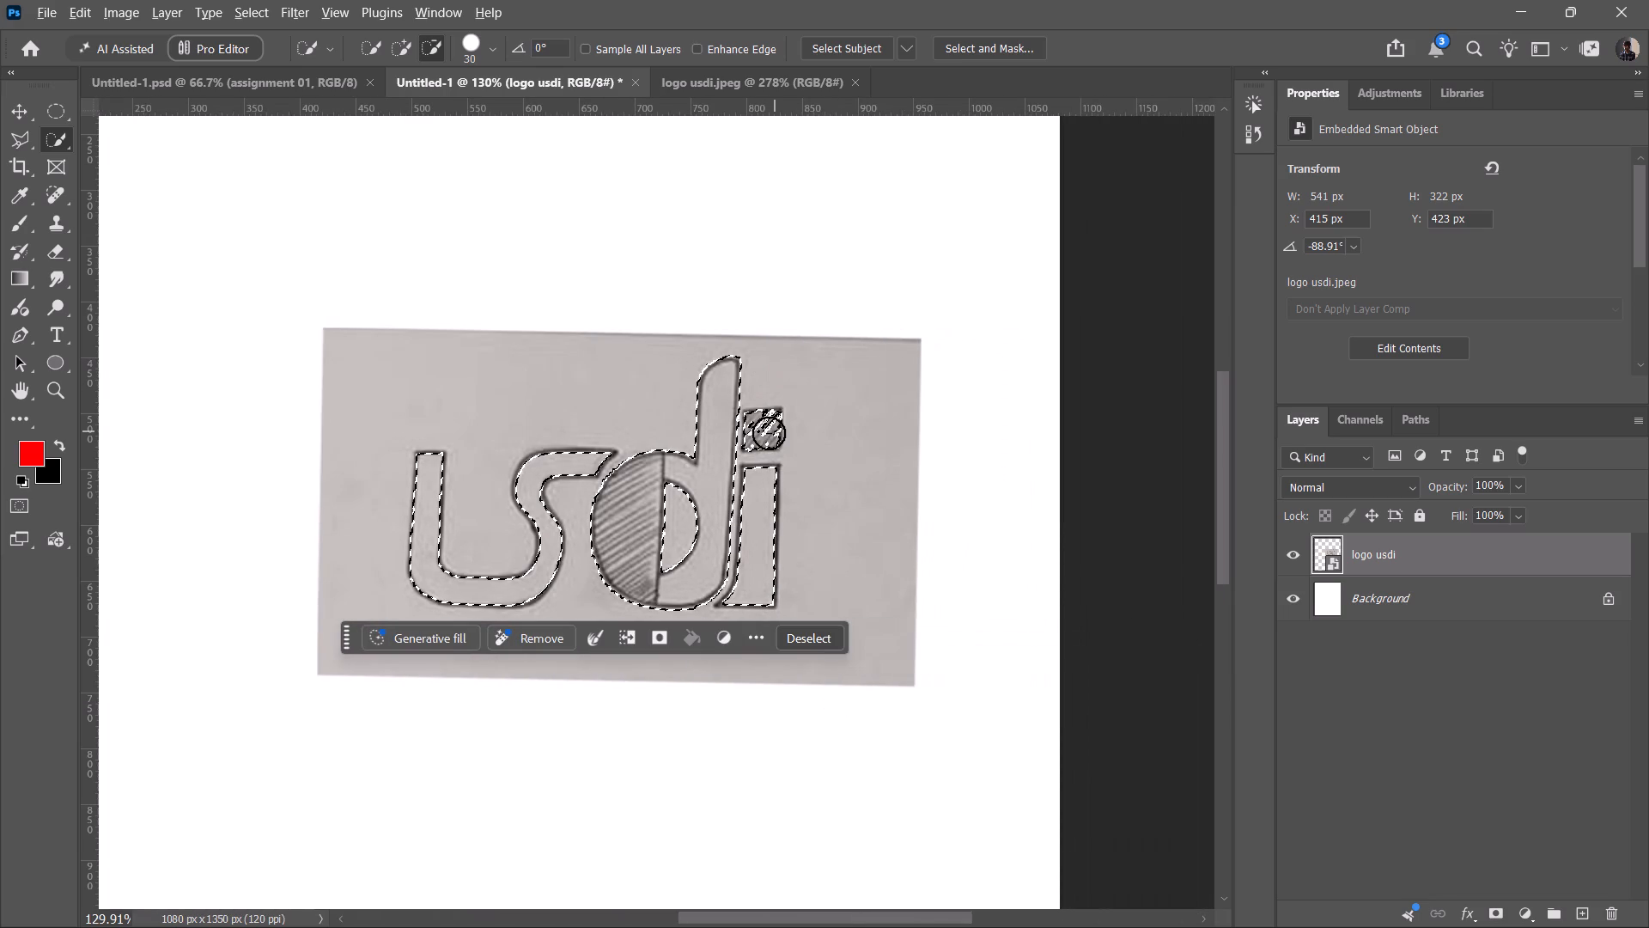
scroll(769, 433, "up", 20, "ctrl+alt")
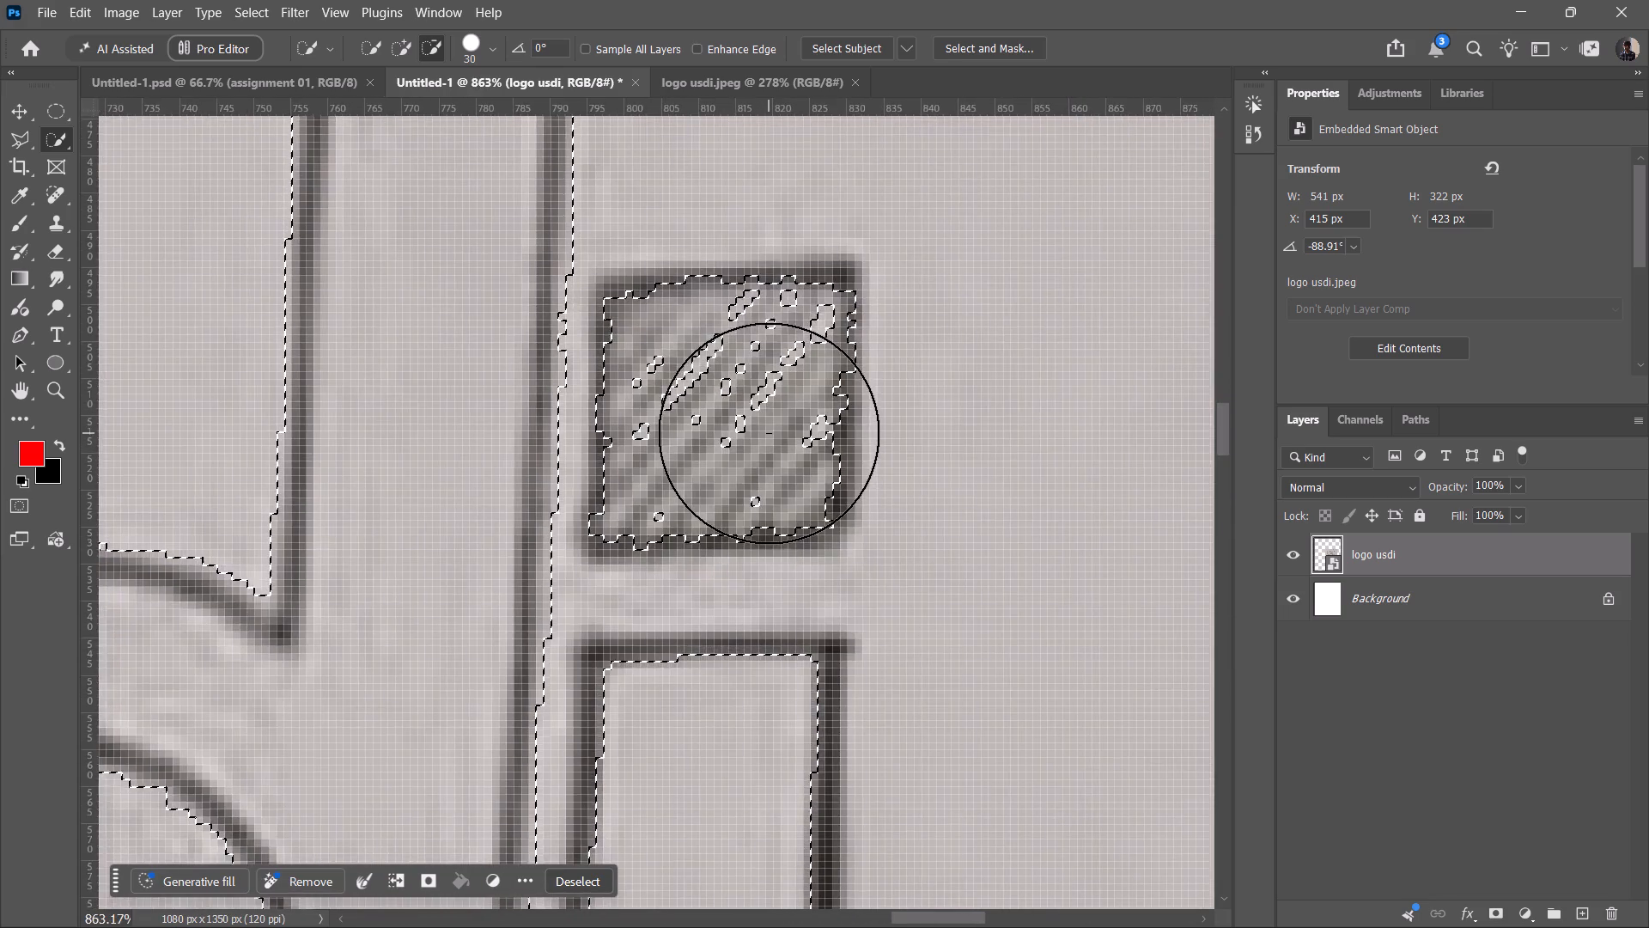
scroll(769, 433, "up", 6, "ctrl+alt")
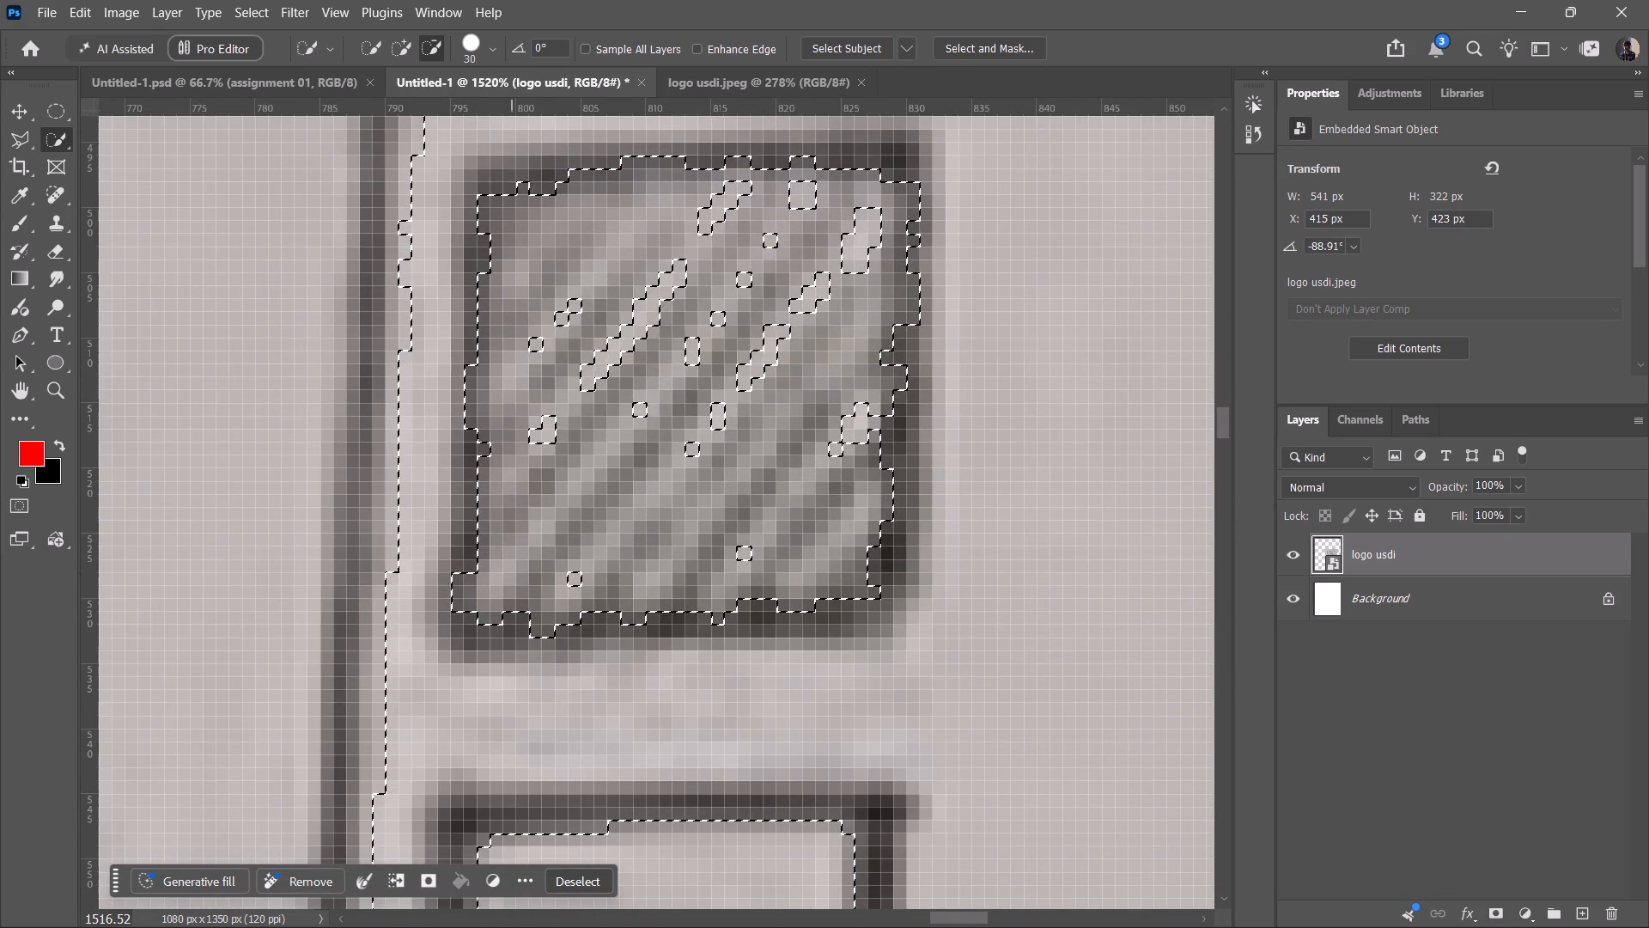
left_click(474, 44)
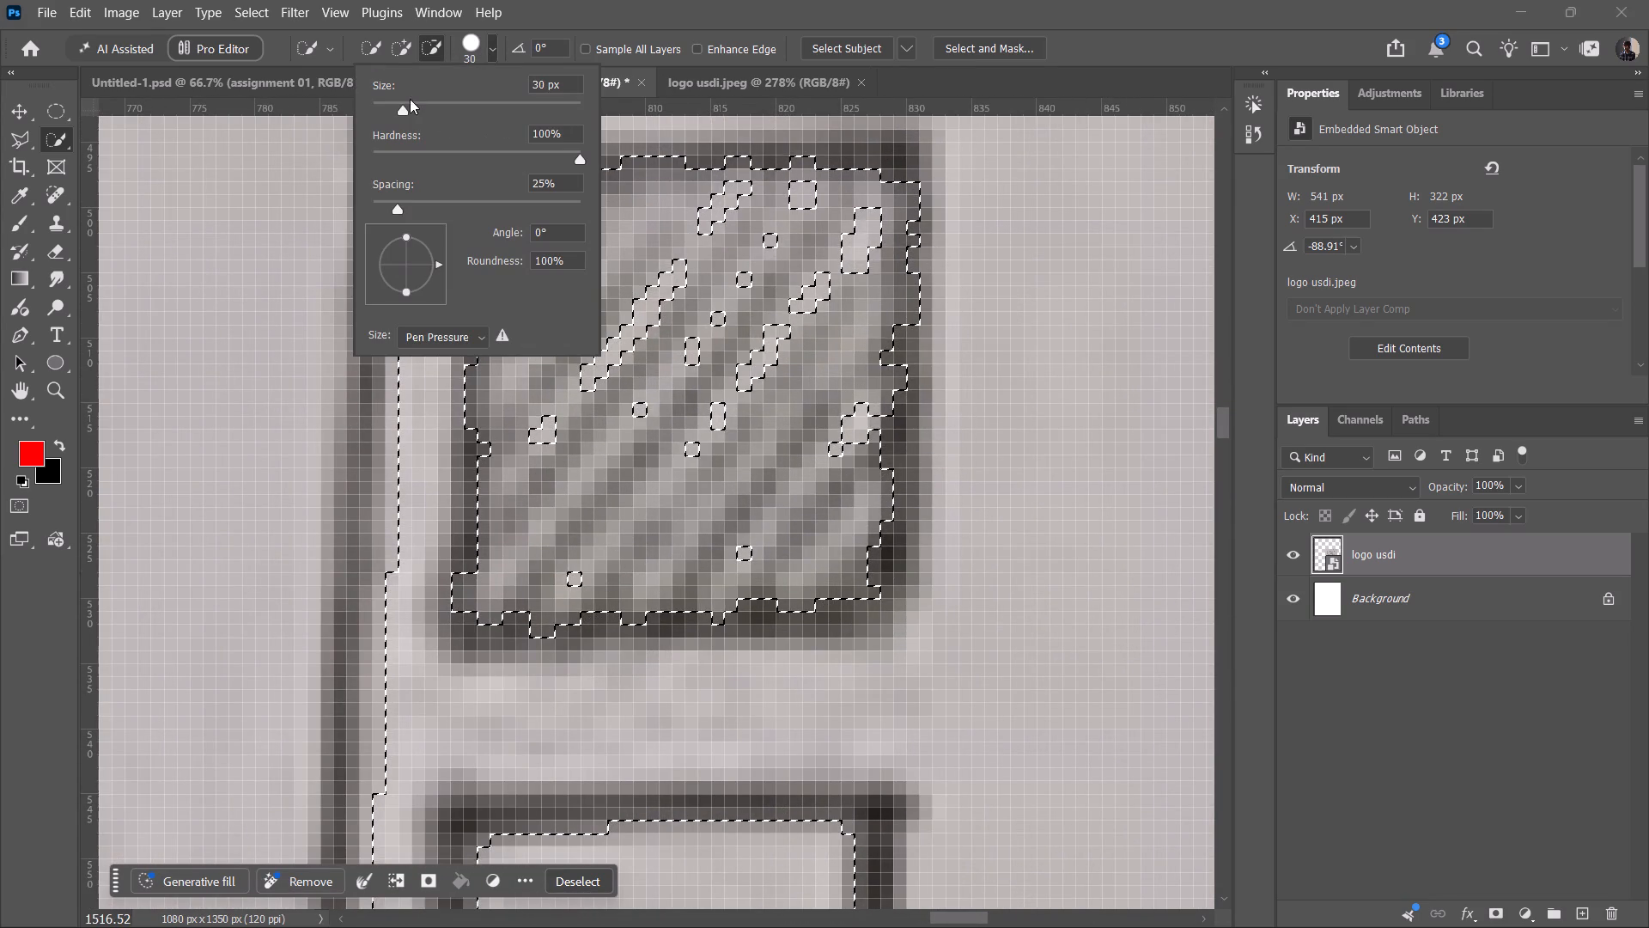
left_click(392, 104)
left_click(383, 104)
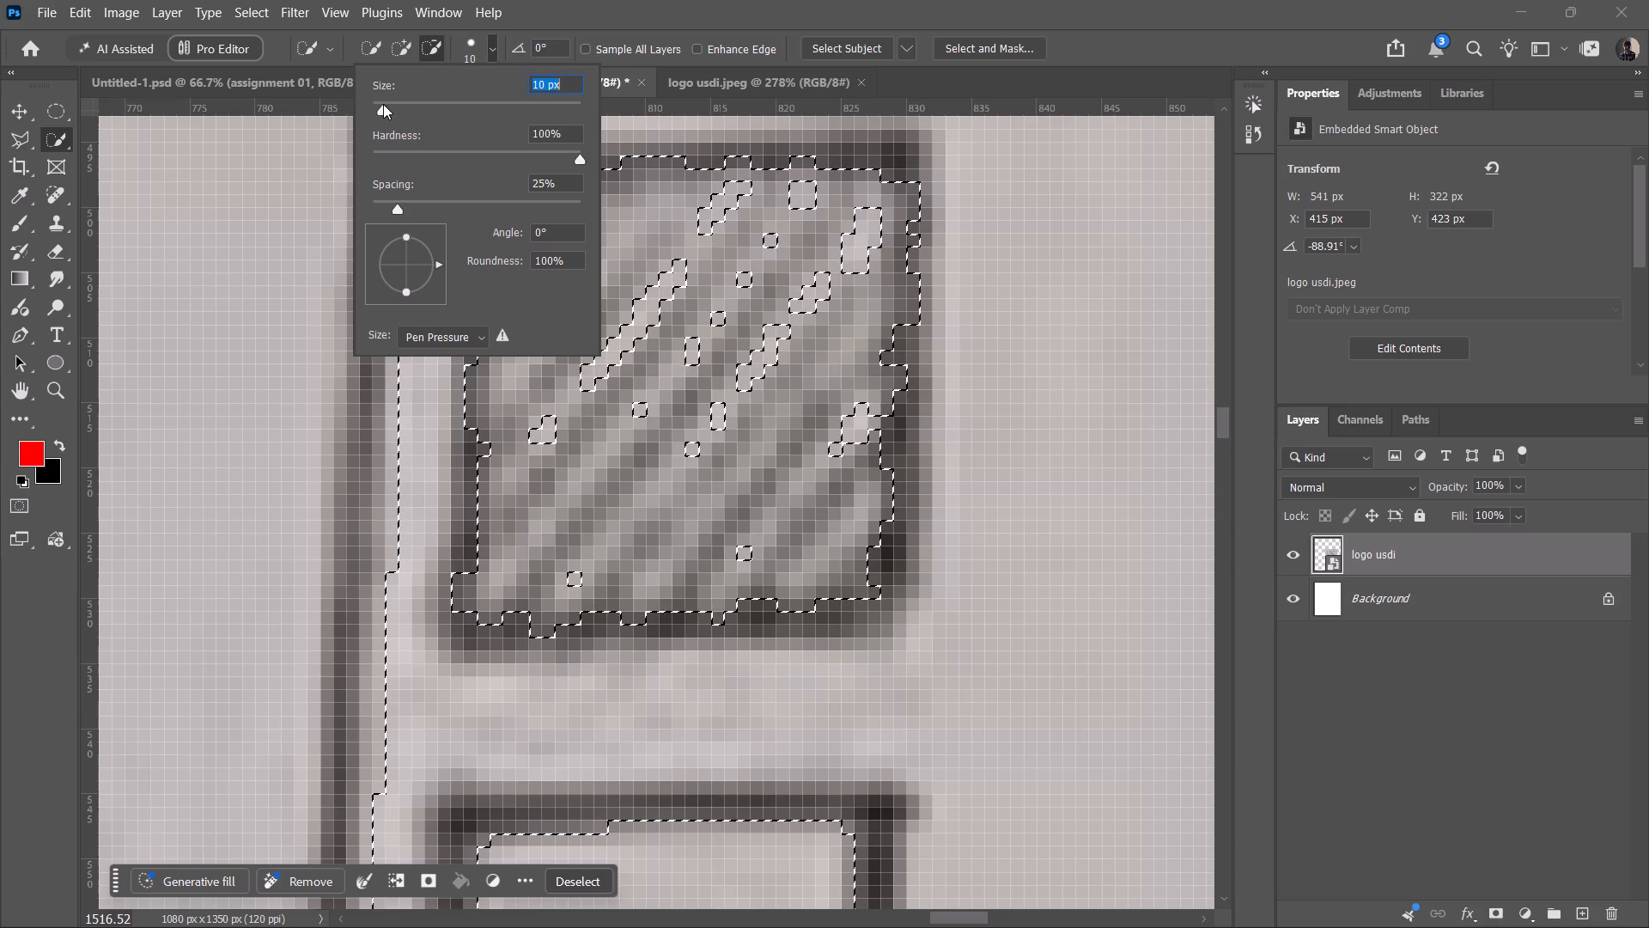
left_click(491, 51)
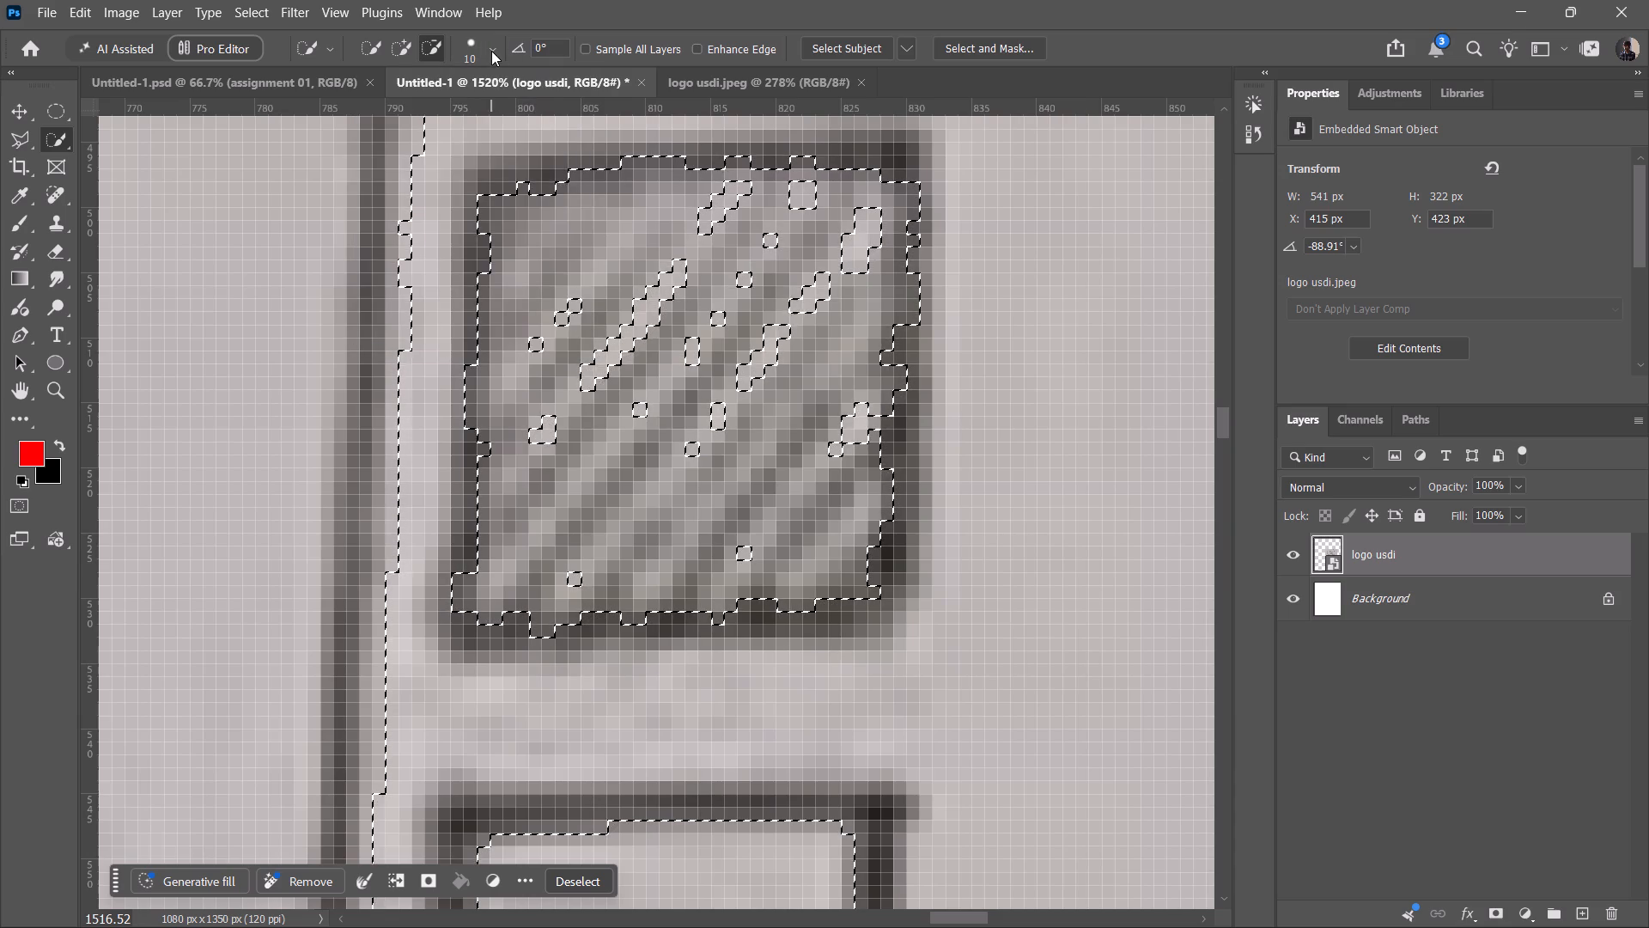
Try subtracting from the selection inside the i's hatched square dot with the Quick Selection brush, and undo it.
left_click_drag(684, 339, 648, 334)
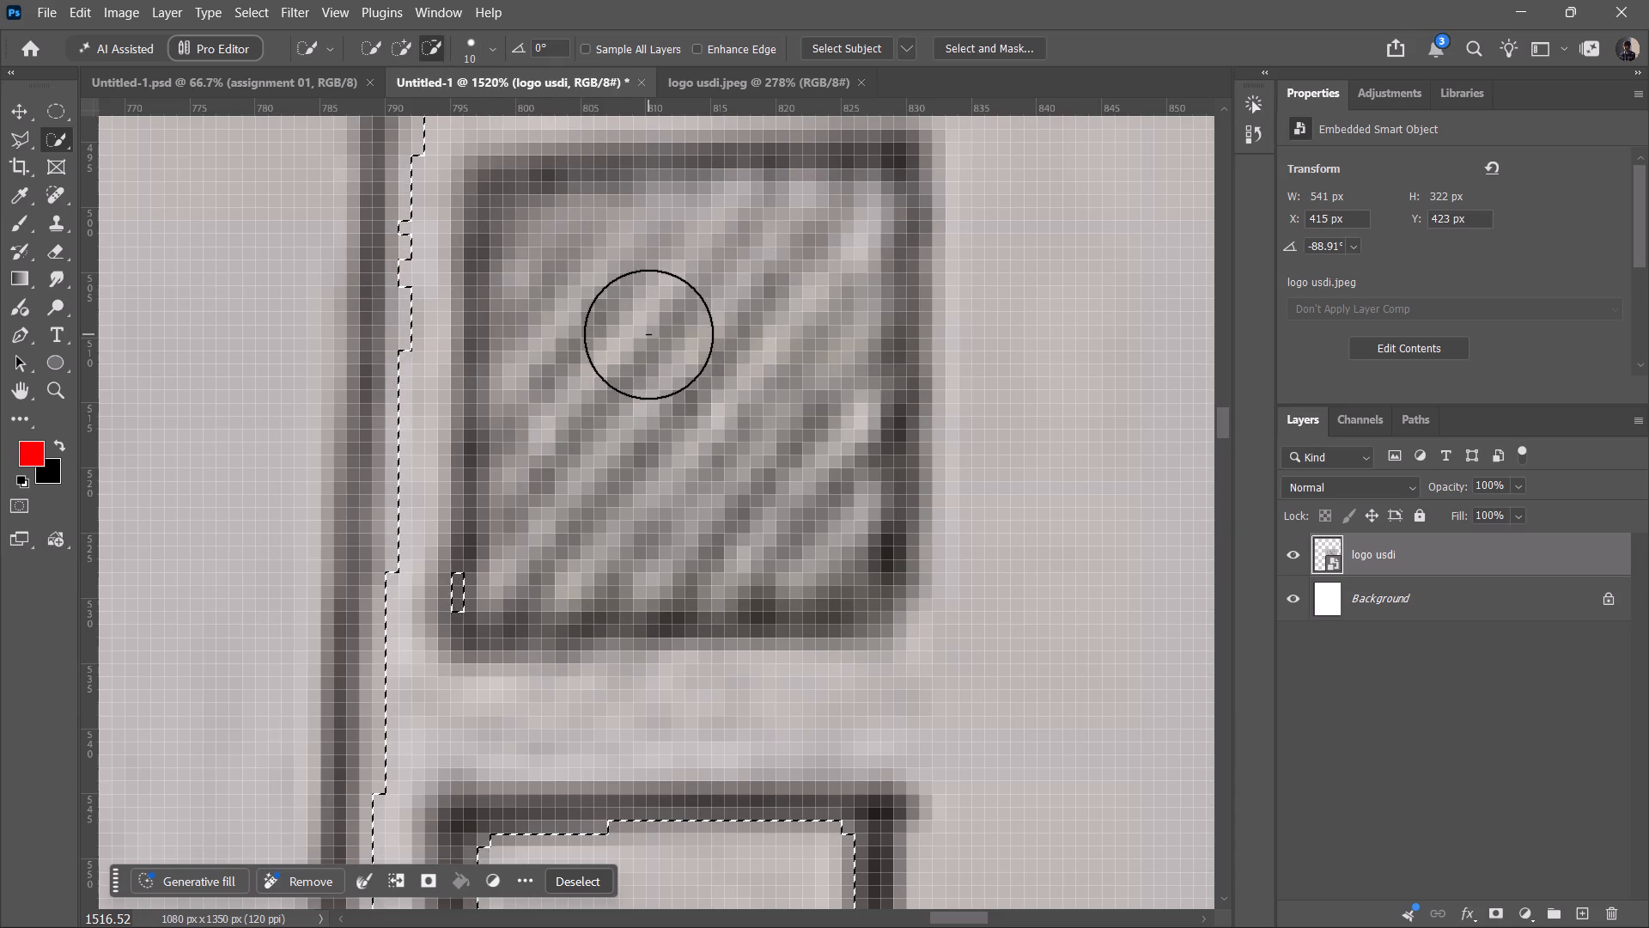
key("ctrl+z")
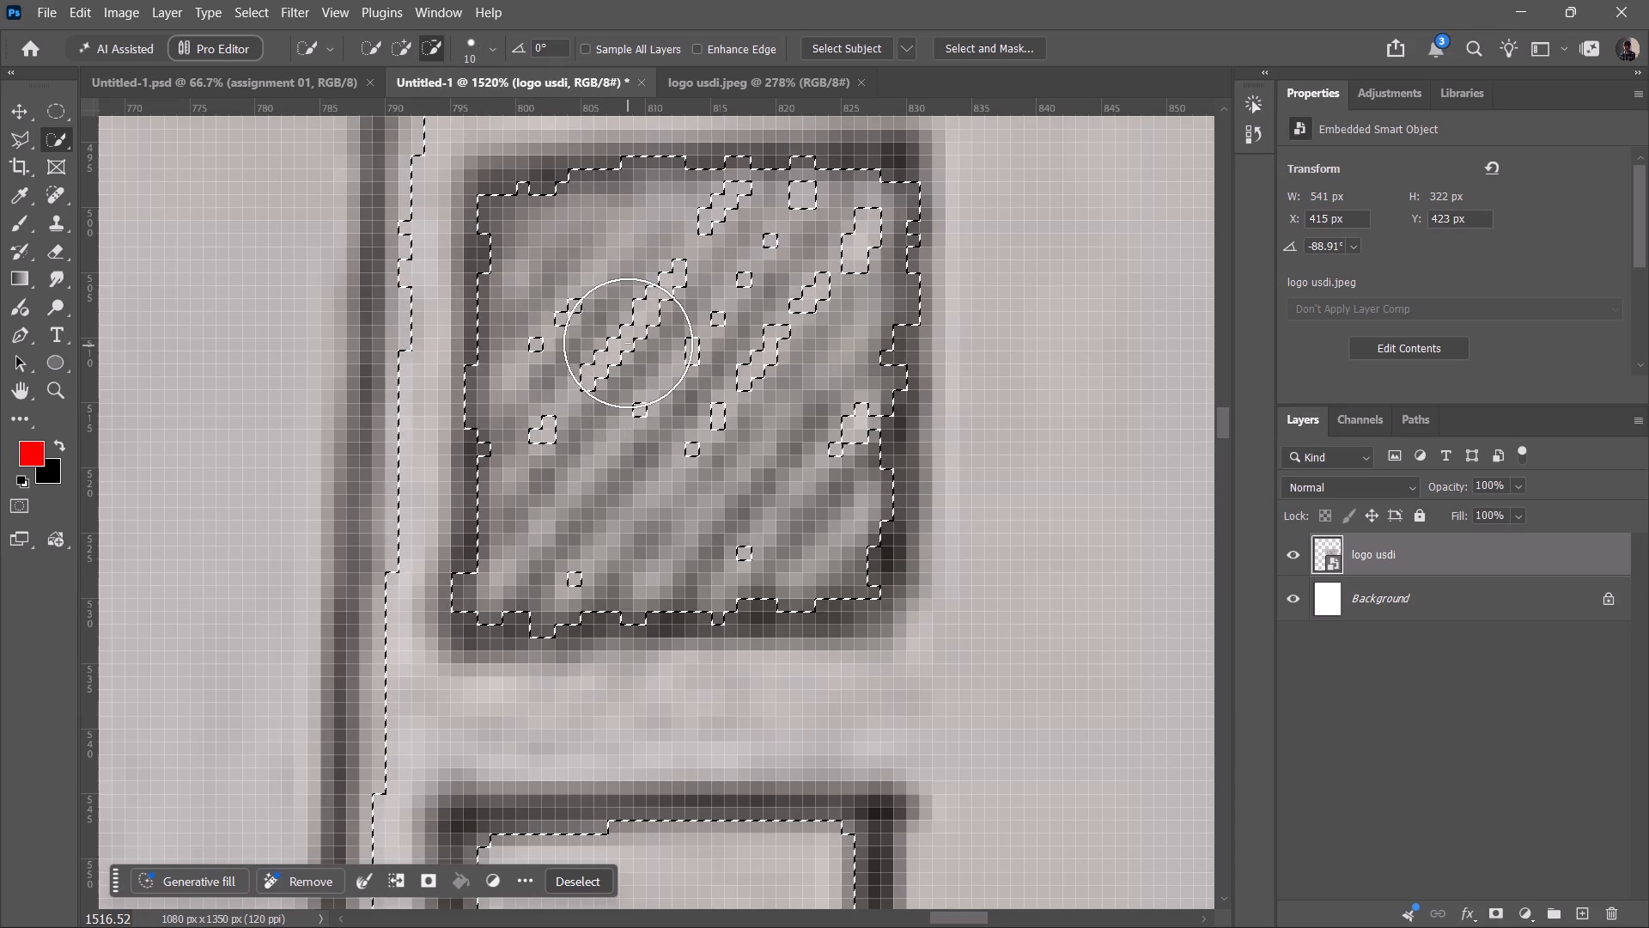
With the Magic Wand tool in add mode, add the unselected patches inside the i's hatched square dot to the selection.
right_click(64, 133)
left_click(121, 175)
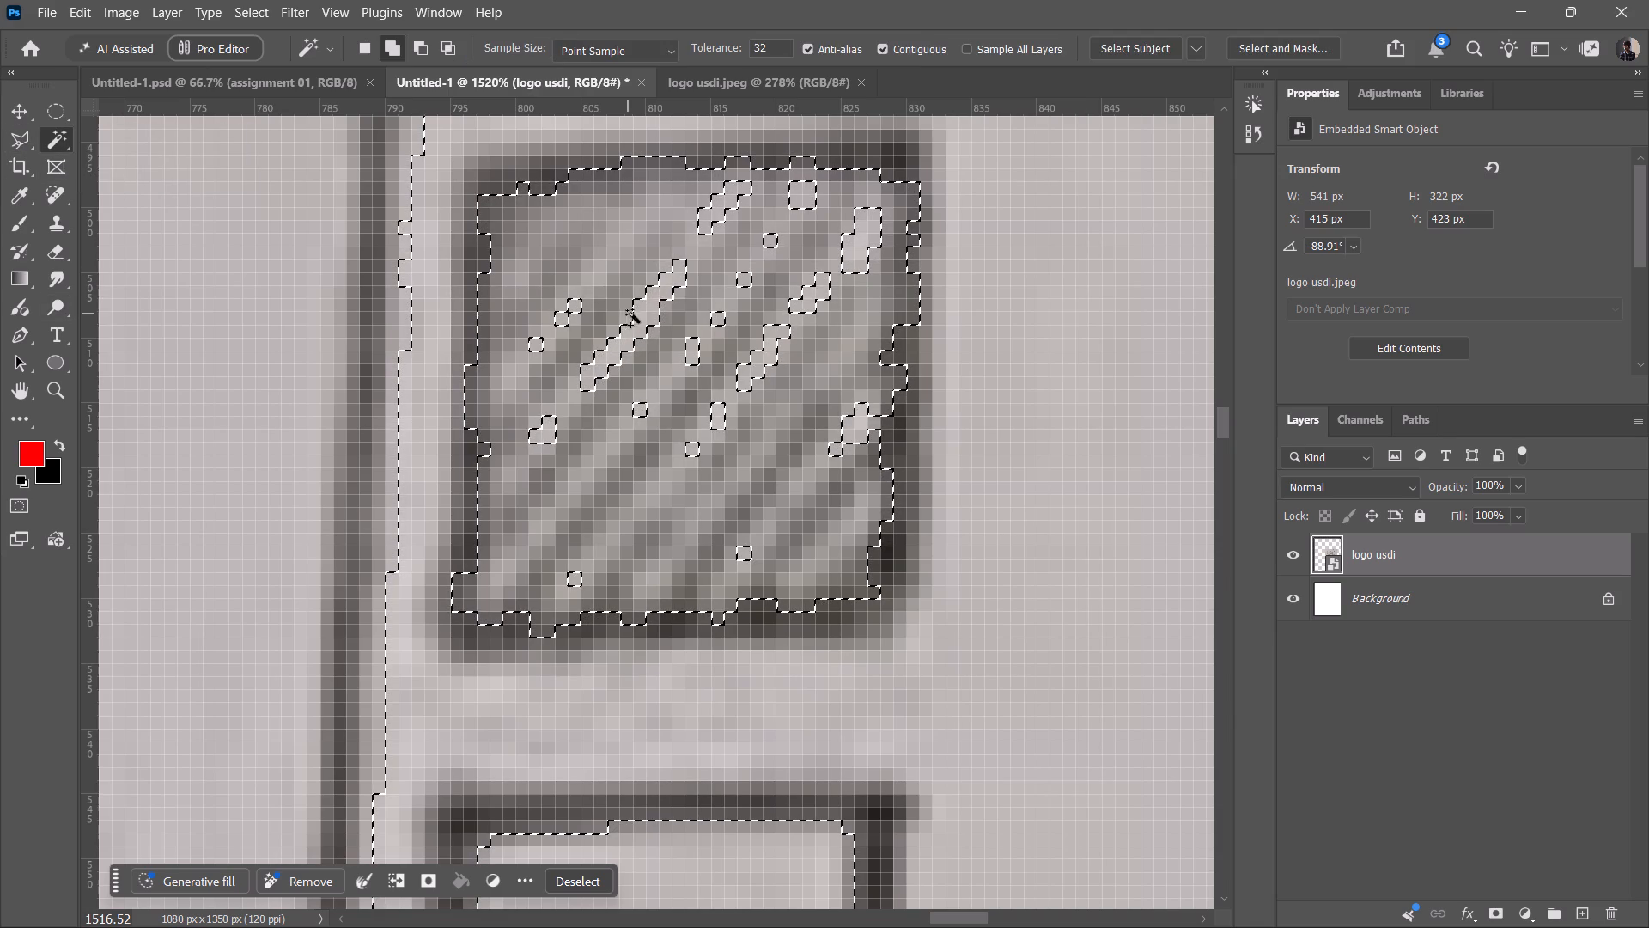
left_click_drag(651, 290, 719, 561)
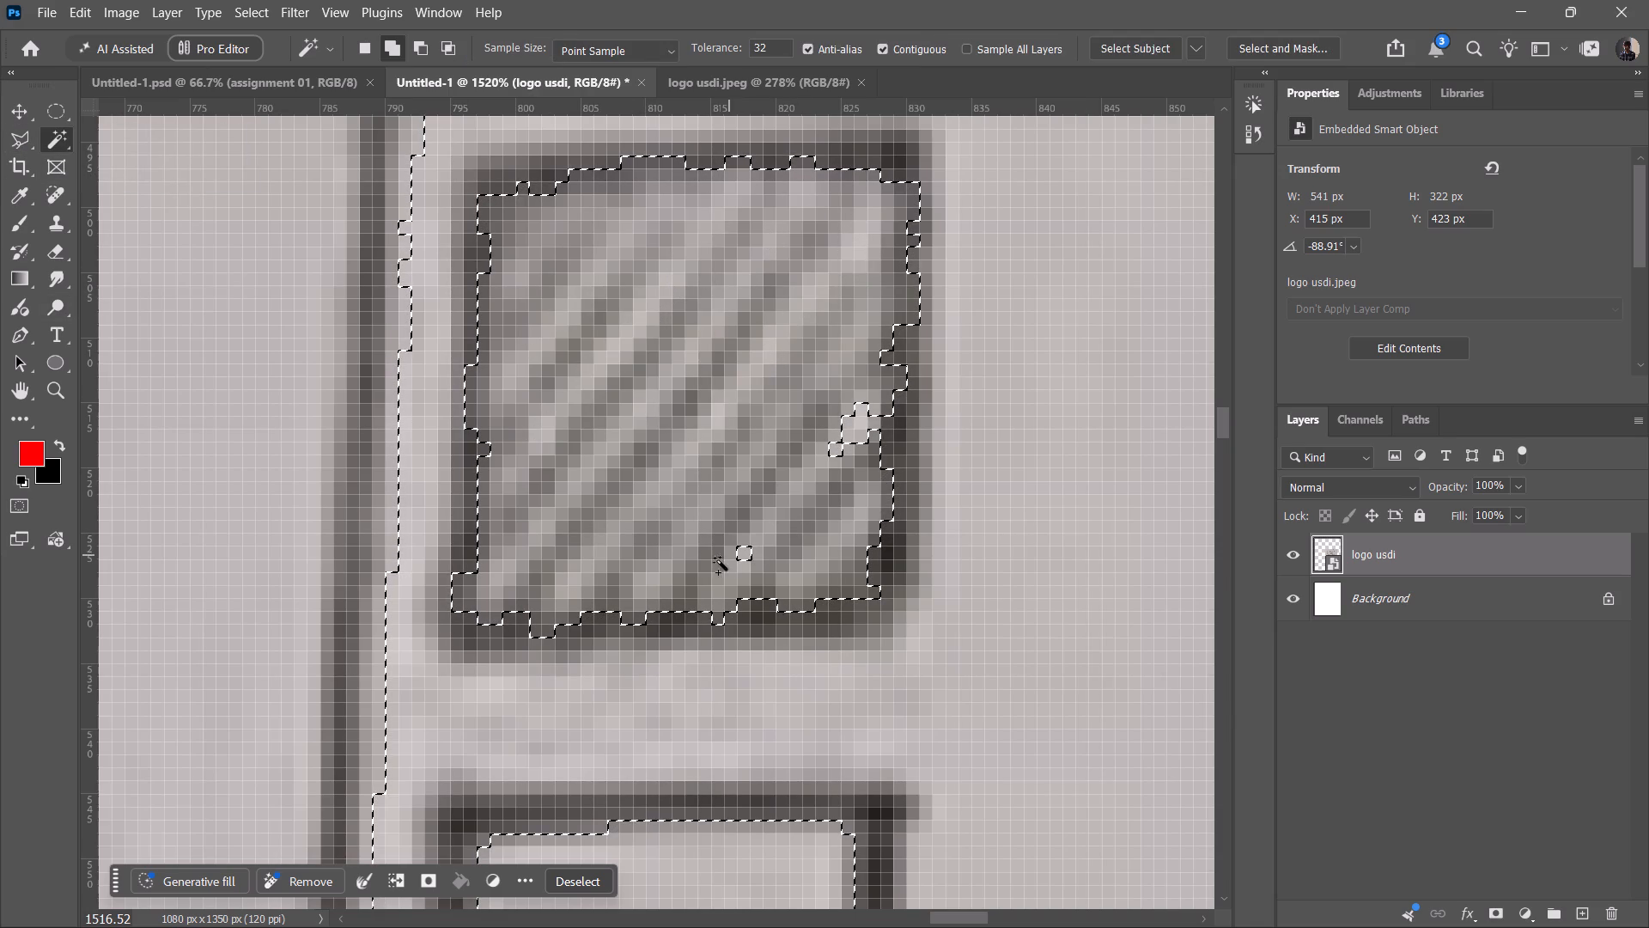
left_click_drag(719, 561, 800, 599)
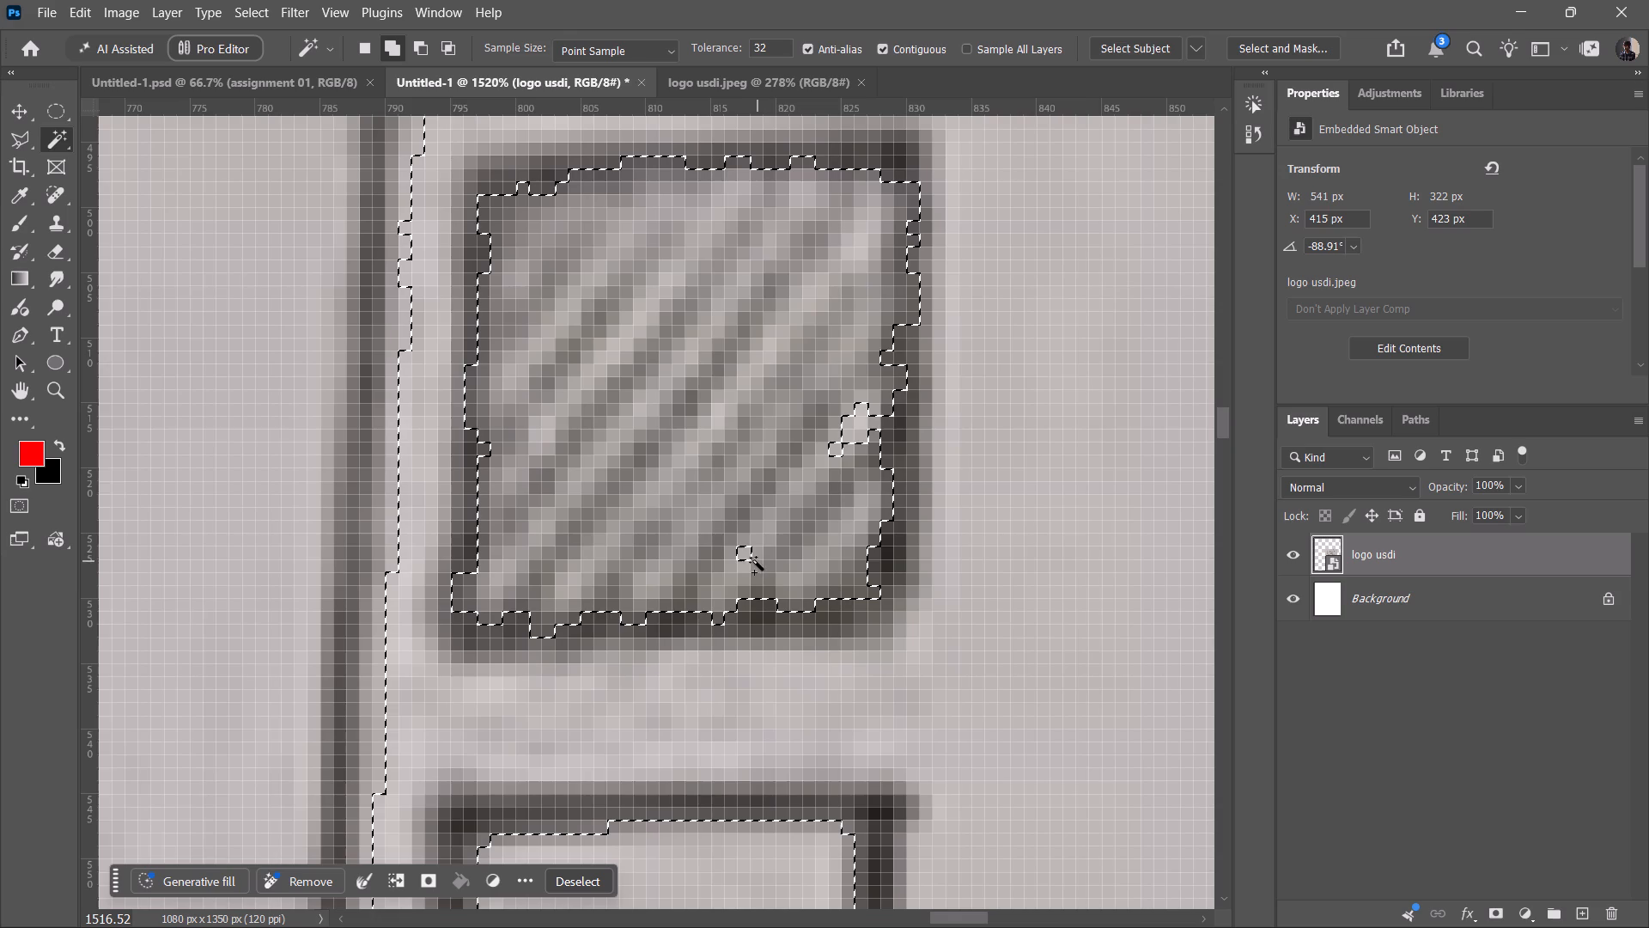
left_click(755, 561)
left_click(860, 423)
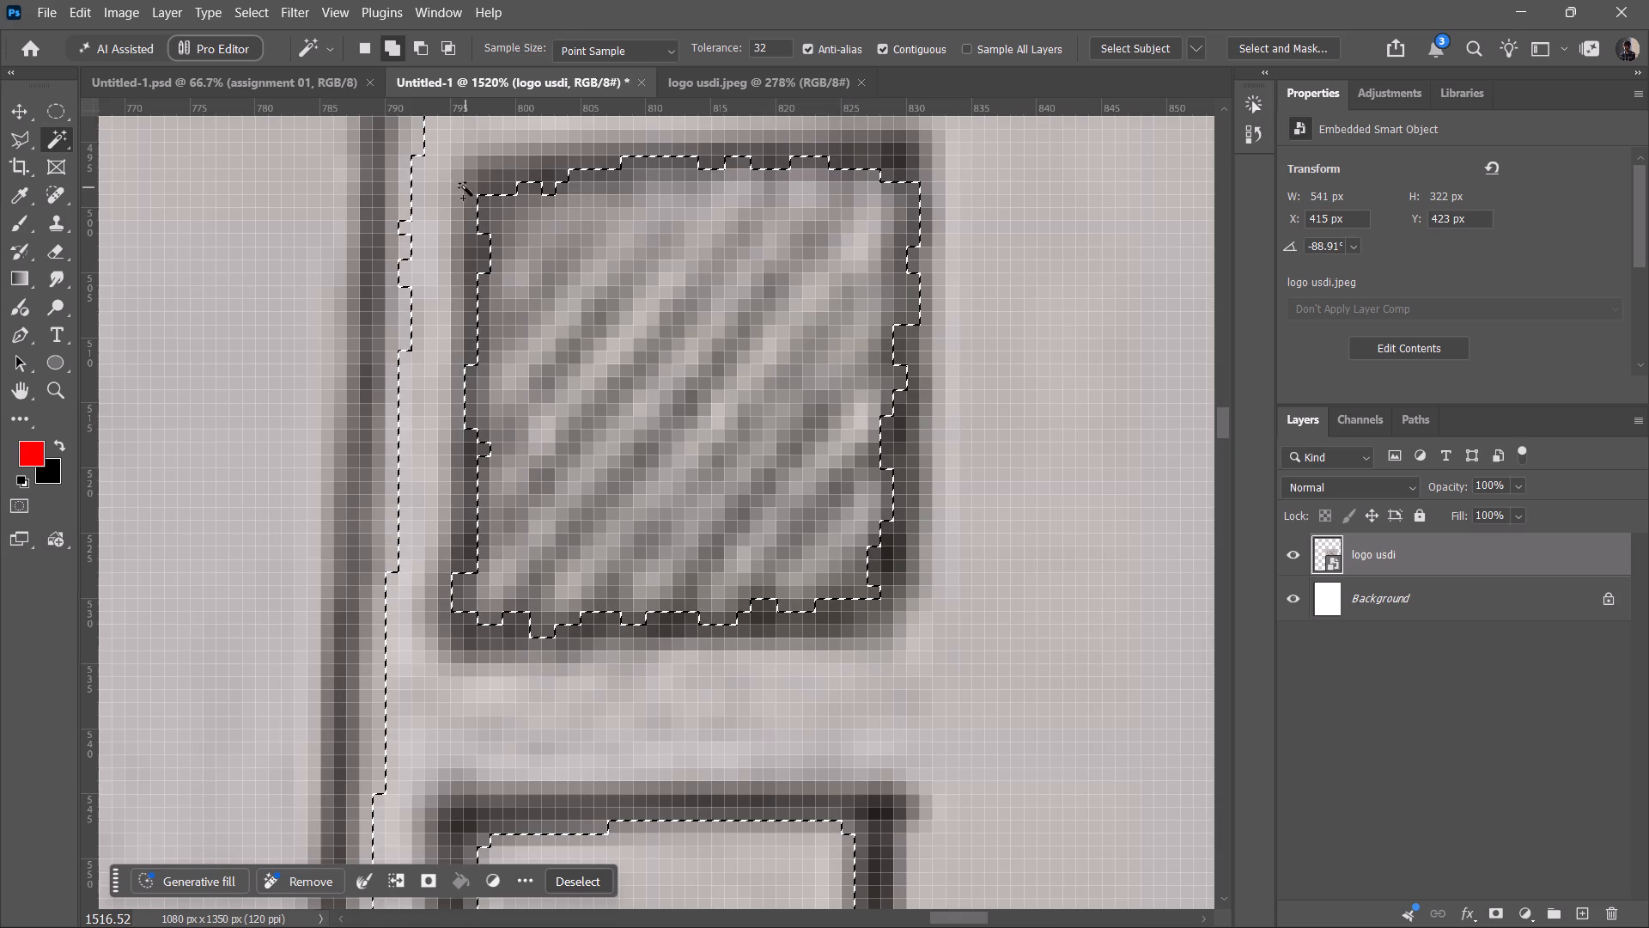
Extend the selection over the dark outline of the i's hatched square dot.
left_click(498, 202)
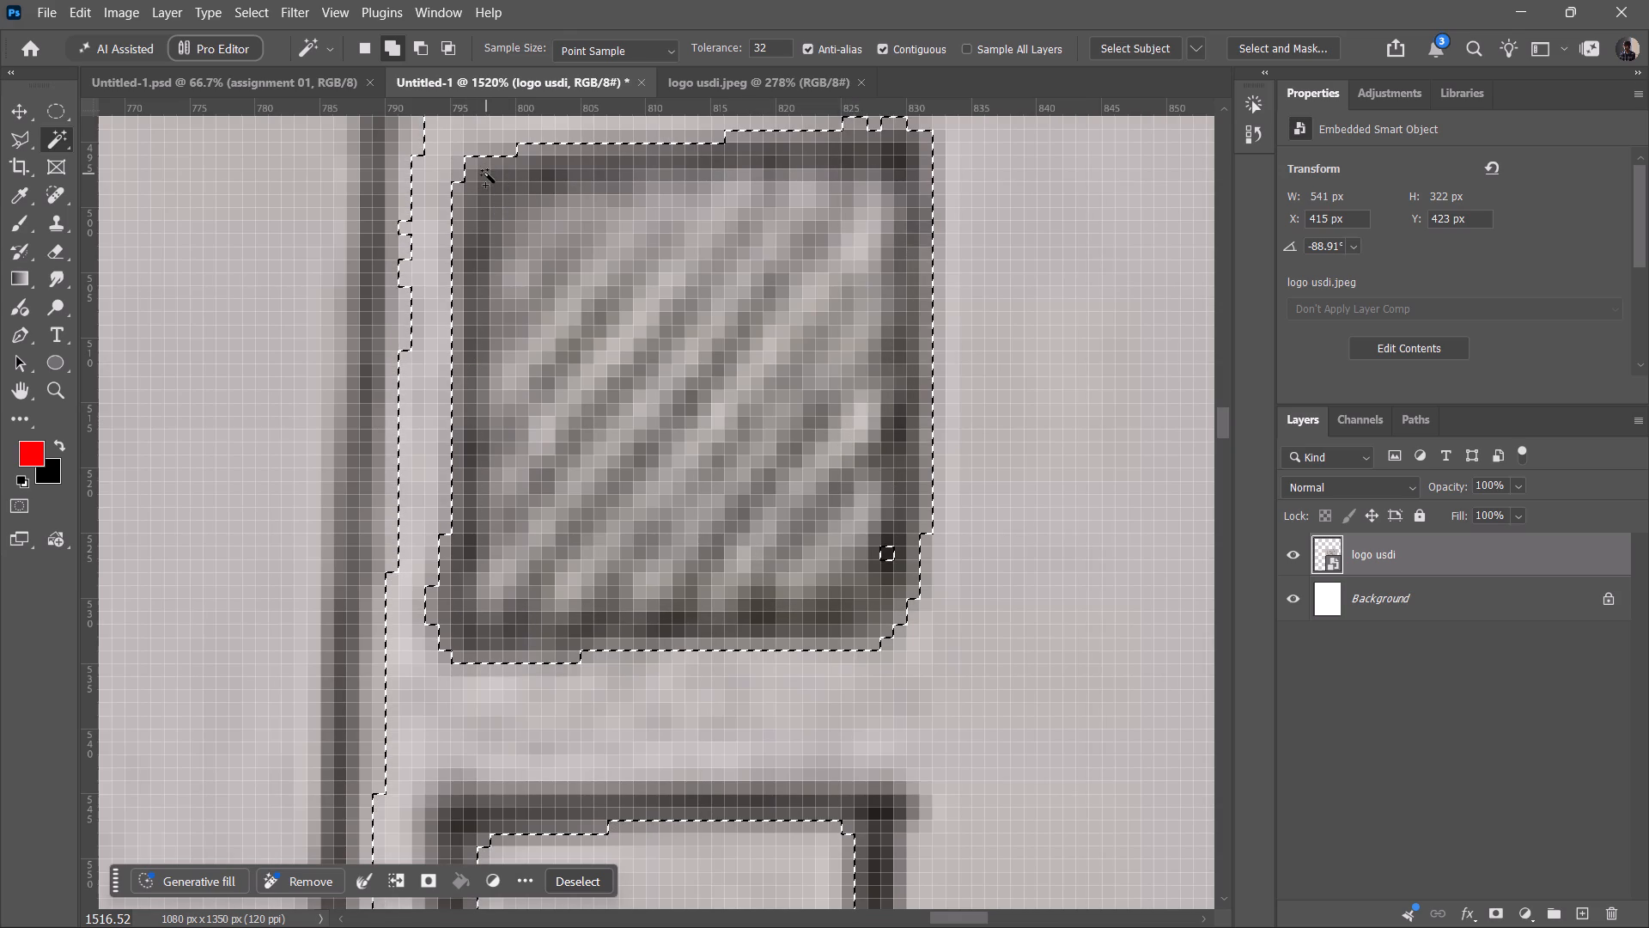
left_click(486, 174)
left_click(482, 164)
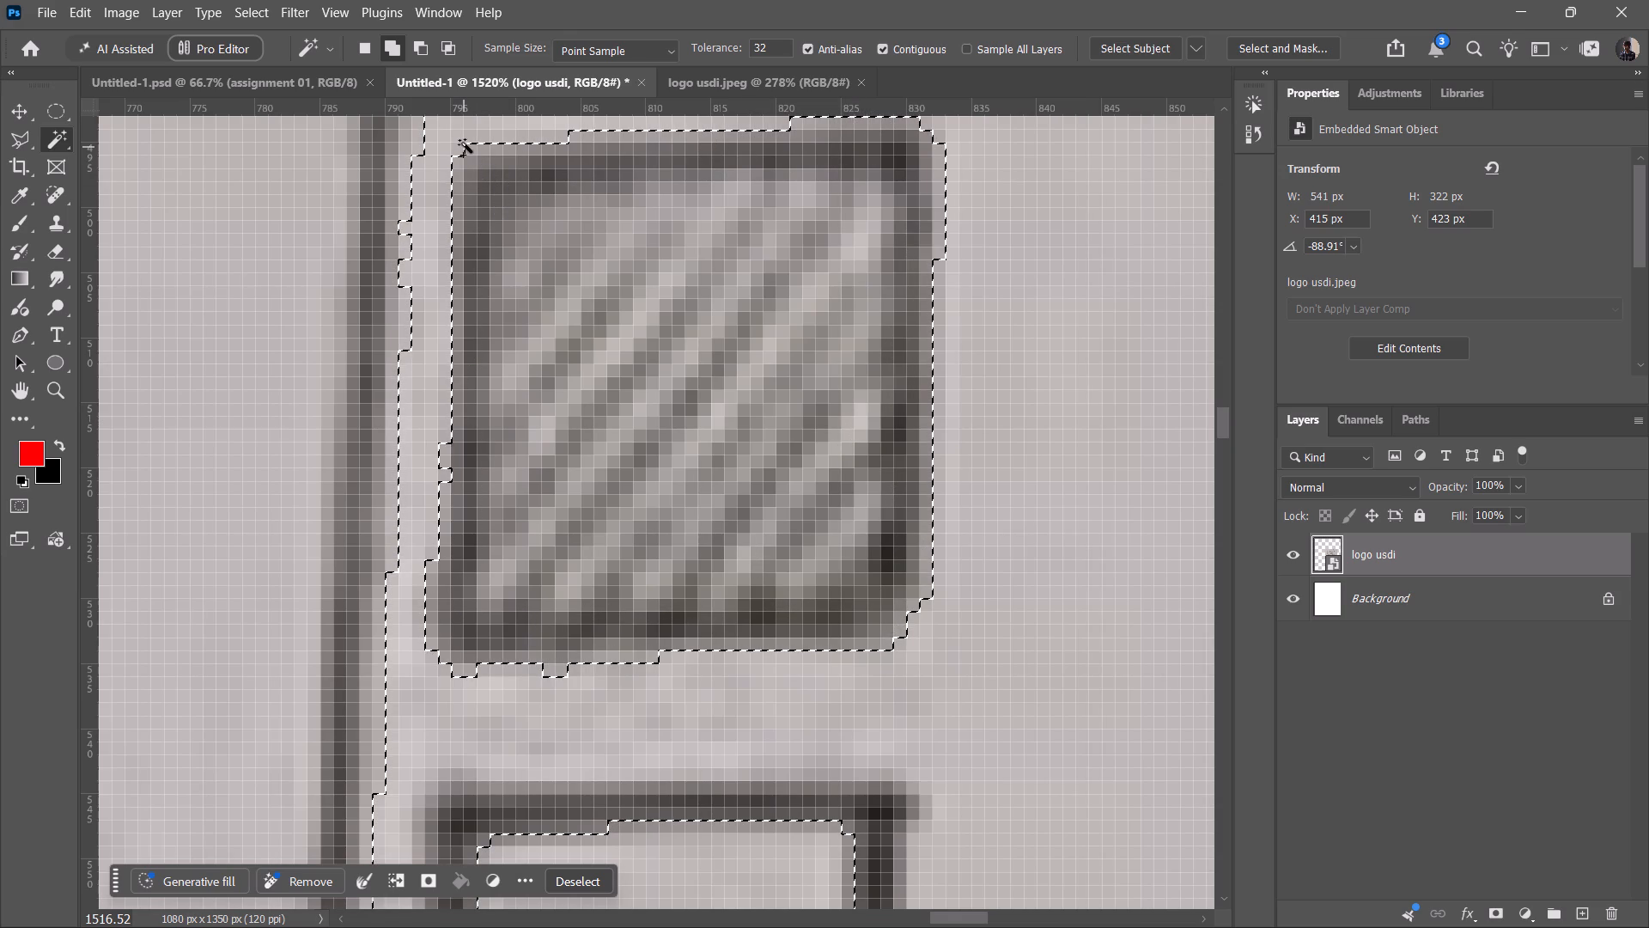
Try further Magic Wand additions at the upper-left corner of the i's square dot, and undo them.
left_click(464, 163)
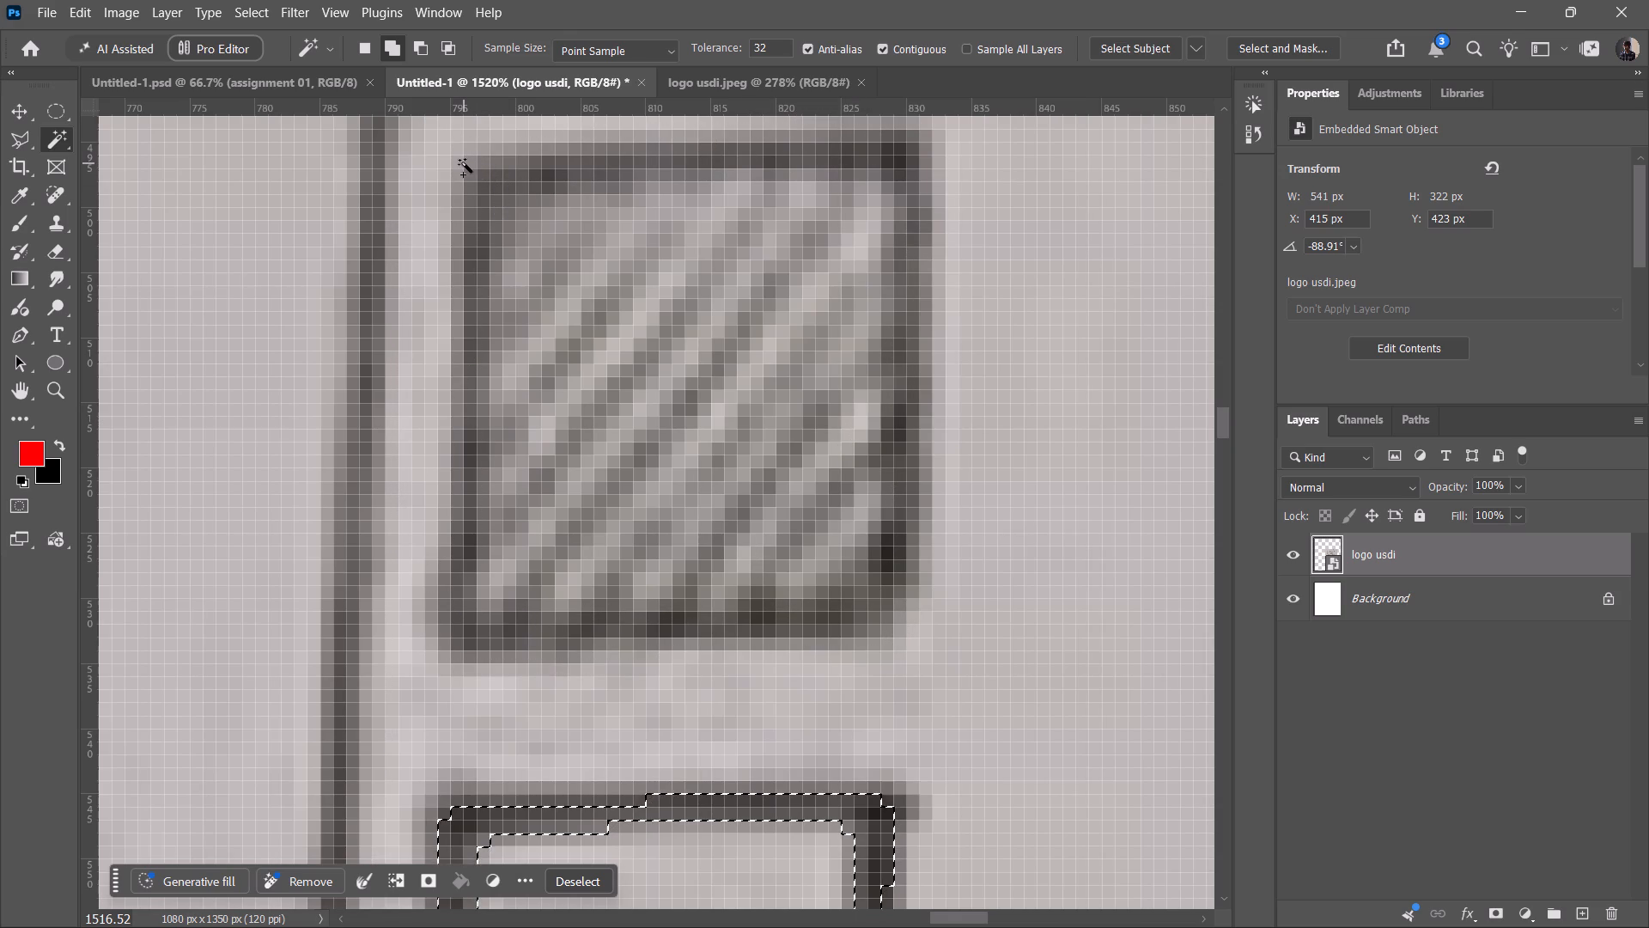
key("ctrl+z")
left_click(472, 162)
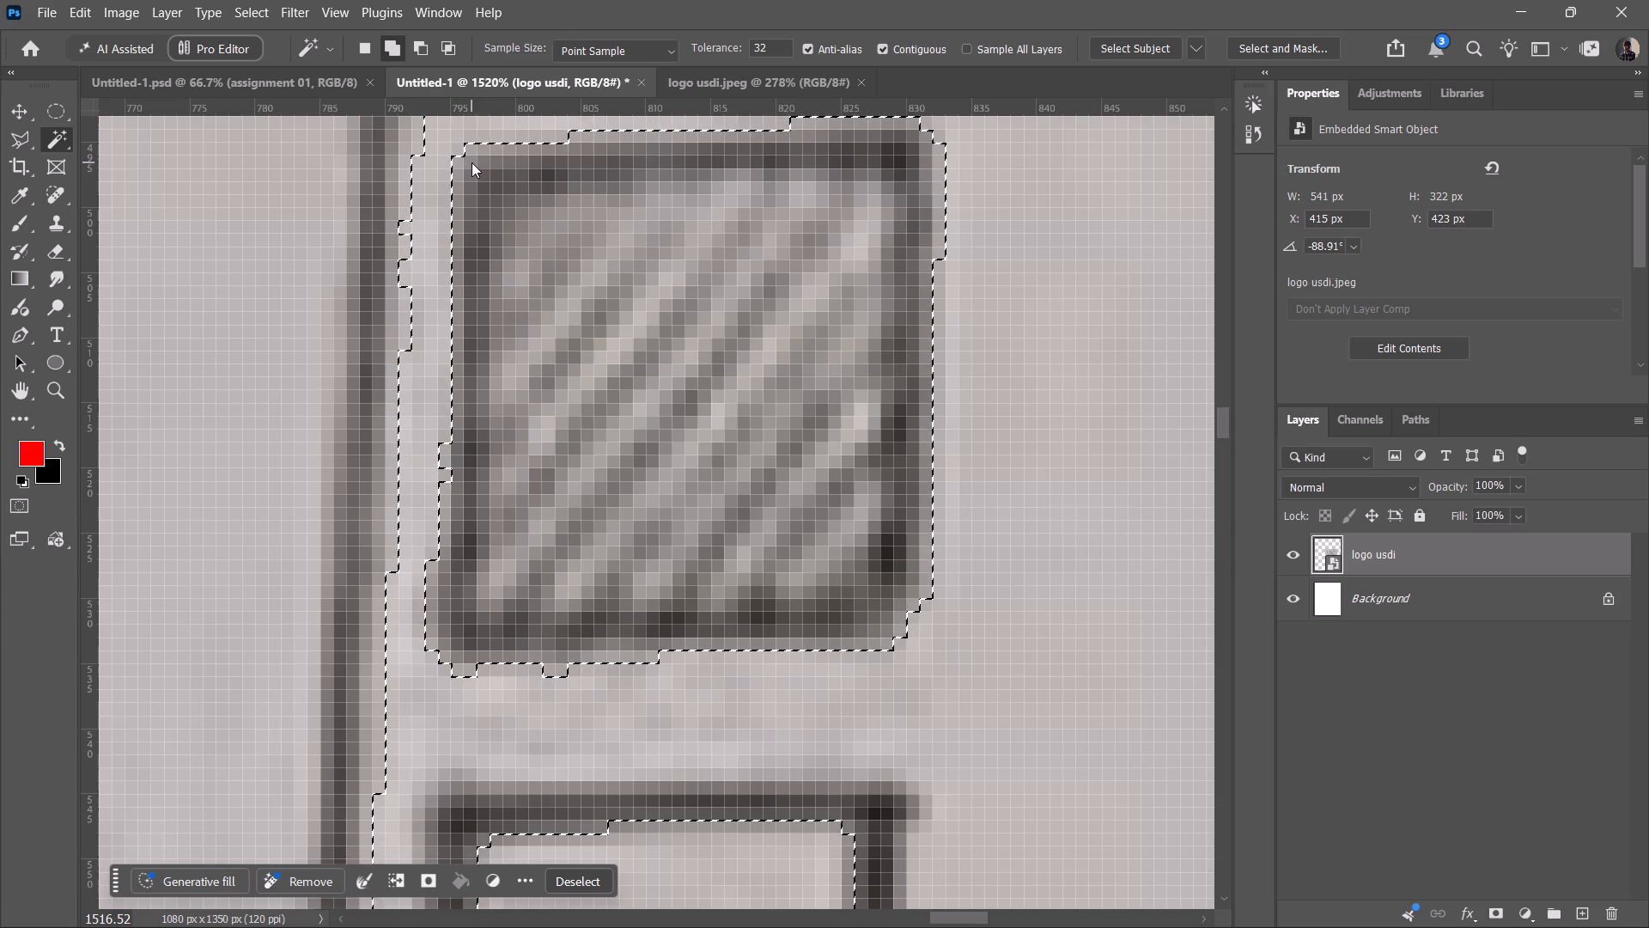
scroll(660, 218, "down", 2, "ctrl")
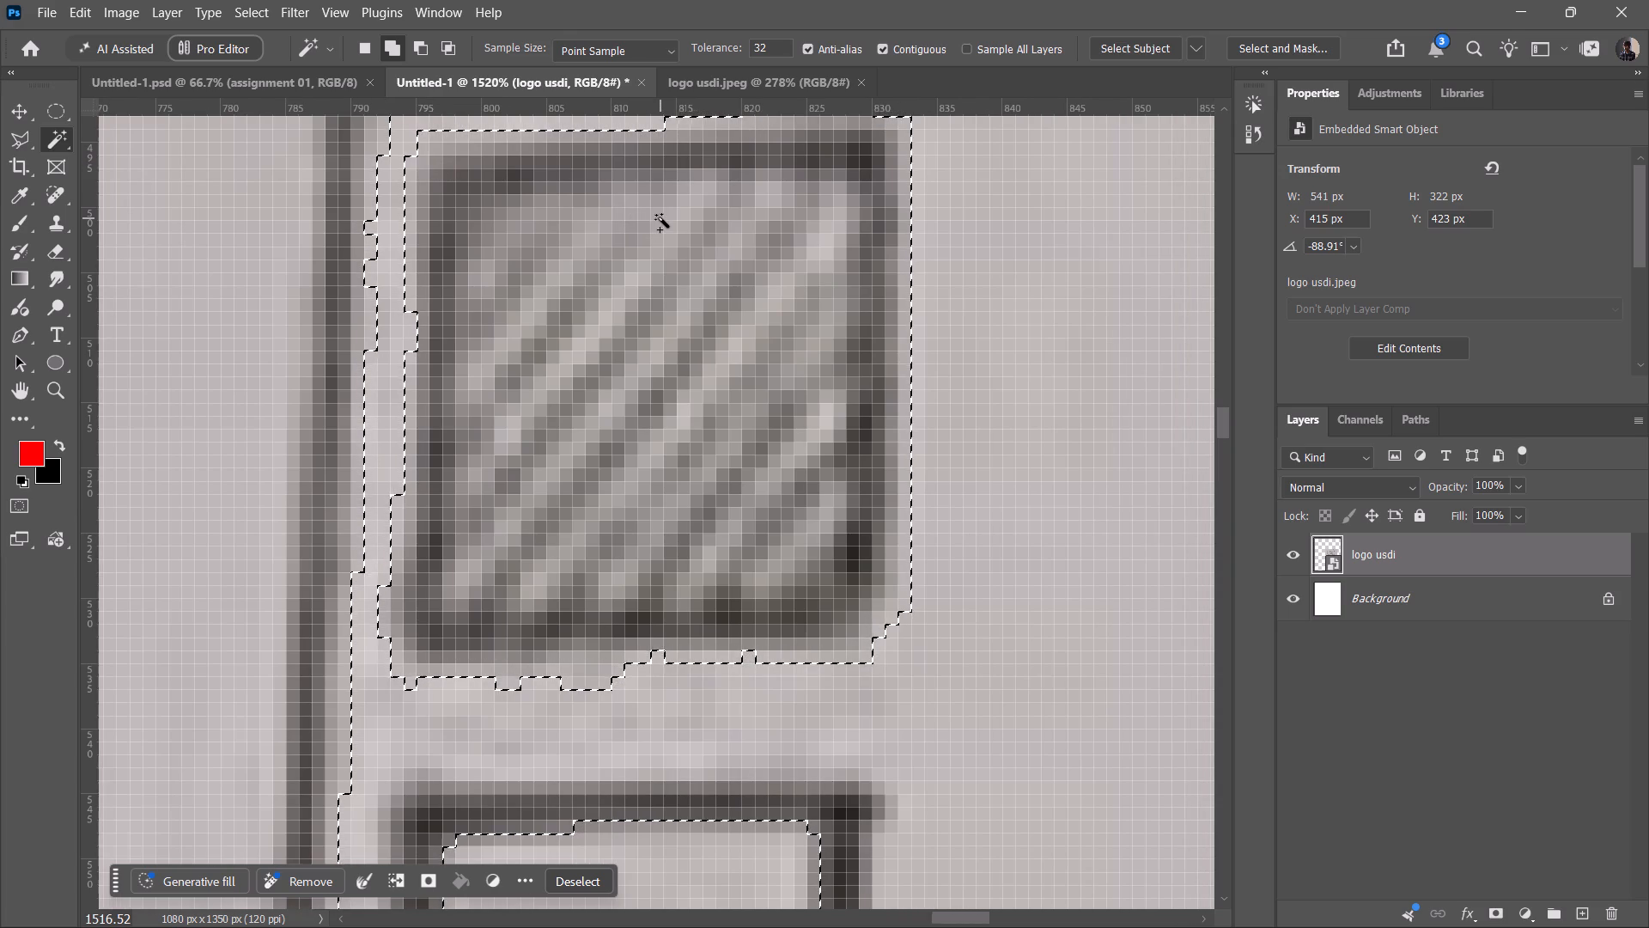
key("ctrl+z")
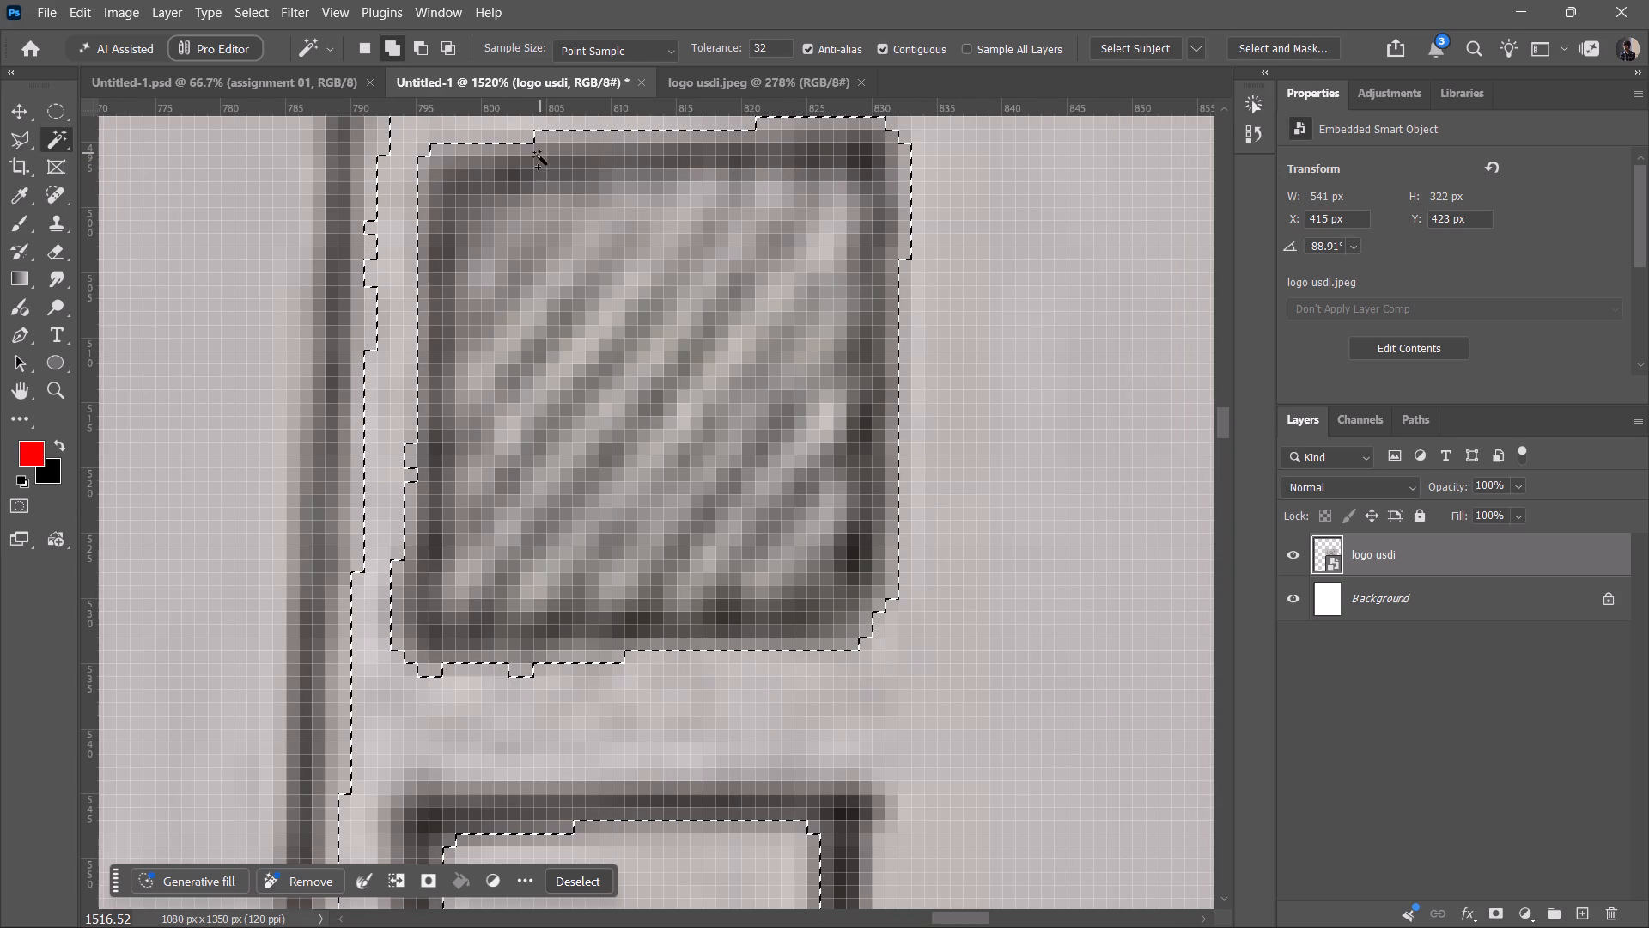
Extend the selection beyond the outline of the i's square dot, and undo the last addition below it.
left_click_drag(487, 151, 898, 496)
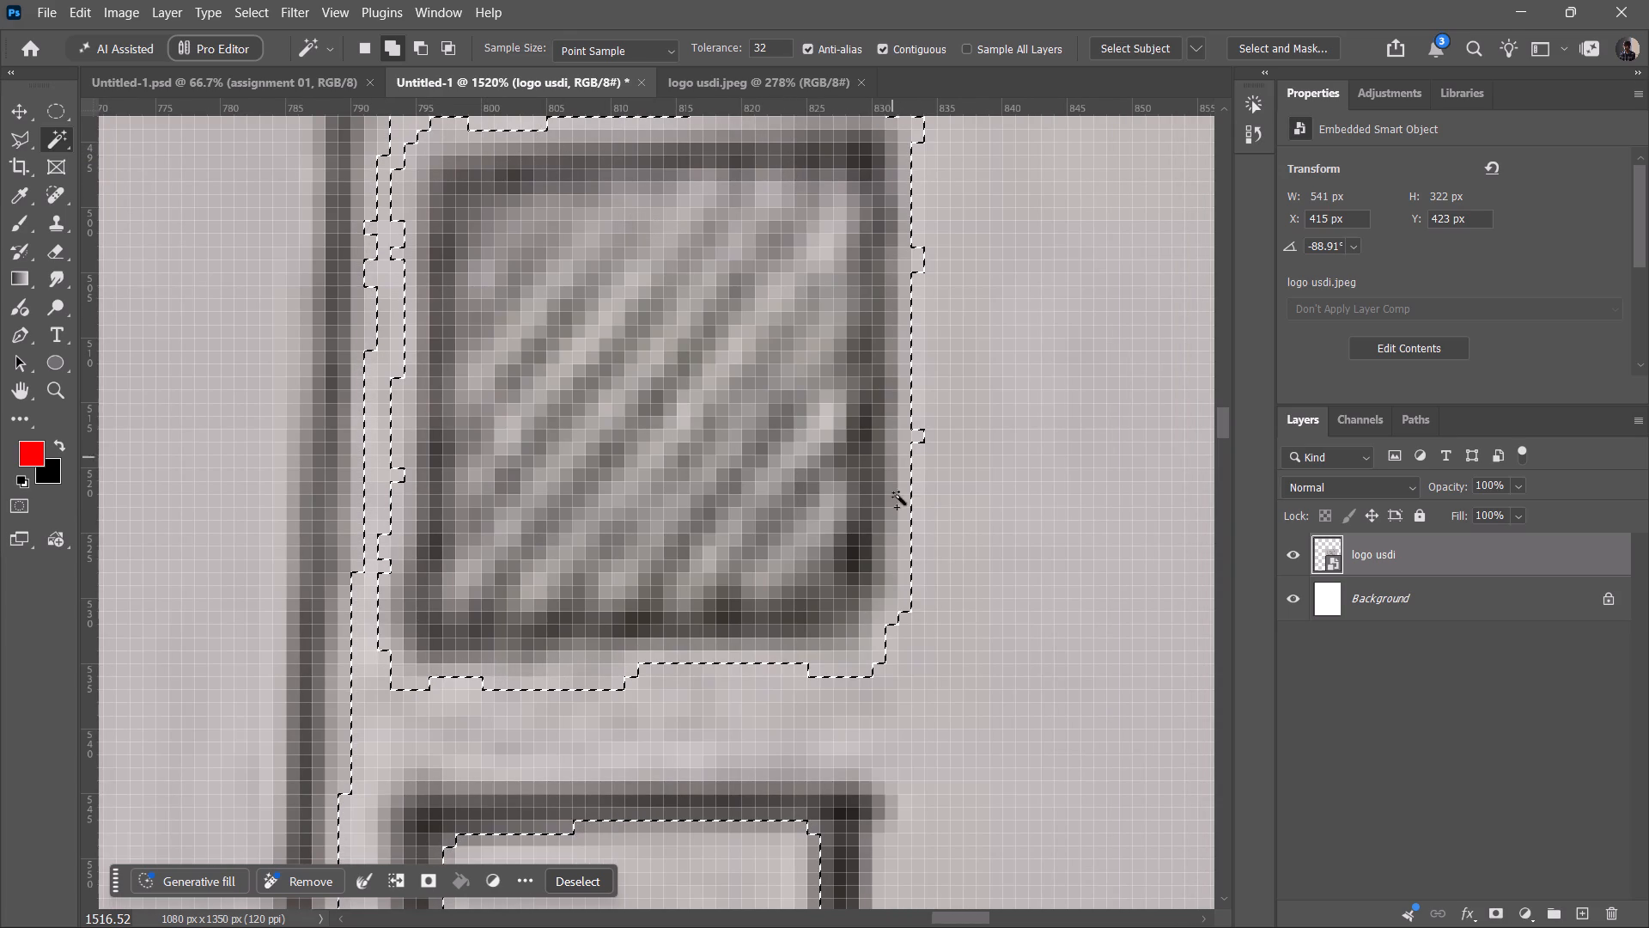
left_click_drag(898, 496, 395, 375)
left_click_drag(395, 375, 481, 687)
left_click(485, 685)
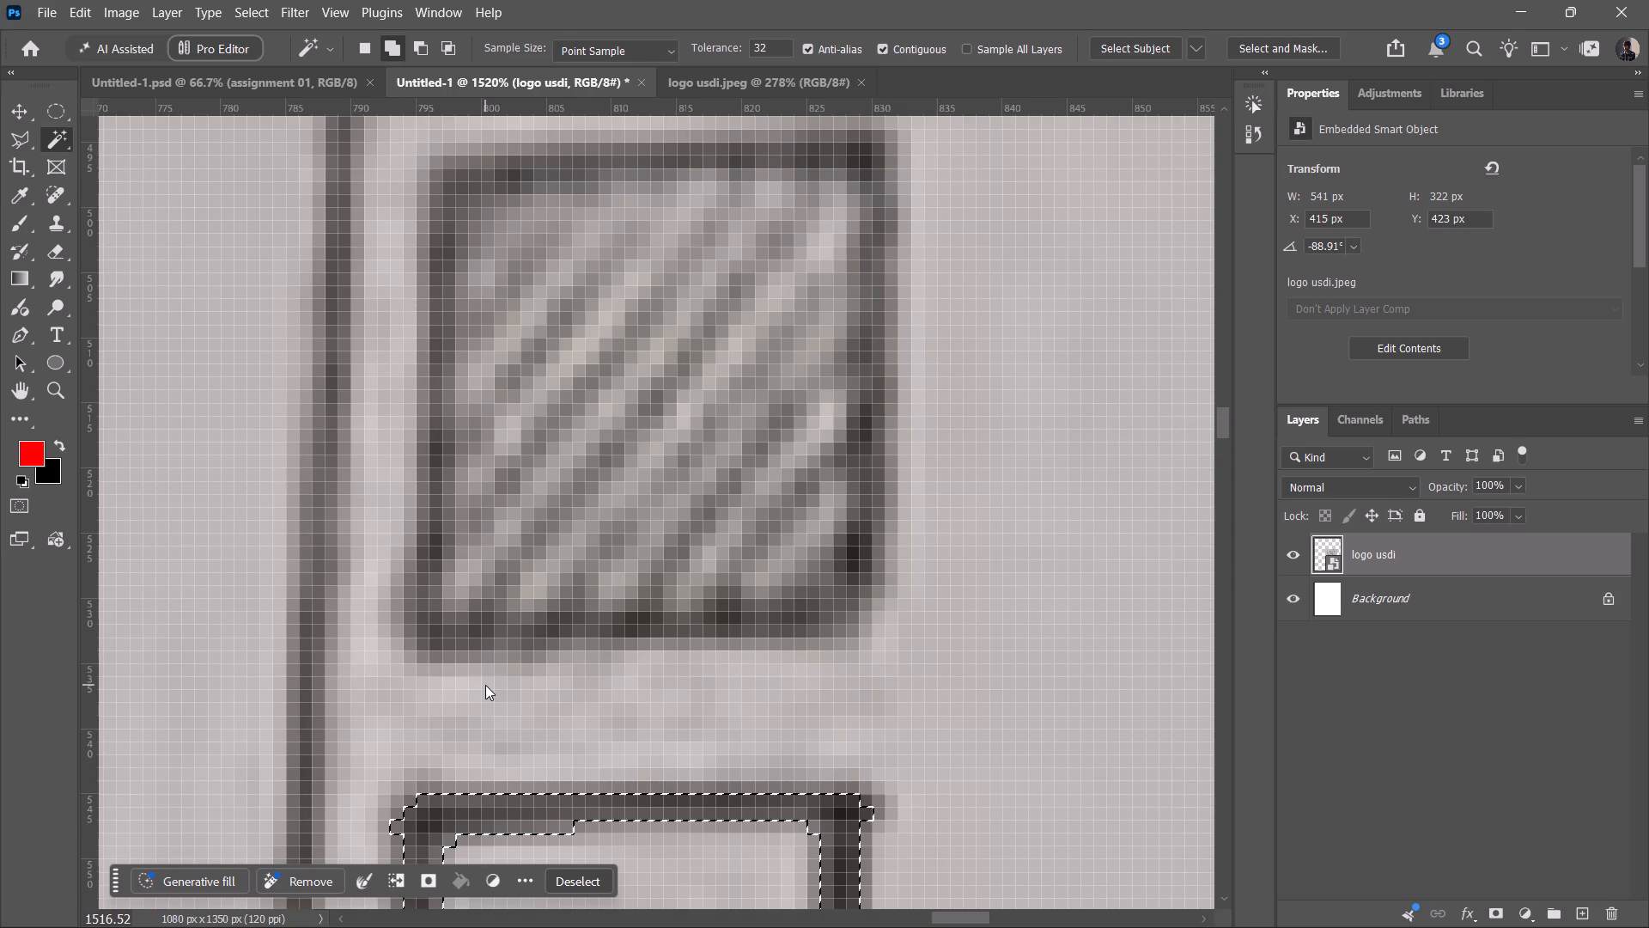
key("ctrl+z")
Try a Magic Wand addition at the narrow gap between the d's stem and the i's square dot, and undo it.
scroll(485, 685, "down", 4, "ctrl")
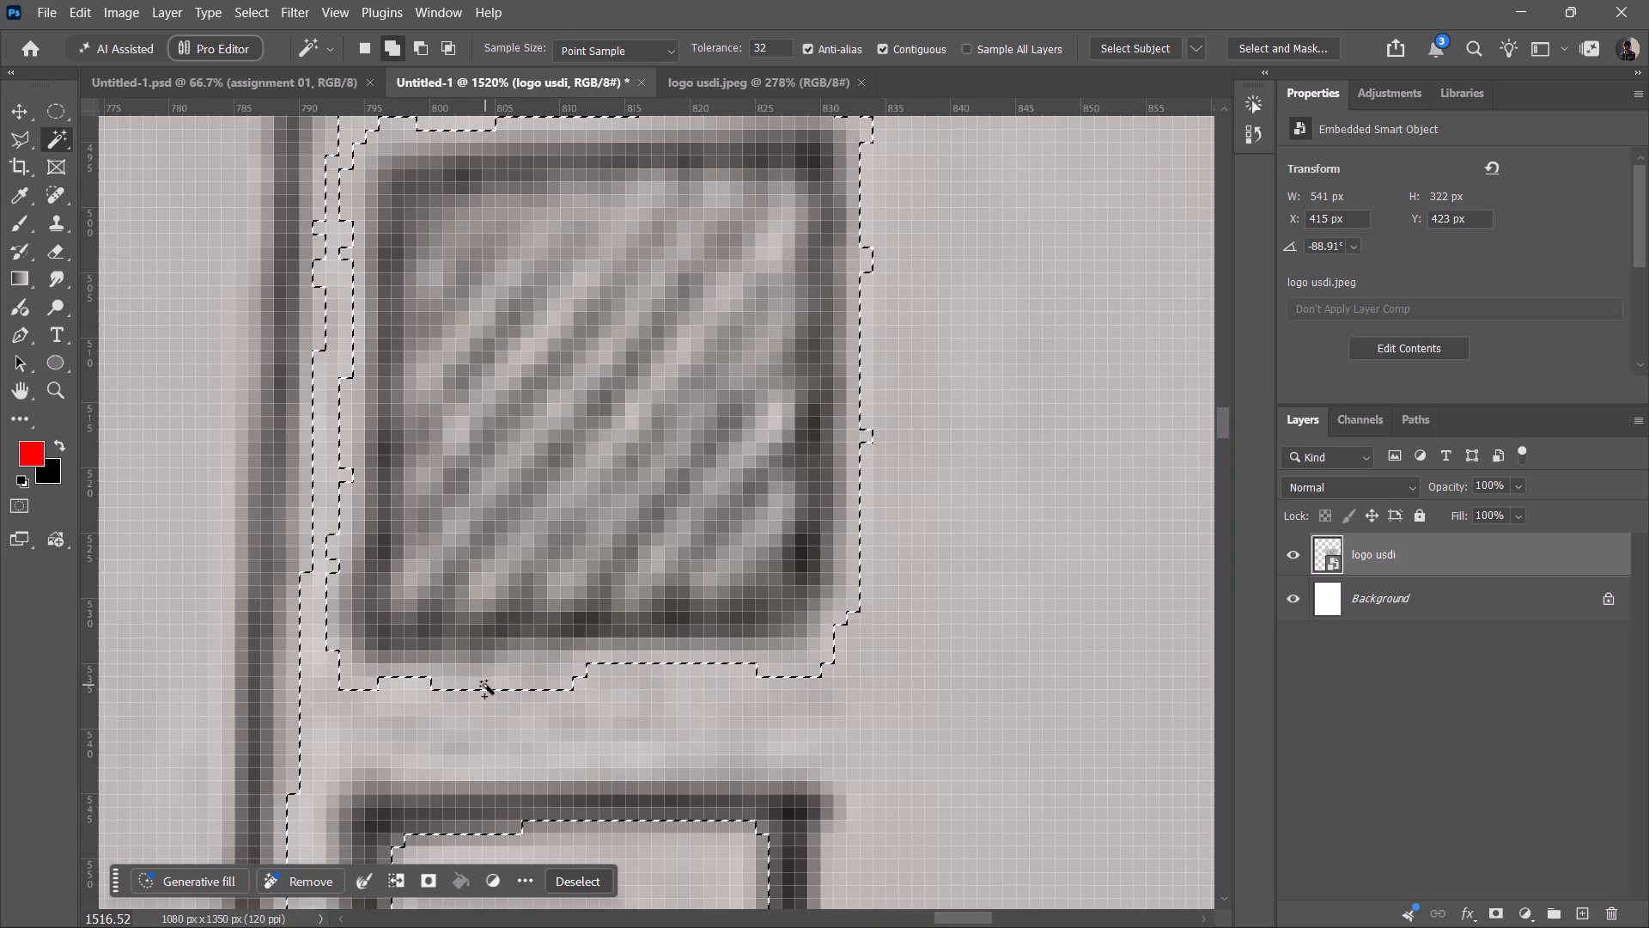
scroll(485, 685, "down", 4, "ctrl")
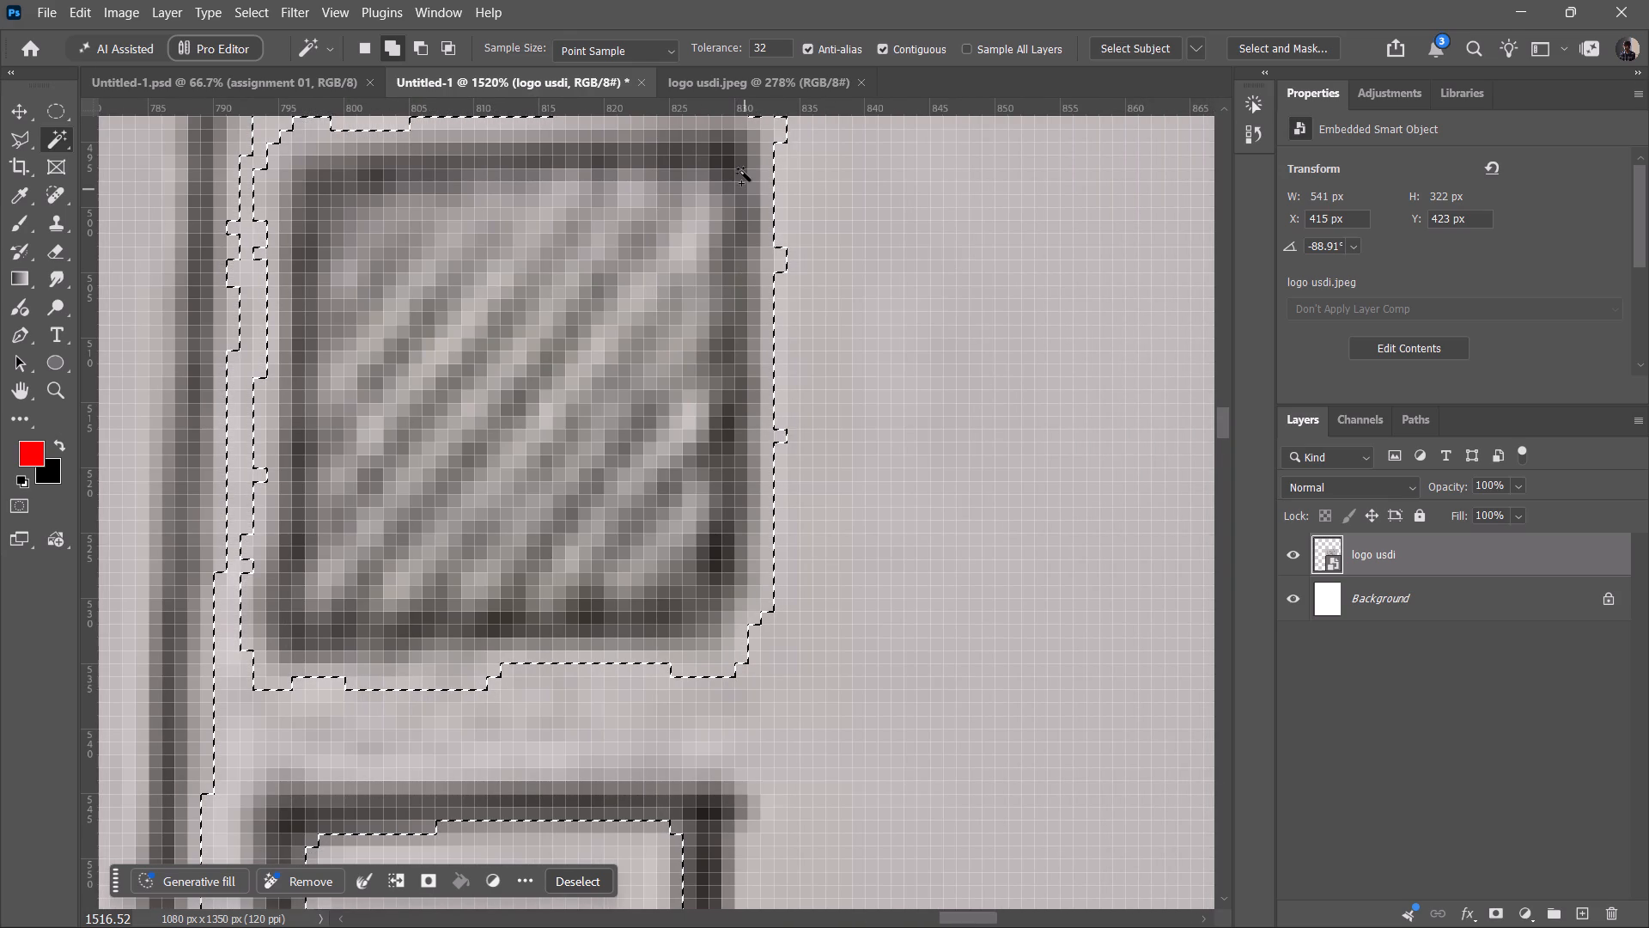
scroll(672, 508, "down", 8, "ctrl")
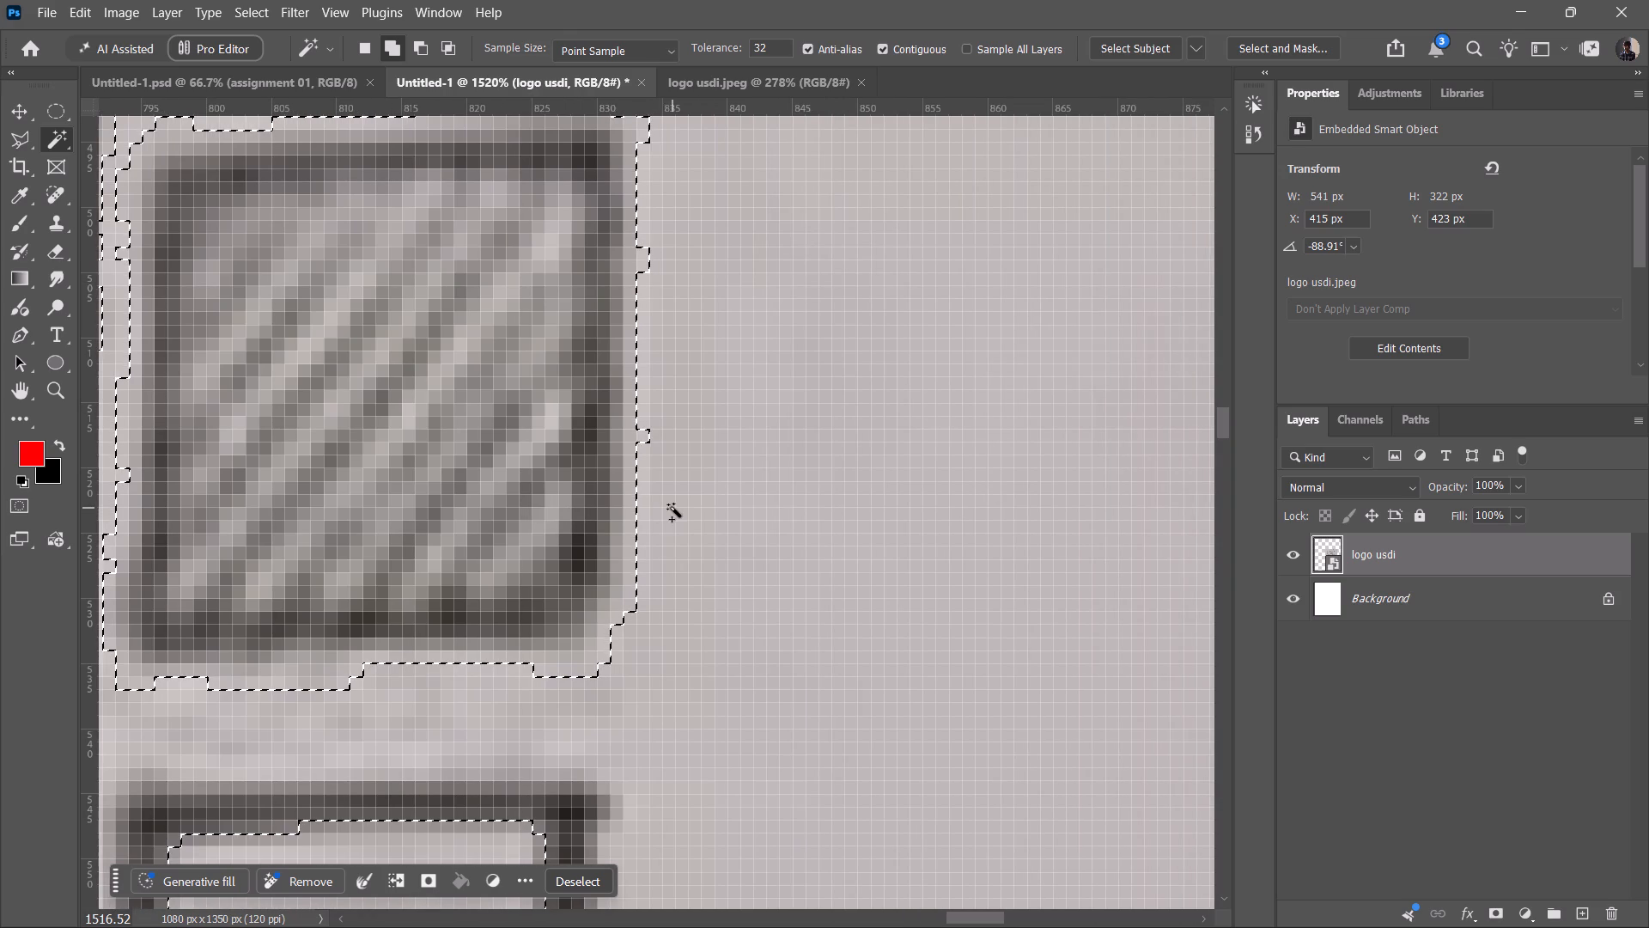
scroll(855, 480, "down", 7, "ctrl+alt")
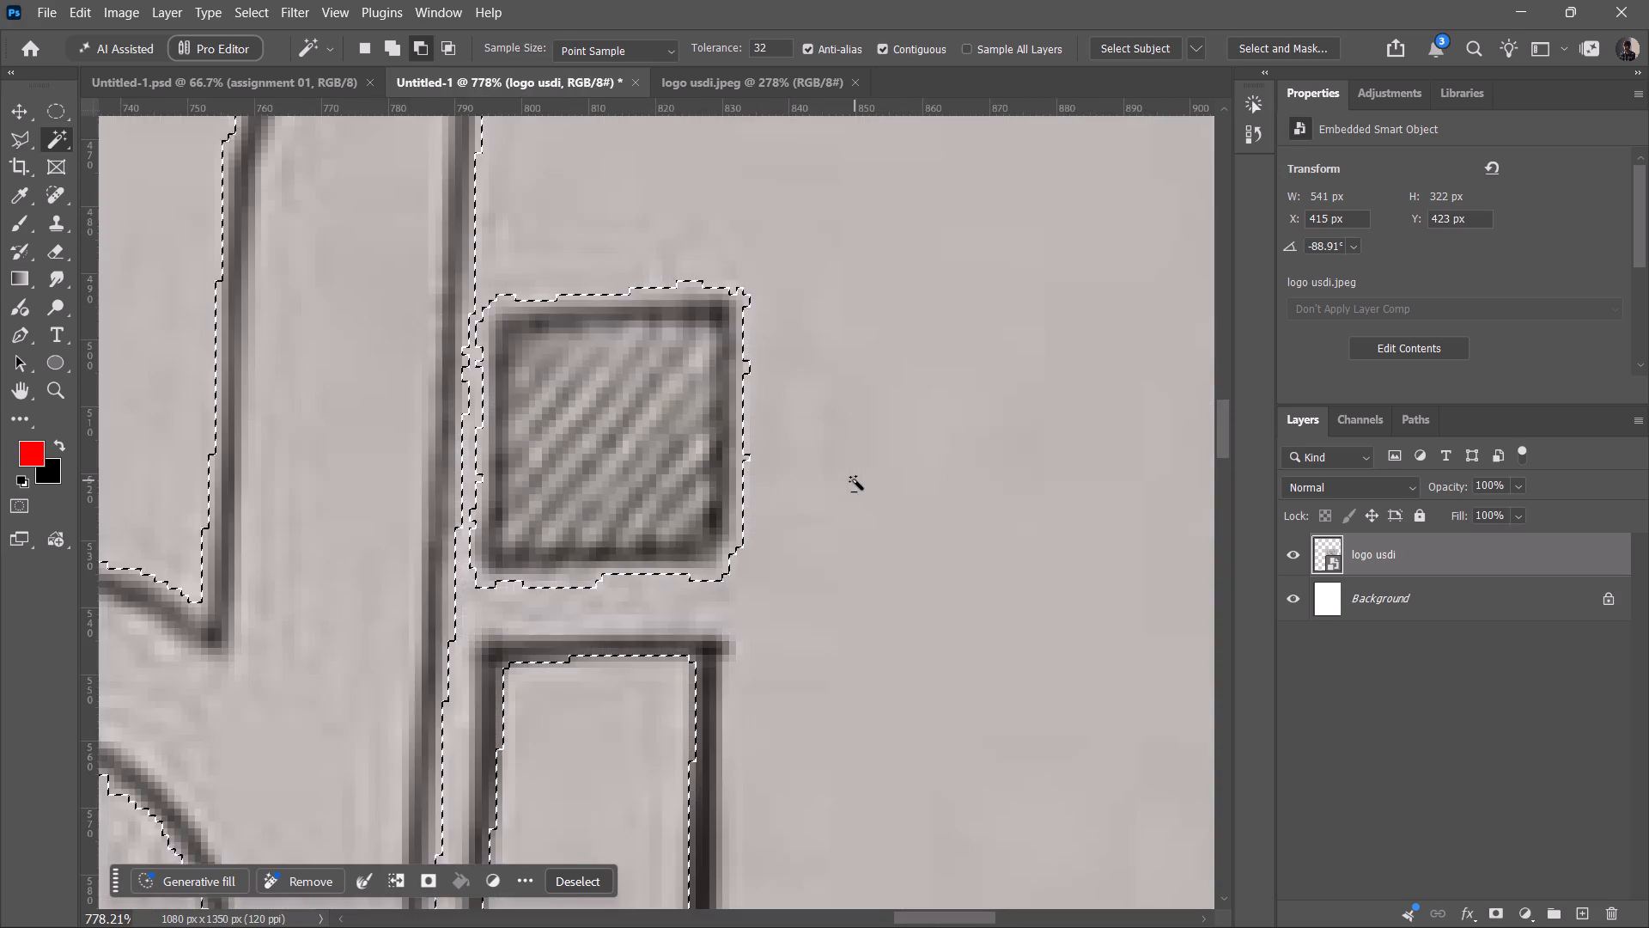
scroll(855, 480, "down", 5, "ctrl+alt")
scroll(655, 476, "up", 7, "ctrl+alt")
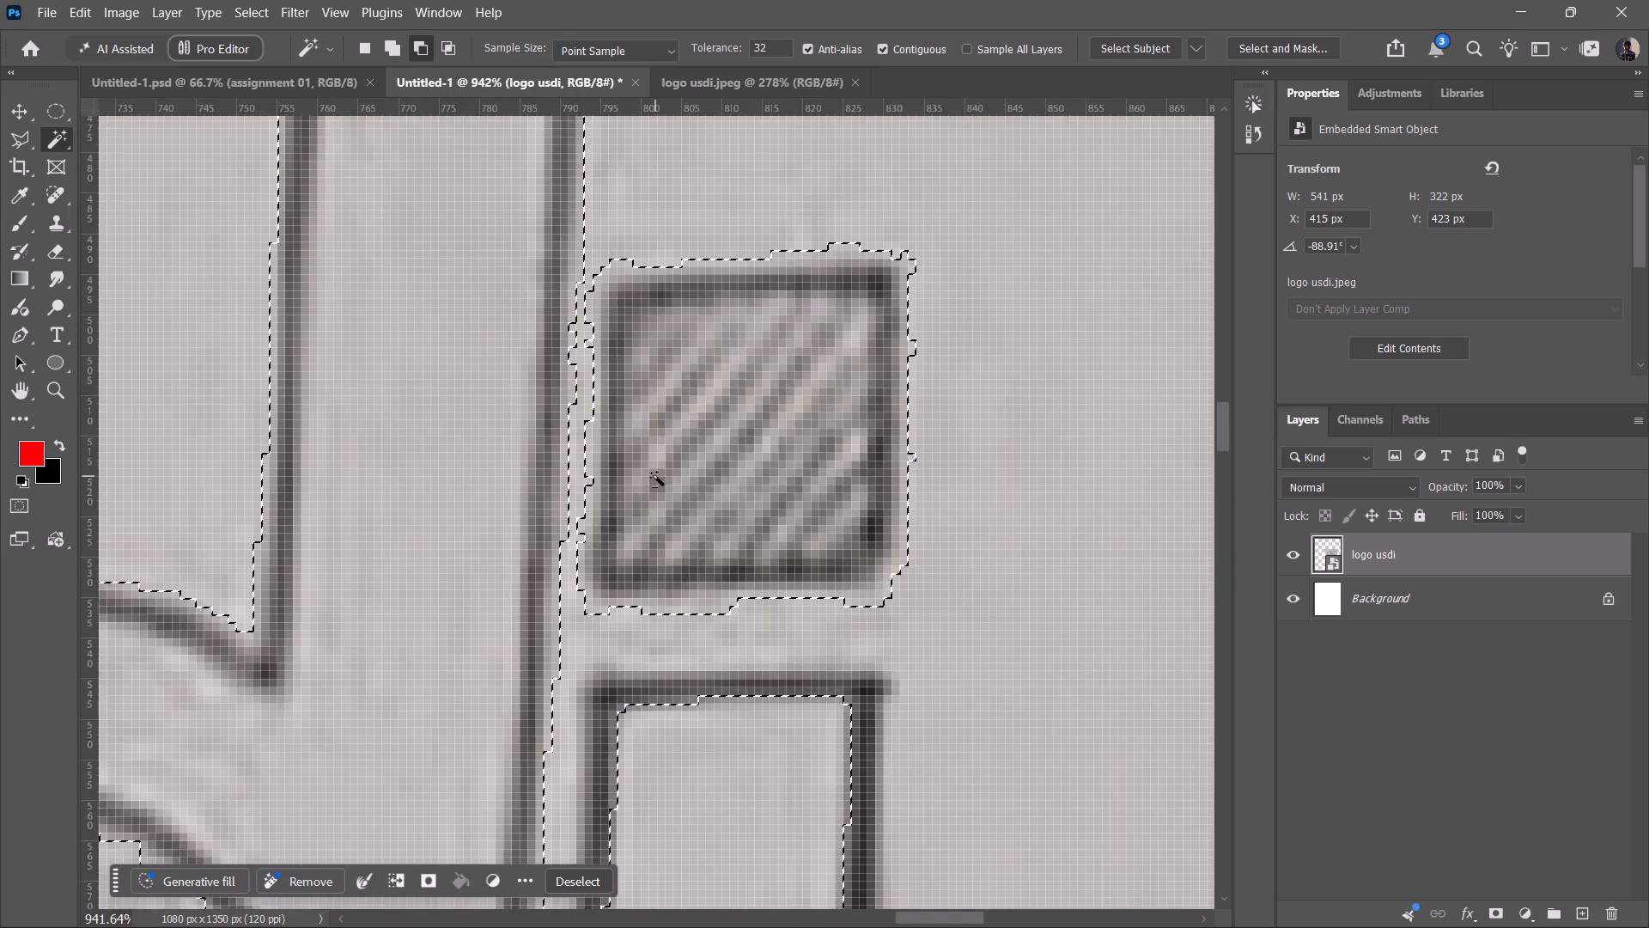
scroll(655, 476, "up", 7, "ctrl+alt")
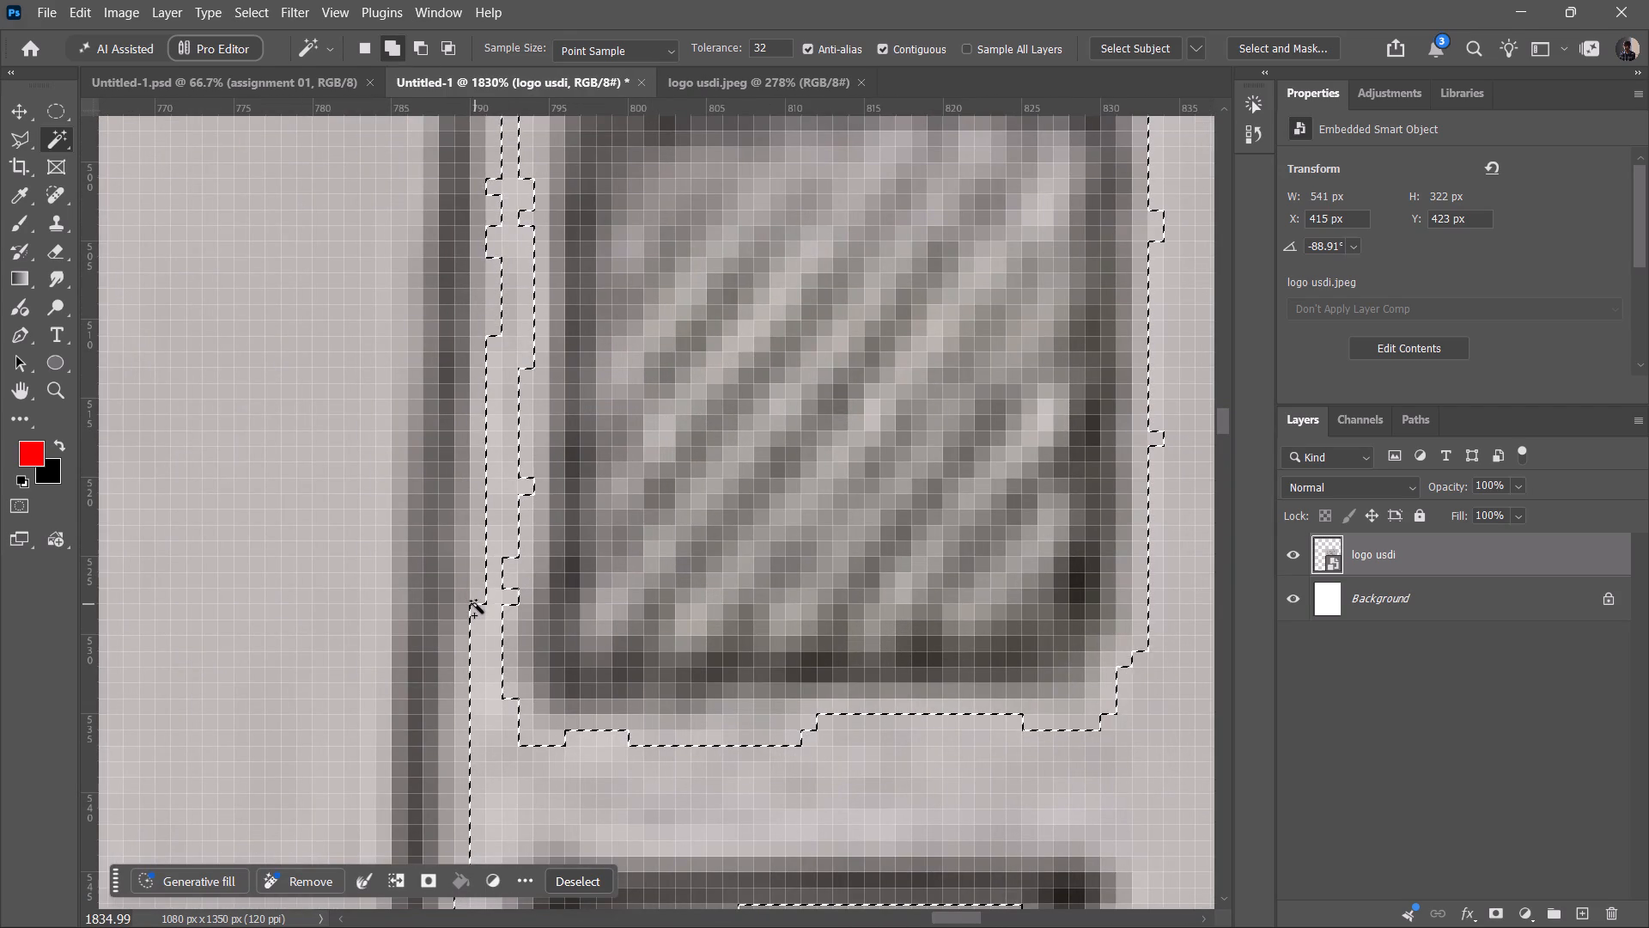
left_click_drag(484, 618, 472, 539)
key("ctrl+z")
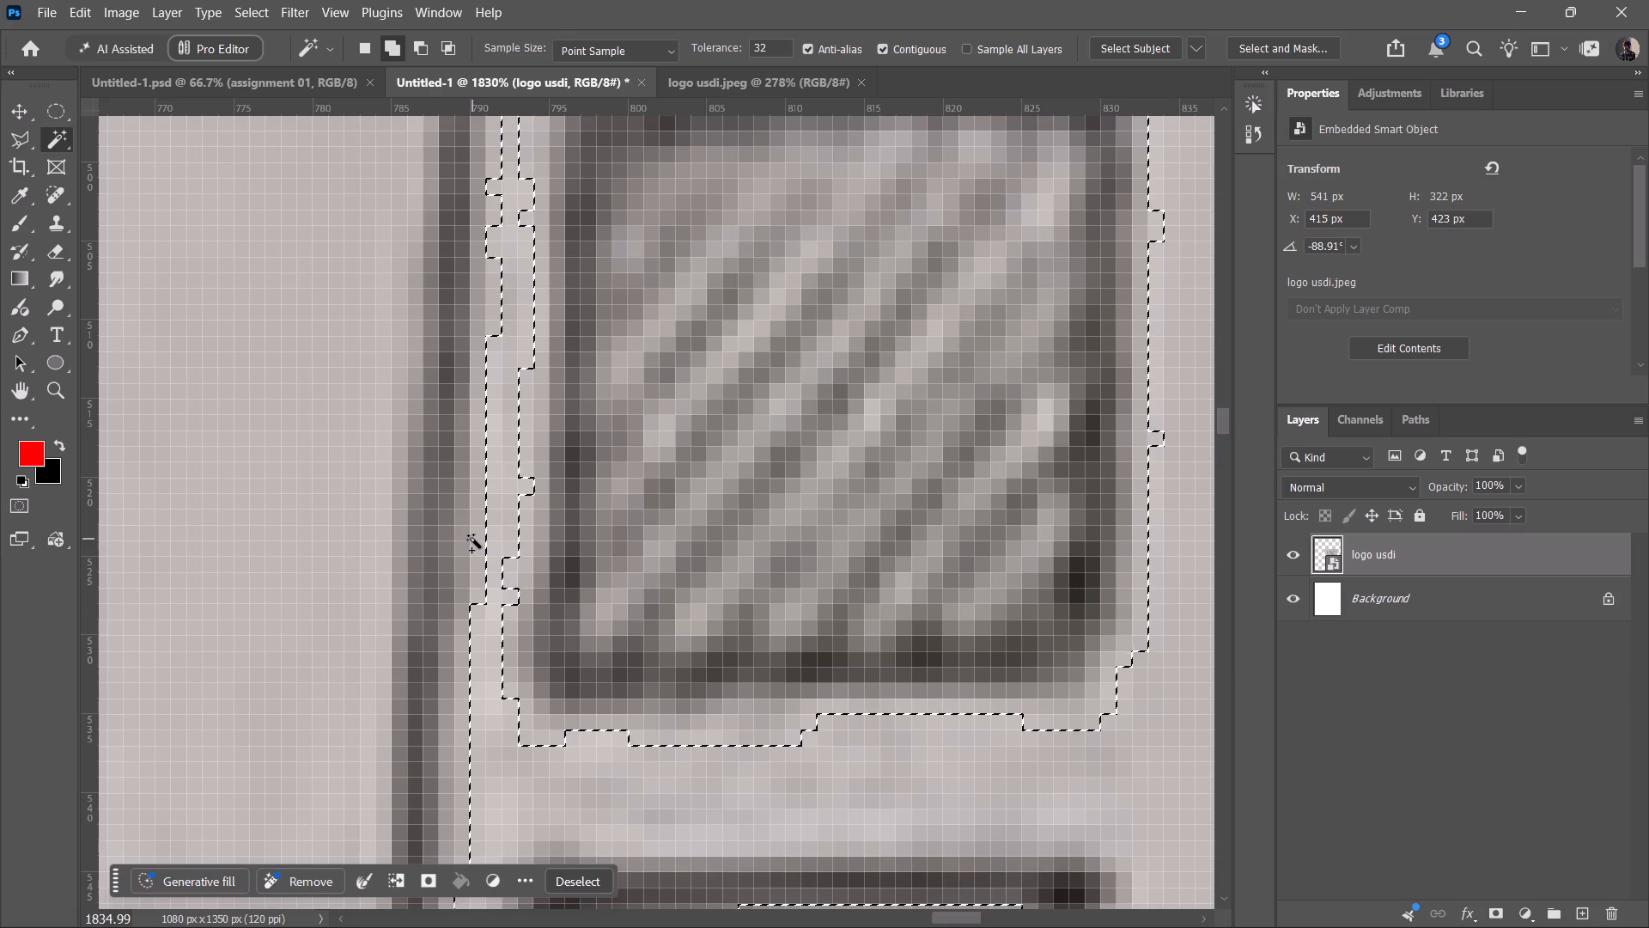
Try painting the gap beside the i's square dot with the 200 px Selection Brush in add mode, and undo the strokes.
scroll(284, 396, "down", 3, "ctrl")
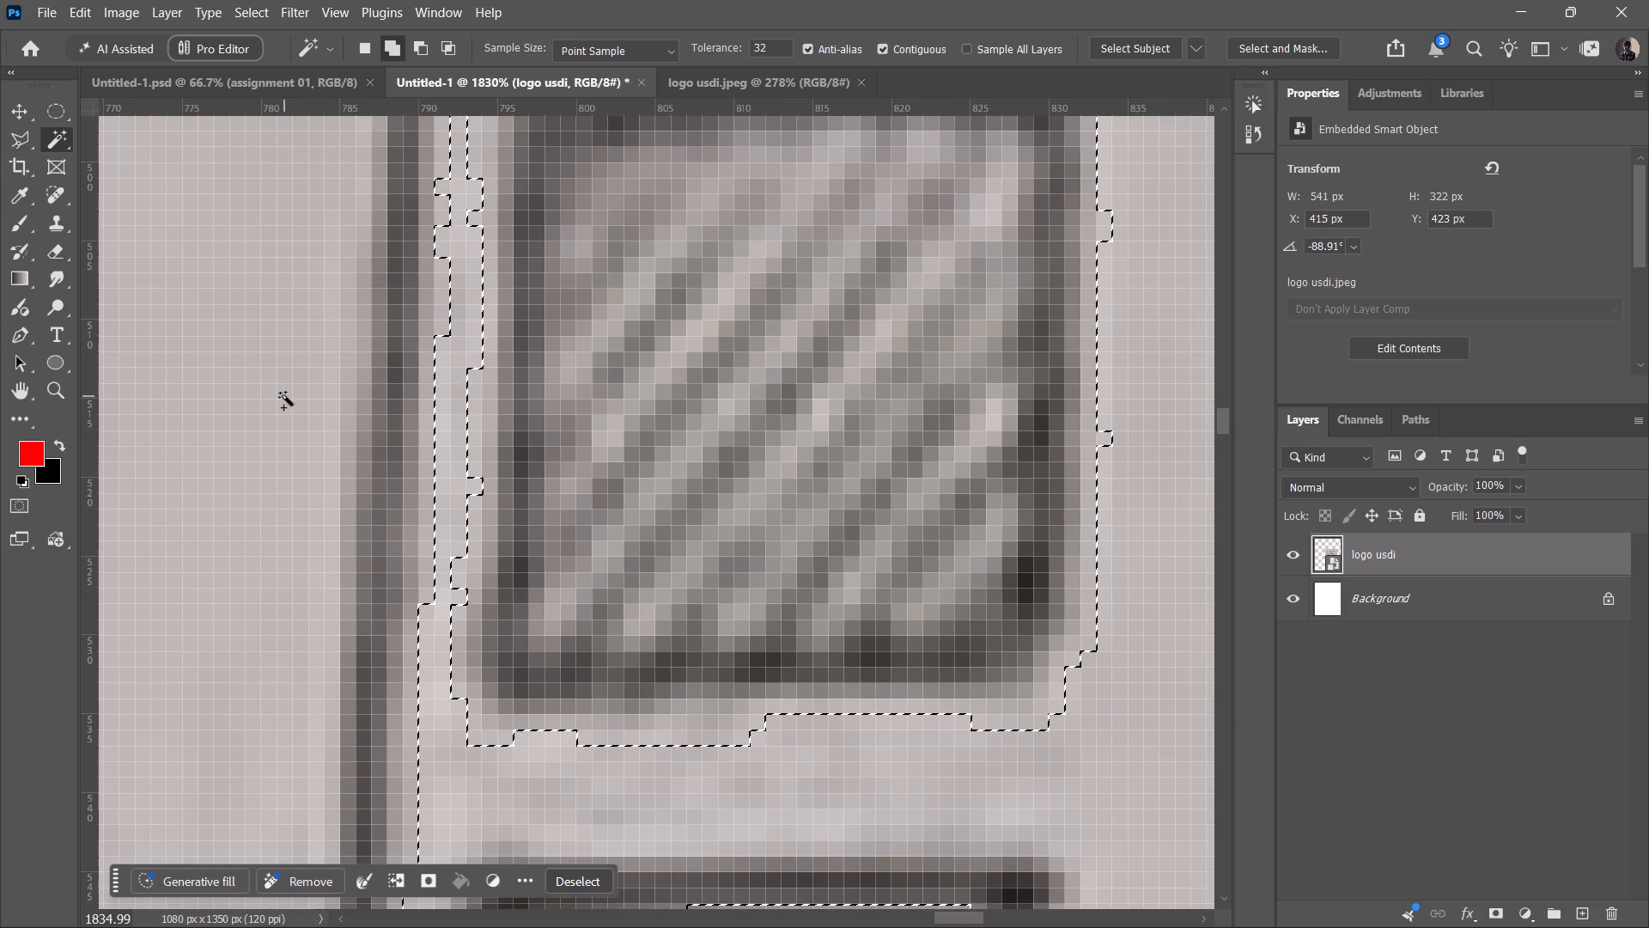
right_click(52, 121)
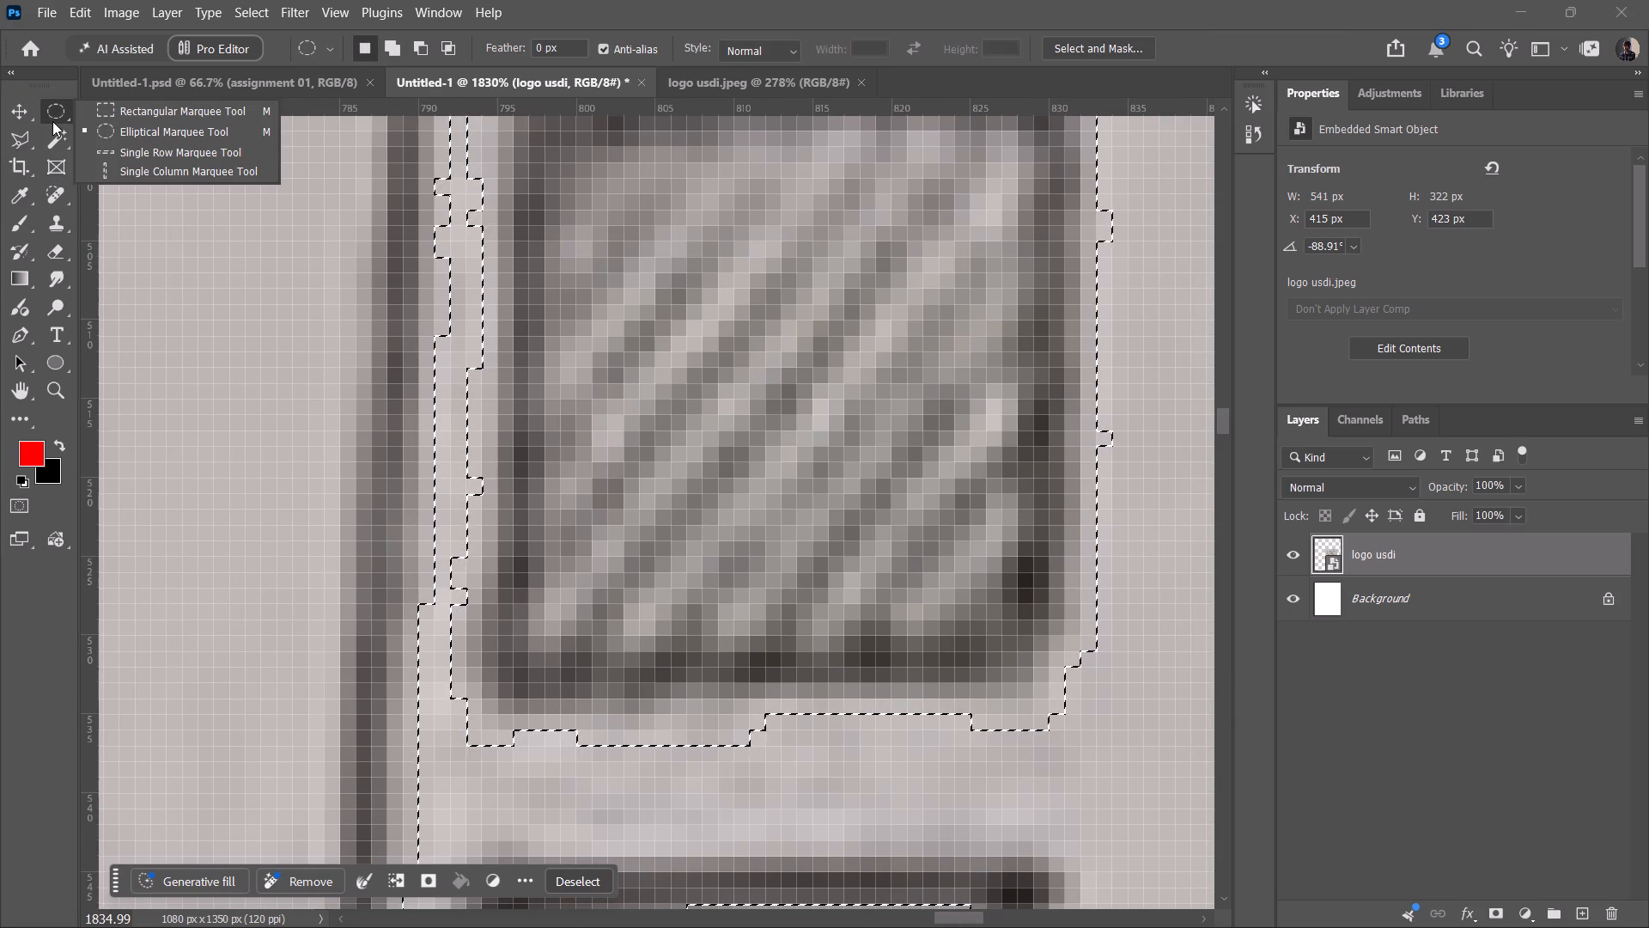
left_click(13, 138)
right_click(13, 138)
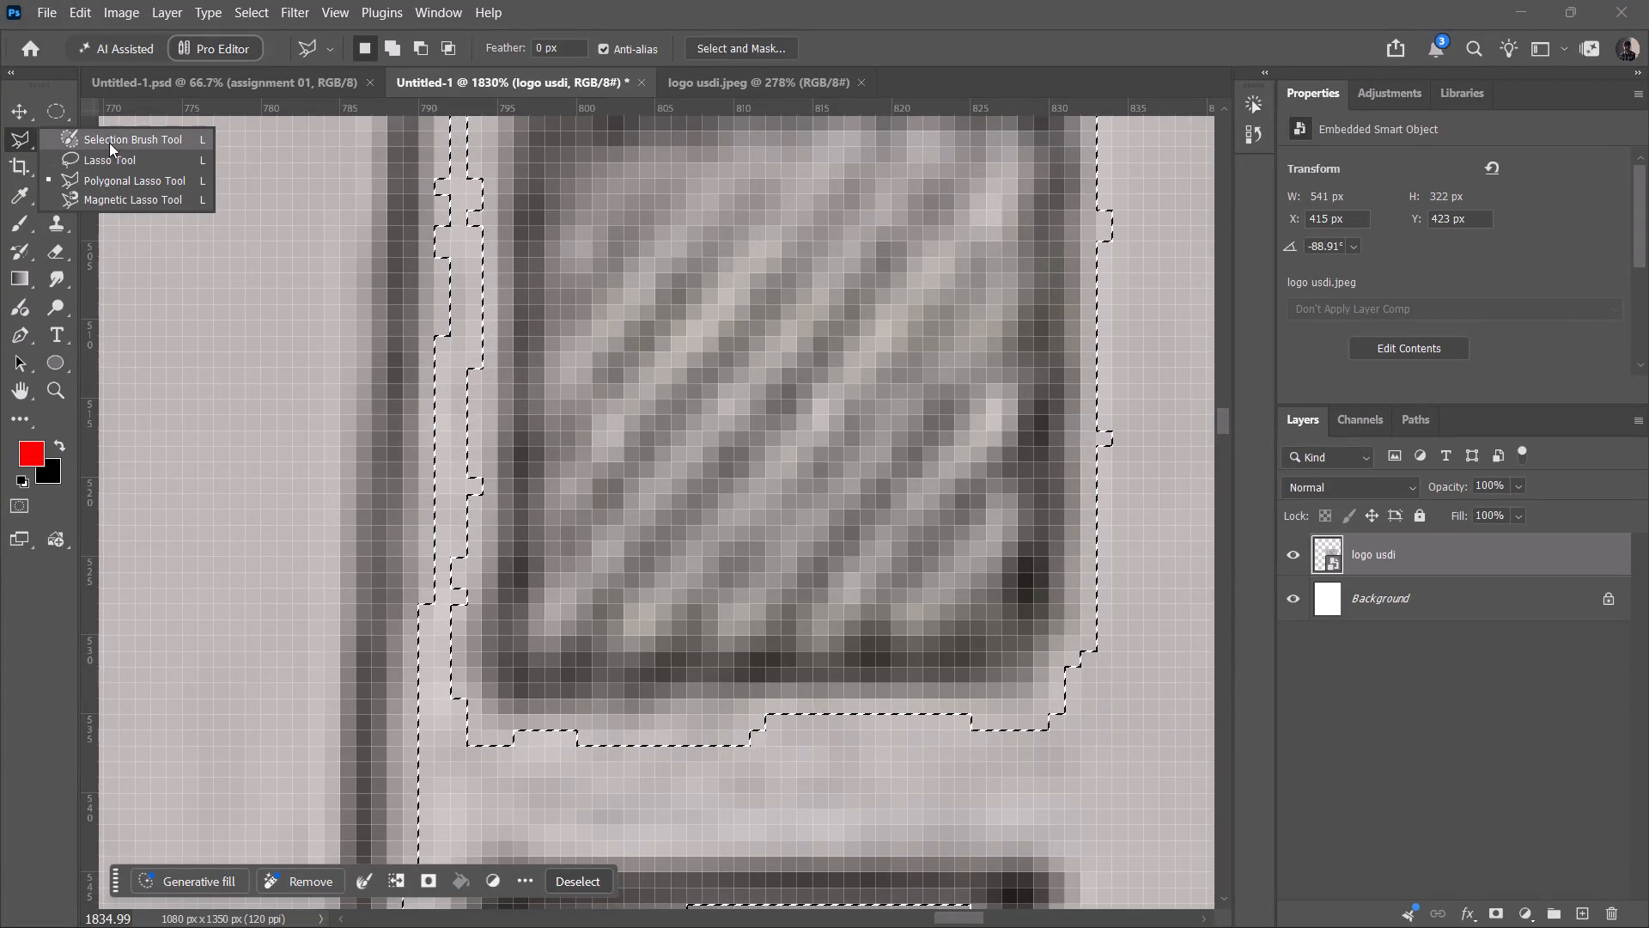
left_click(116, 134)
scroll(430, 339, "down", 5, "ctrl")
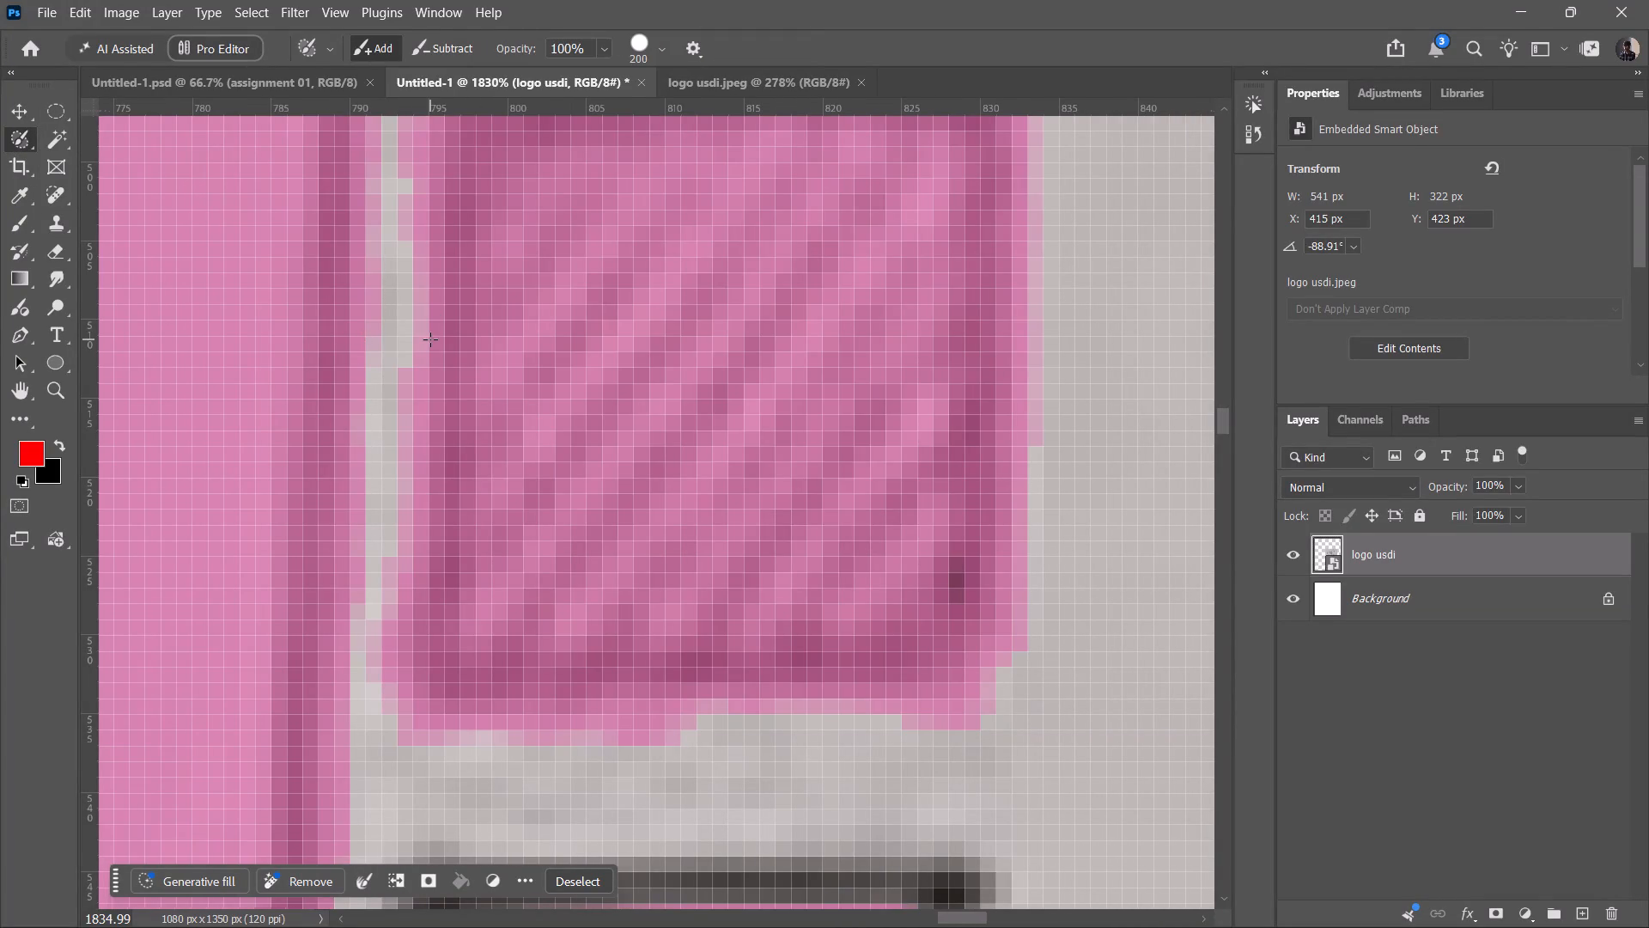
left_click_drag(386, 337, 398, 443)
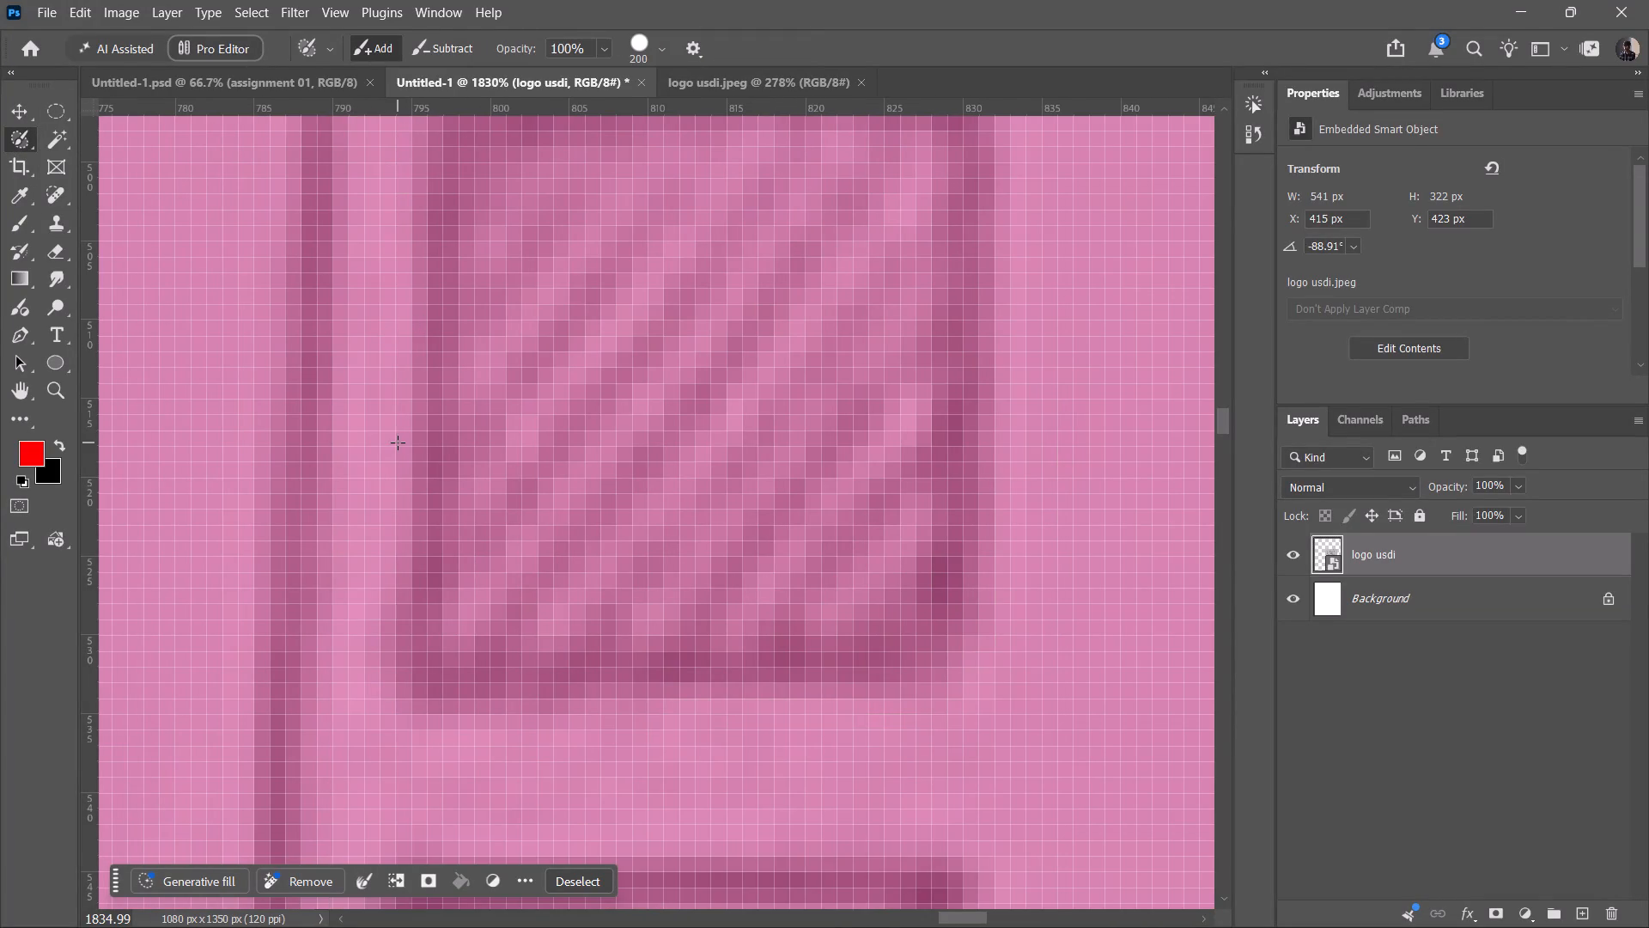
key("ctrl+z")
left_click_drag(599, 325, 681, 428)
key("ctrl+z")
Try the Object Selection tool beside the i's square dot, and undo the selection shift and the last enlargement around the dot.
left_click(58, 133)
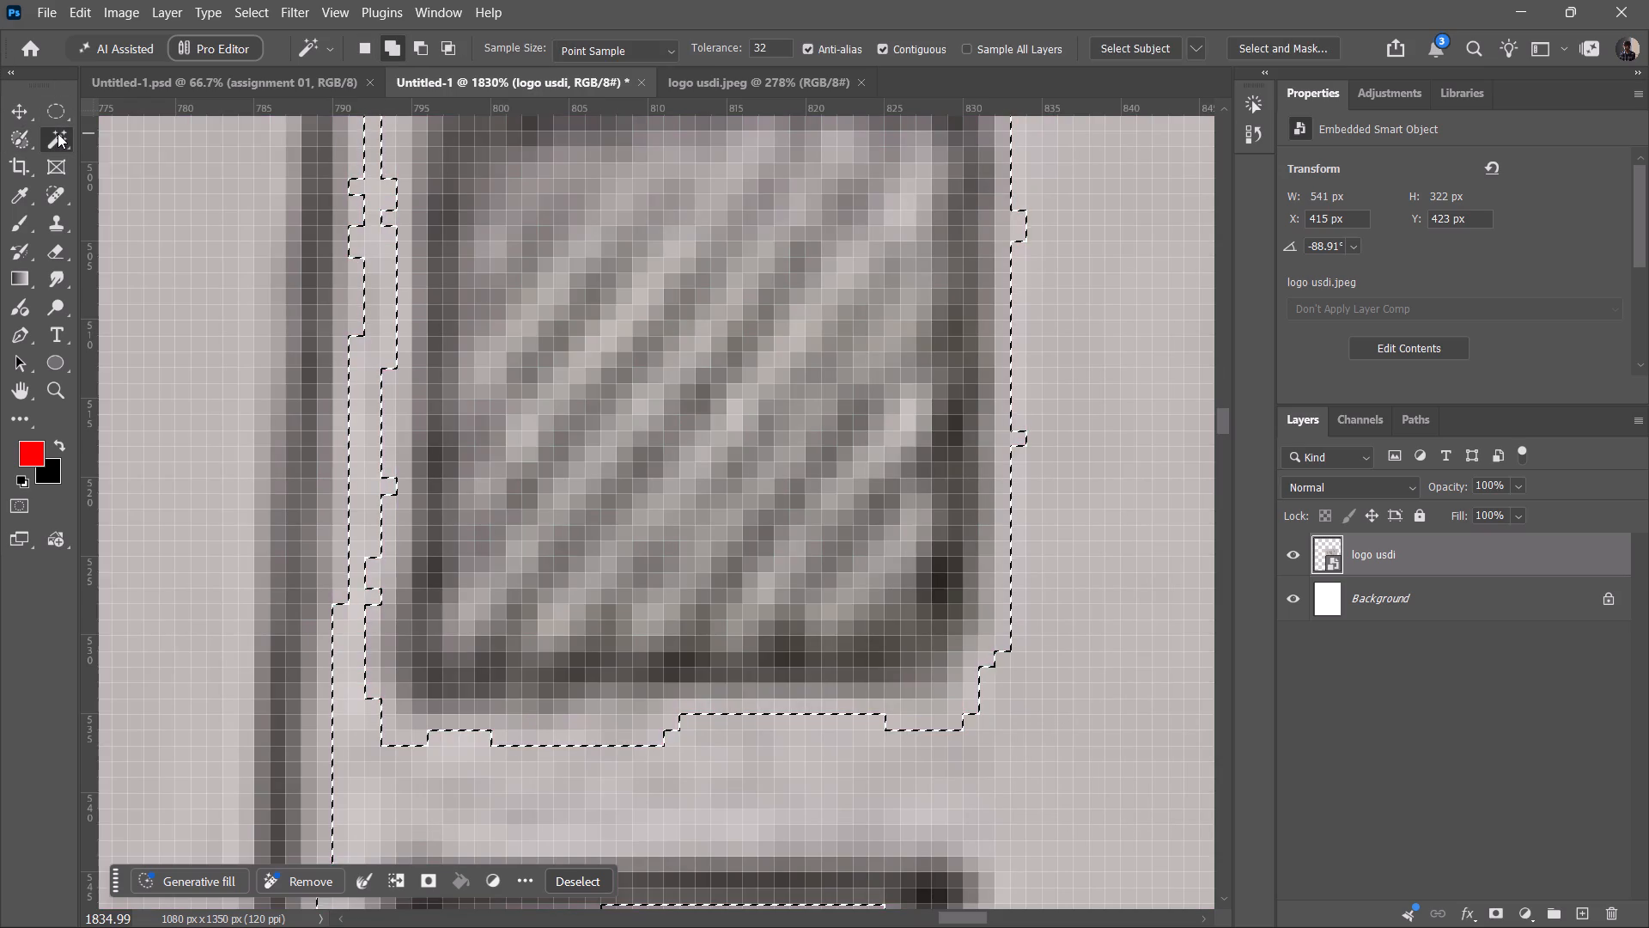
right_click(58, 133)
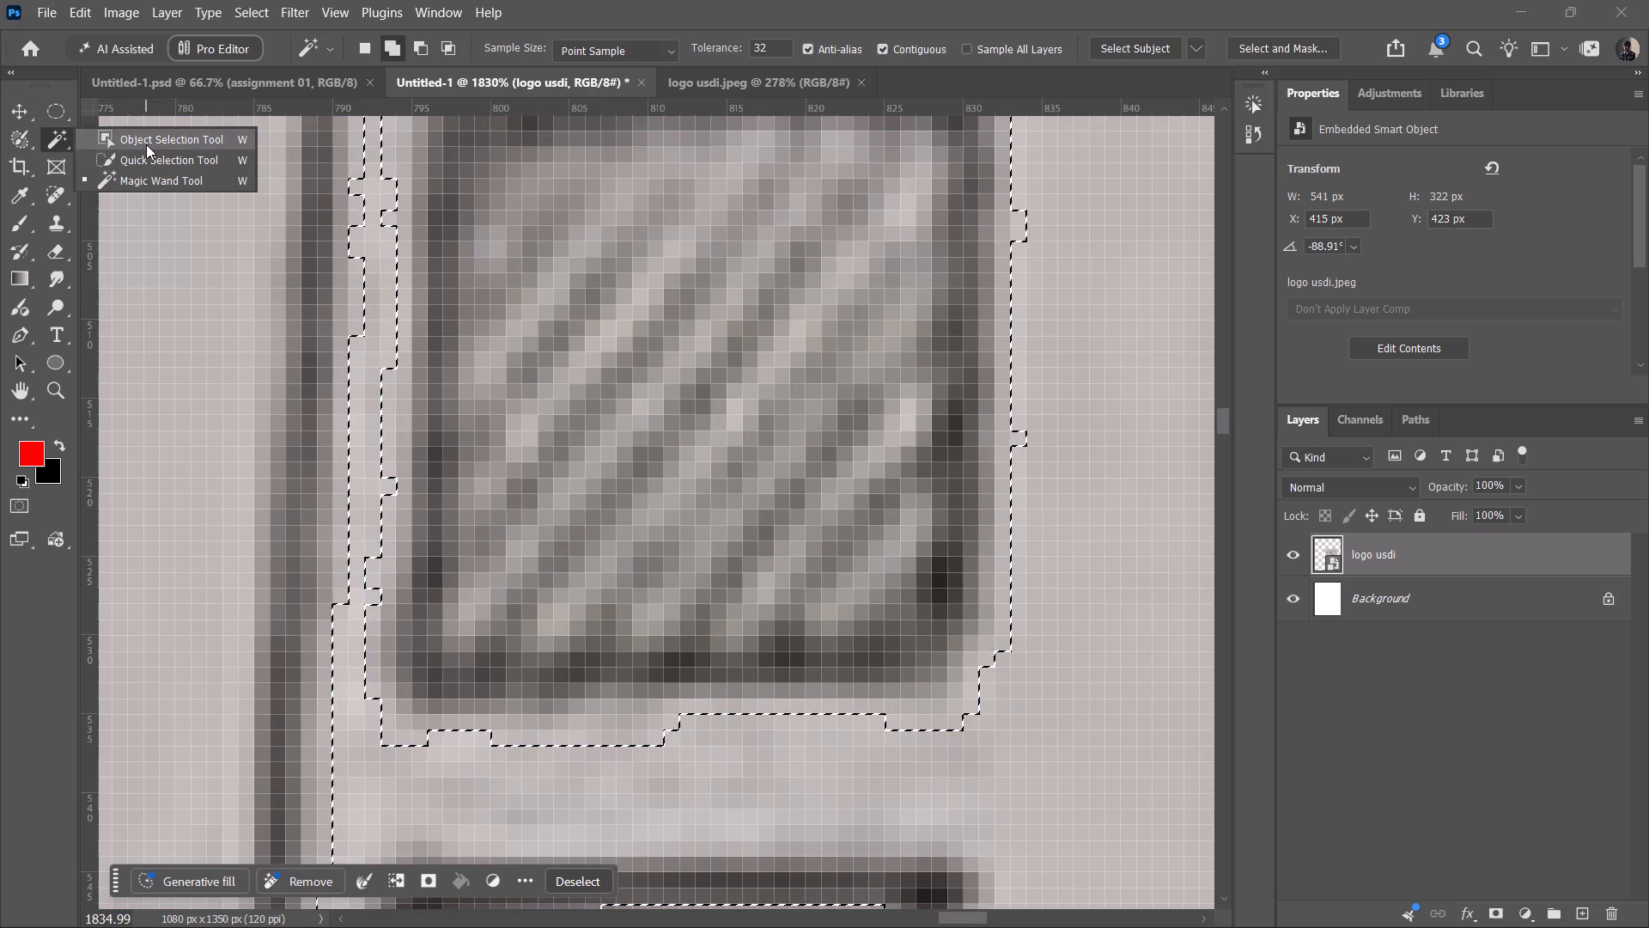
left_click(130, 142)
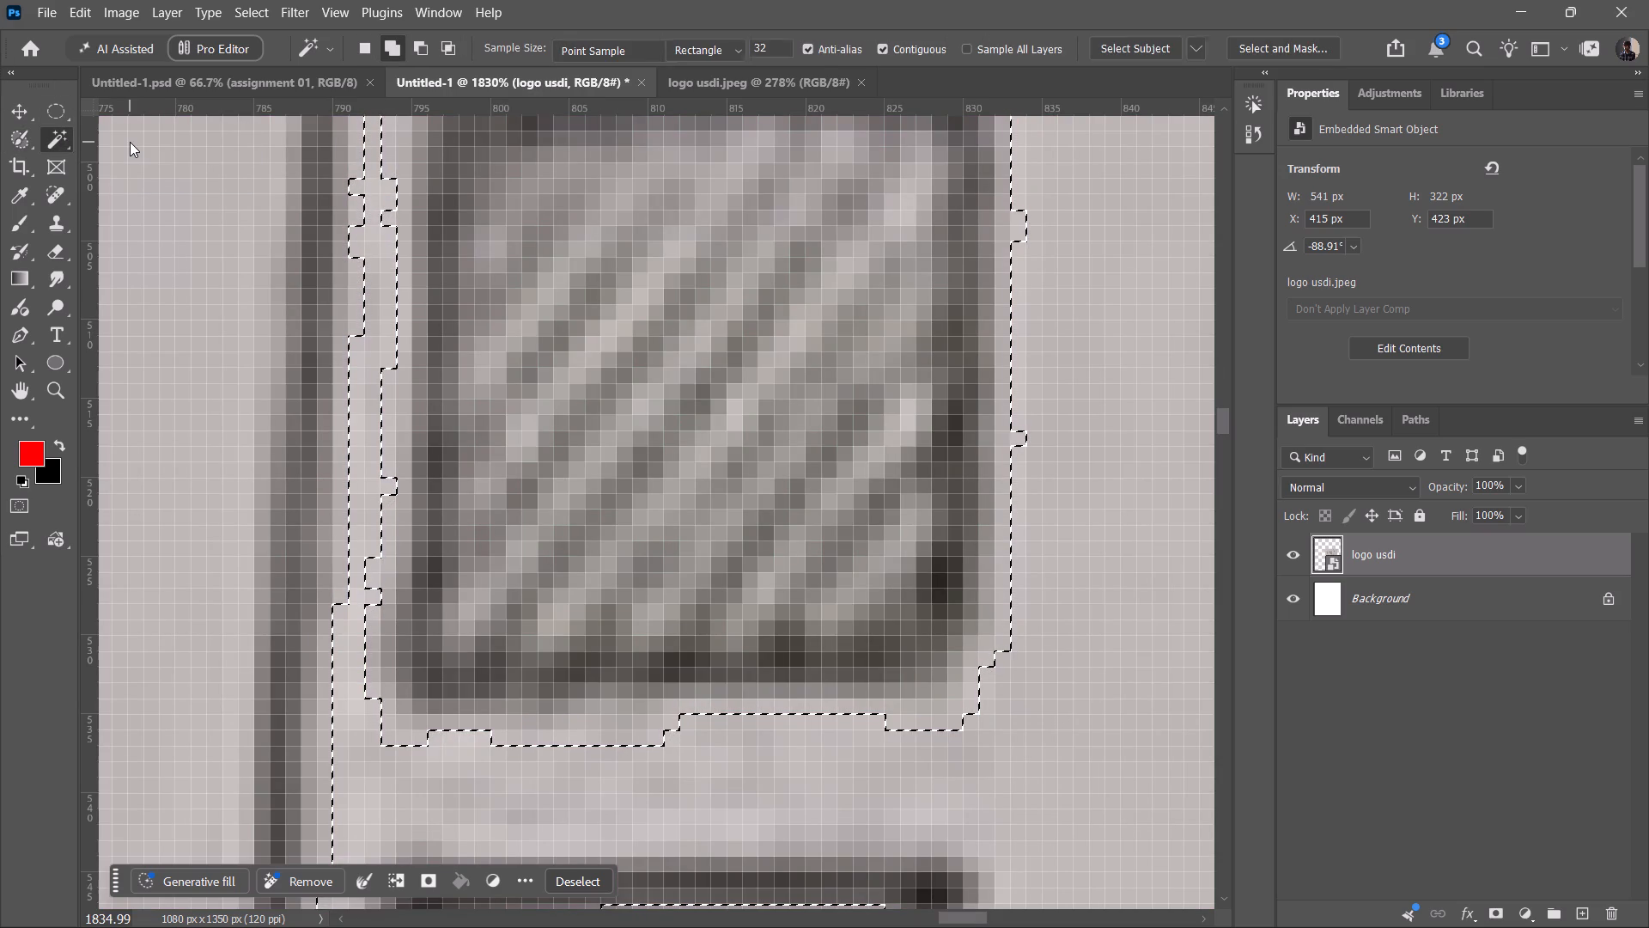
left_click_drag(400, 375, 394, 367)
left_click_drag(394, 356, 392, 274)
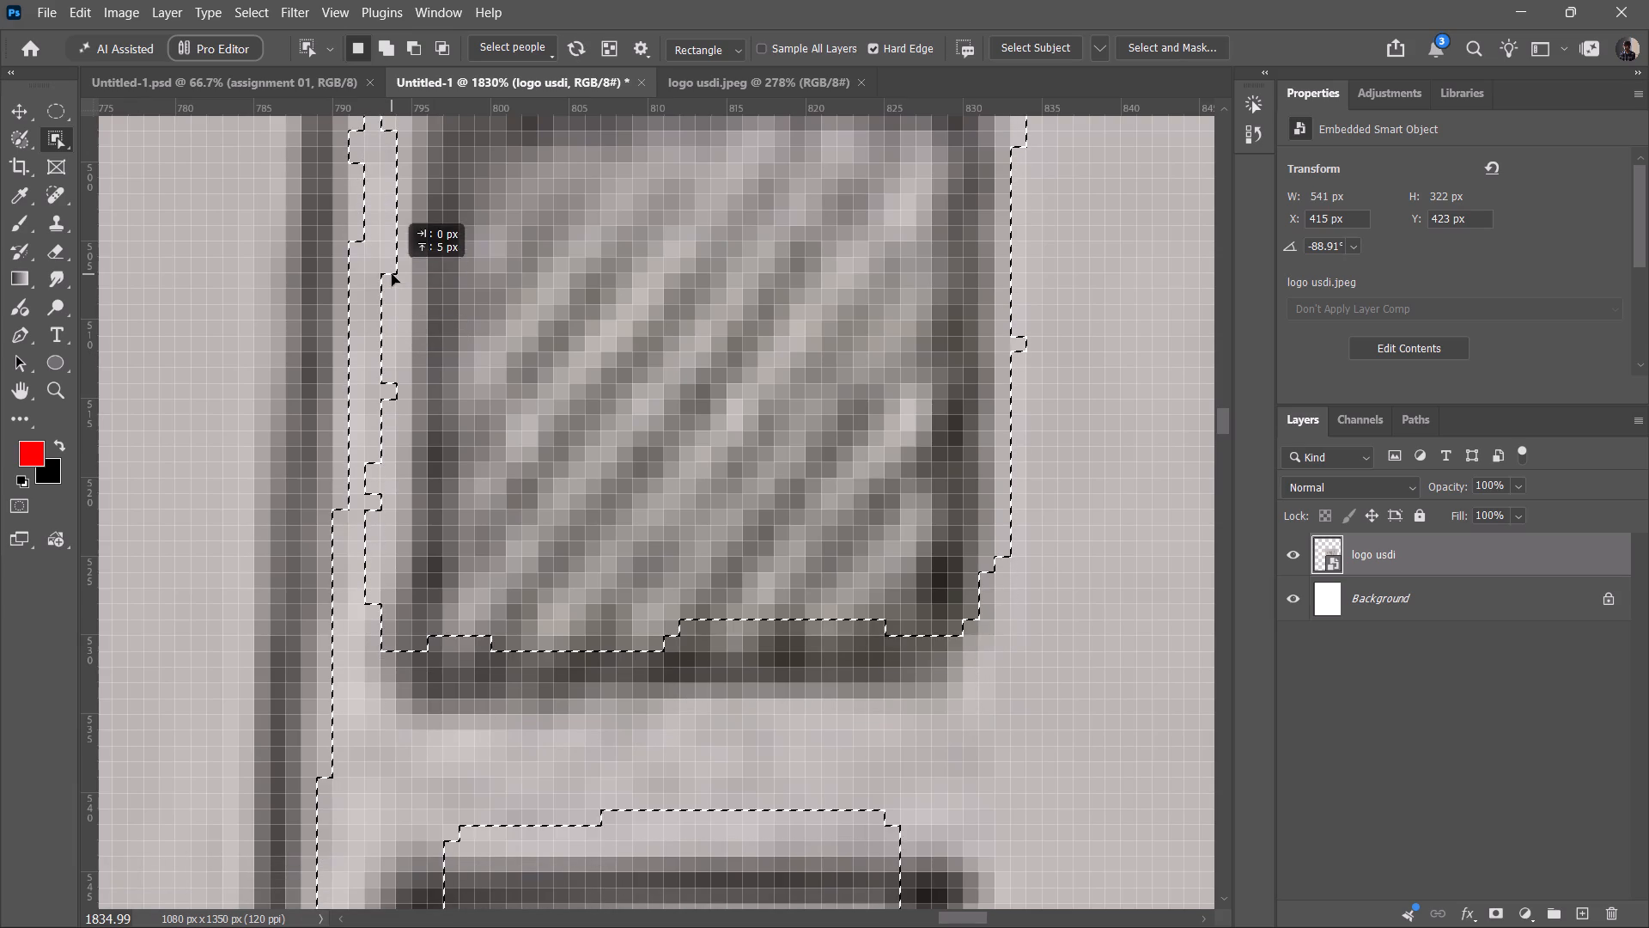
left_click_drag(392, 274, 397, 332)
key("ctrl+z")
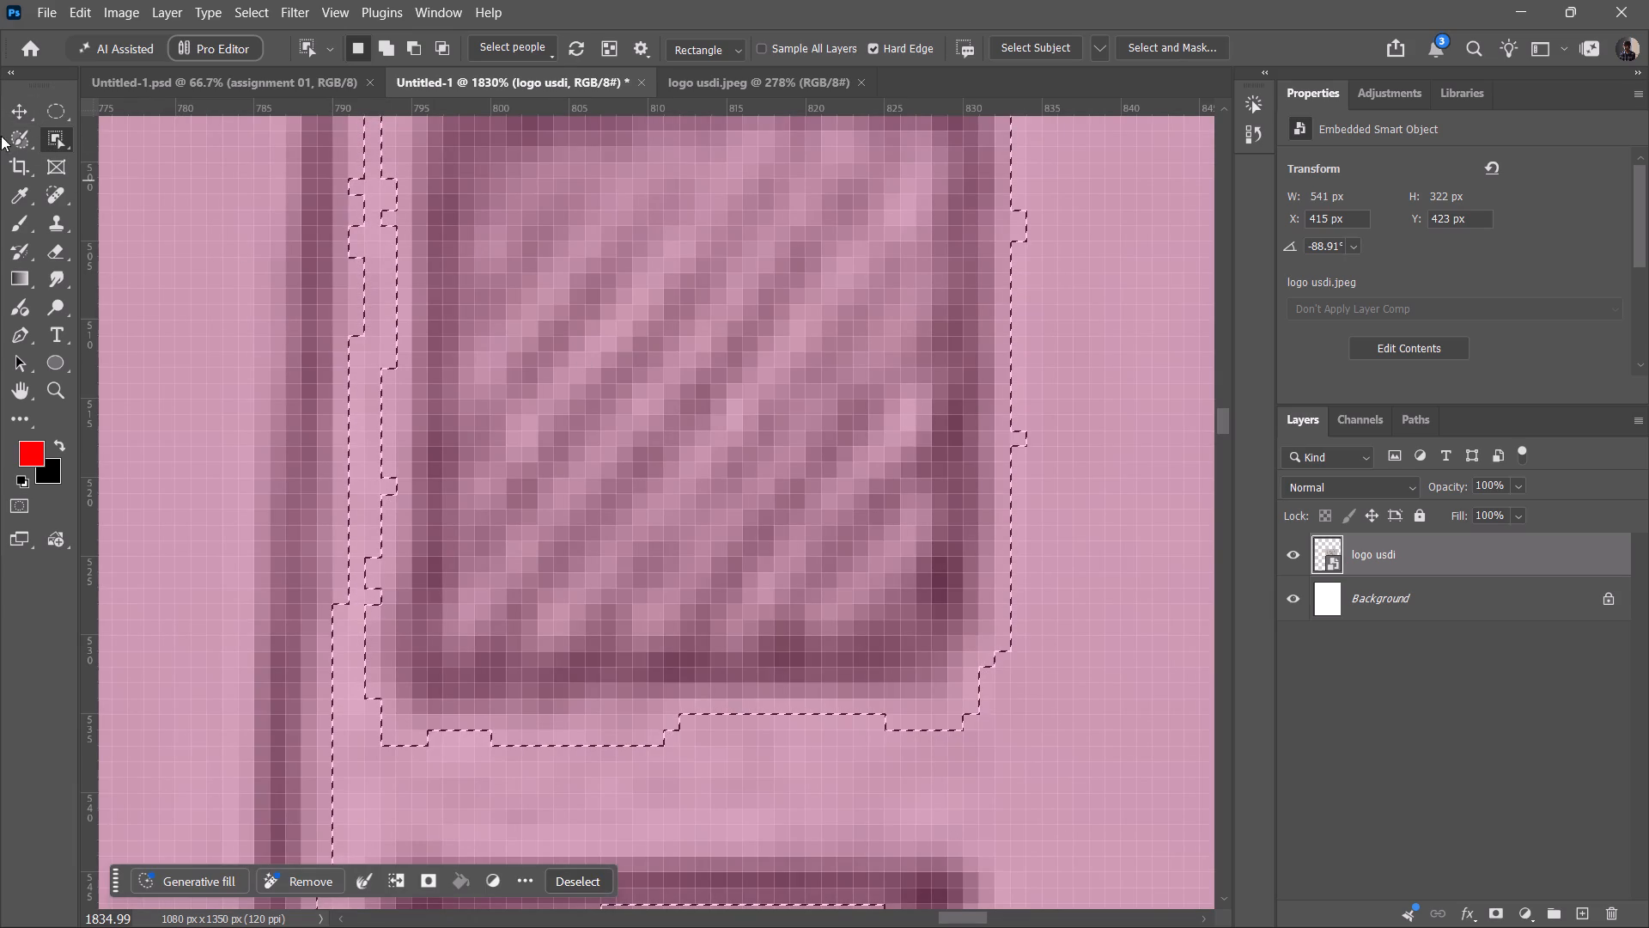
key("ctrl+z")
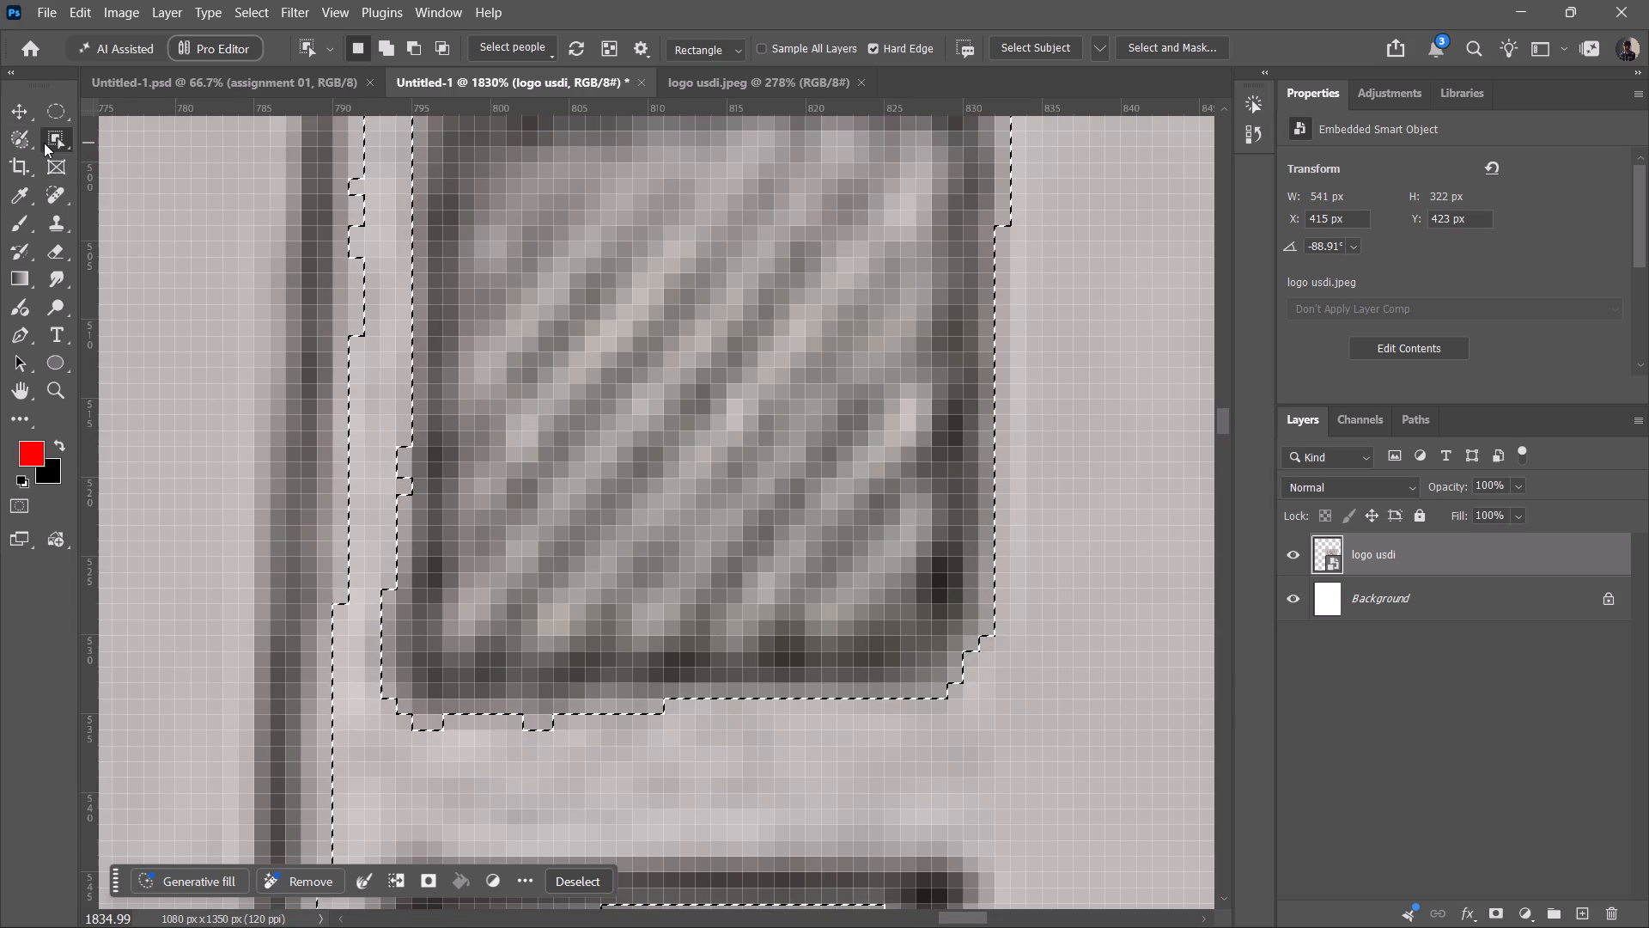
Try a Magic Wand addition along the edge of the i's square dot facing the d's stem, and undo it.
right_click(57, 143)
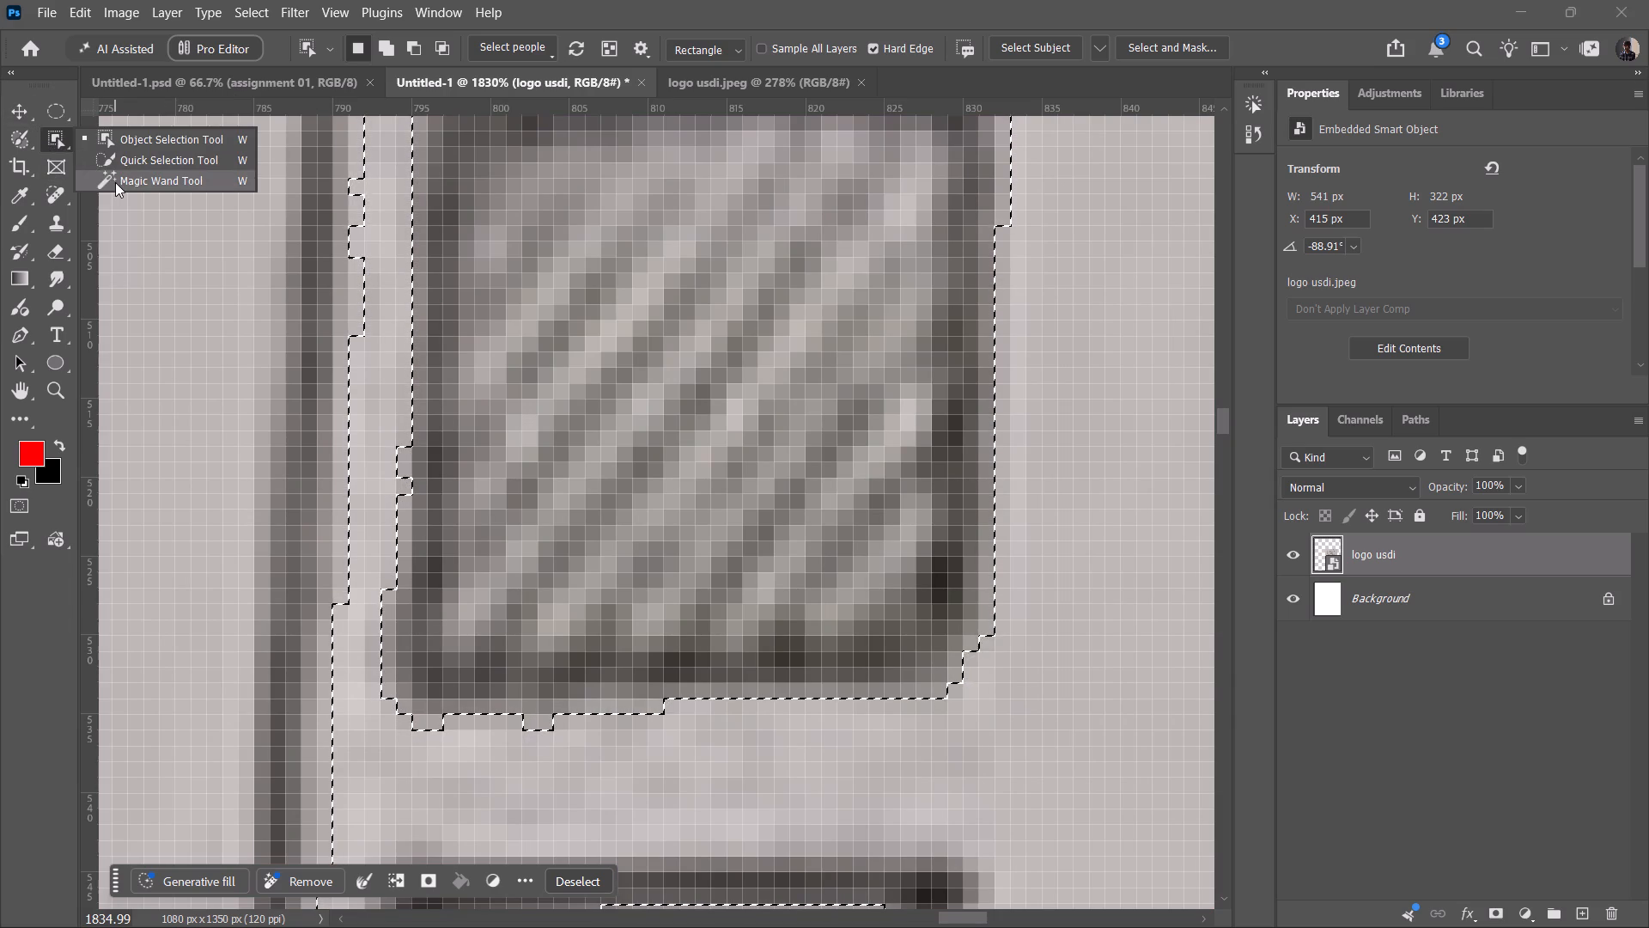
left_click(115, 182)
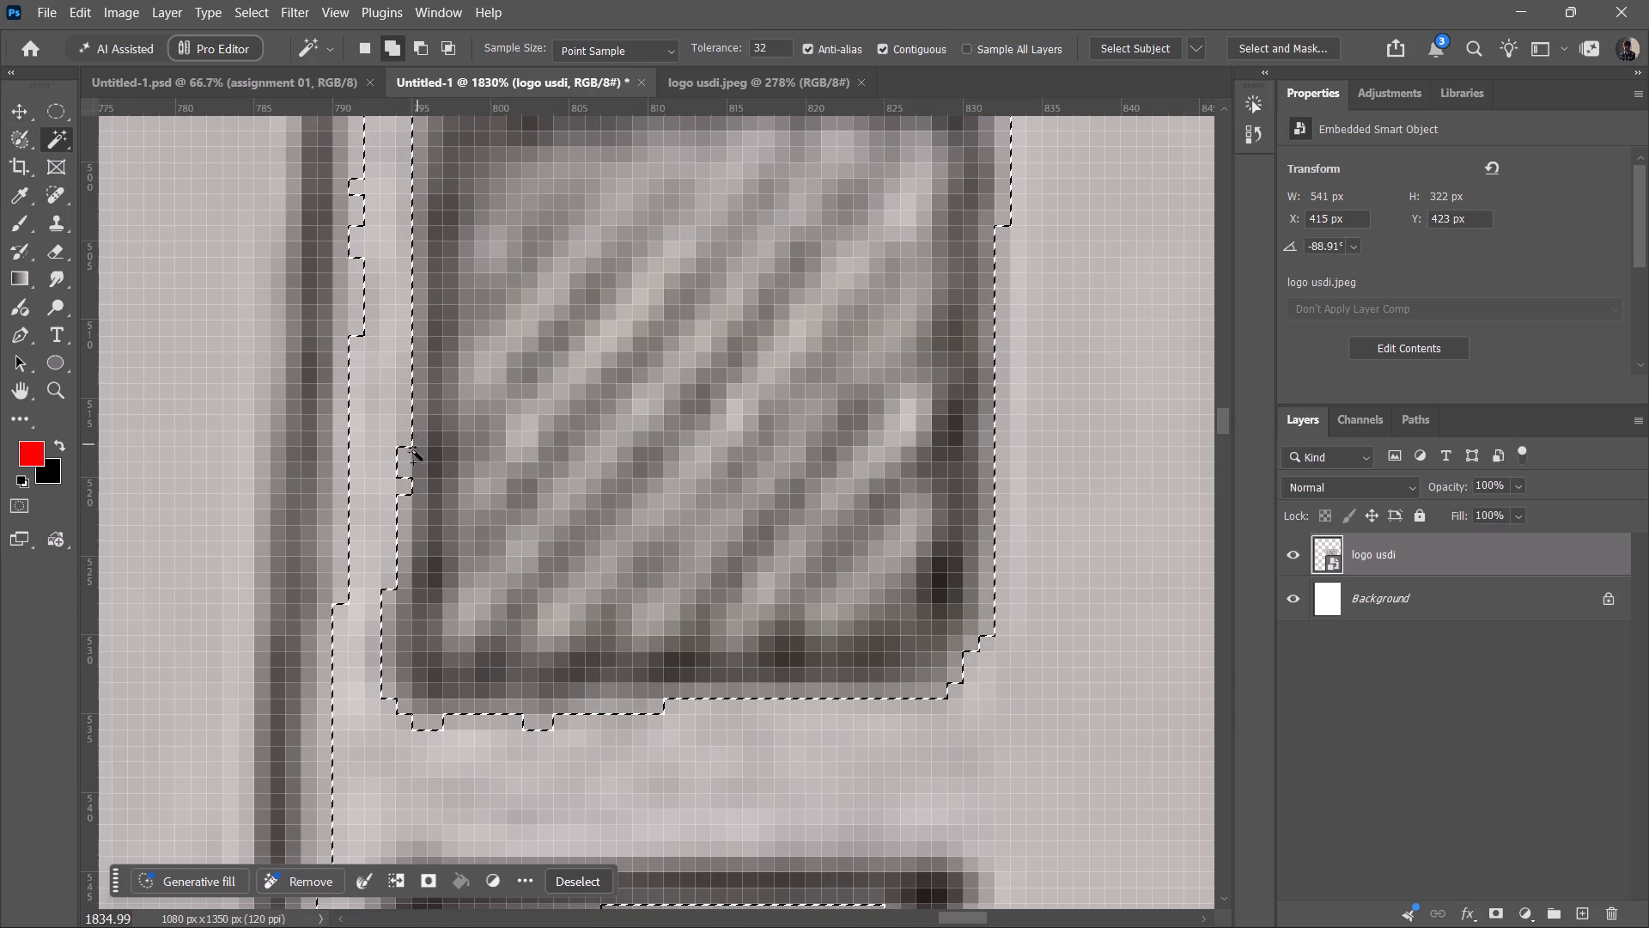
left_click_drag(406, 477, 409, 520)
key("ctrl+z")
Add a new empty layer above the logo usdi layer with the letter selection active, ready for the 500 px Brush.
scroll(409, 520, "down", 4, "ctrl")
scroll(409, 520, "down", 9, "ctrl+alt")
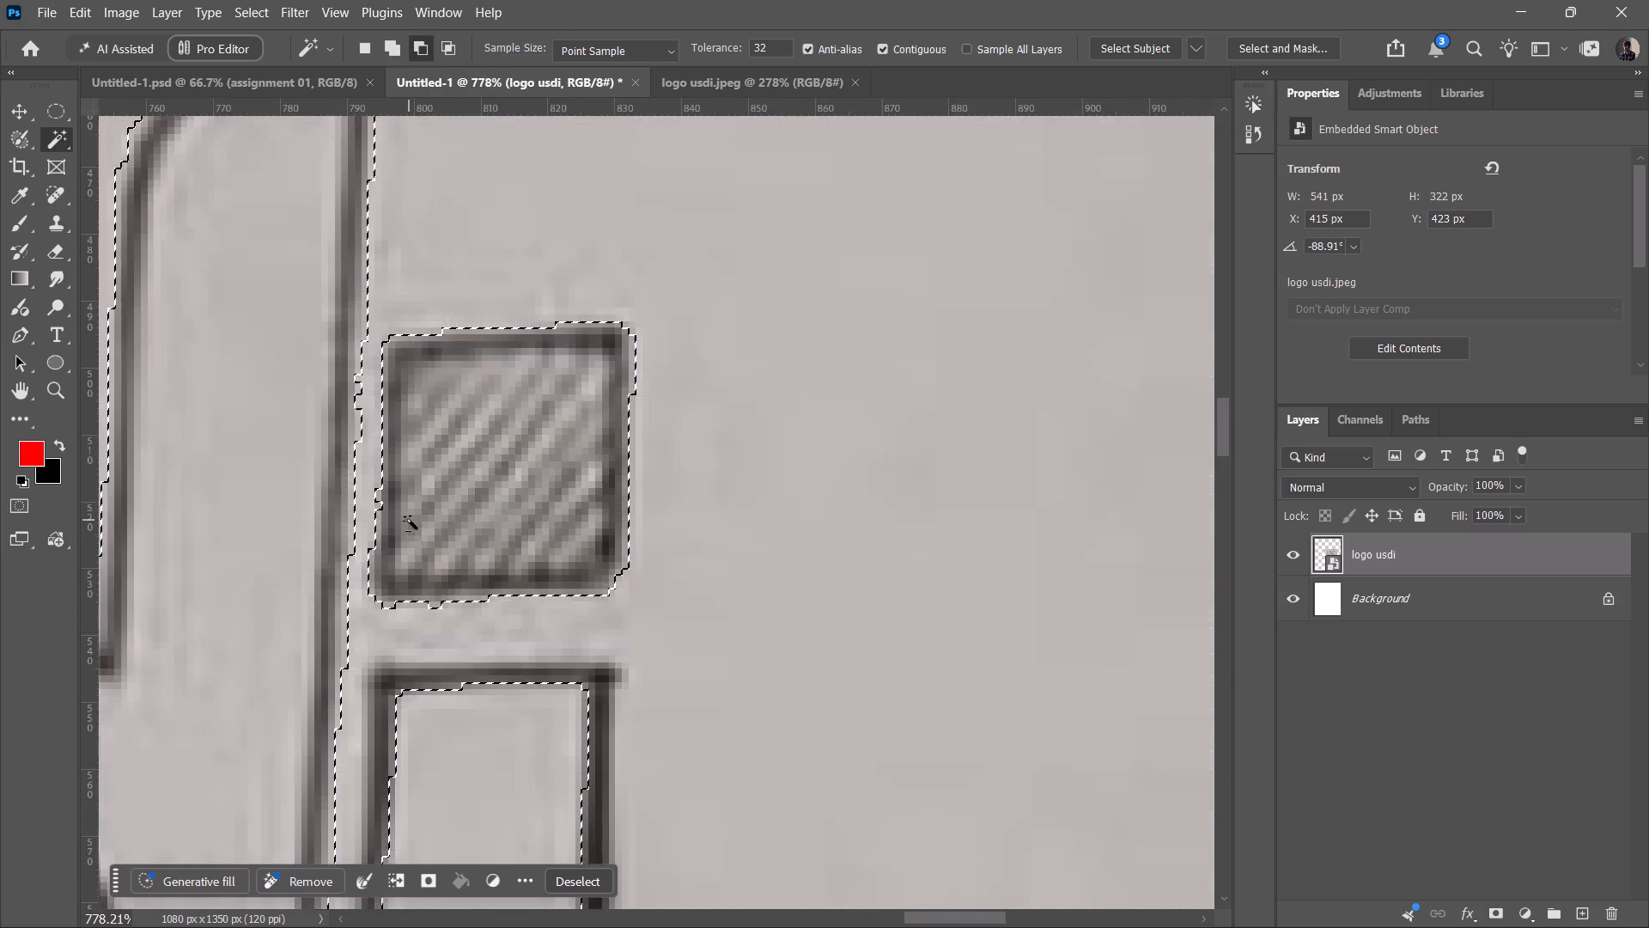
scroll(409, 520, "down", 19, "ctrl+alt")
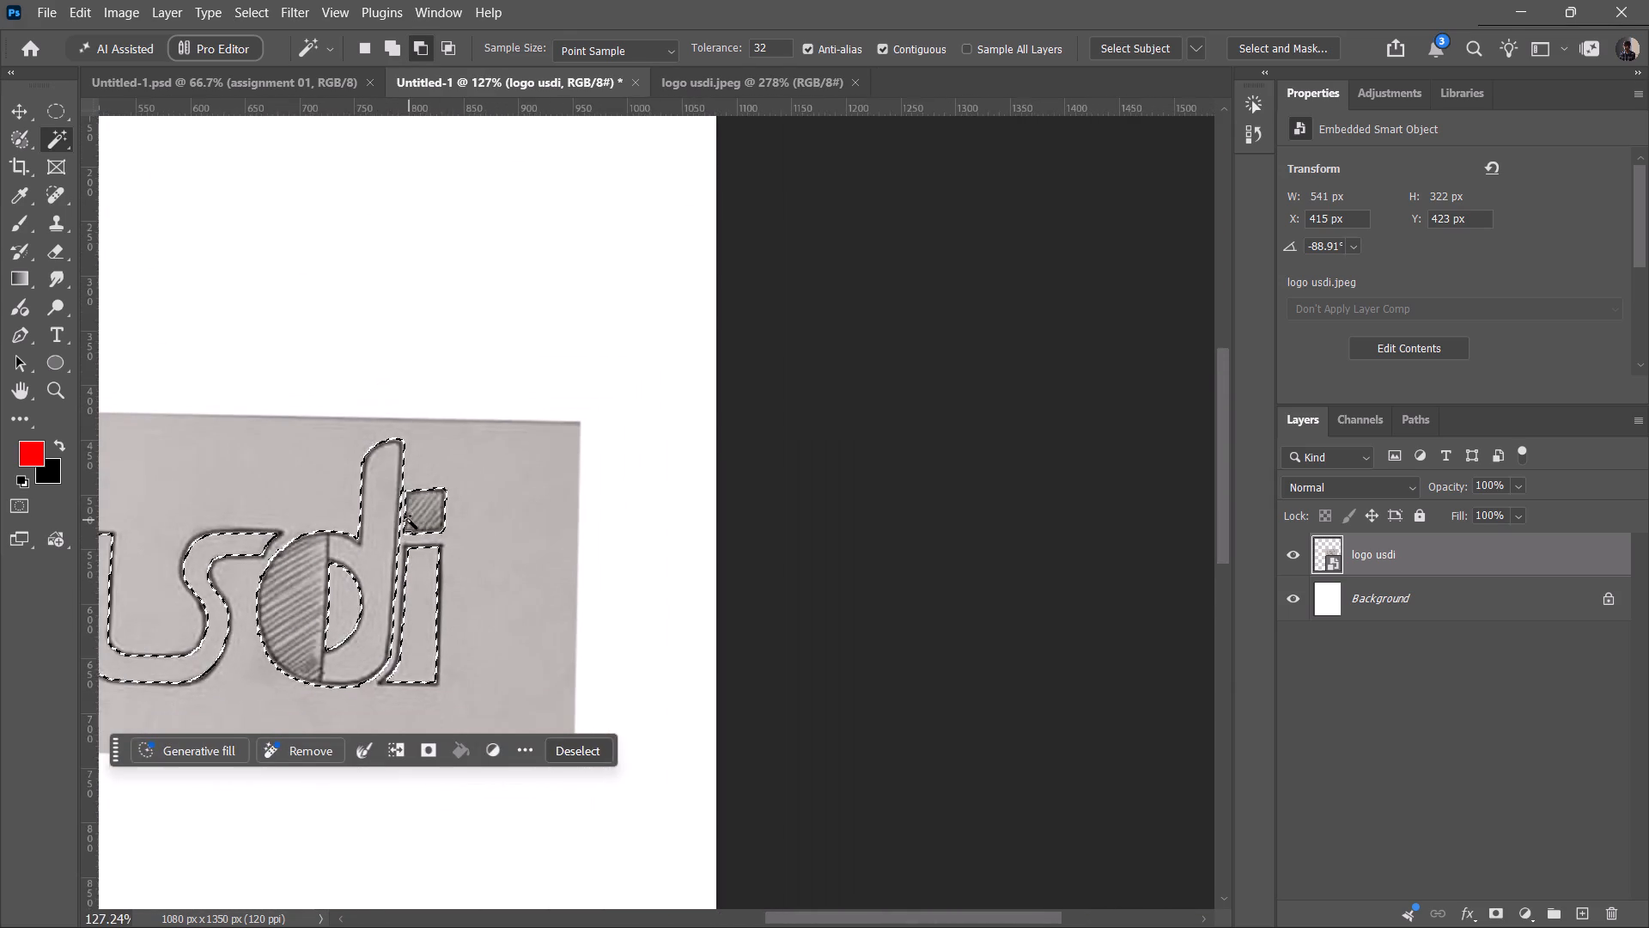
scroll(409, 520, "down", 6, "ctrl+alt")
scroll(281, 575, "up", 8, "ctrl")
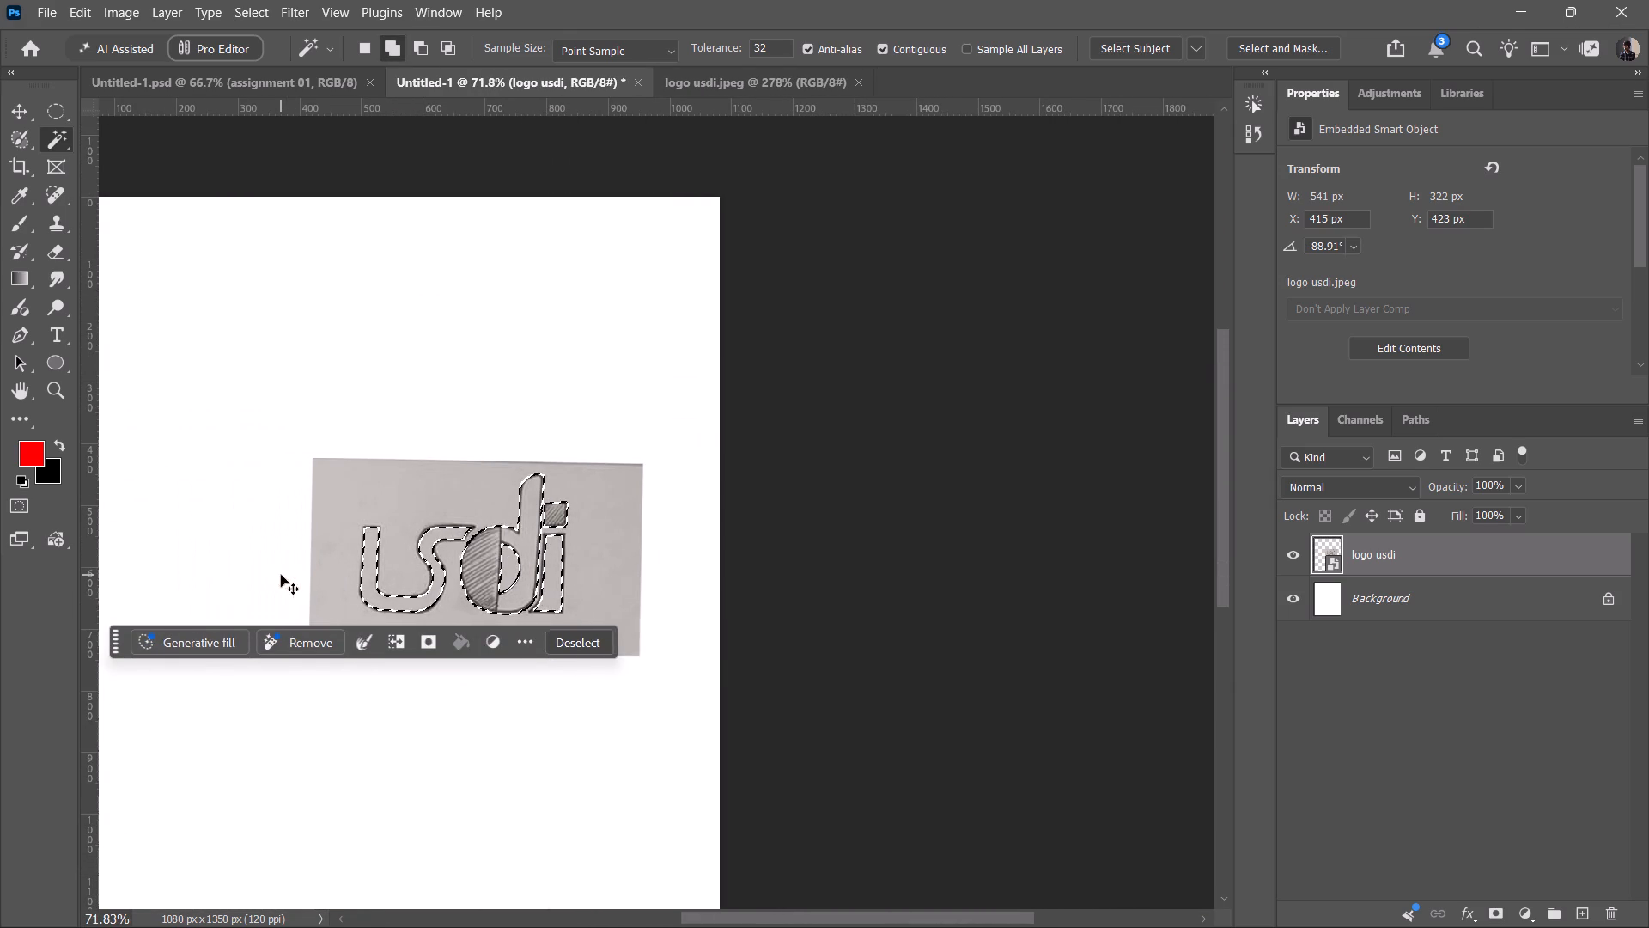
scroll(555, 197, "up", 4, "ctrl+alt")
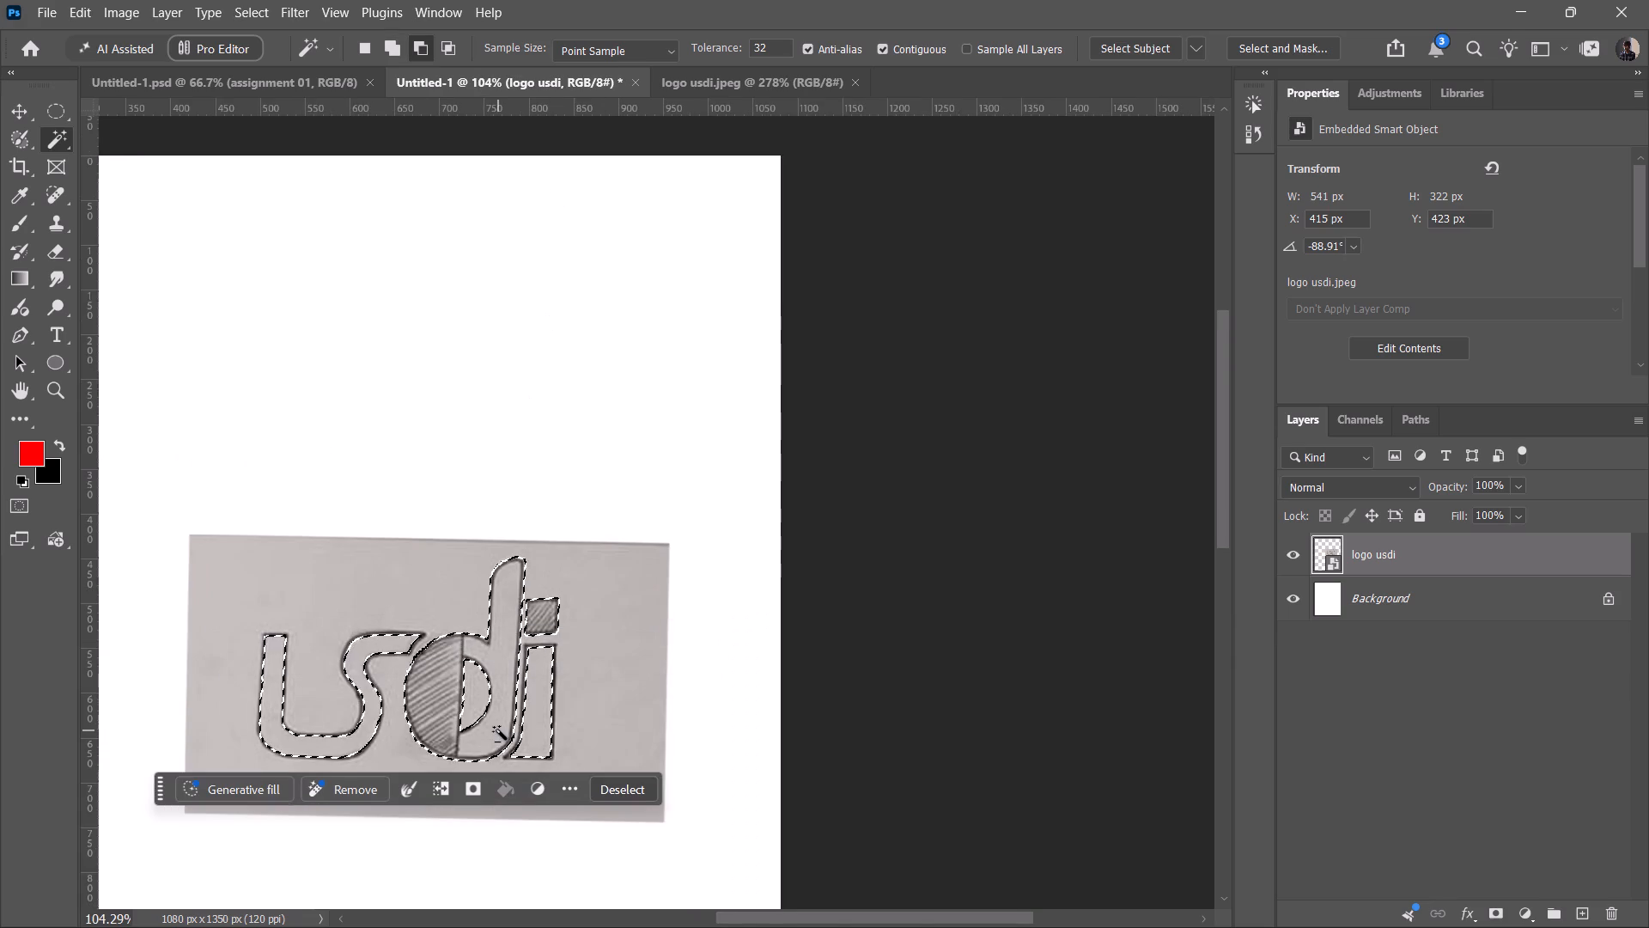
scroll(498, 730, "up", 6, "ctrl+alt")
scroll(344, 682, "left", 1)
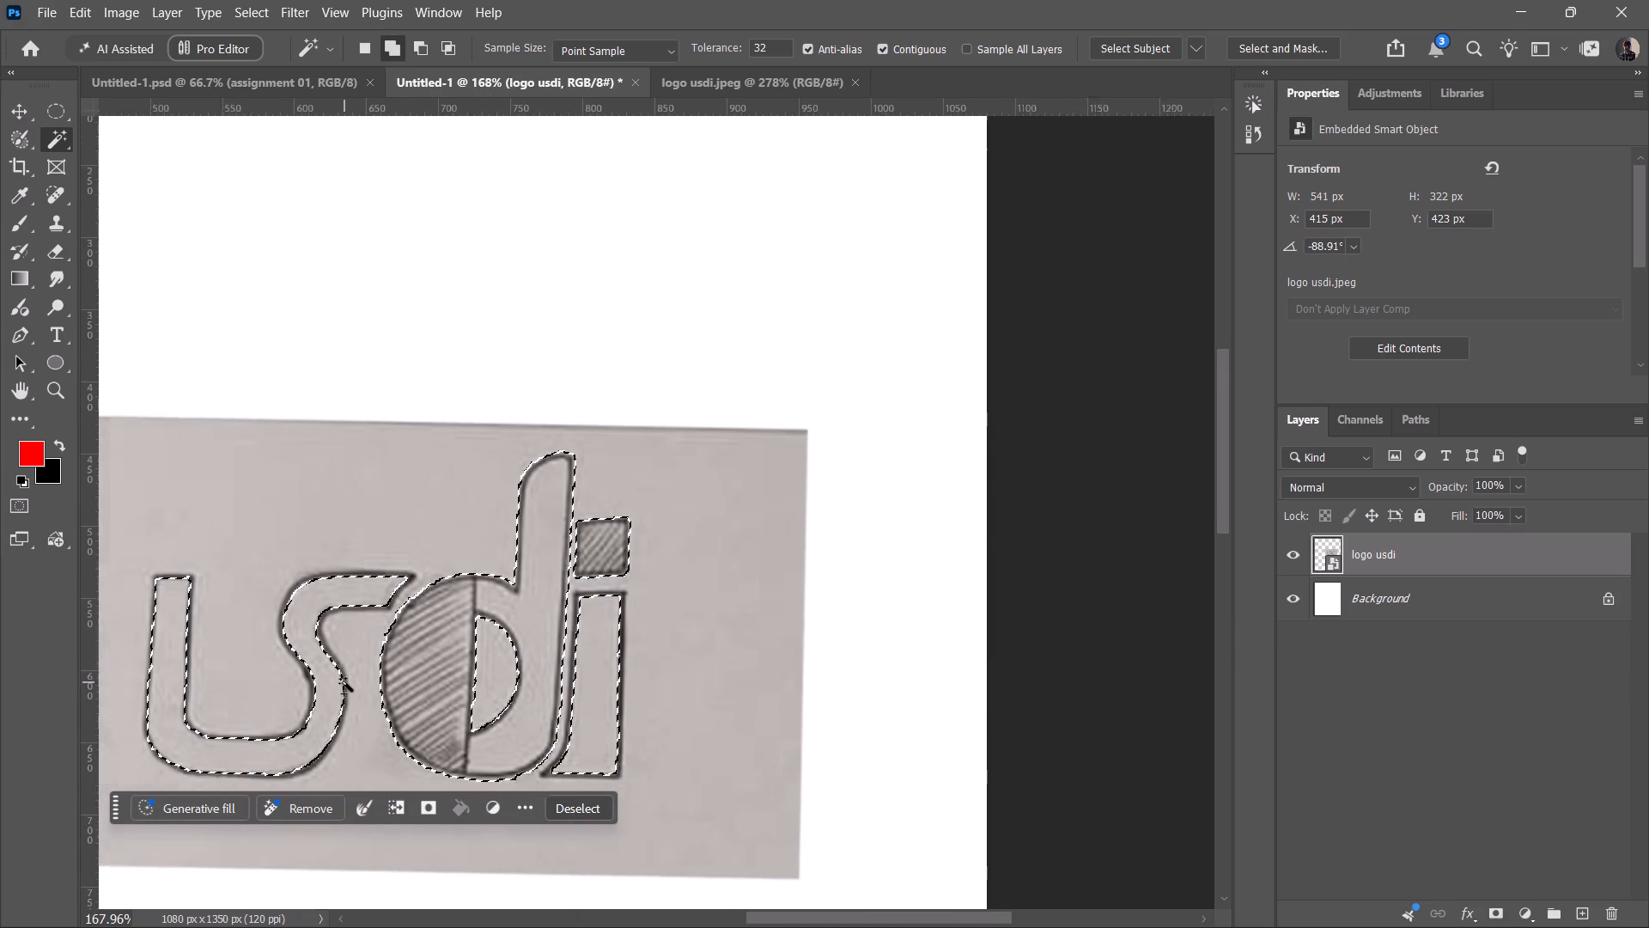
scroll(344, 682, "left", 1)
left_click(17, 197)
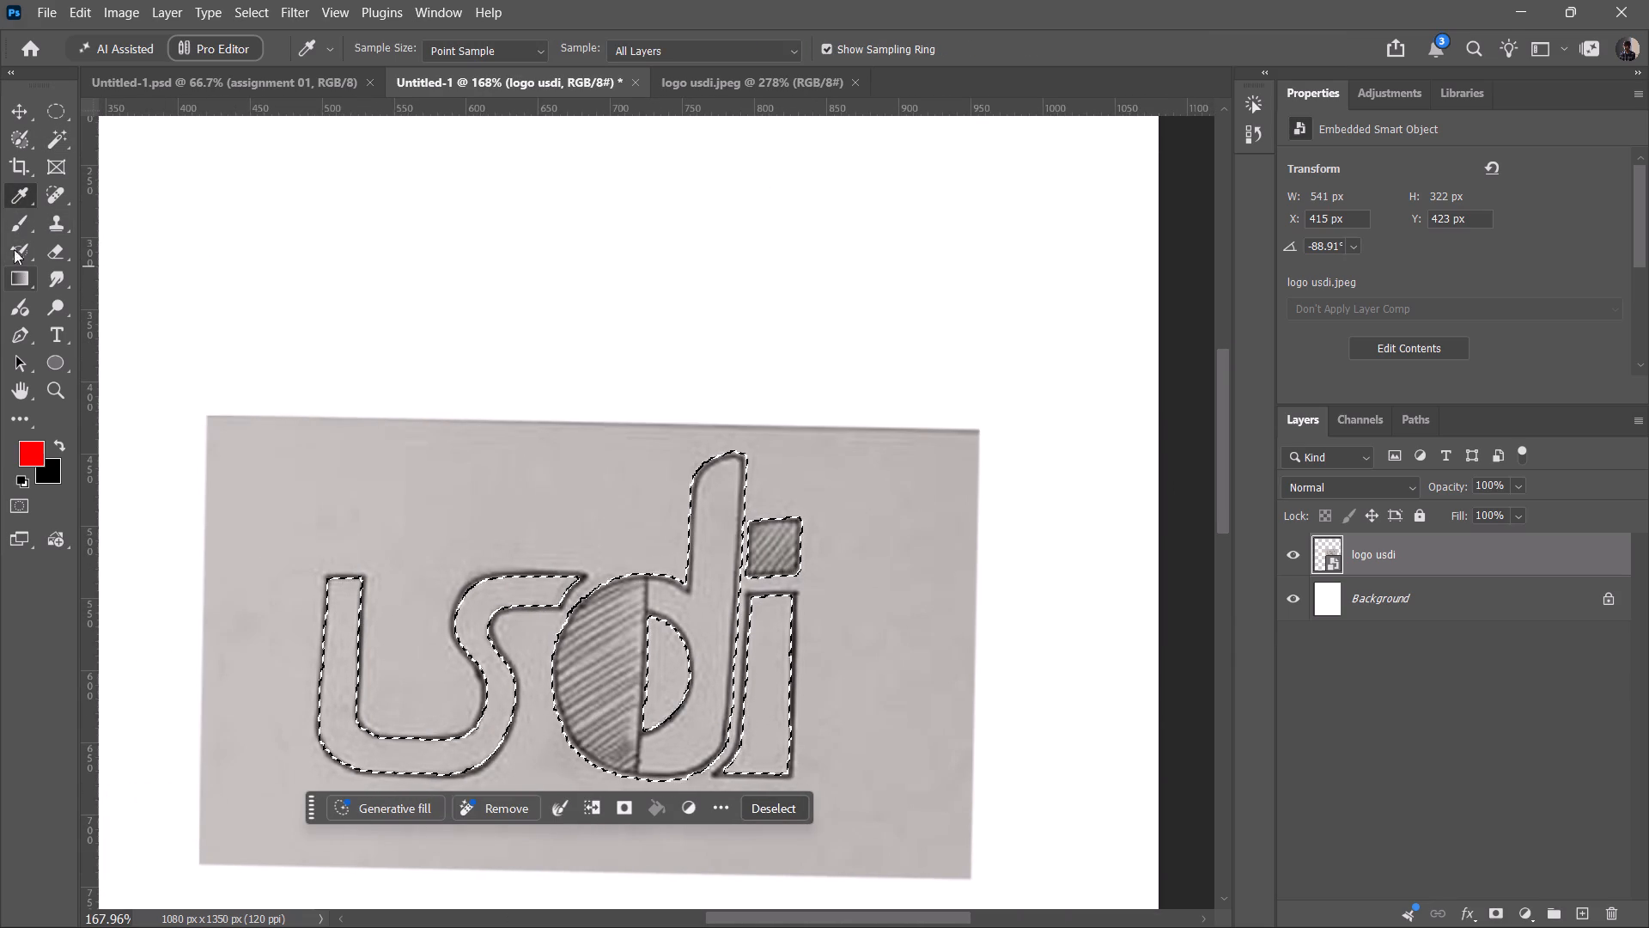
left_click(15, 223)
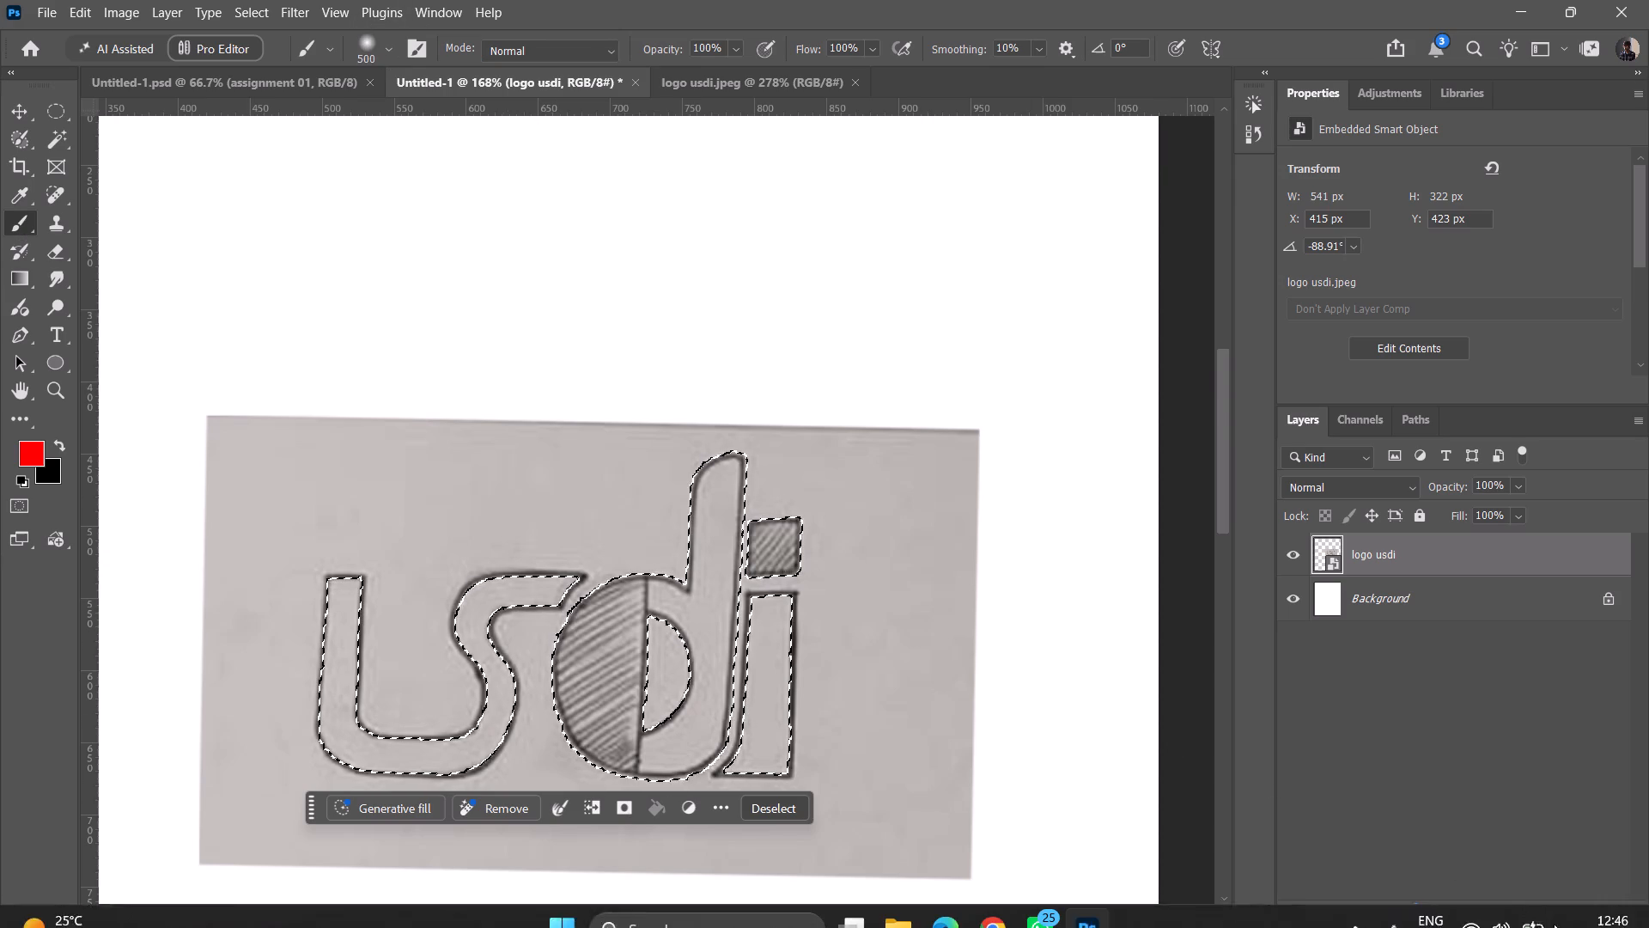
left_click(1577, 916)
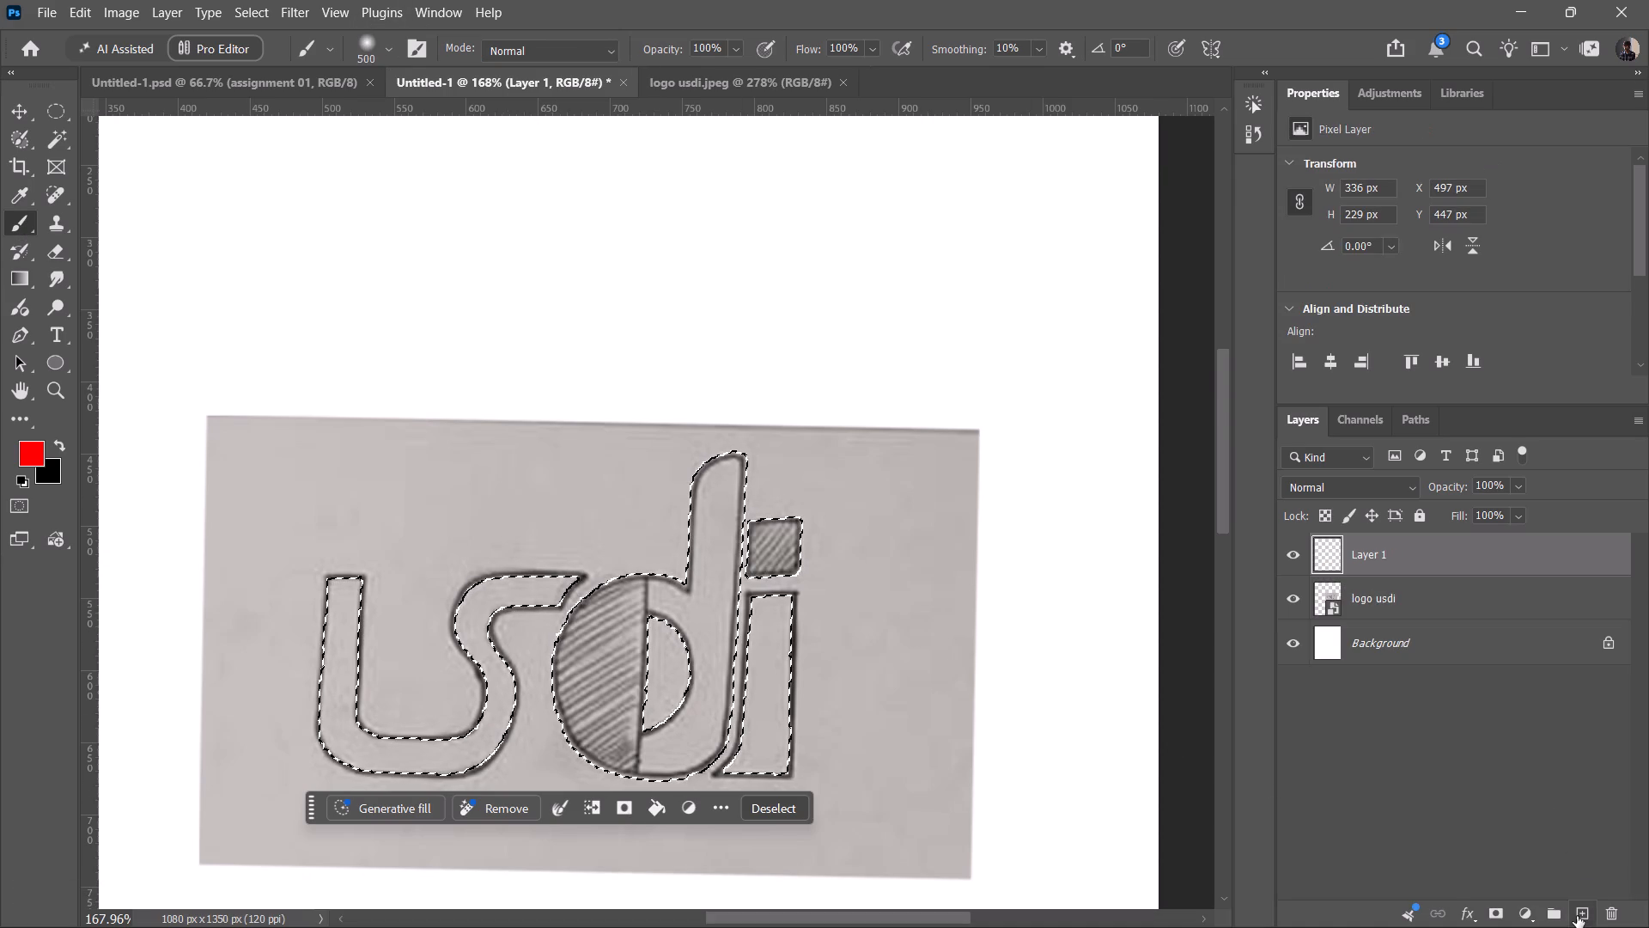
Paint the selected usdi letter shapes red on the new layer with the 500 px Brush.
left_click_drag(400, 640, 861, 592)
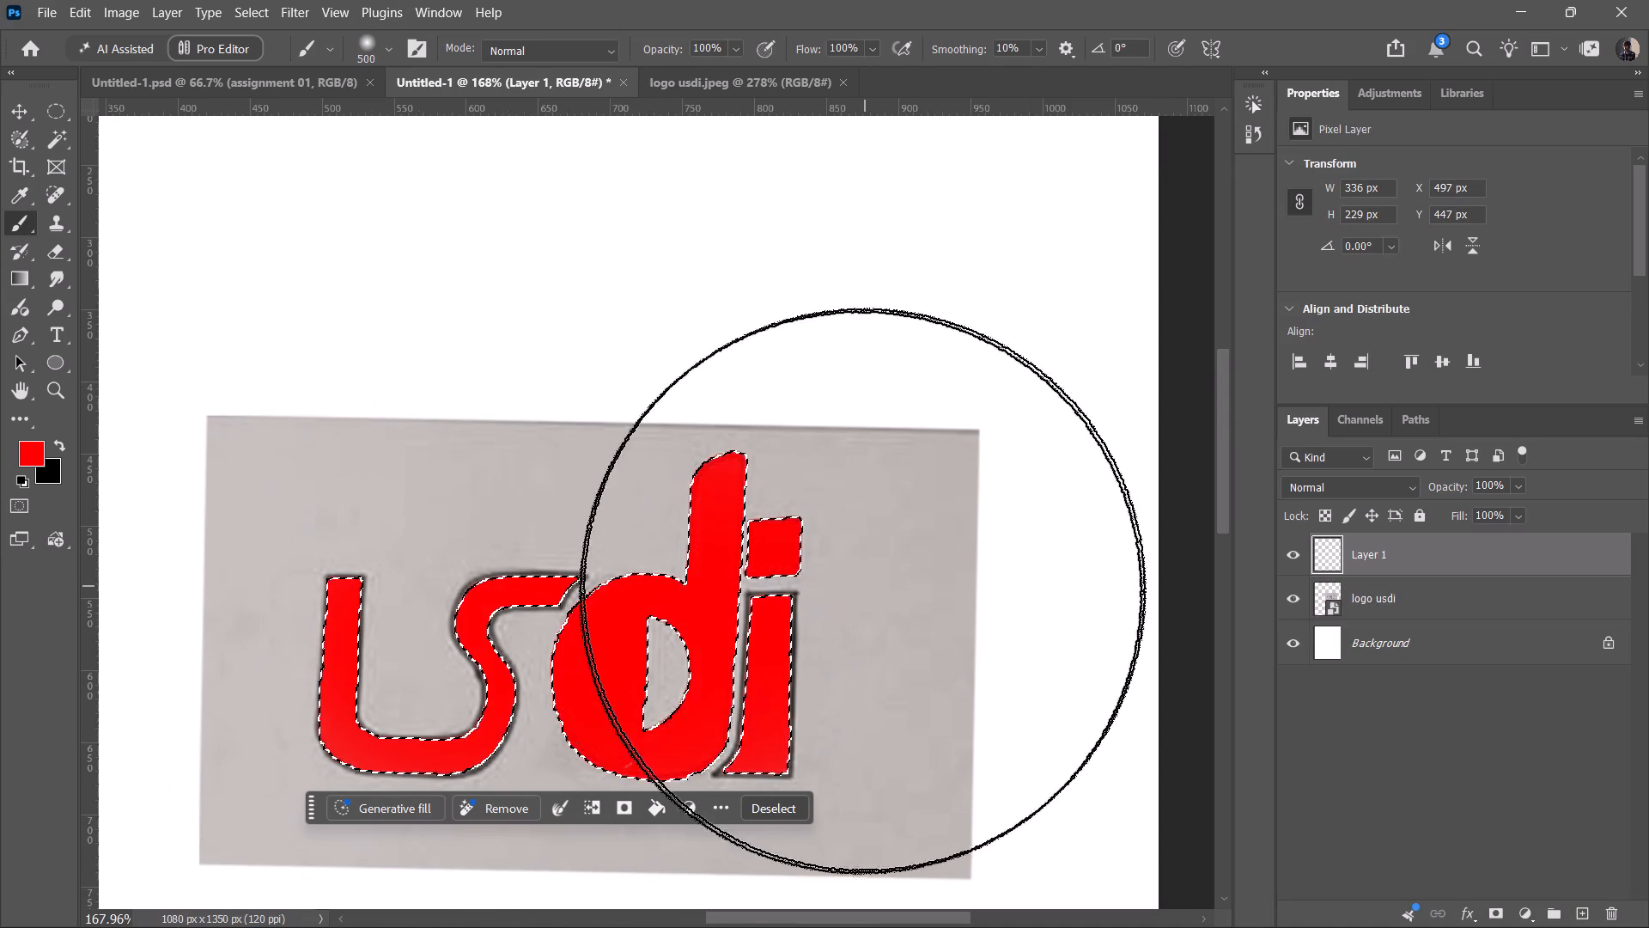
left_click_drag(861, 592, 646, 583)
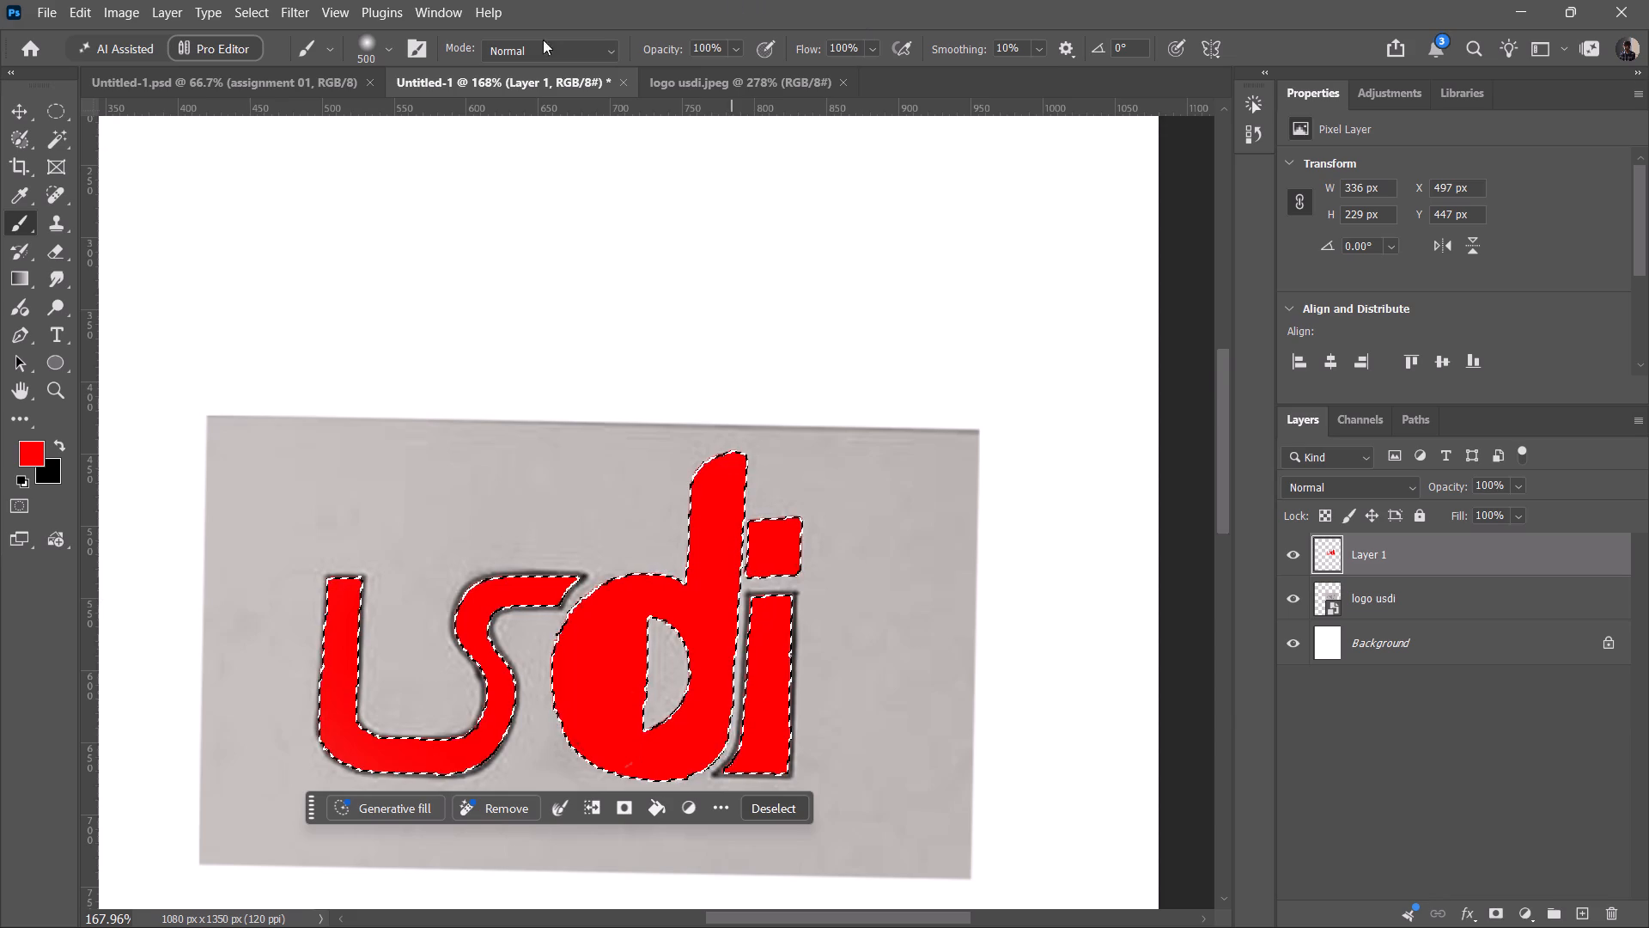
Set the foreground colour to #fcfcfc and paint over all the selected usdi letter shapes on the new layer.
left_click(28, 449)
left_click_drag(1226, 543, 1007, 486)
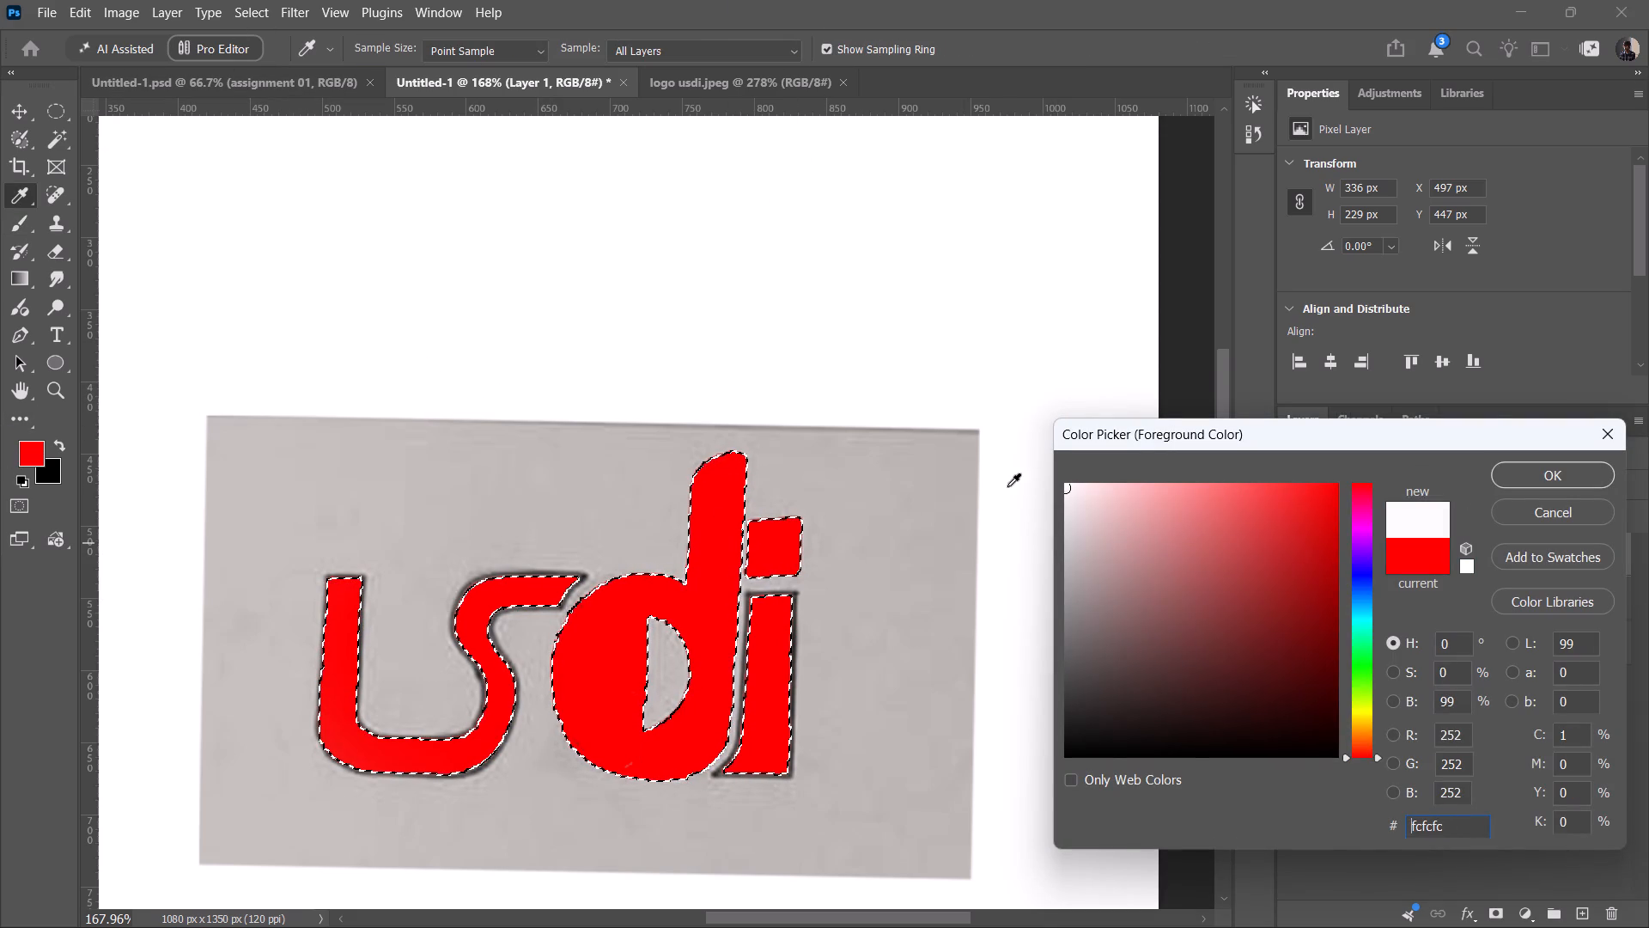
left_click(1565, 479)
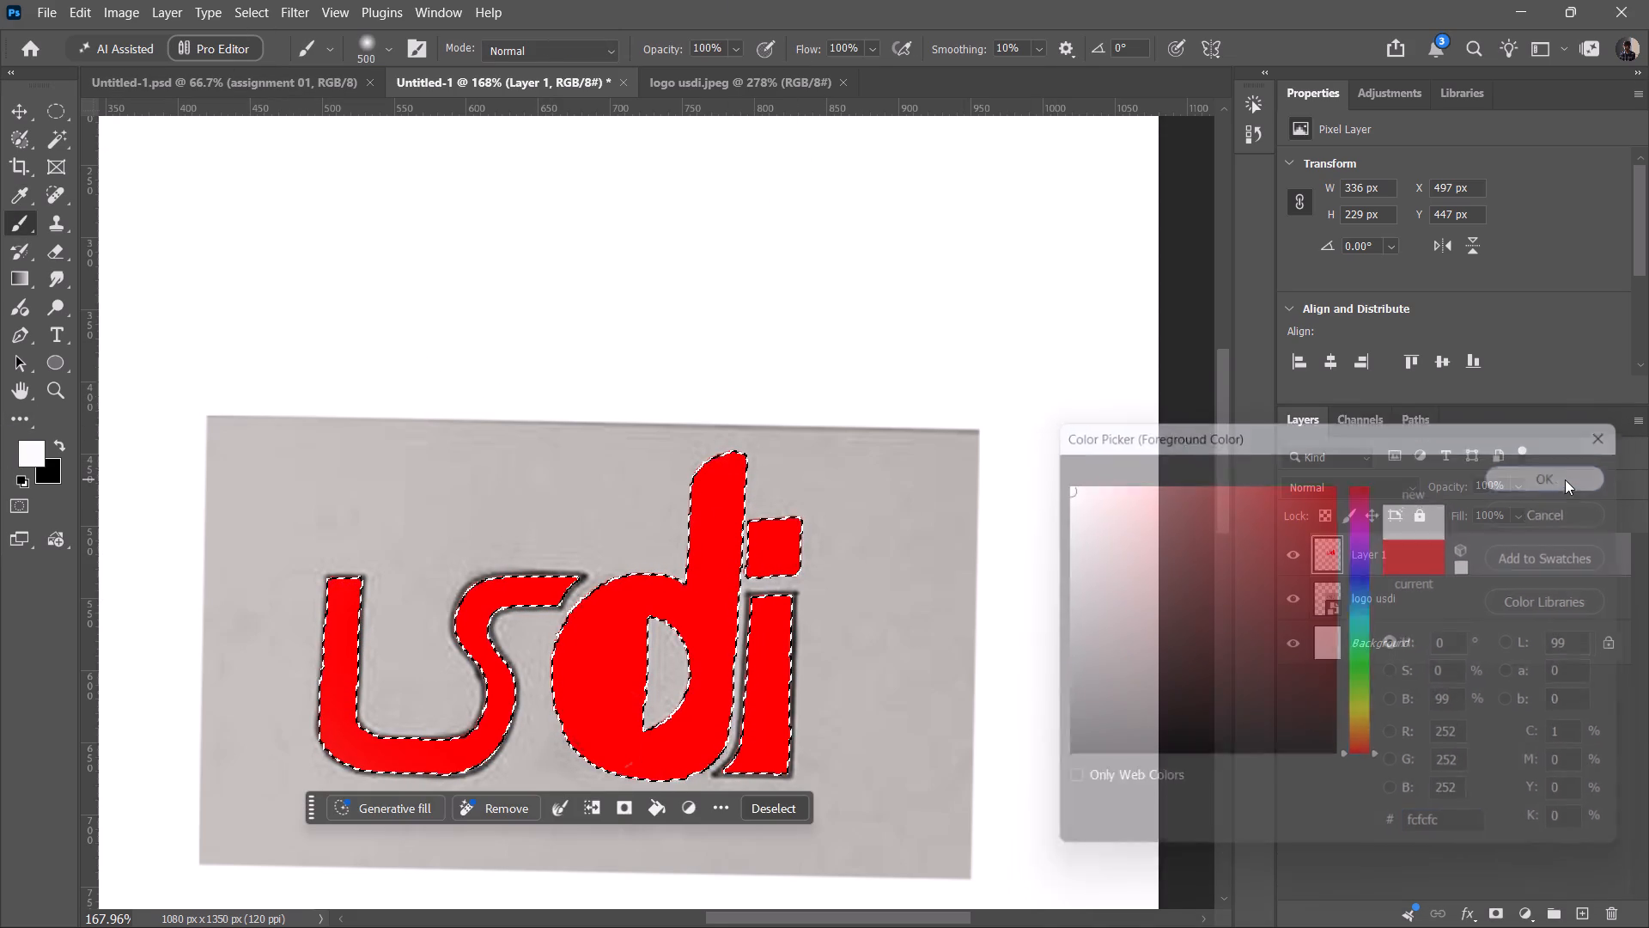
left_click_drag(348, 755, 537, 791)
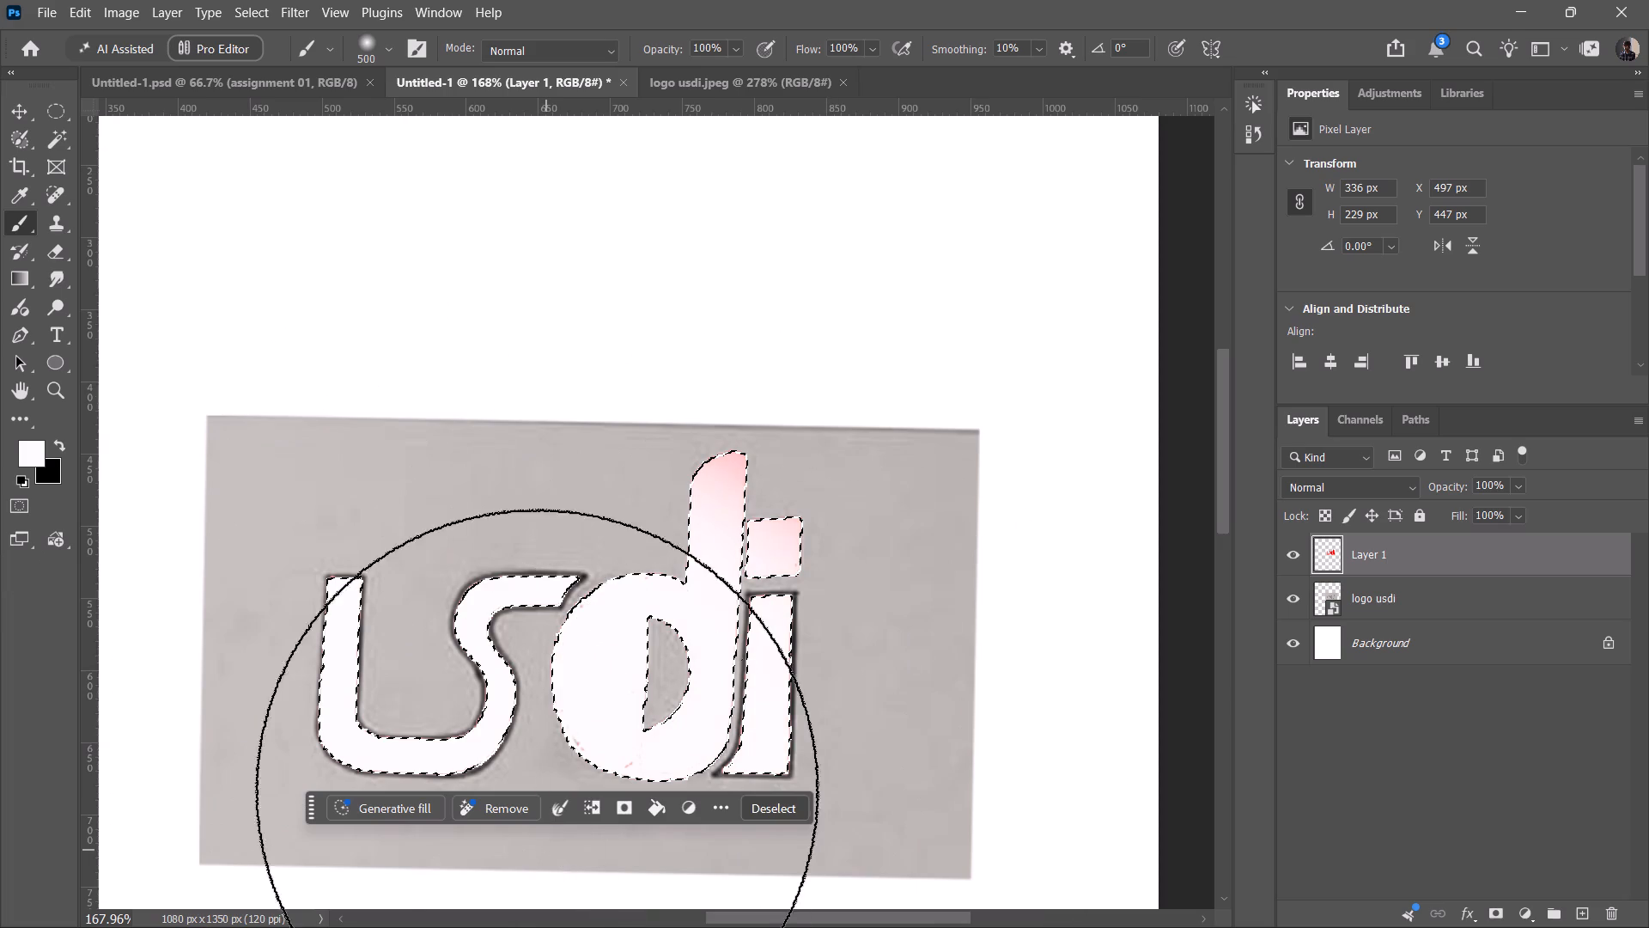
left_click_drag(537, 791, 712, 759)
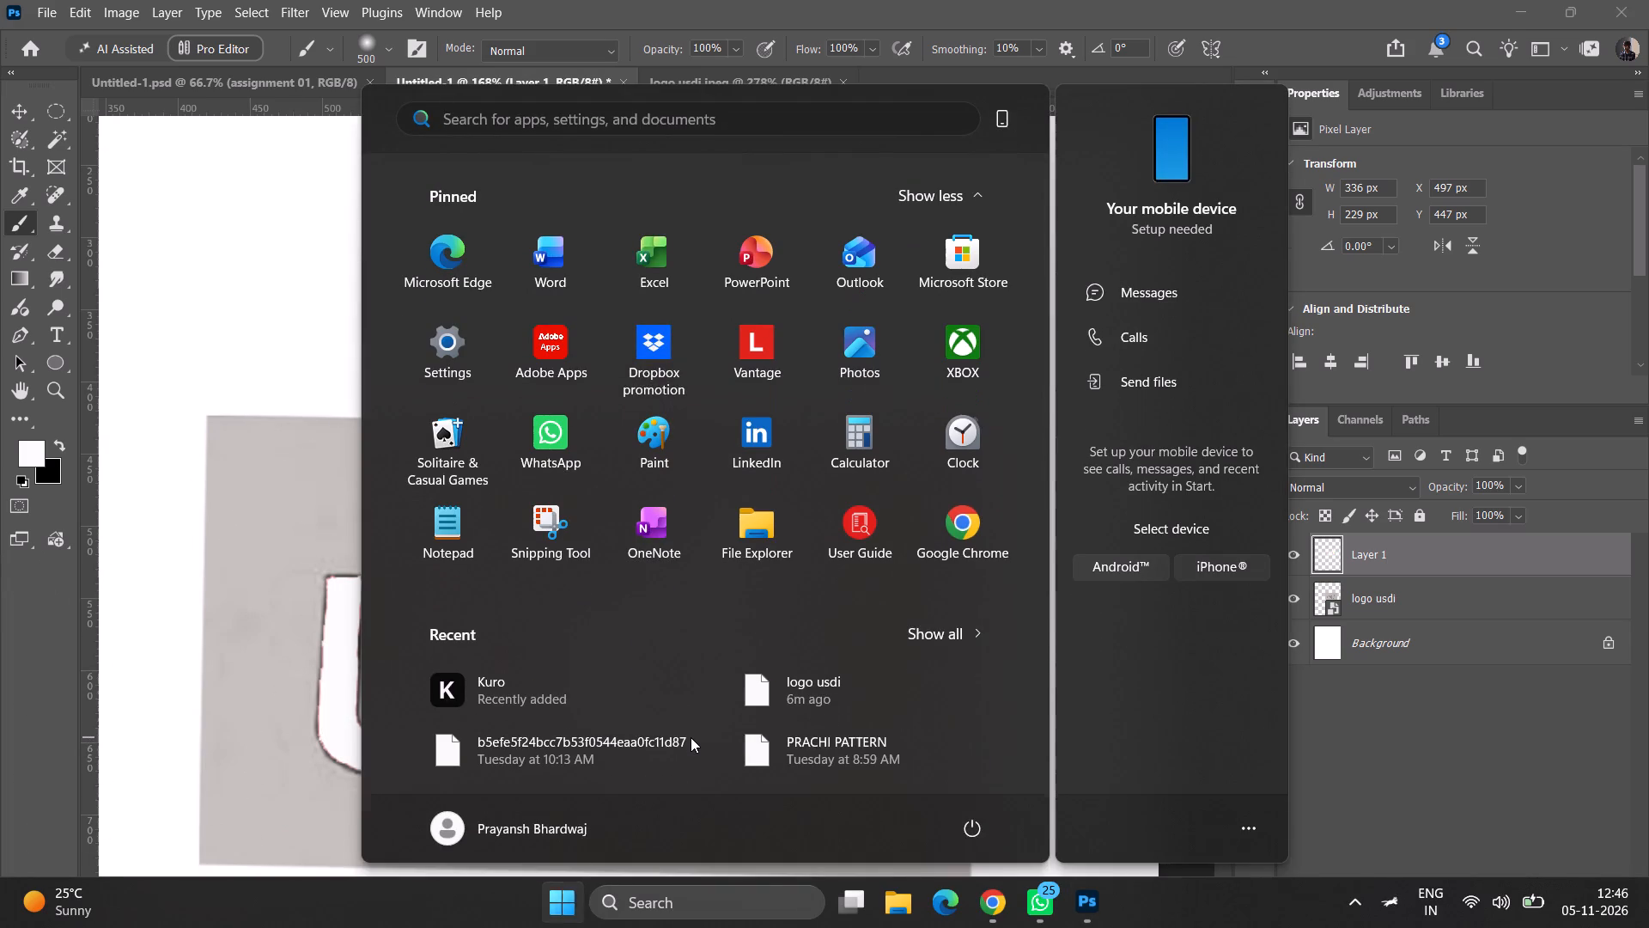
Paint over the leftover red specks on the d's bowl in #fcfcfc with the 500 px Brush.
scroll(565, 713, "up", 6, "ctrl+alt")
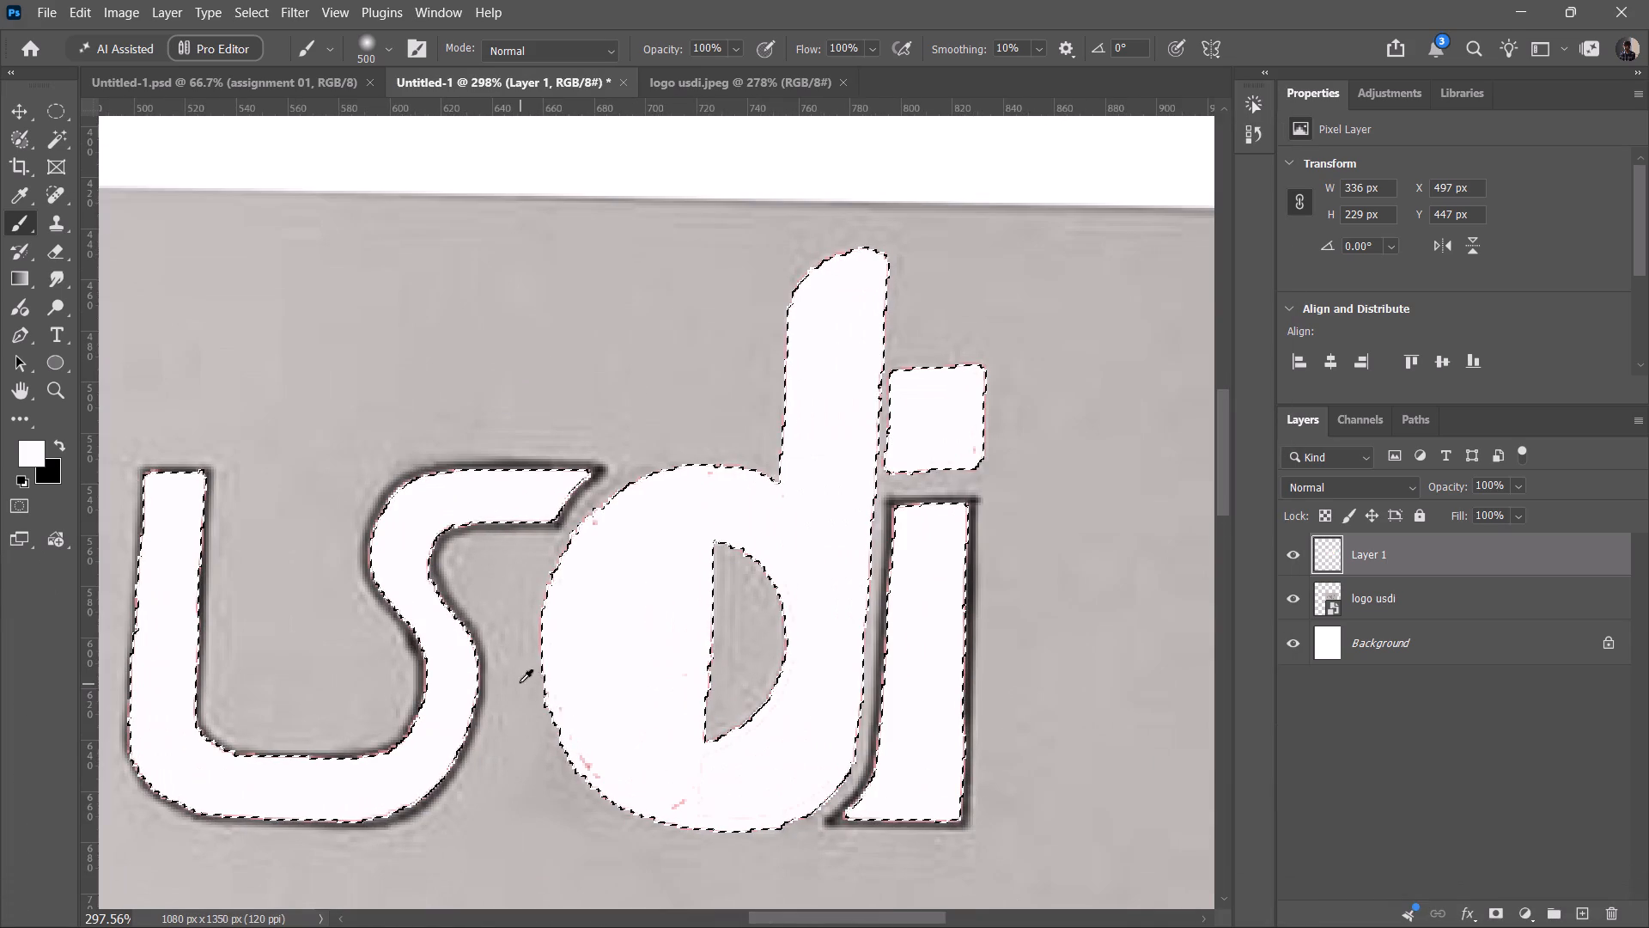
scroll(397, 579, "up", 16, "ctrl+alt")
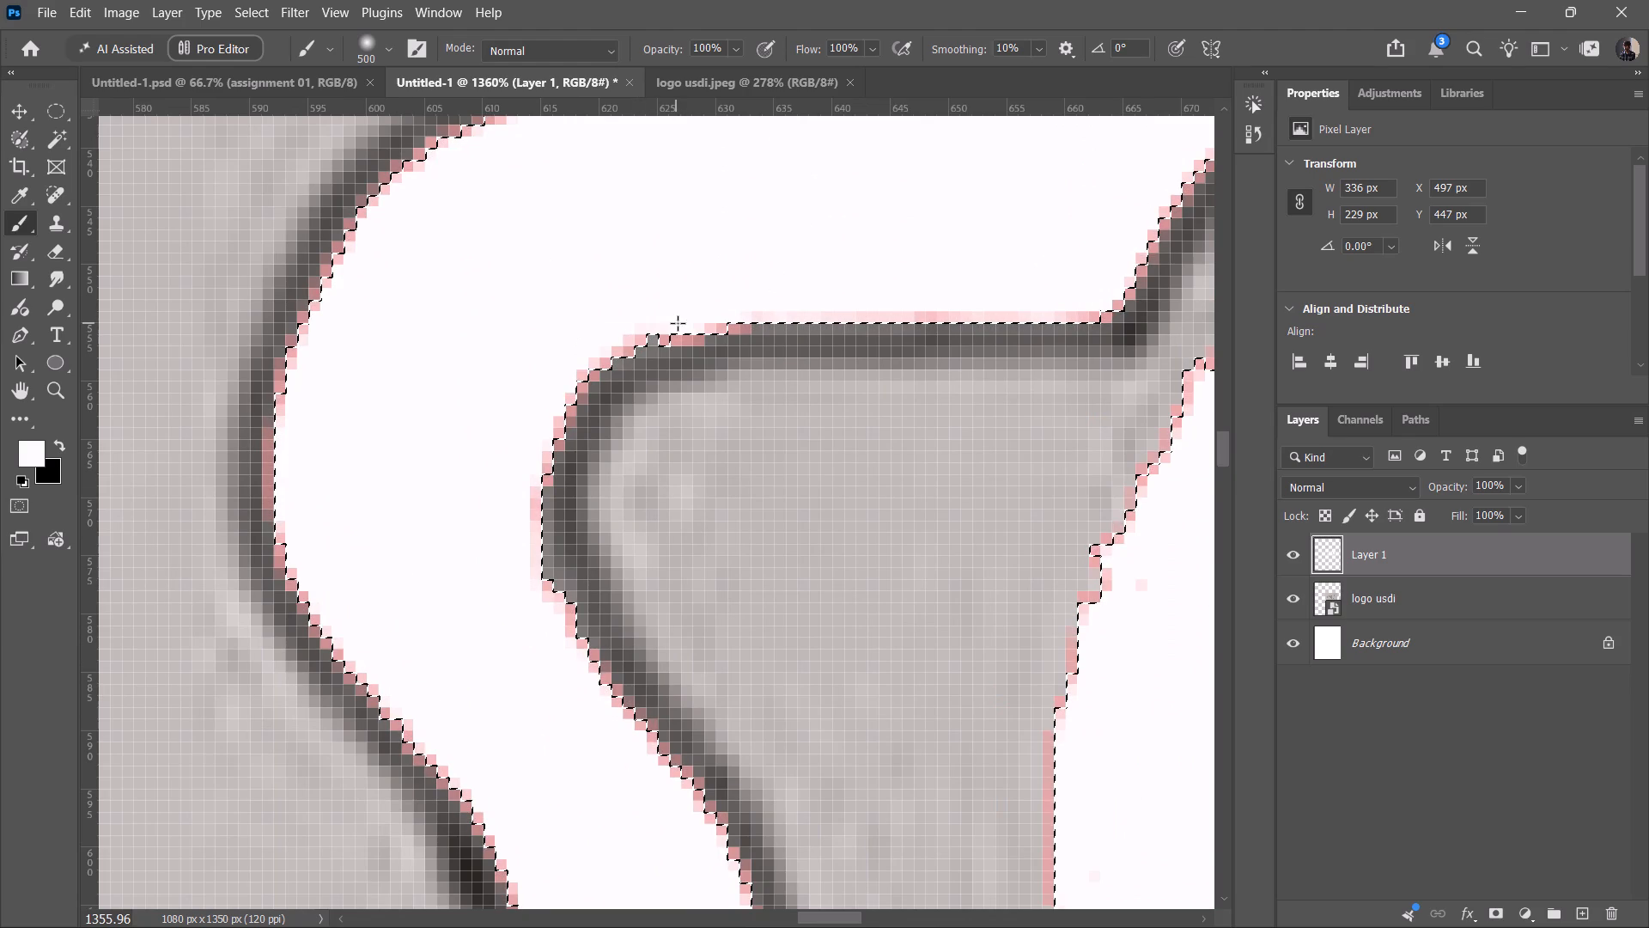
scroll(644, 334, "down", 2, "ctrl+alt")
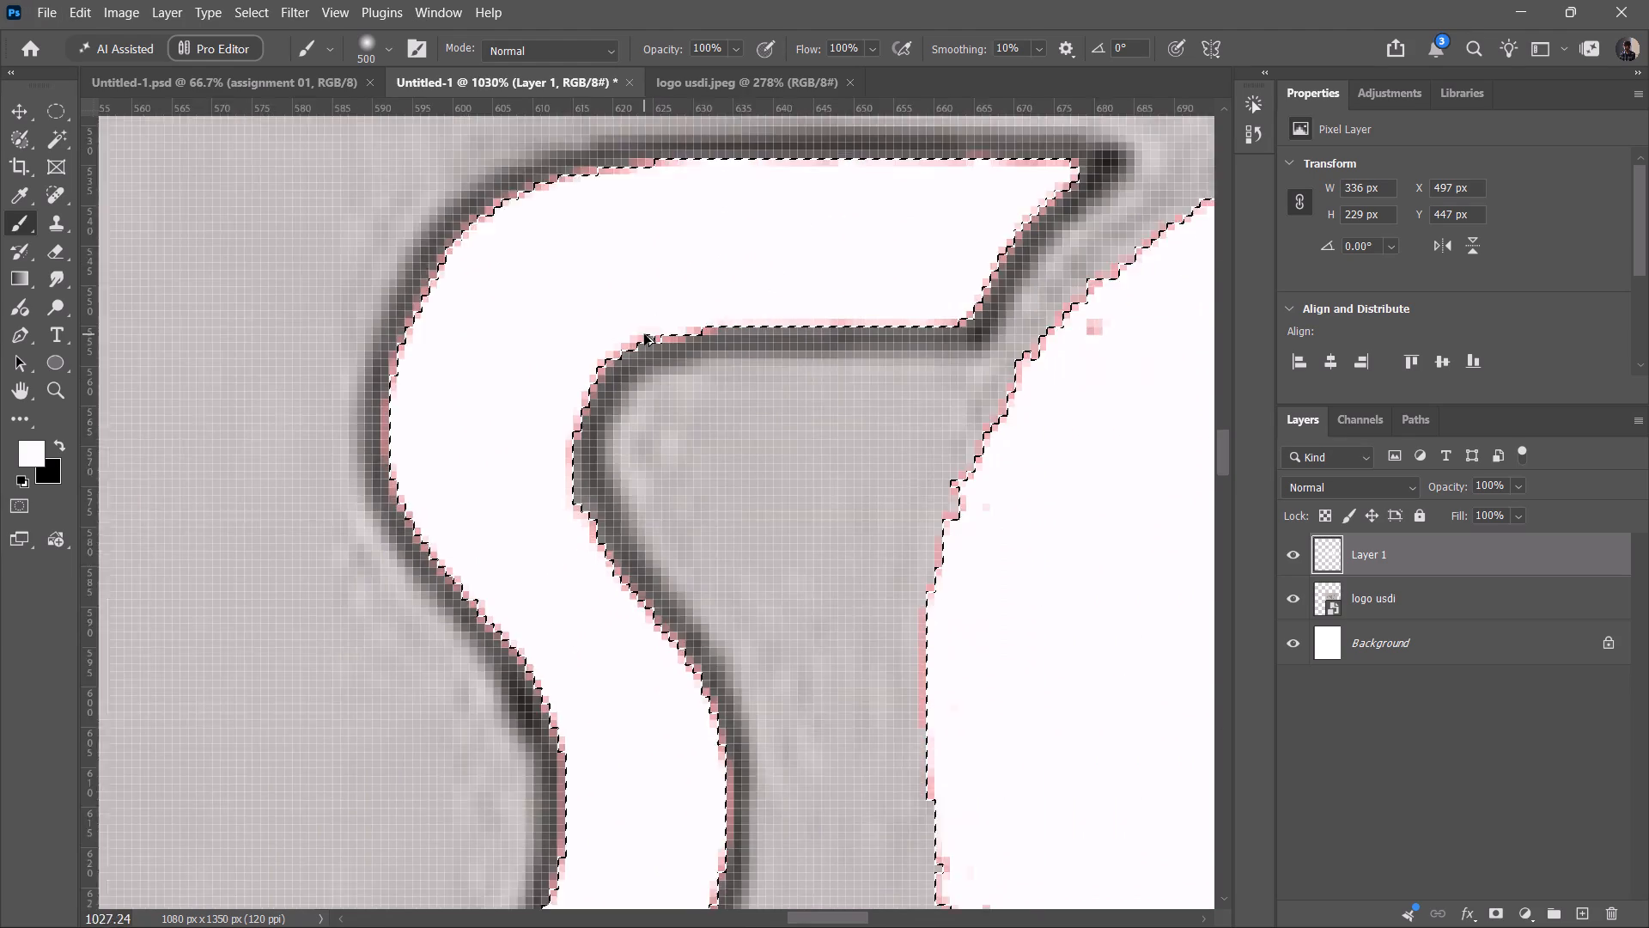
scroll(644, 334, "down", 12, "ctrl+alt")
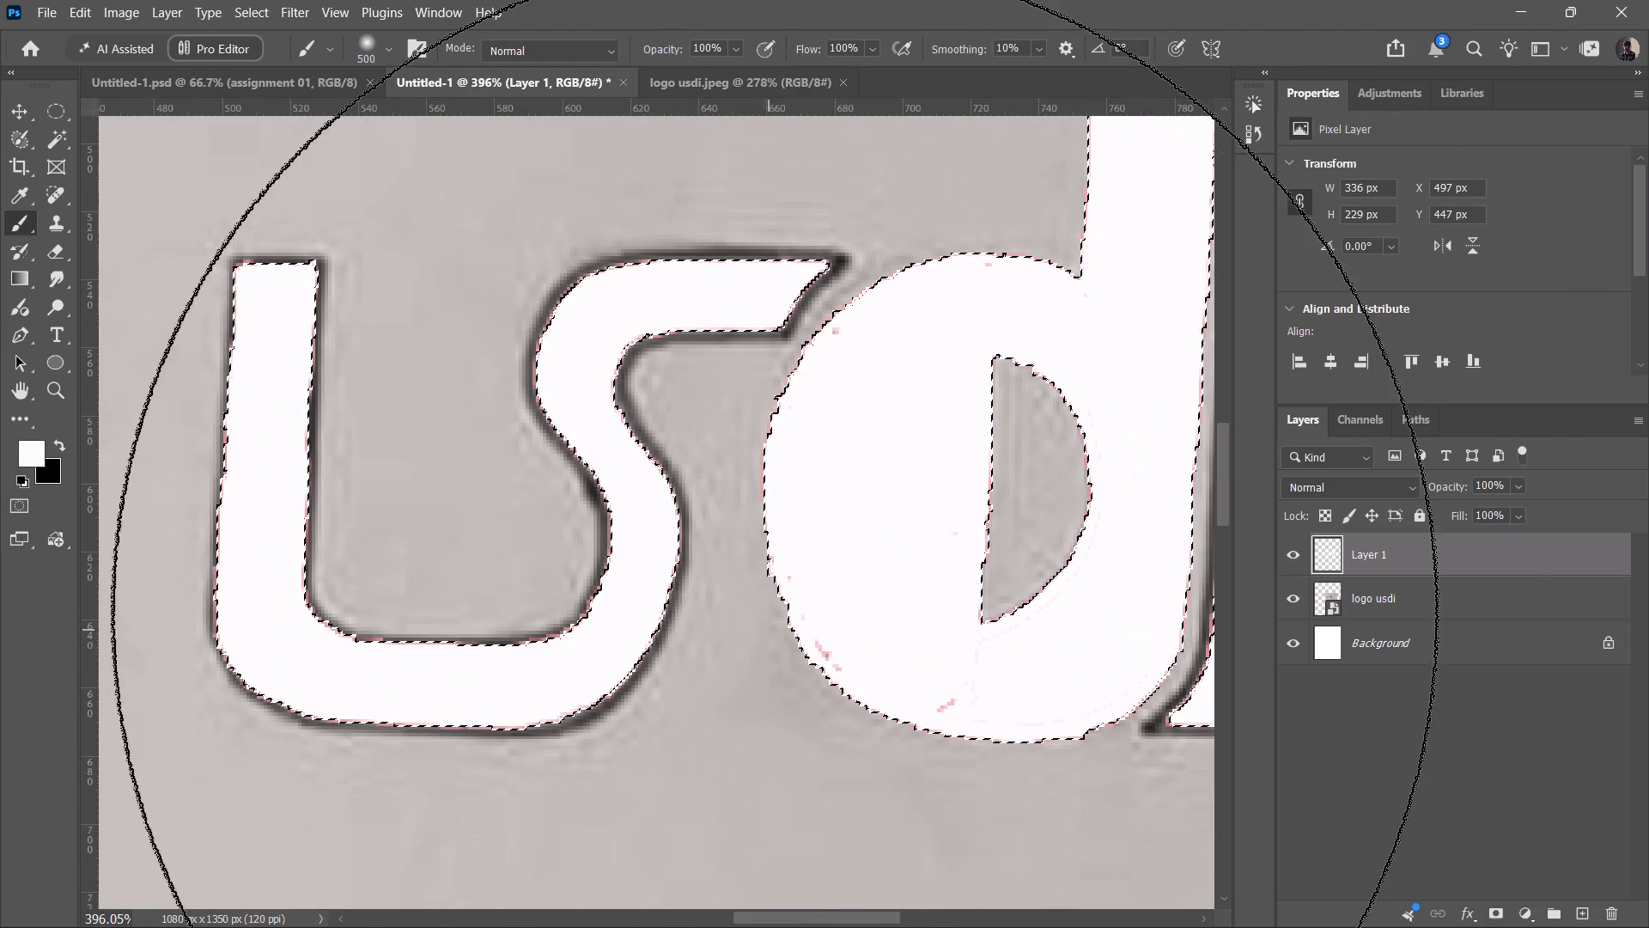
scroll(904, 487, "down", 7, "ctrl")
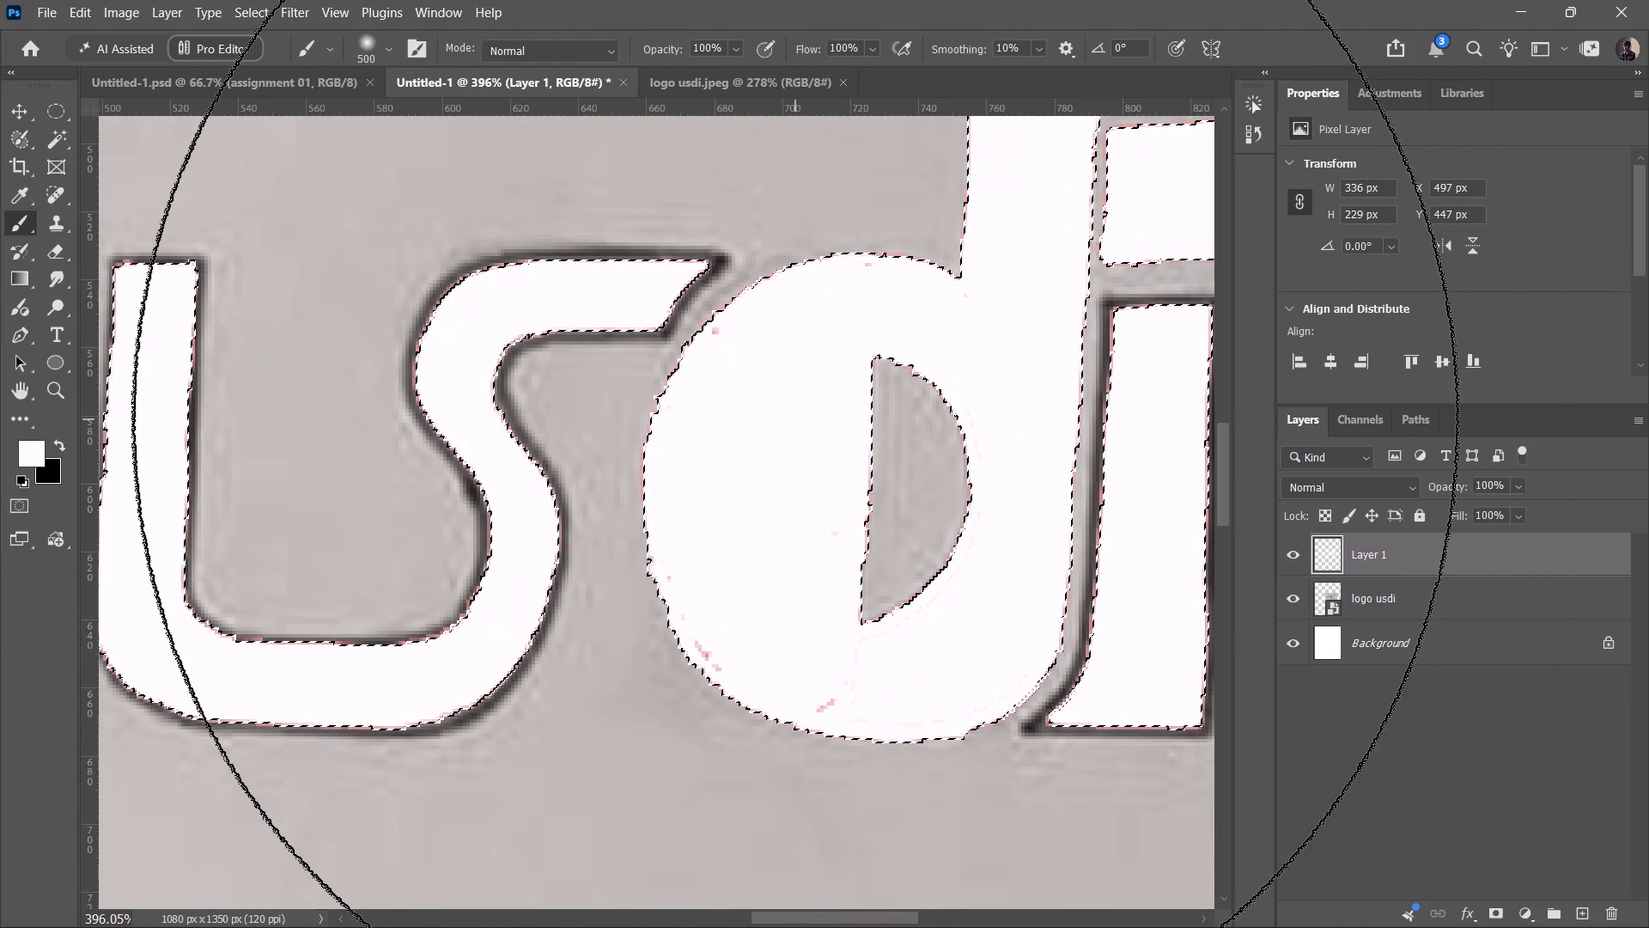
scroll(878, 511, "up", 4, "ctrl+alt")
left_click_drag(654, 760, 706, 710)
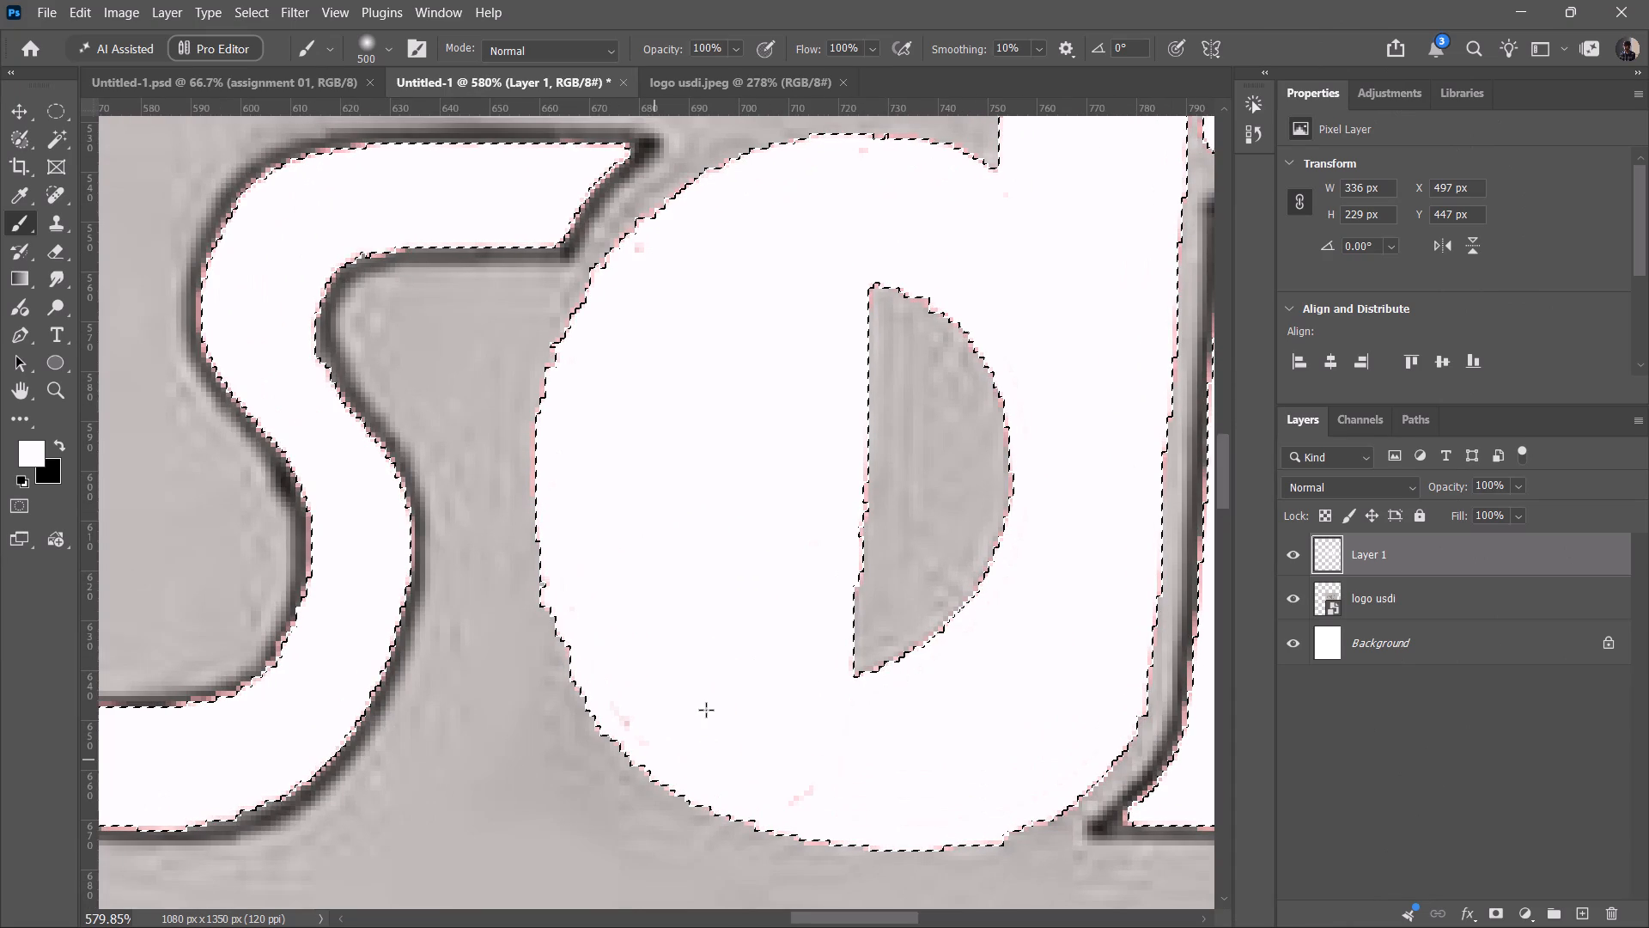
left_click_drag(706, 710, 656, 746)
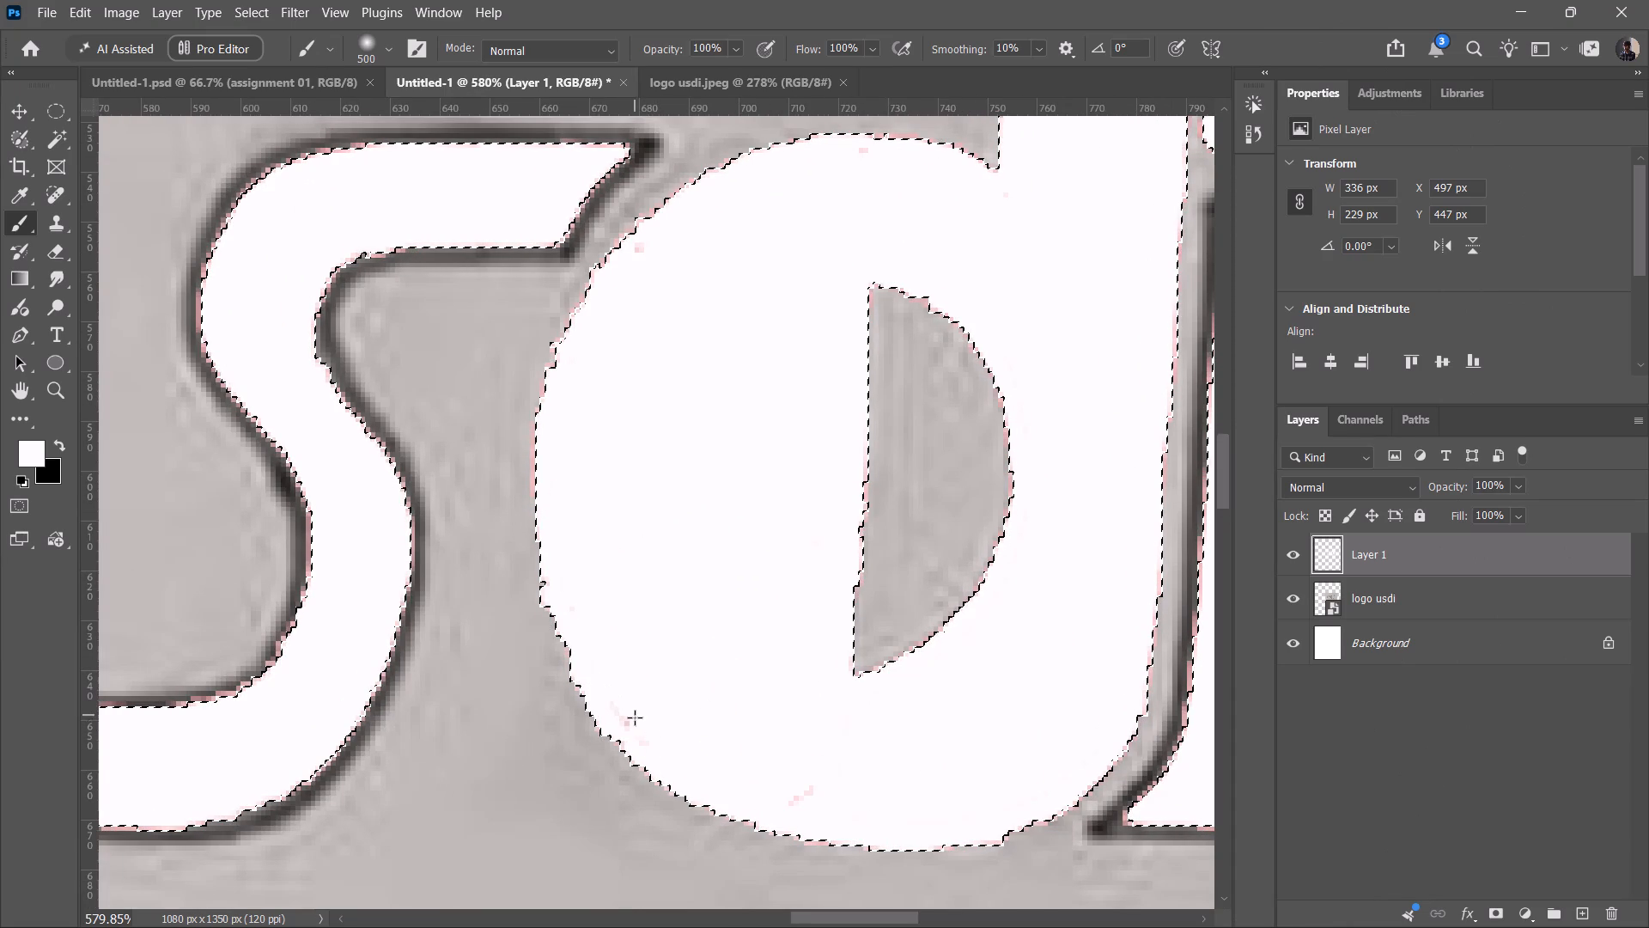
left_click_drag(612, 719, 793, 788)
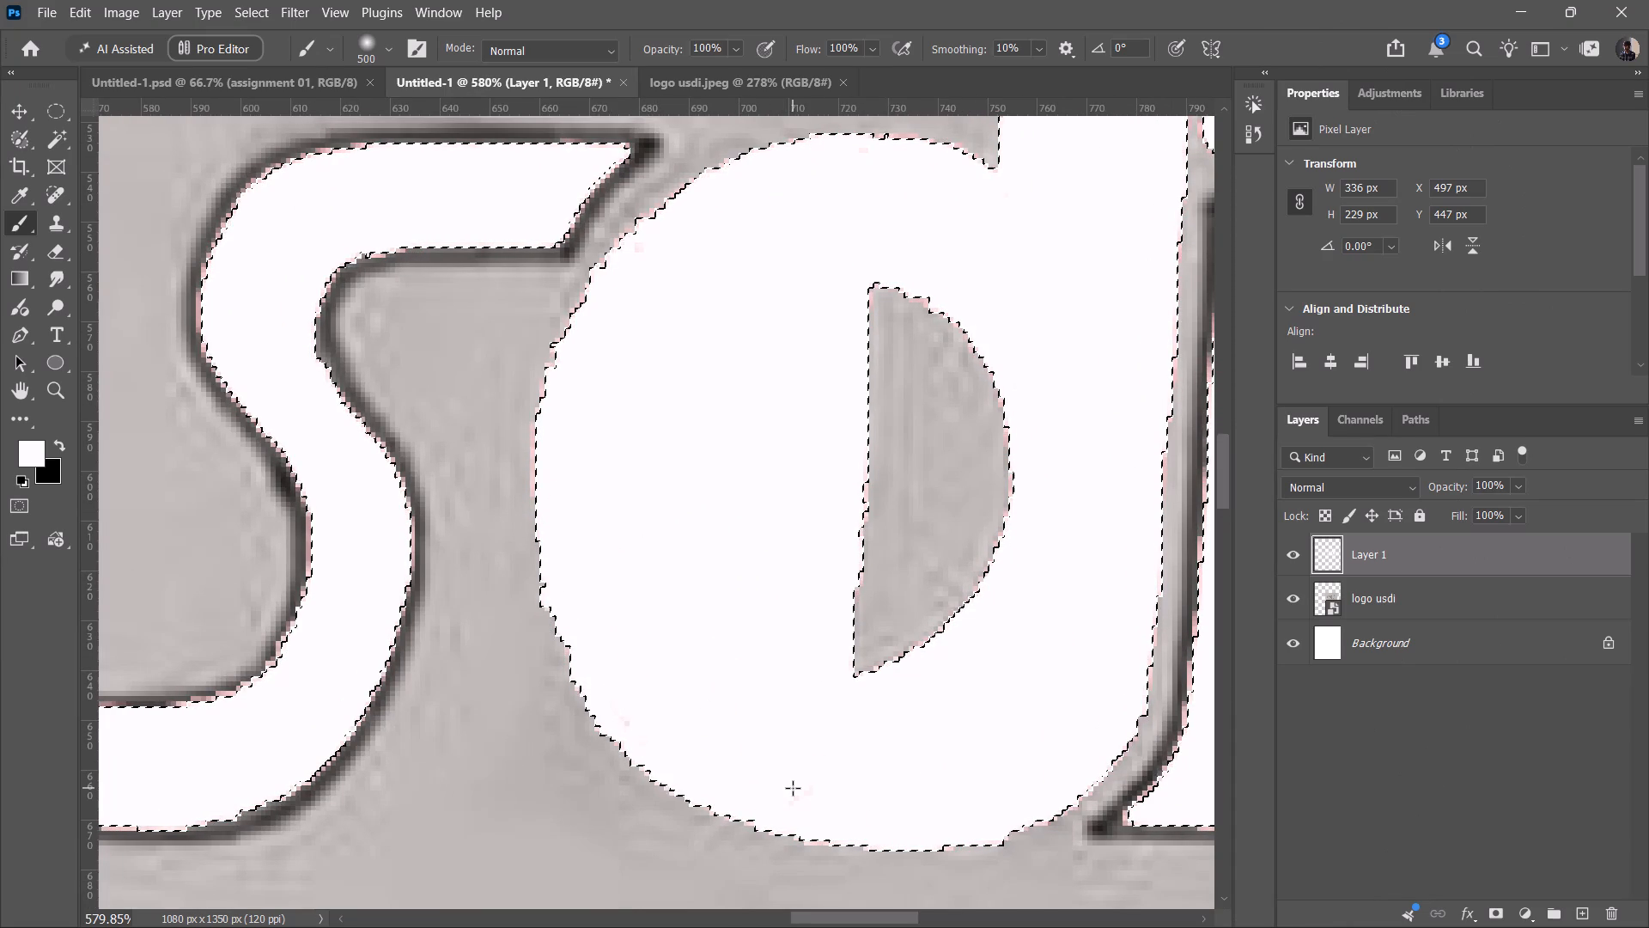
left_click_drag(781, 797, 1052, 587)
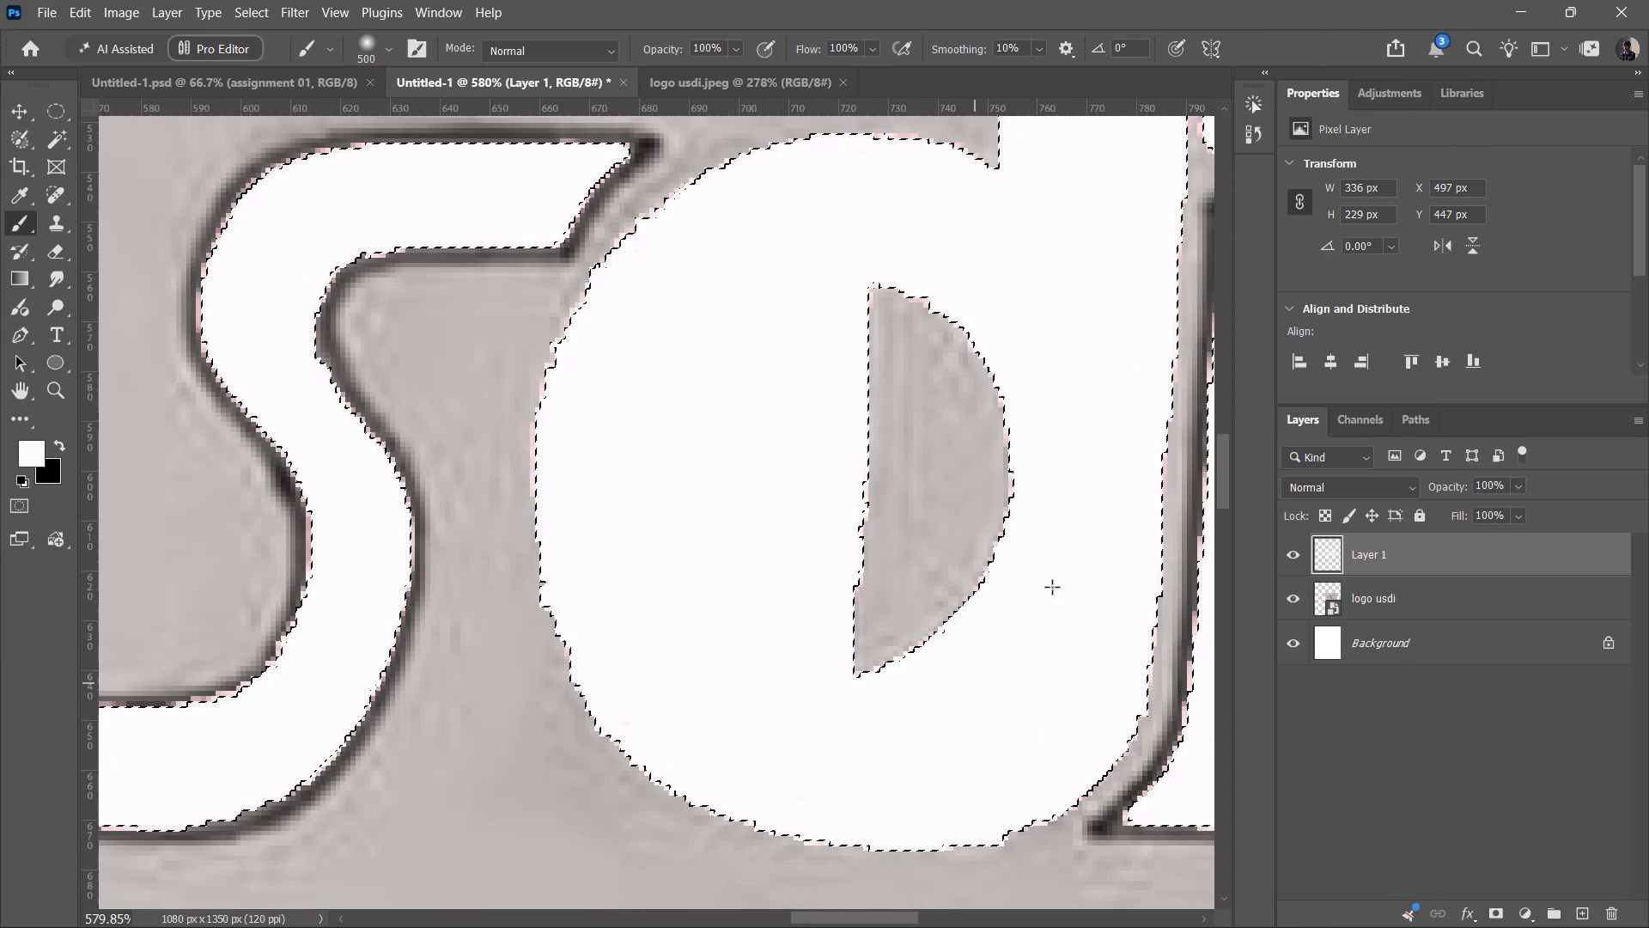
left_click_drag(1052, 587, 903, 546)
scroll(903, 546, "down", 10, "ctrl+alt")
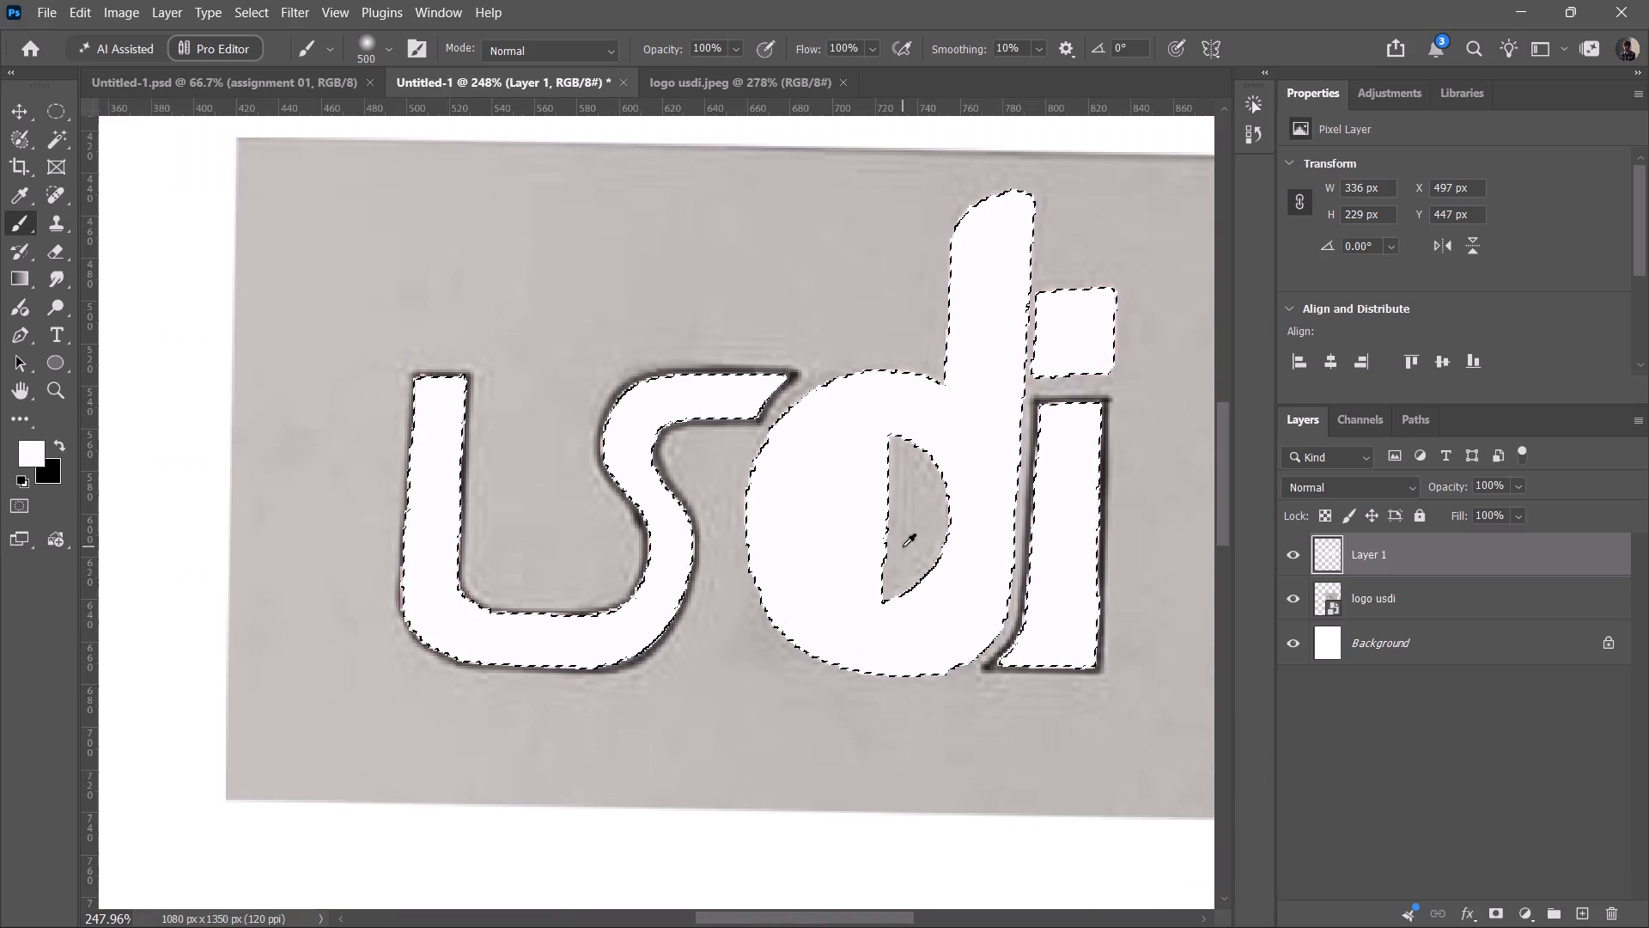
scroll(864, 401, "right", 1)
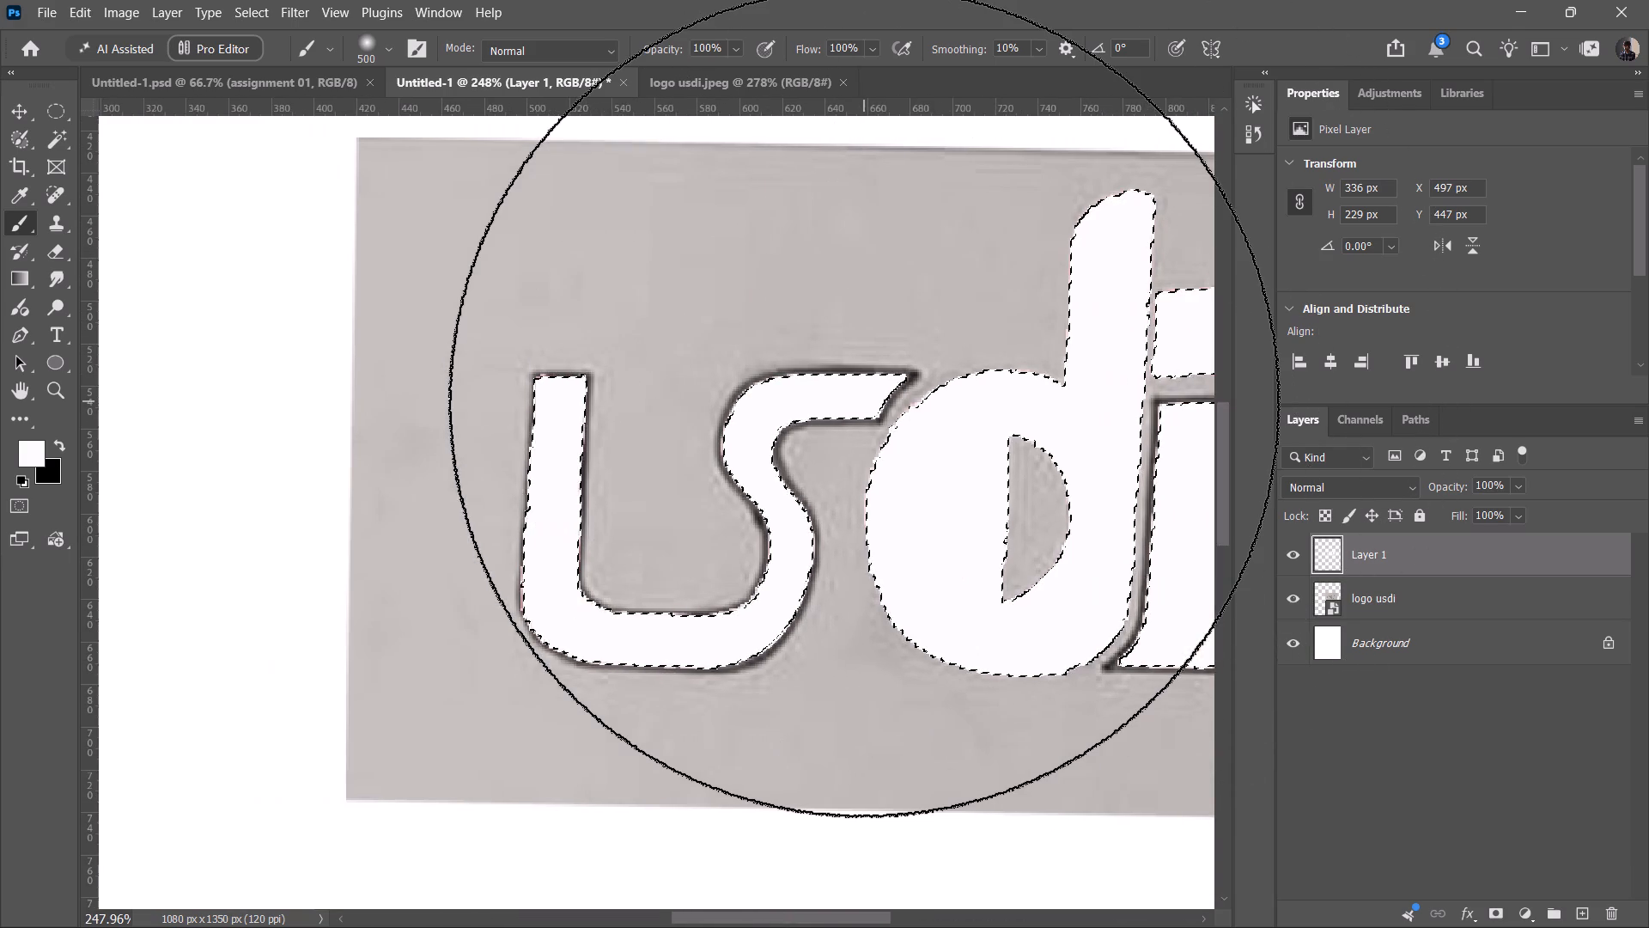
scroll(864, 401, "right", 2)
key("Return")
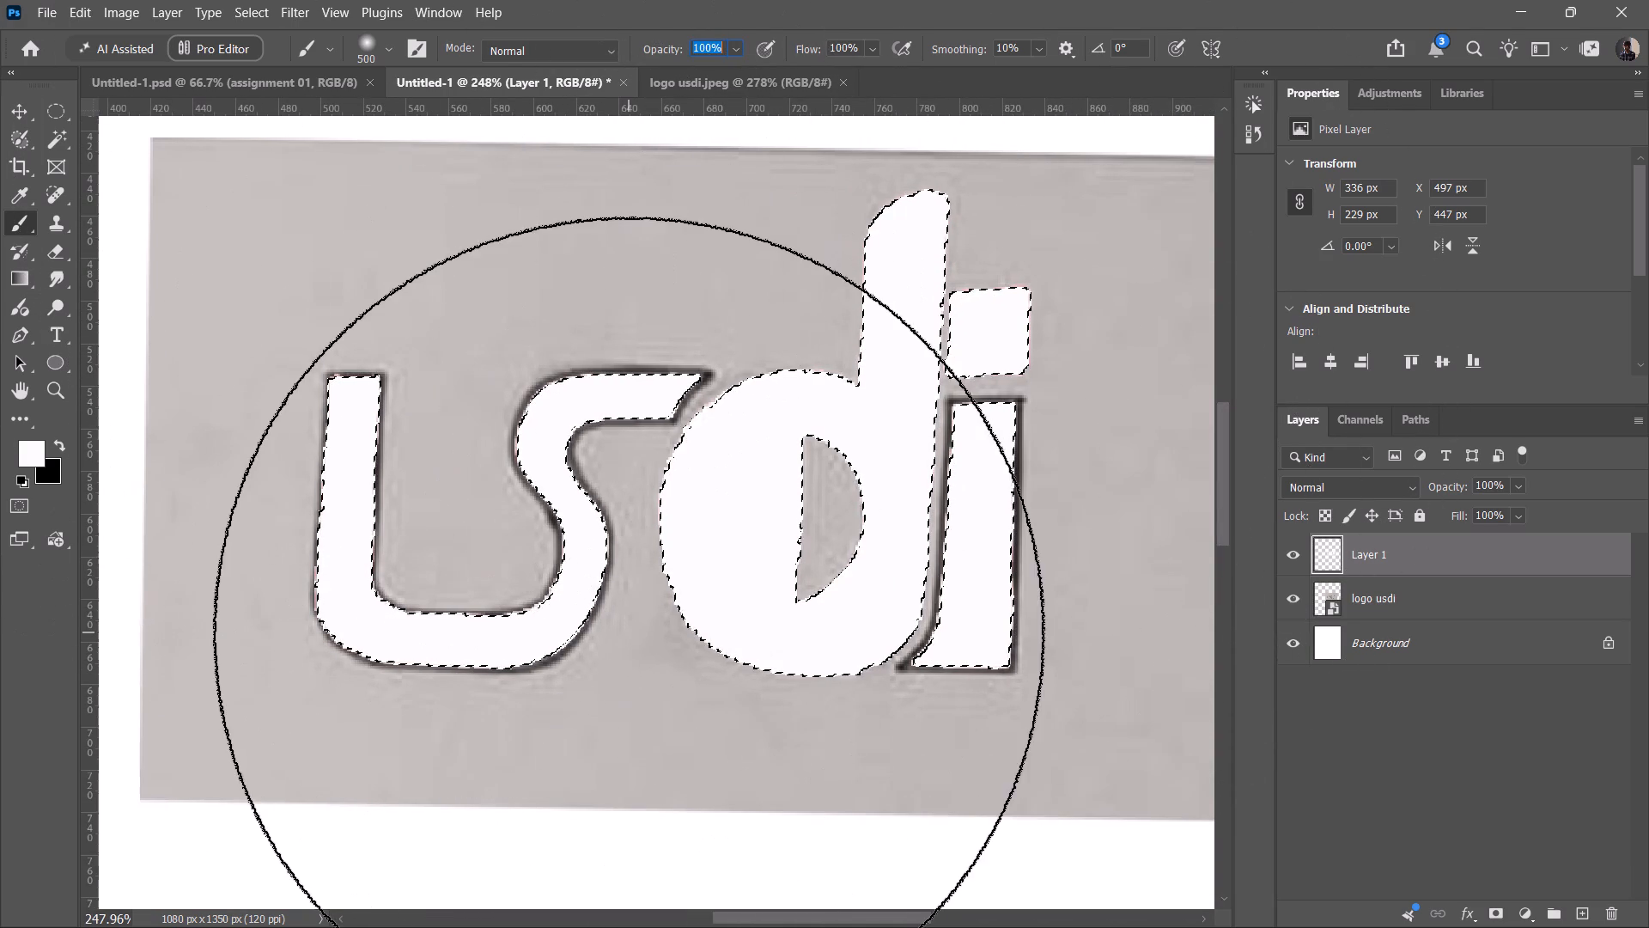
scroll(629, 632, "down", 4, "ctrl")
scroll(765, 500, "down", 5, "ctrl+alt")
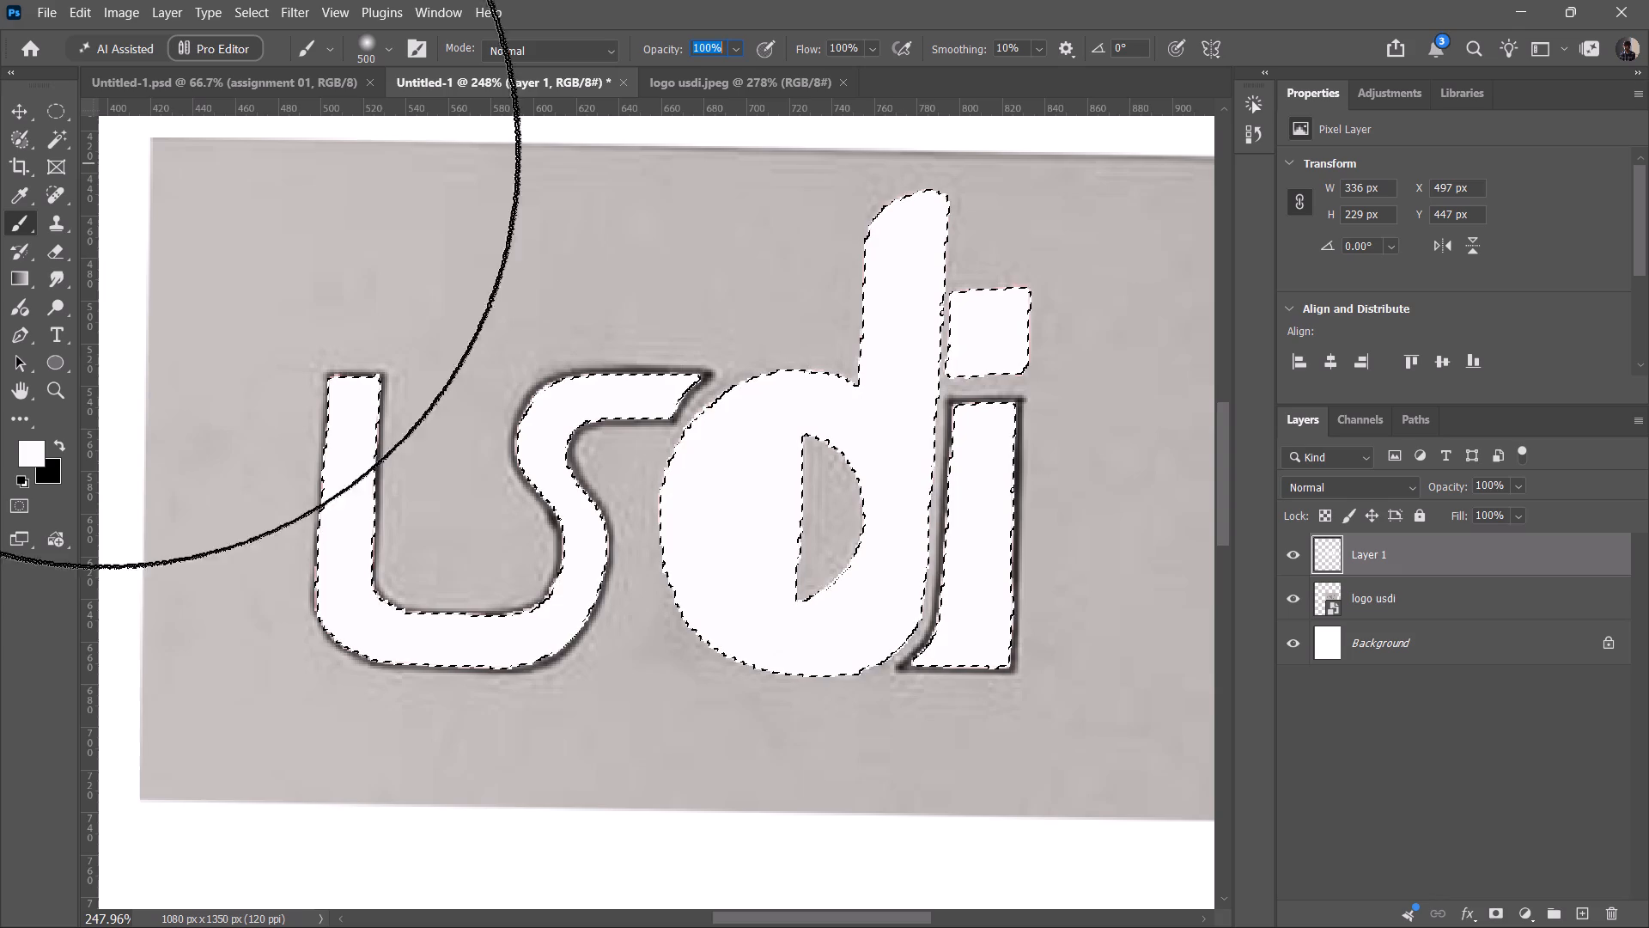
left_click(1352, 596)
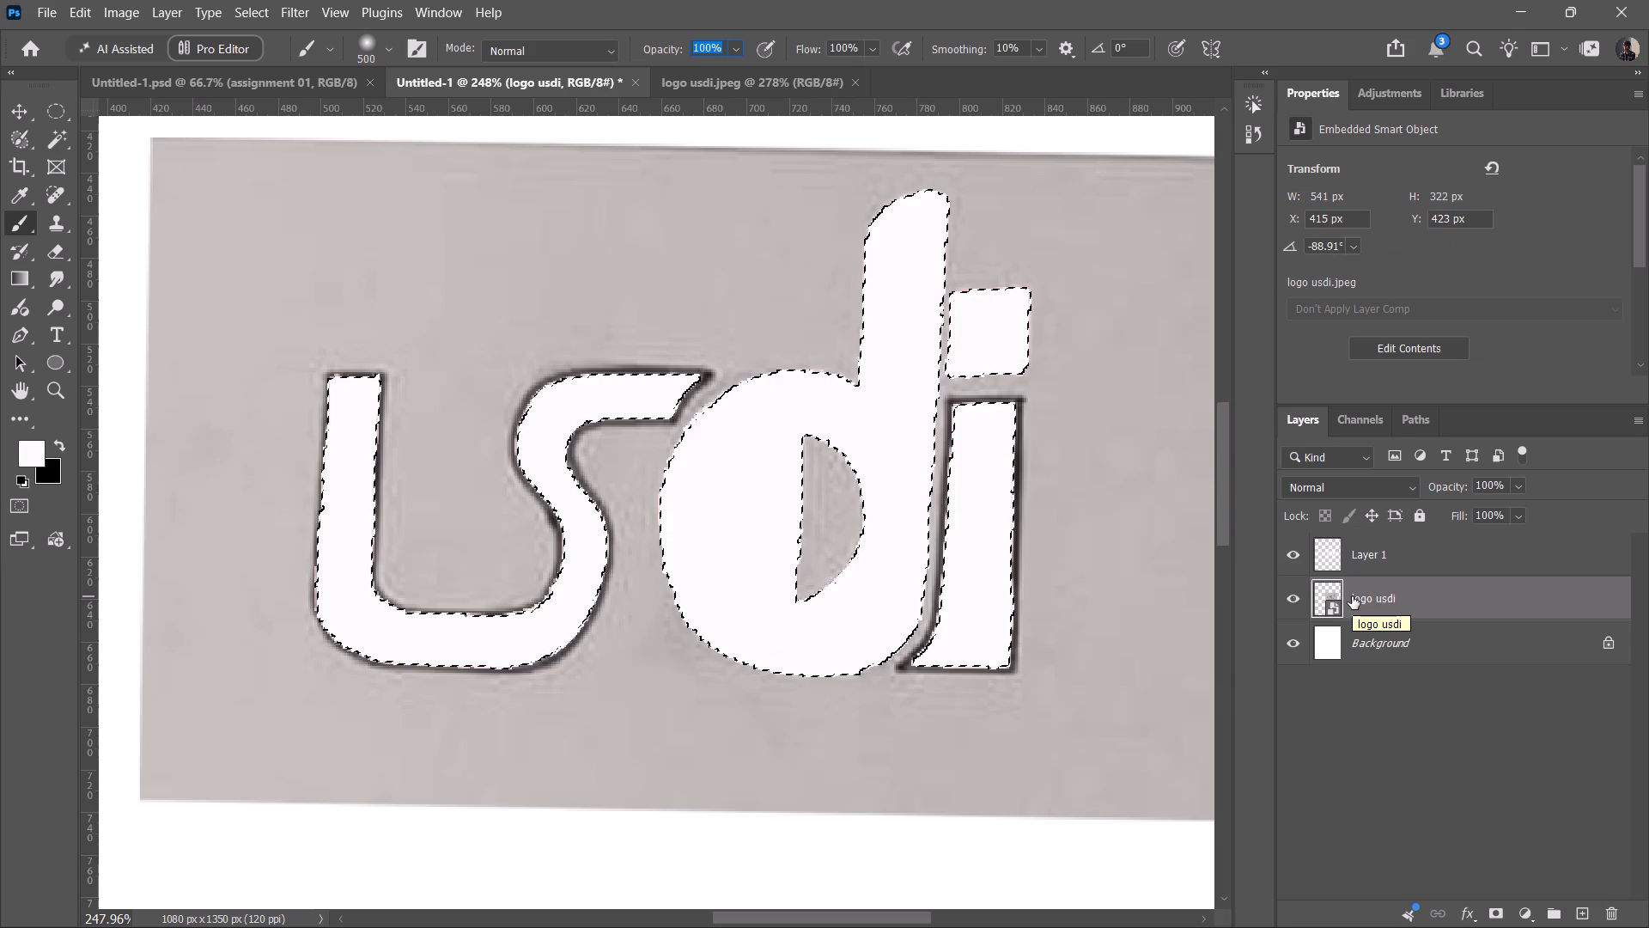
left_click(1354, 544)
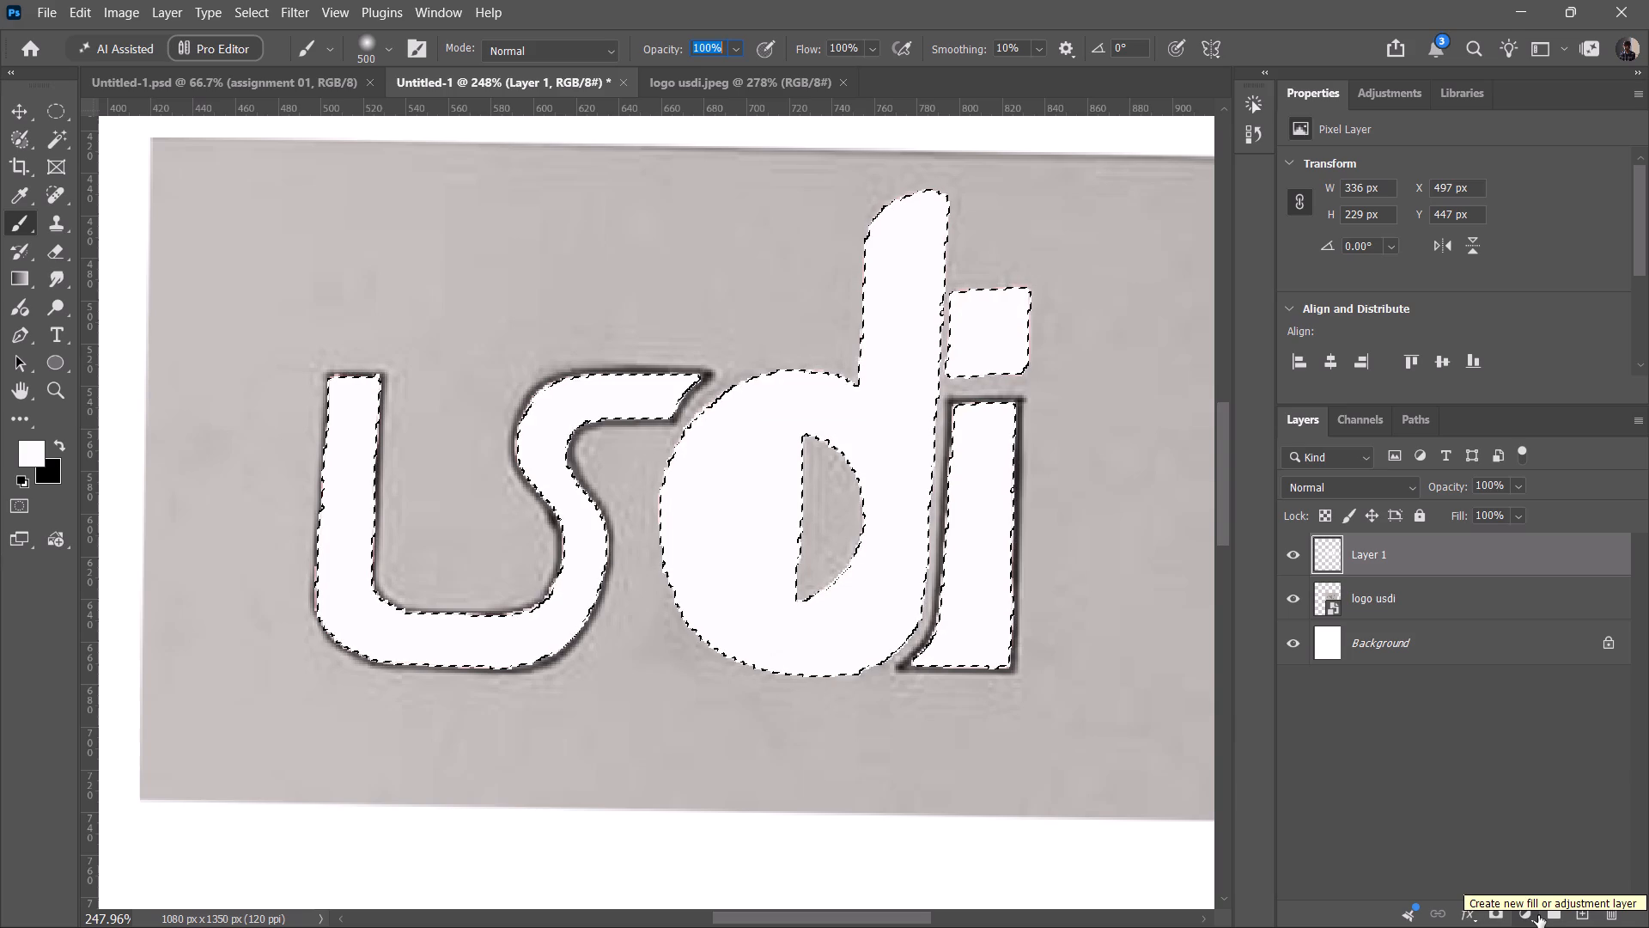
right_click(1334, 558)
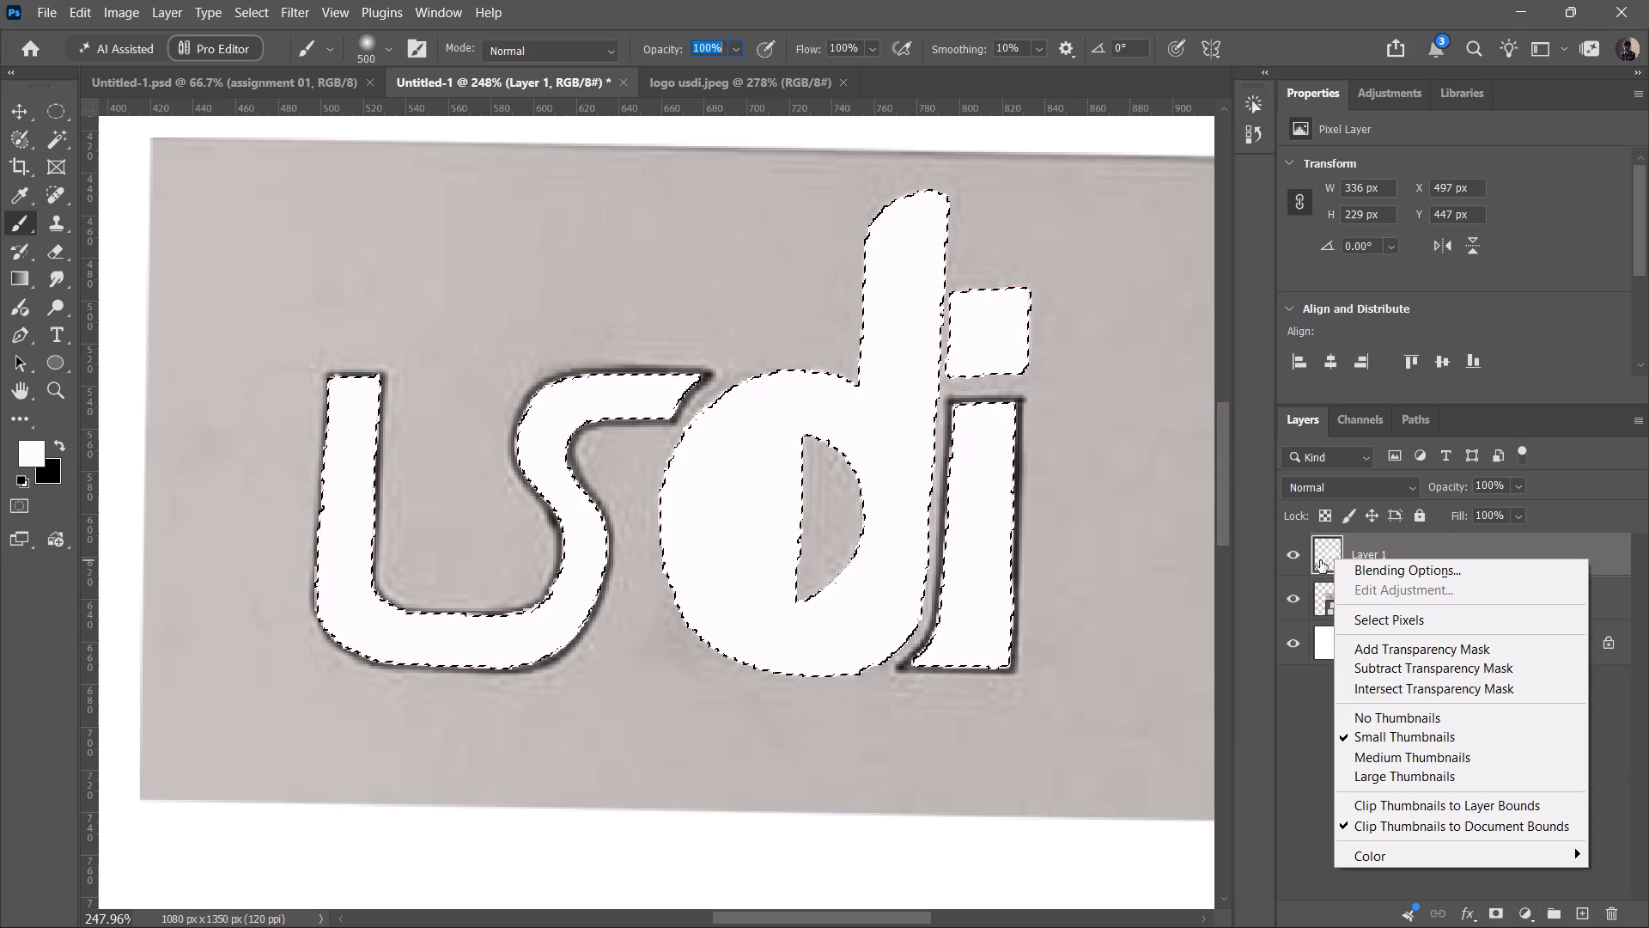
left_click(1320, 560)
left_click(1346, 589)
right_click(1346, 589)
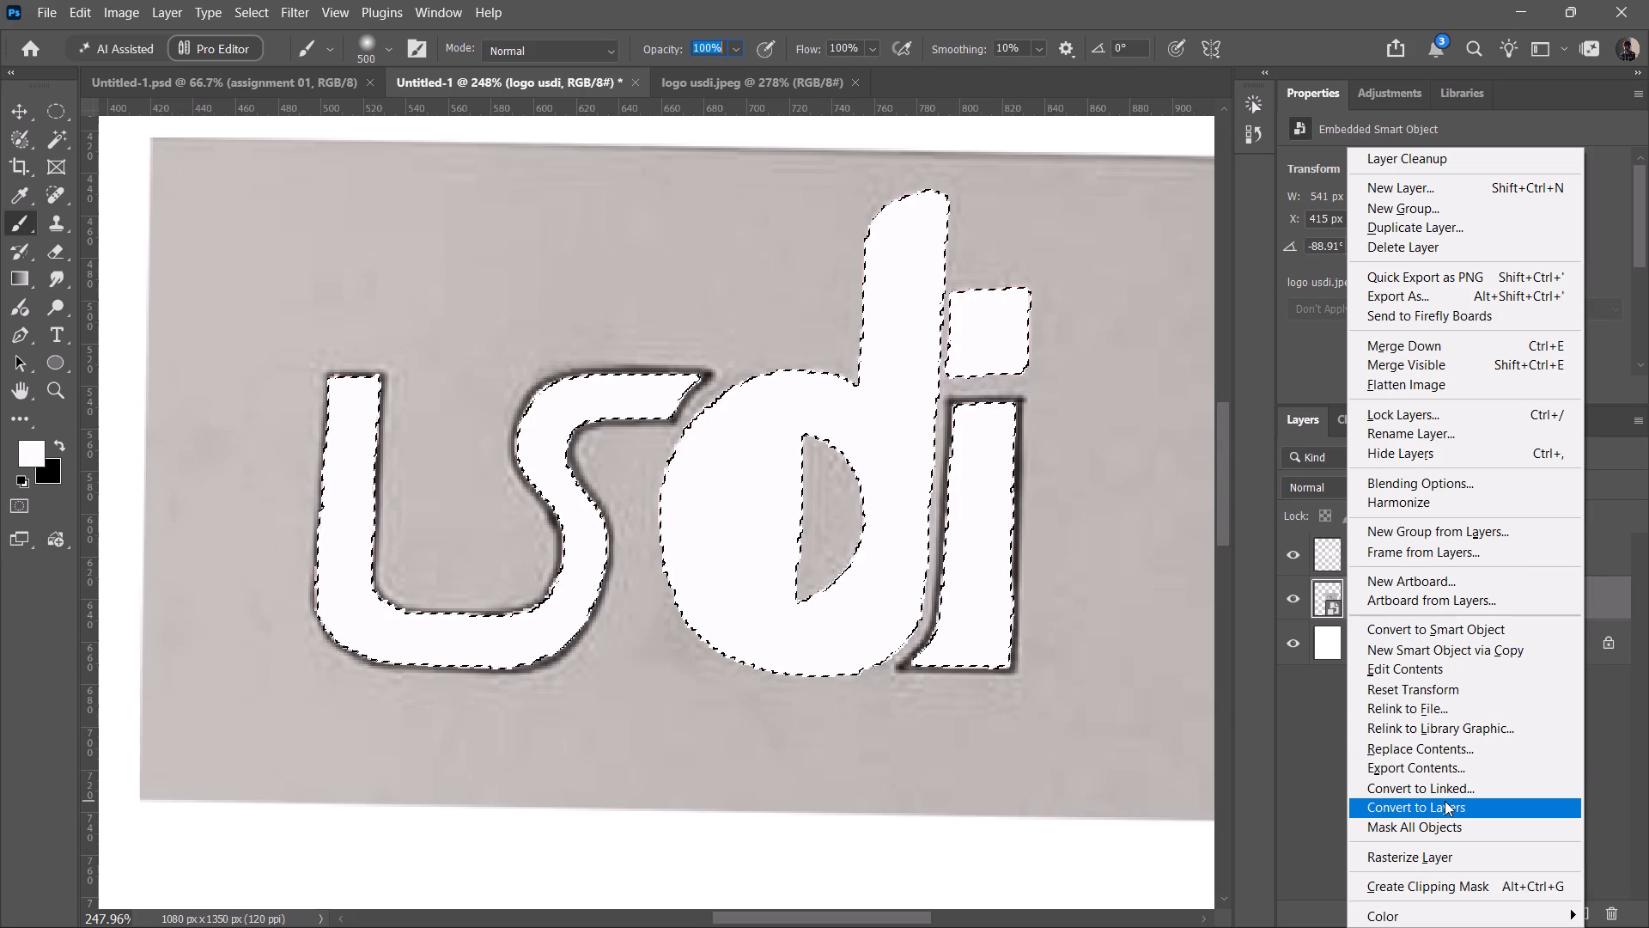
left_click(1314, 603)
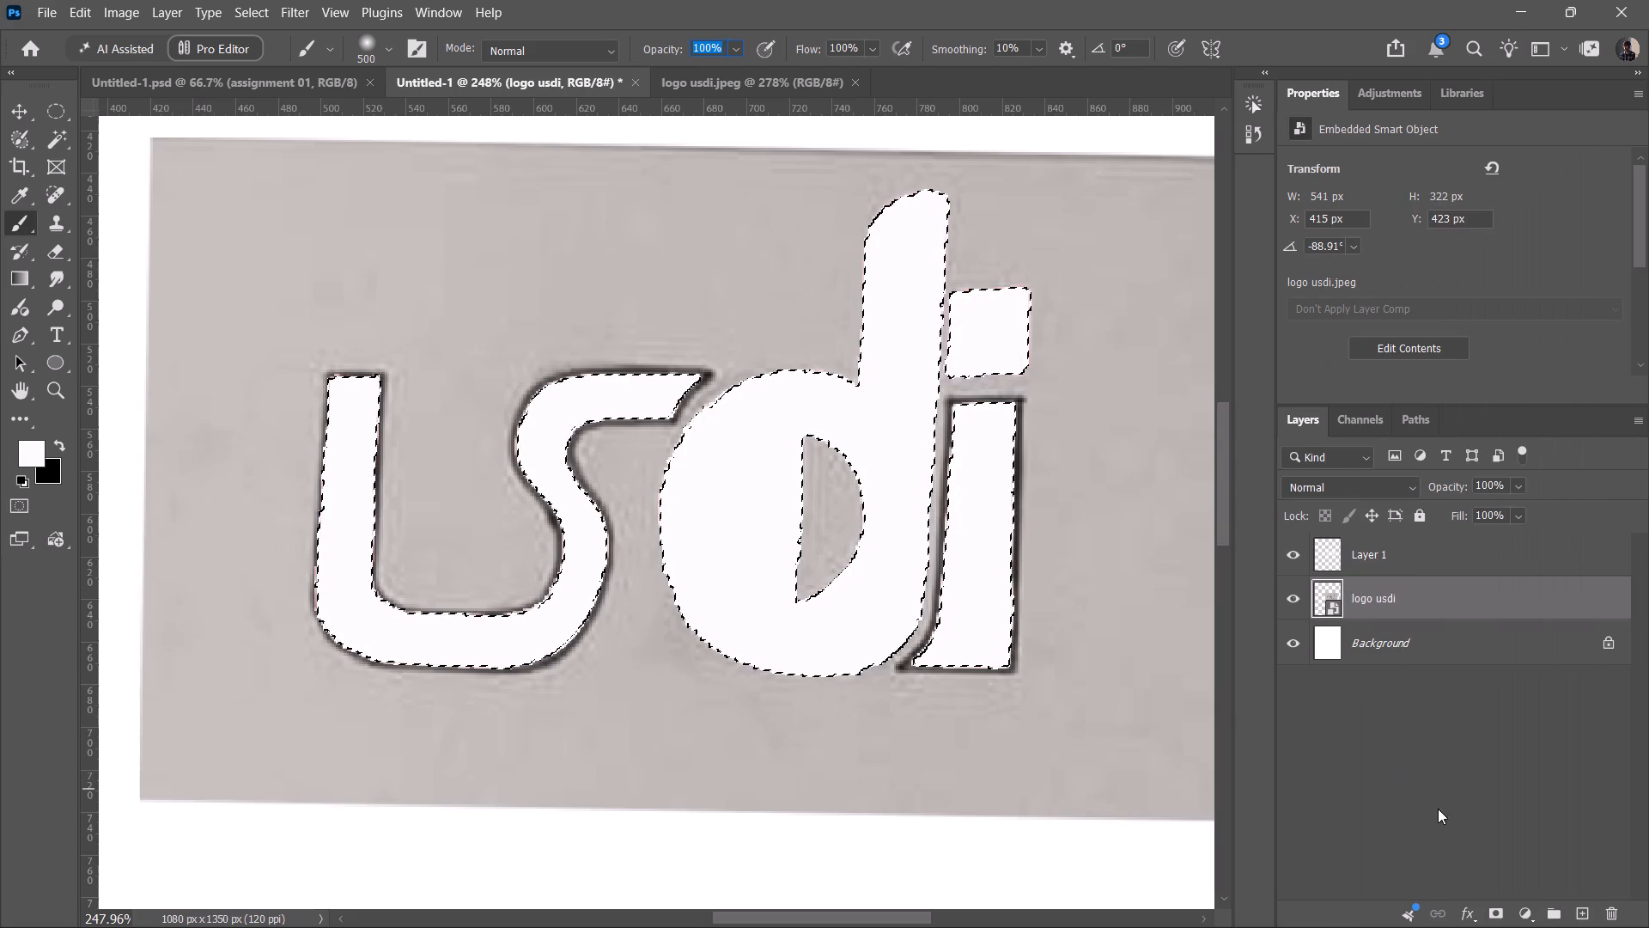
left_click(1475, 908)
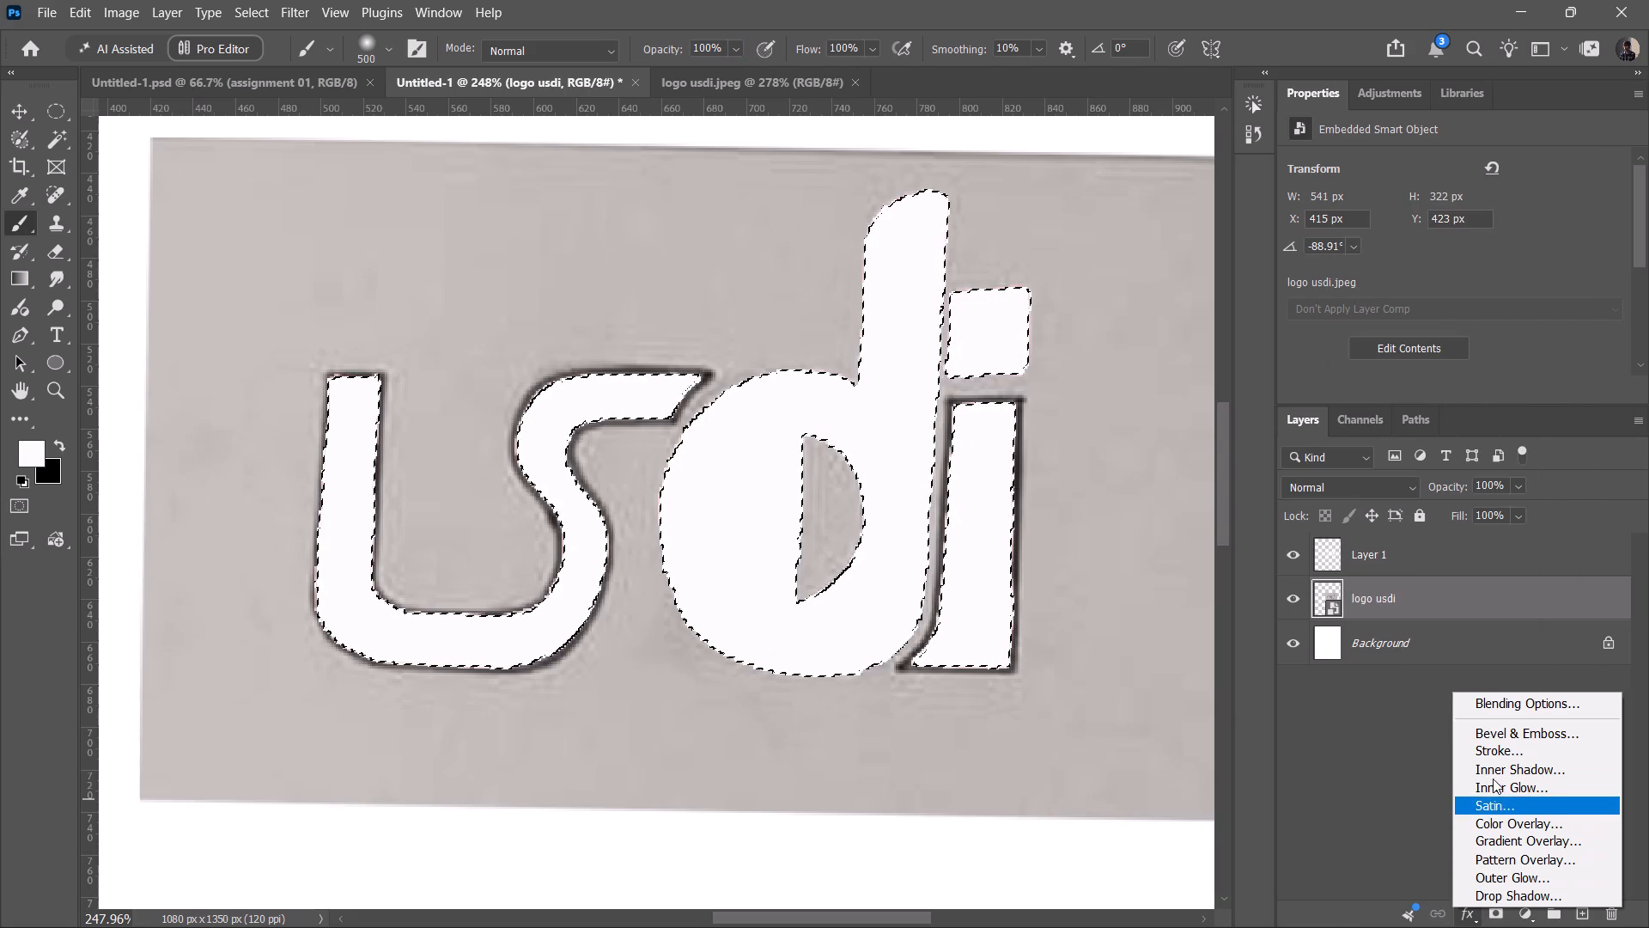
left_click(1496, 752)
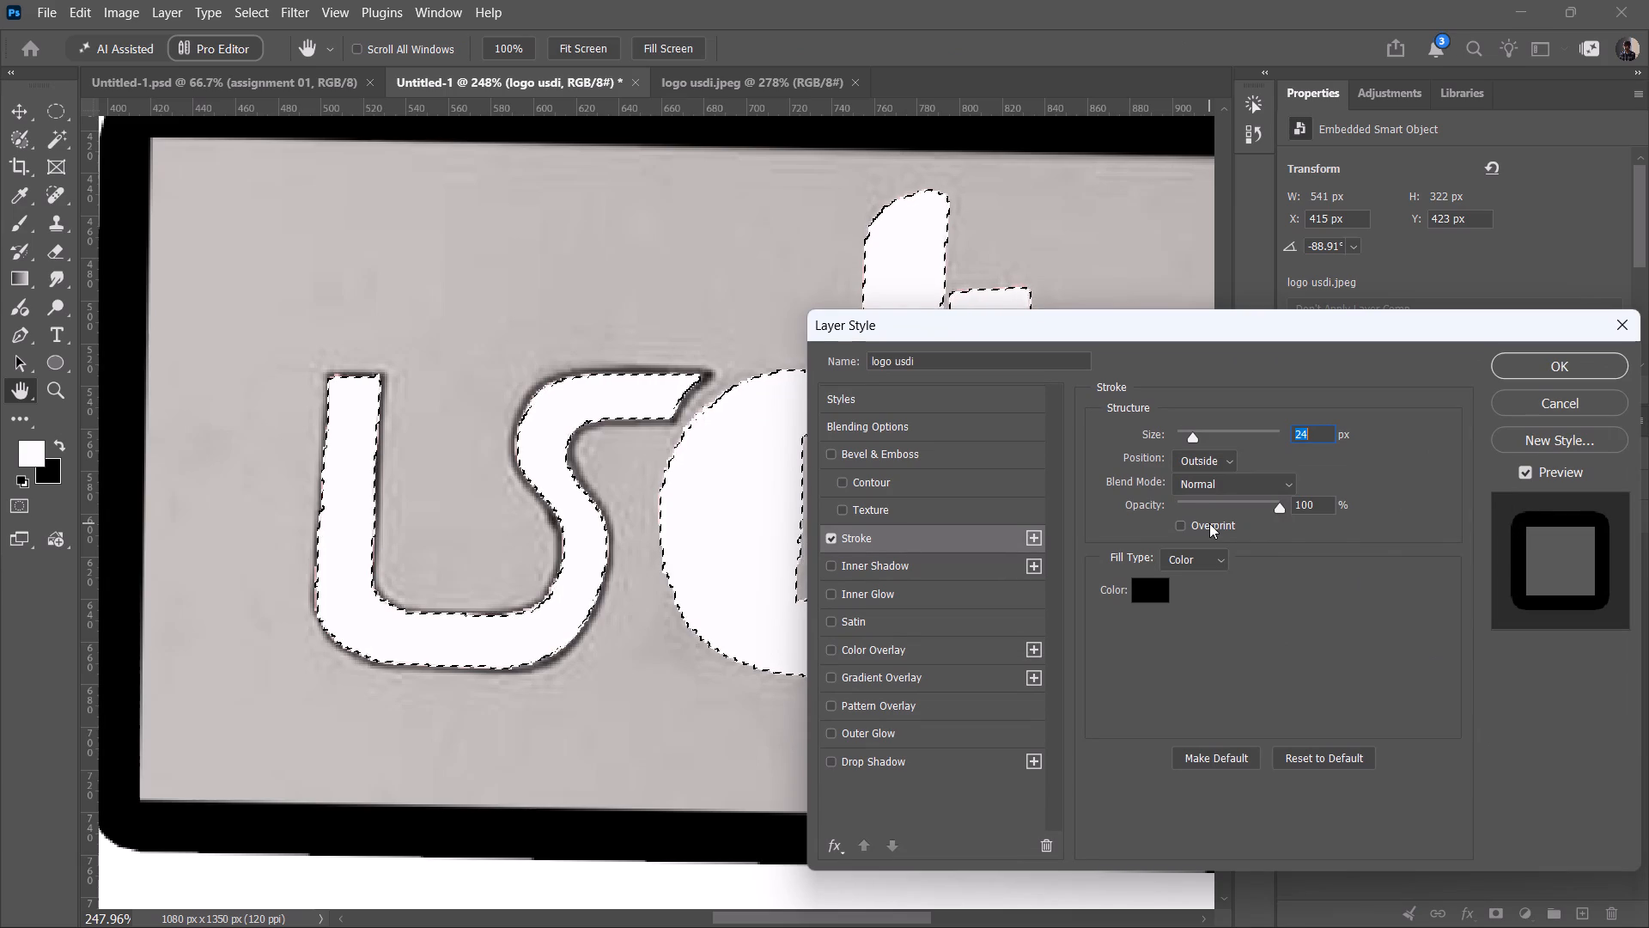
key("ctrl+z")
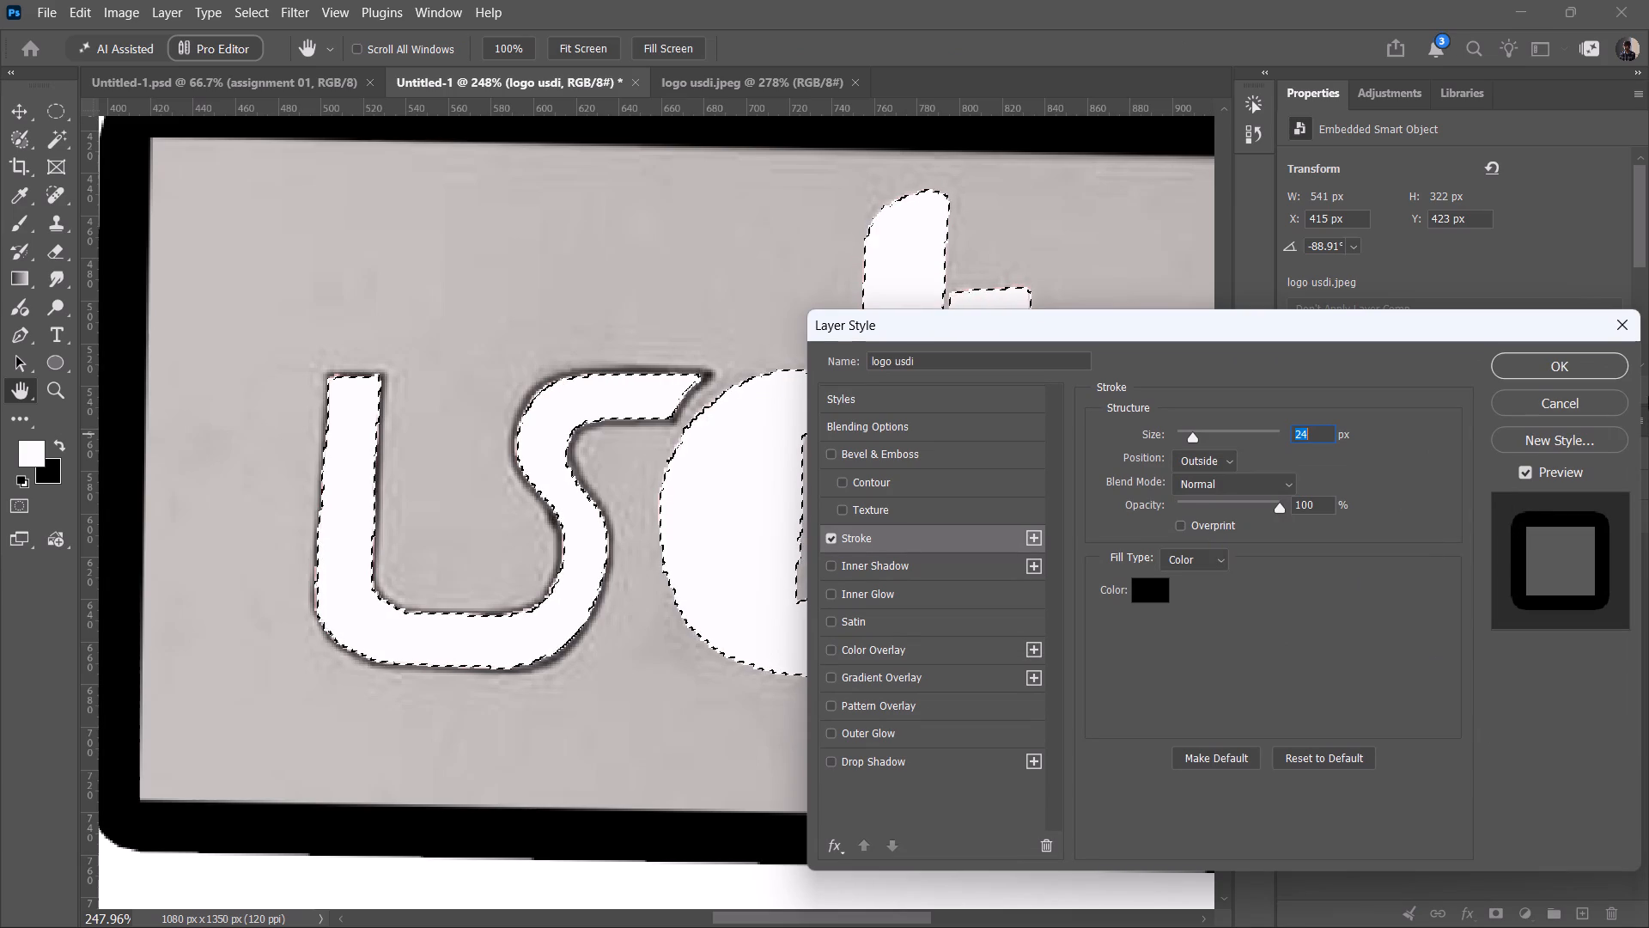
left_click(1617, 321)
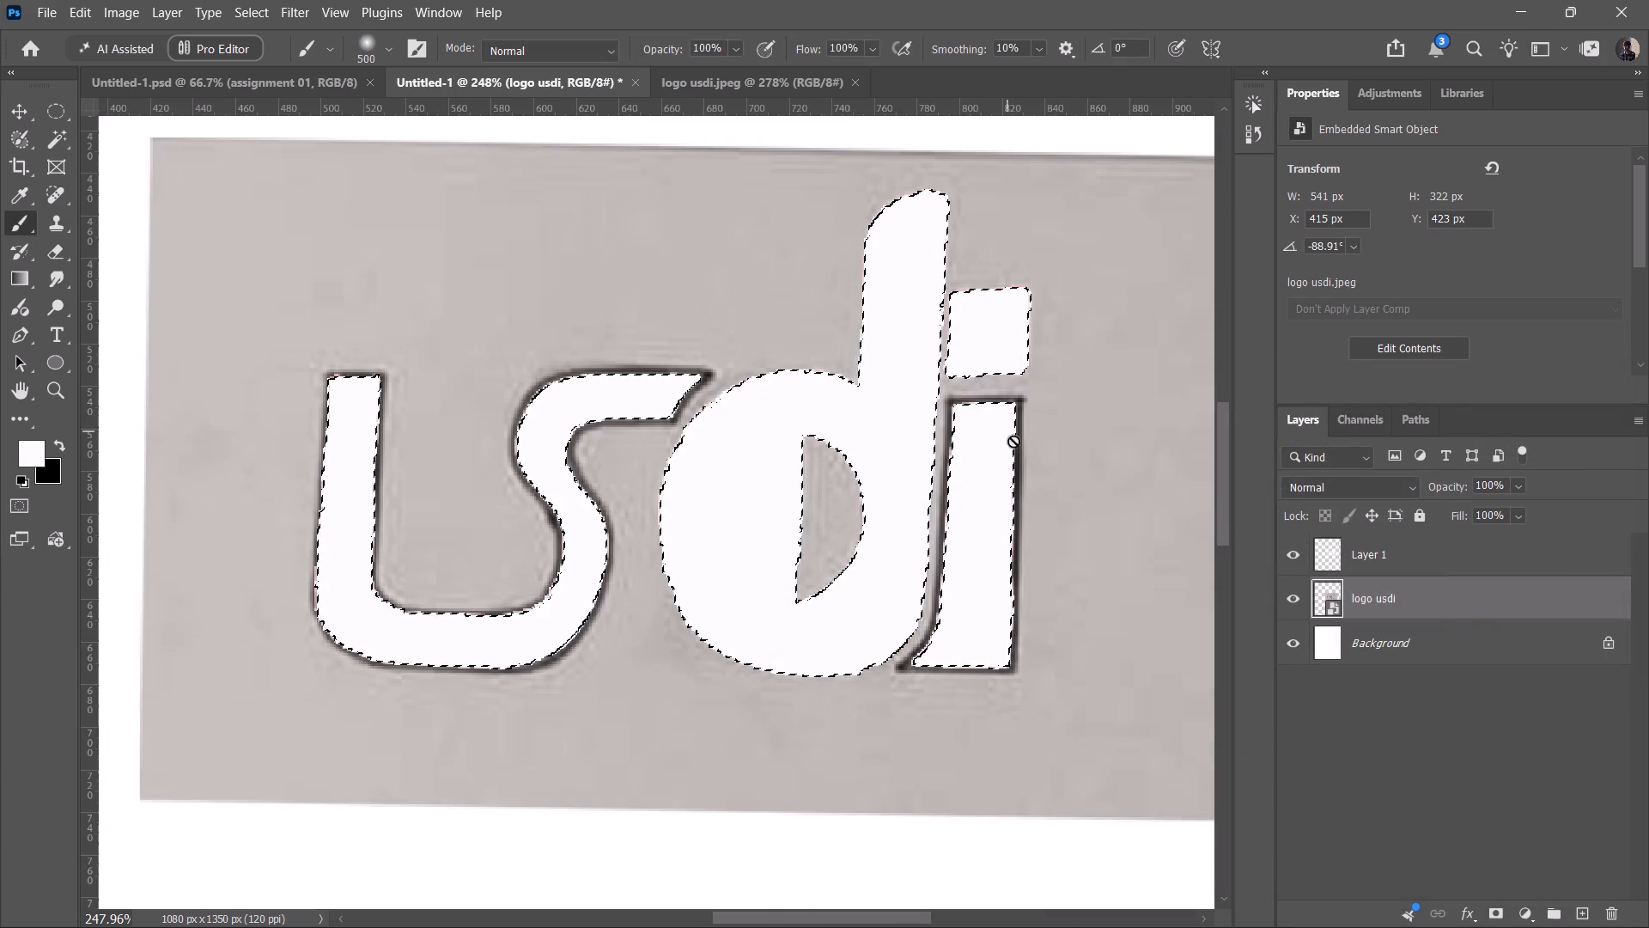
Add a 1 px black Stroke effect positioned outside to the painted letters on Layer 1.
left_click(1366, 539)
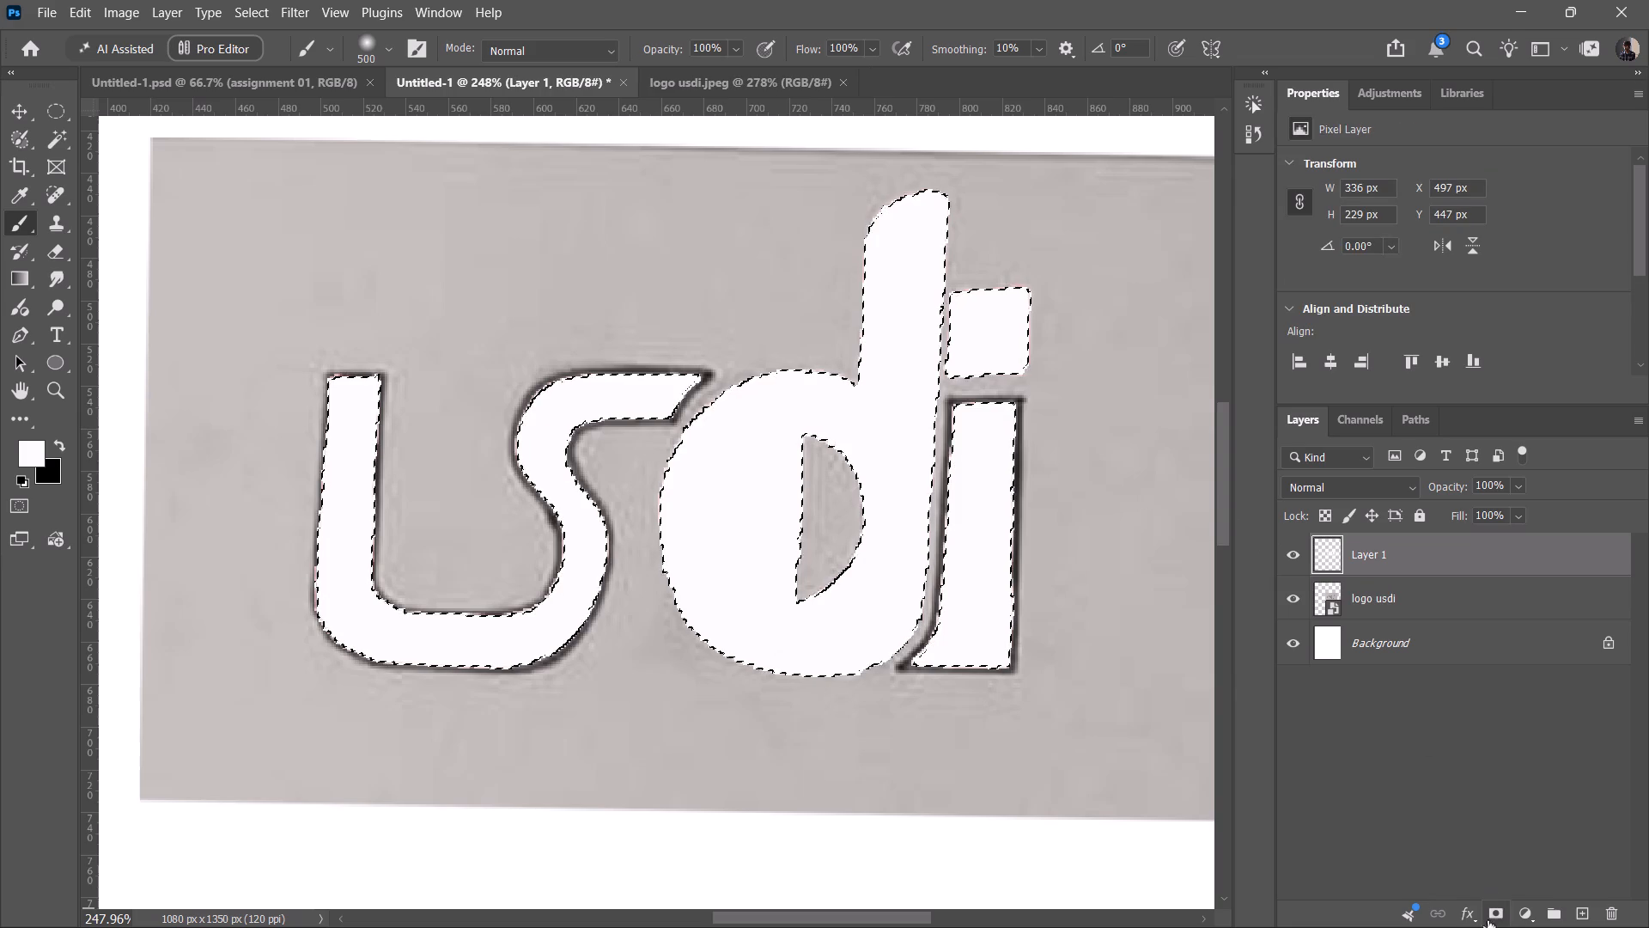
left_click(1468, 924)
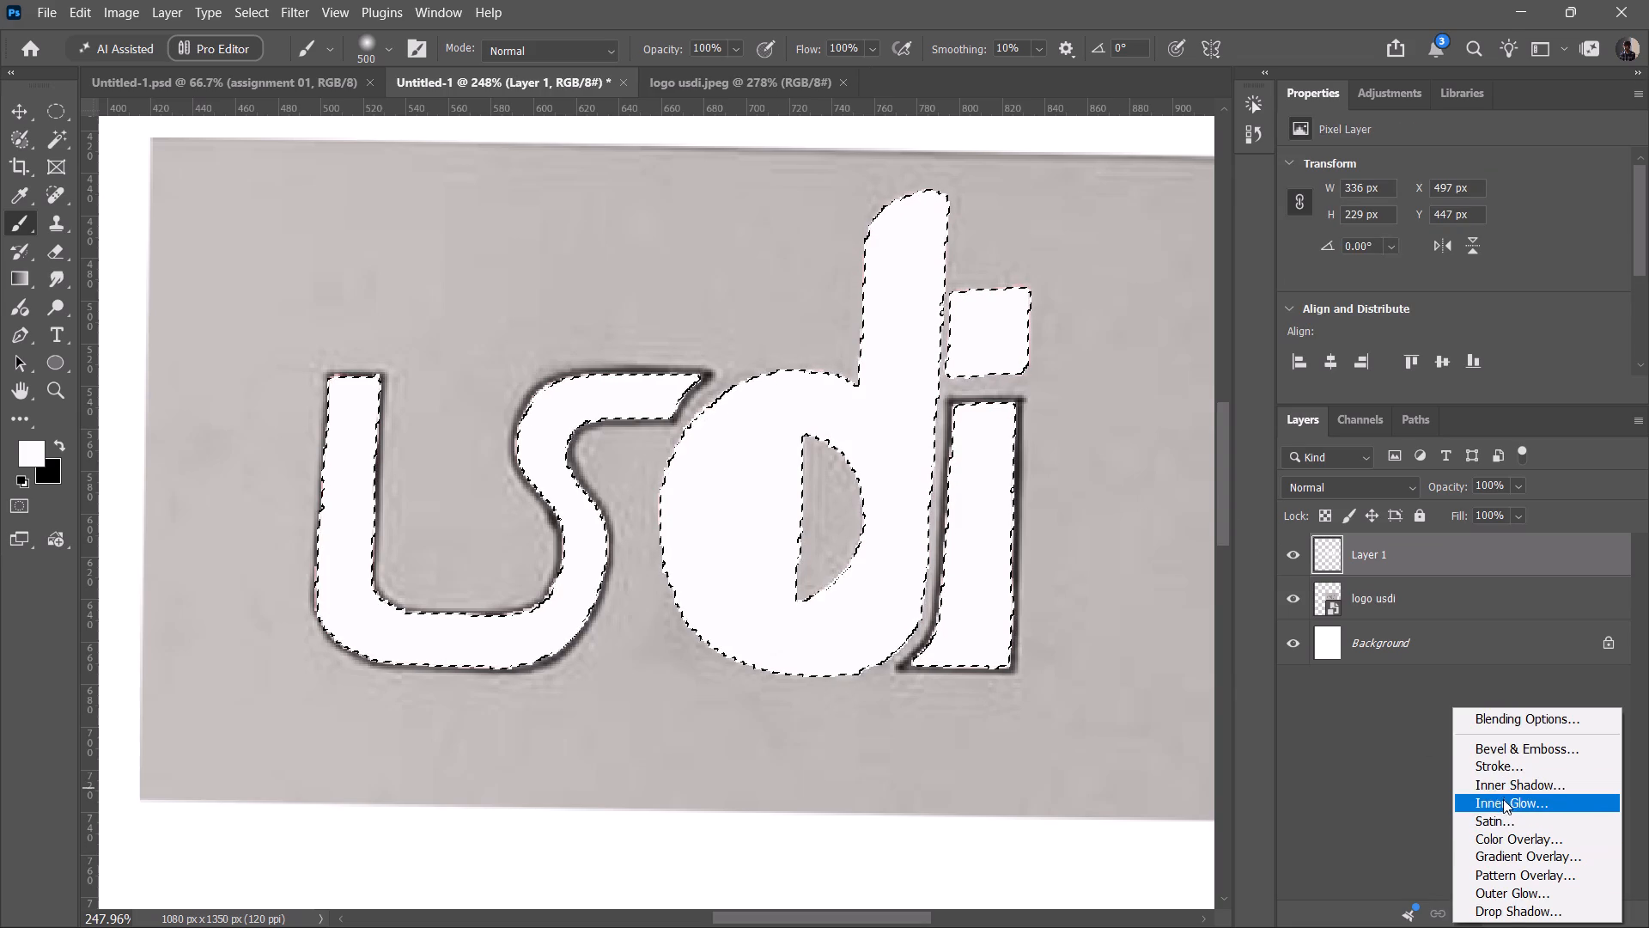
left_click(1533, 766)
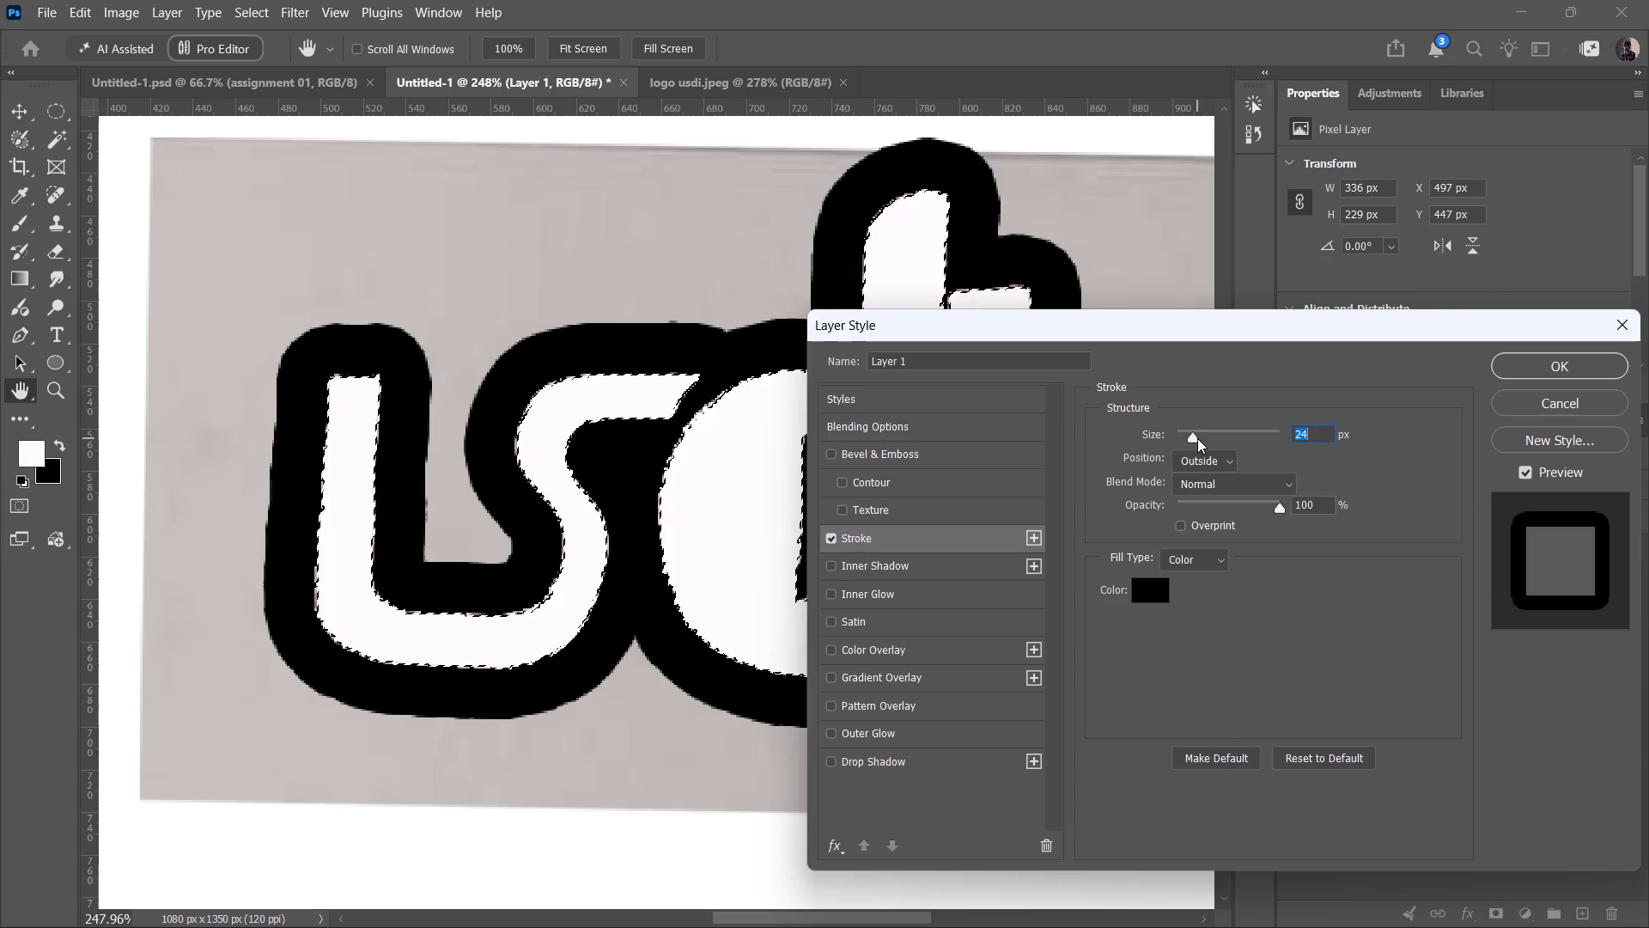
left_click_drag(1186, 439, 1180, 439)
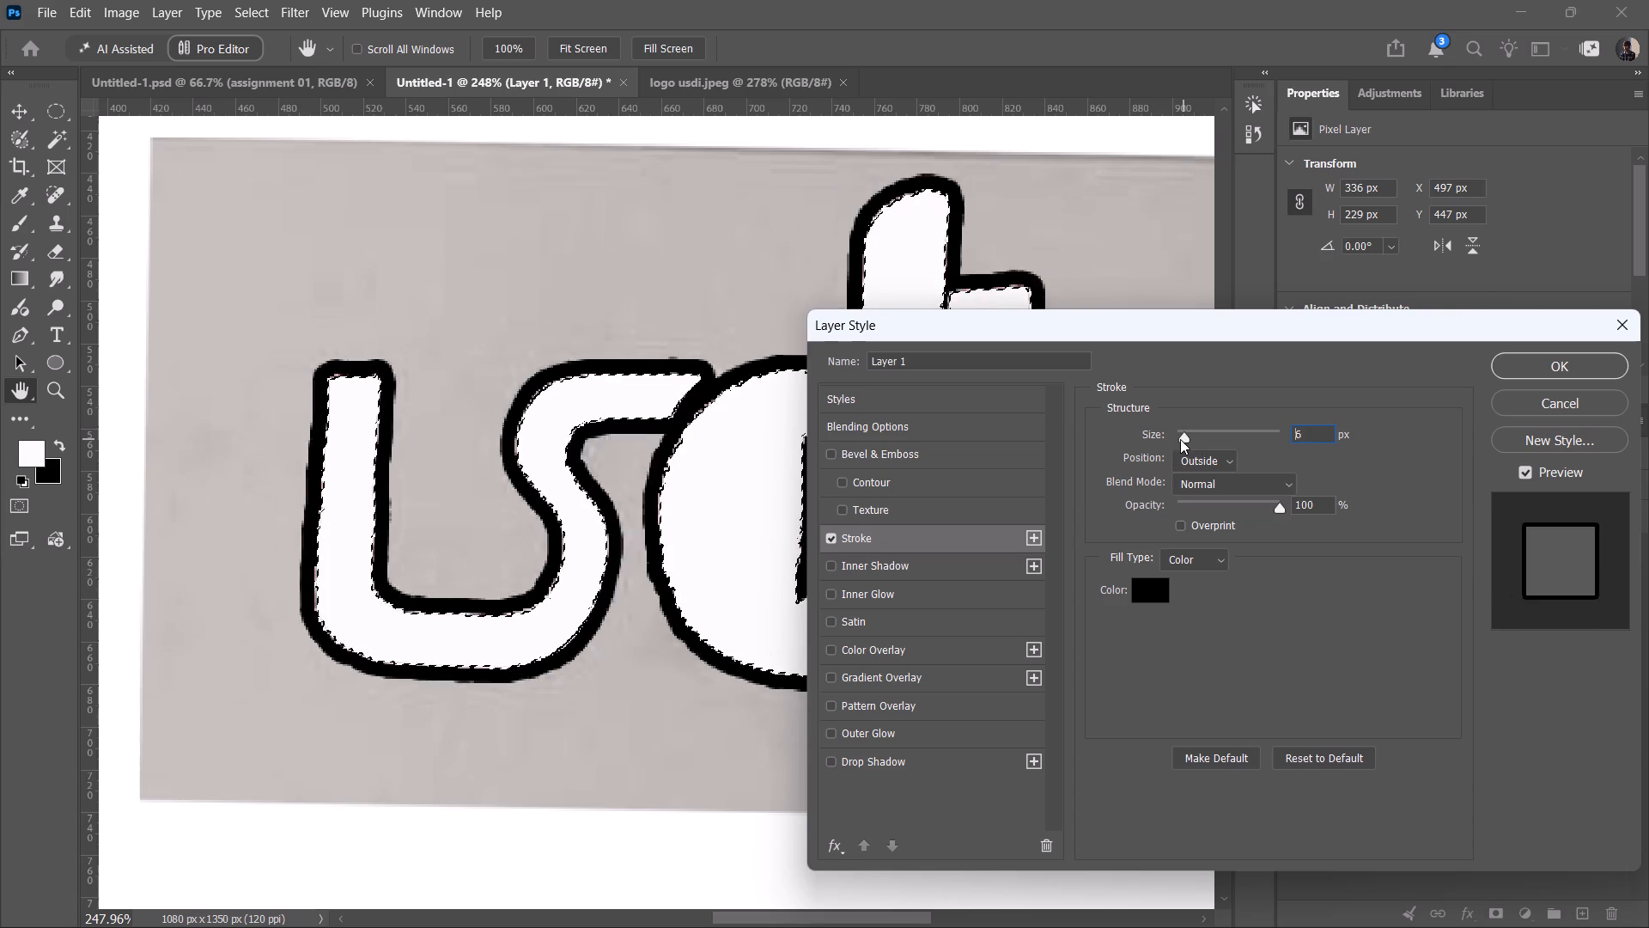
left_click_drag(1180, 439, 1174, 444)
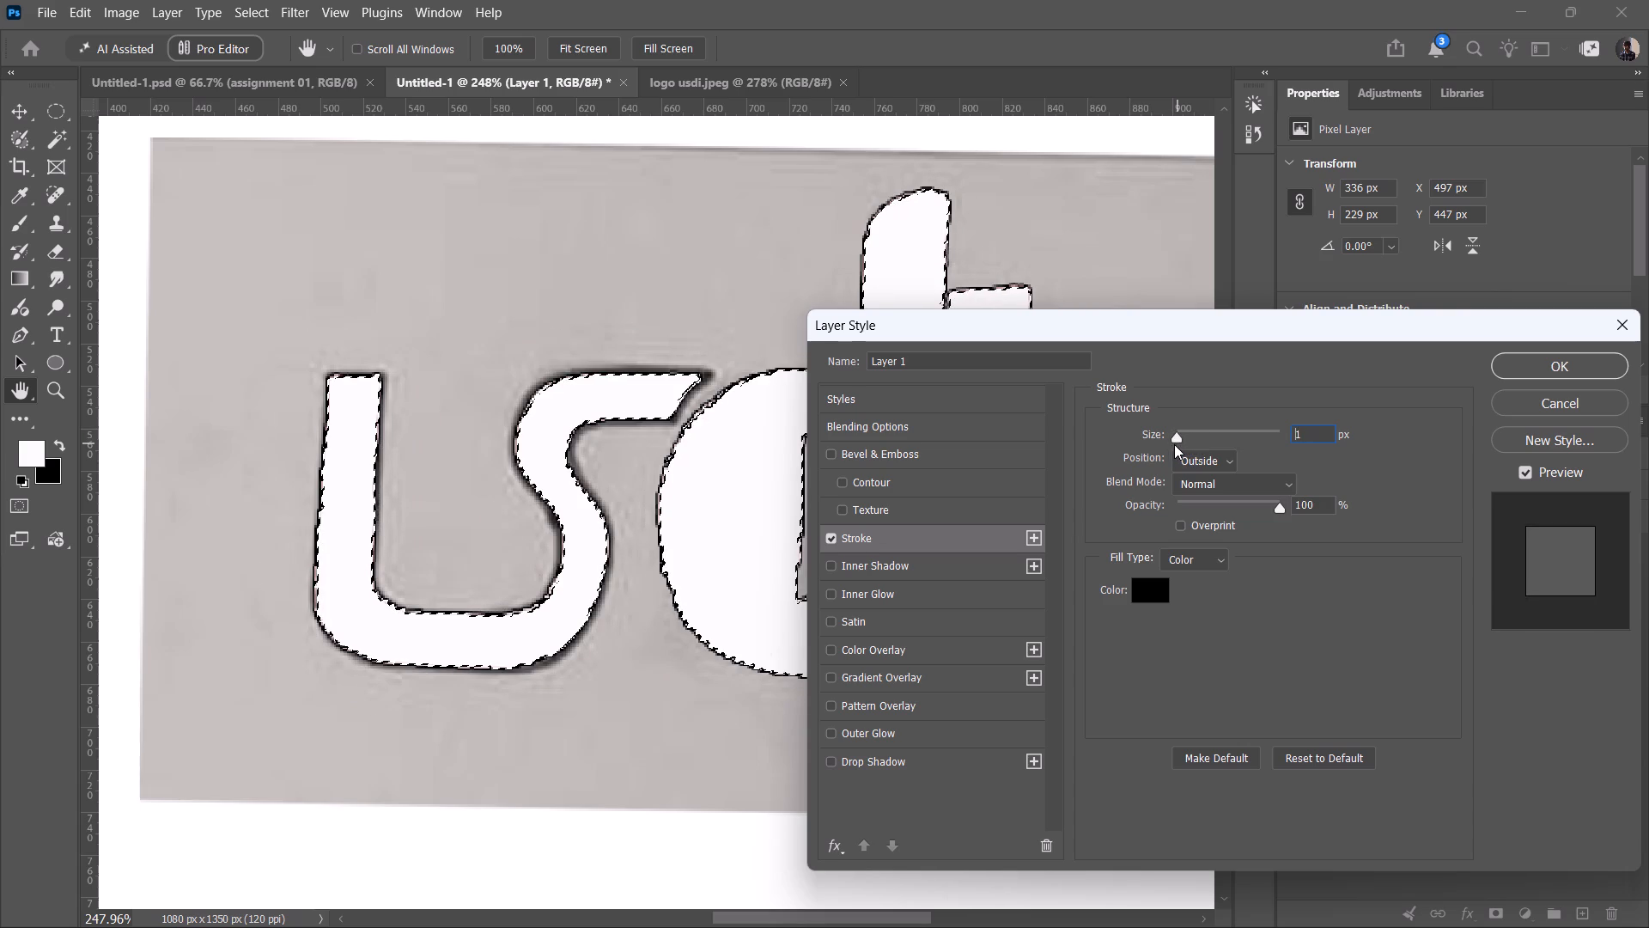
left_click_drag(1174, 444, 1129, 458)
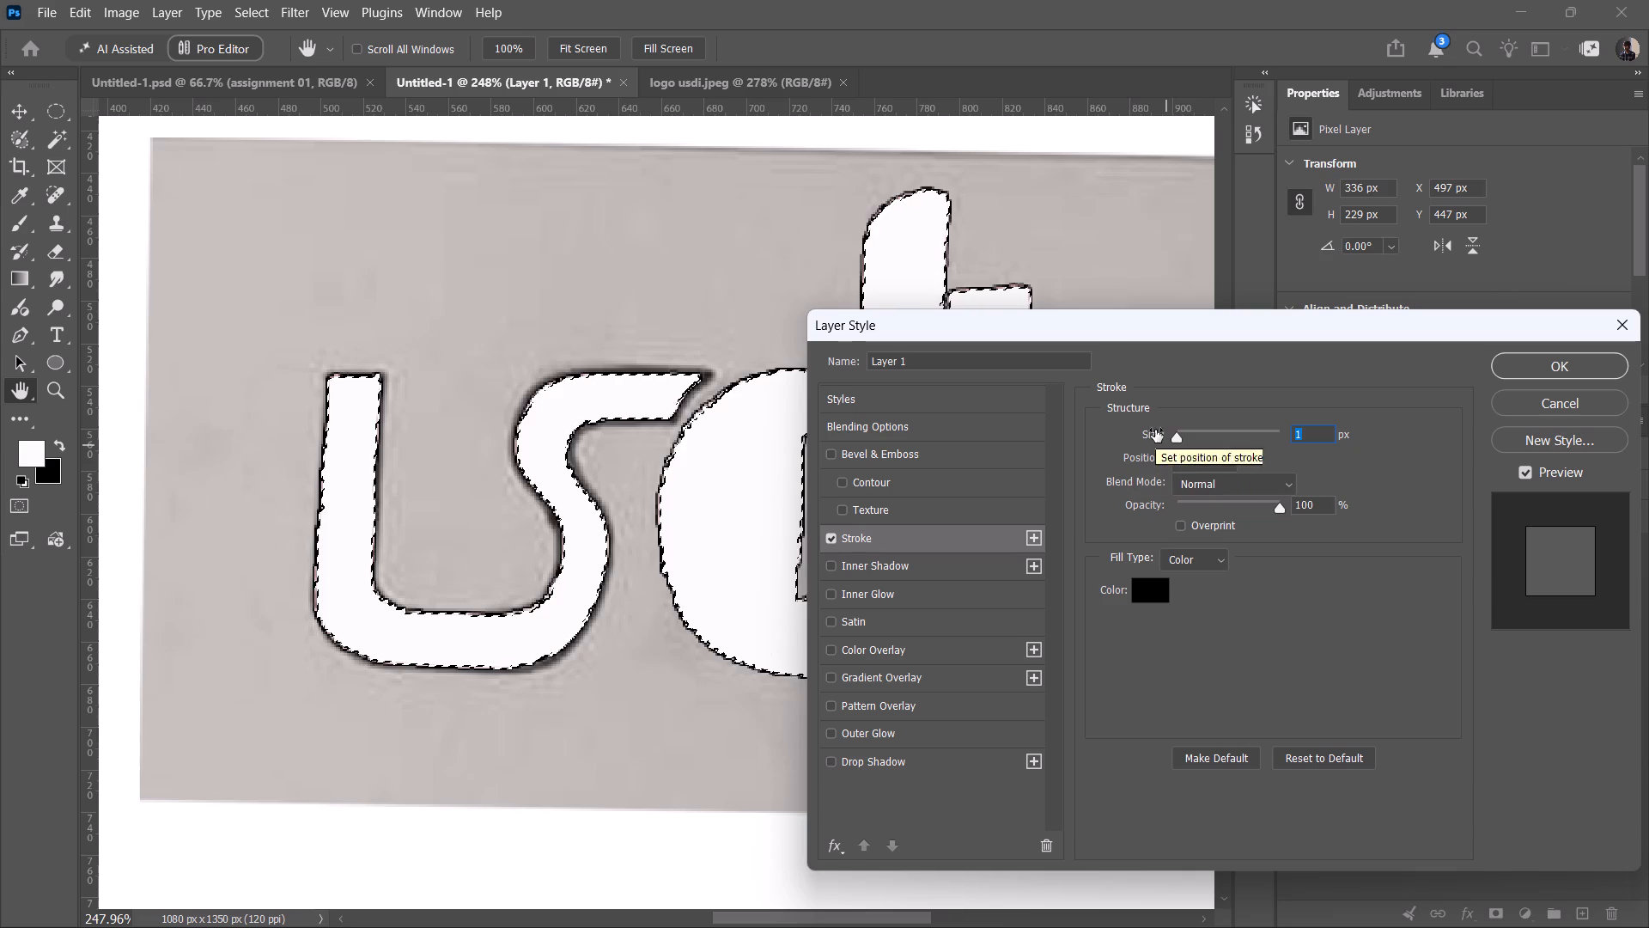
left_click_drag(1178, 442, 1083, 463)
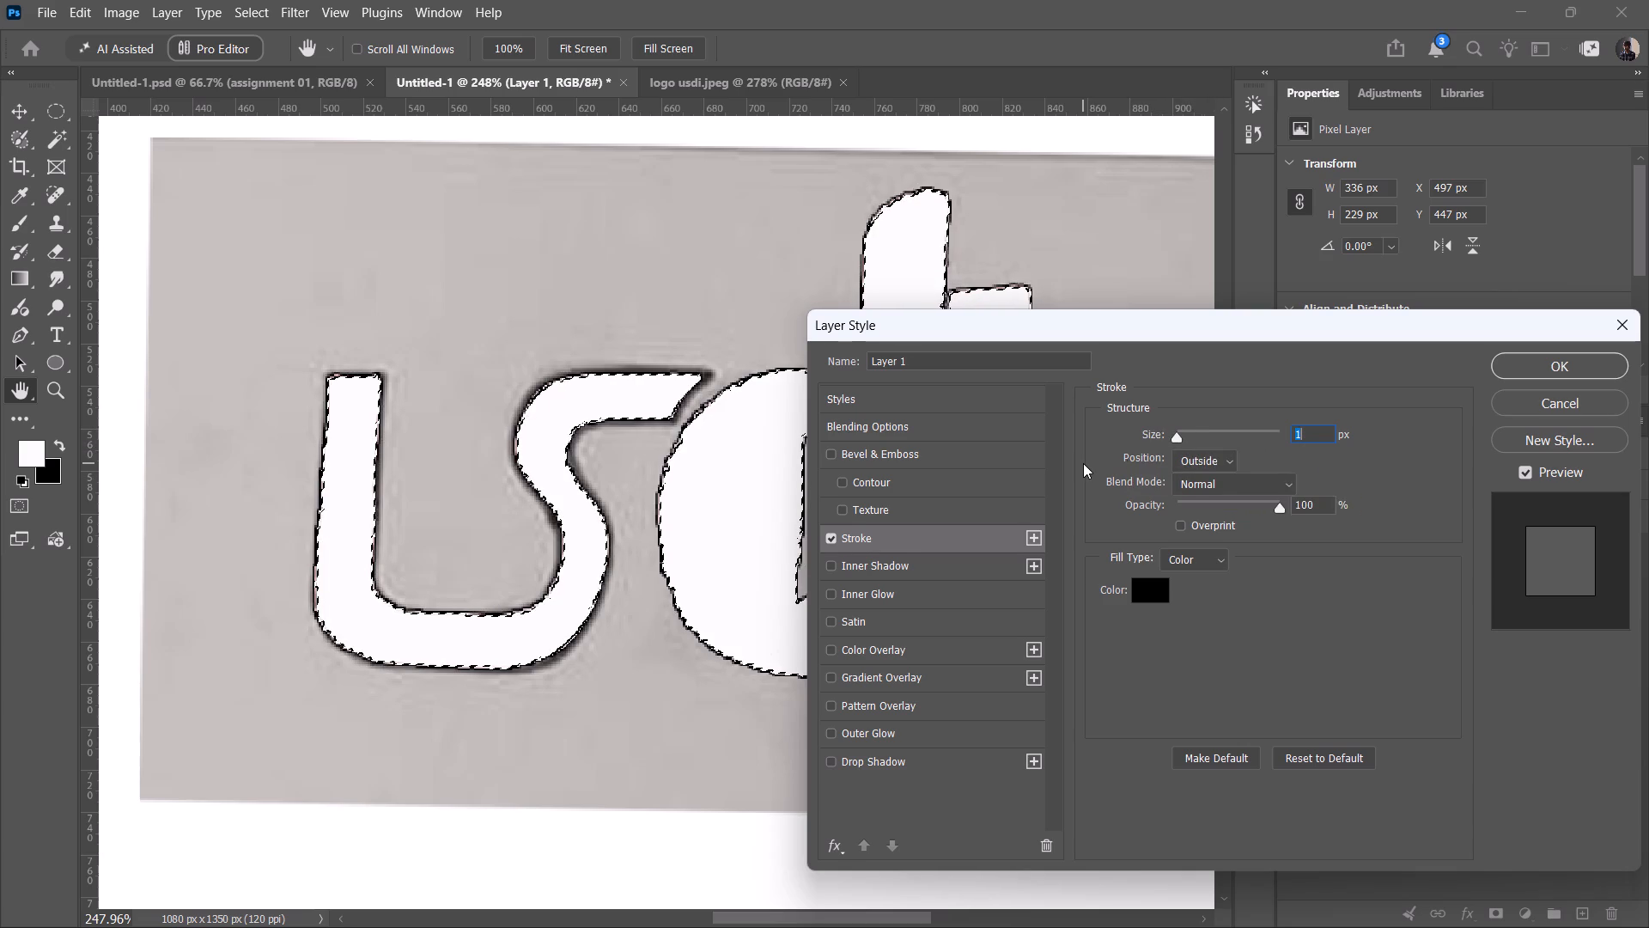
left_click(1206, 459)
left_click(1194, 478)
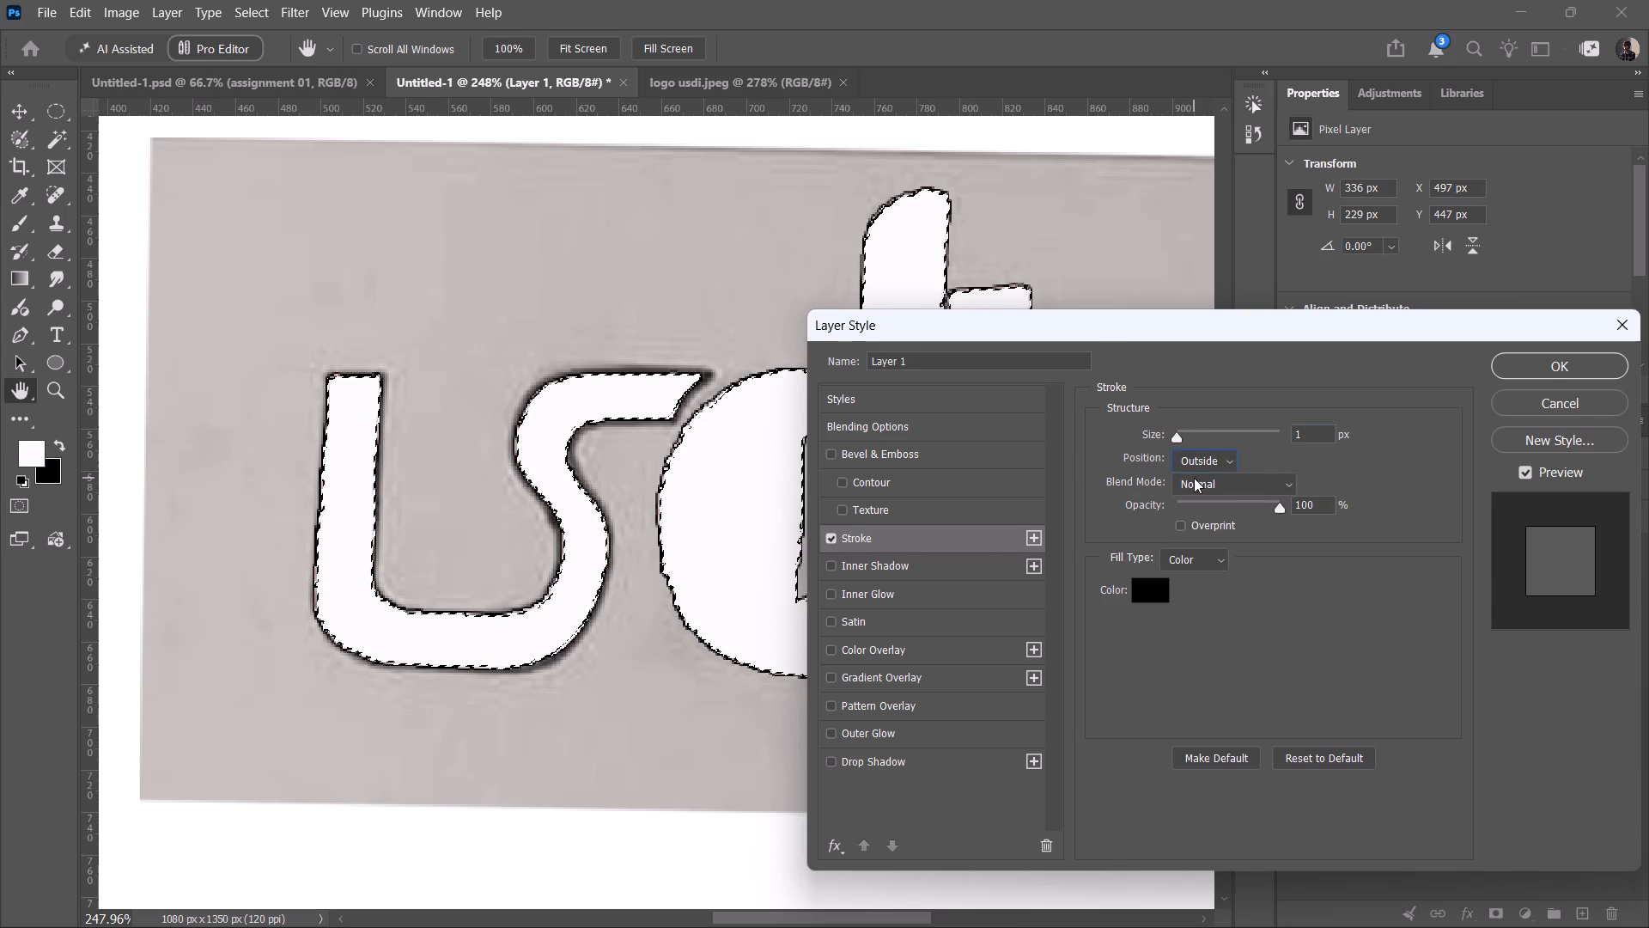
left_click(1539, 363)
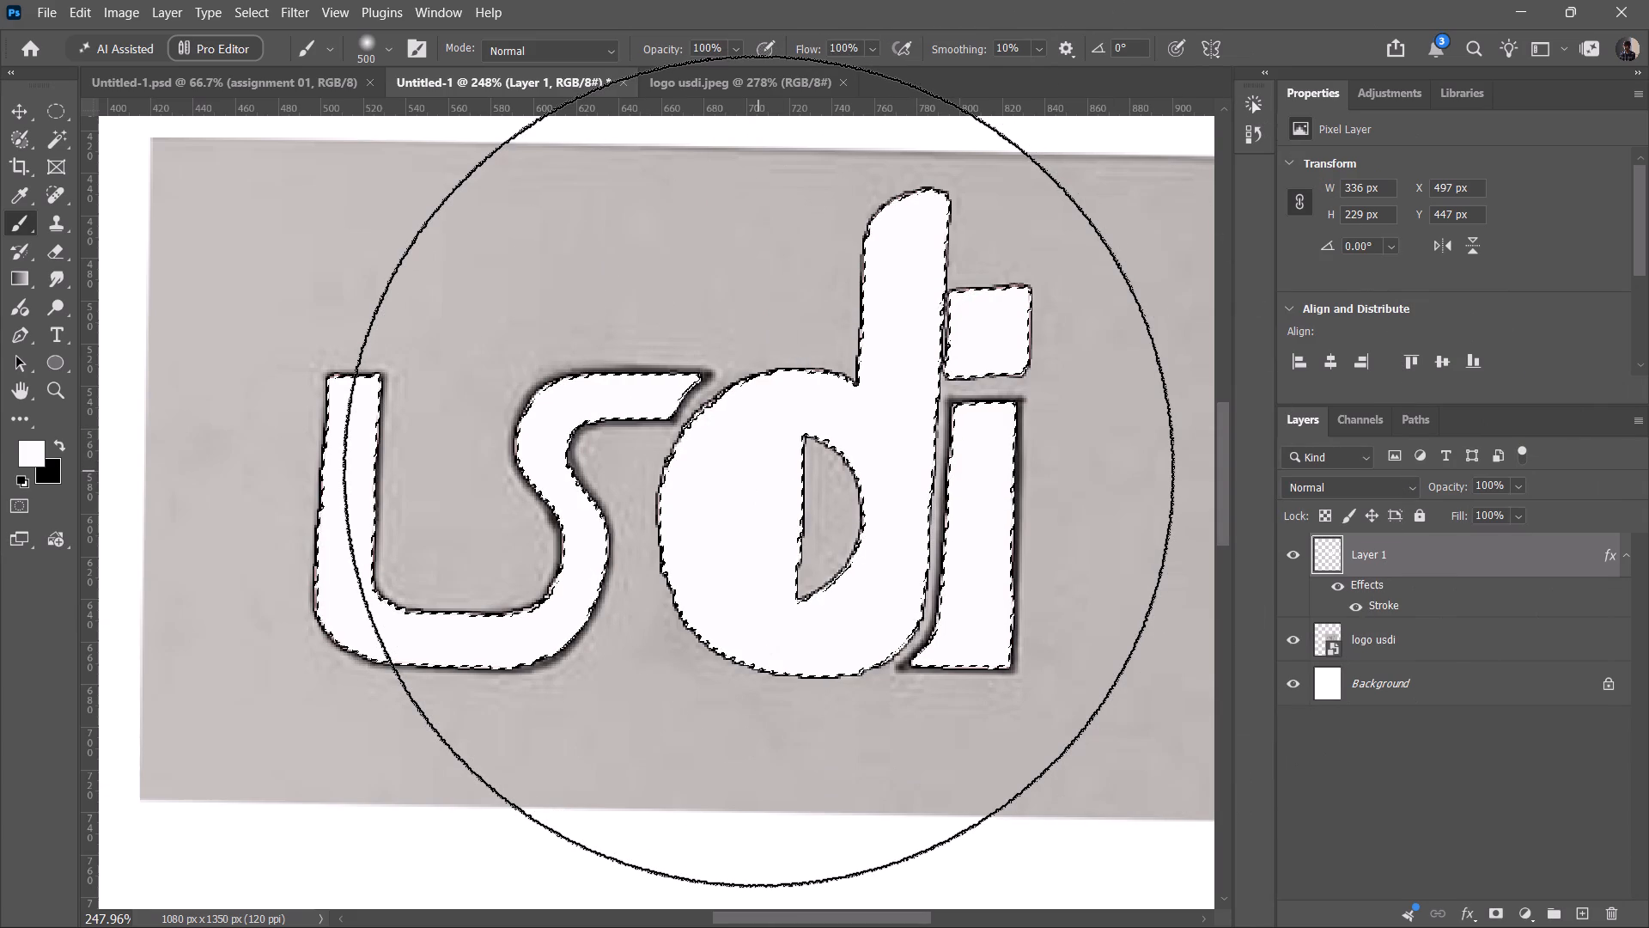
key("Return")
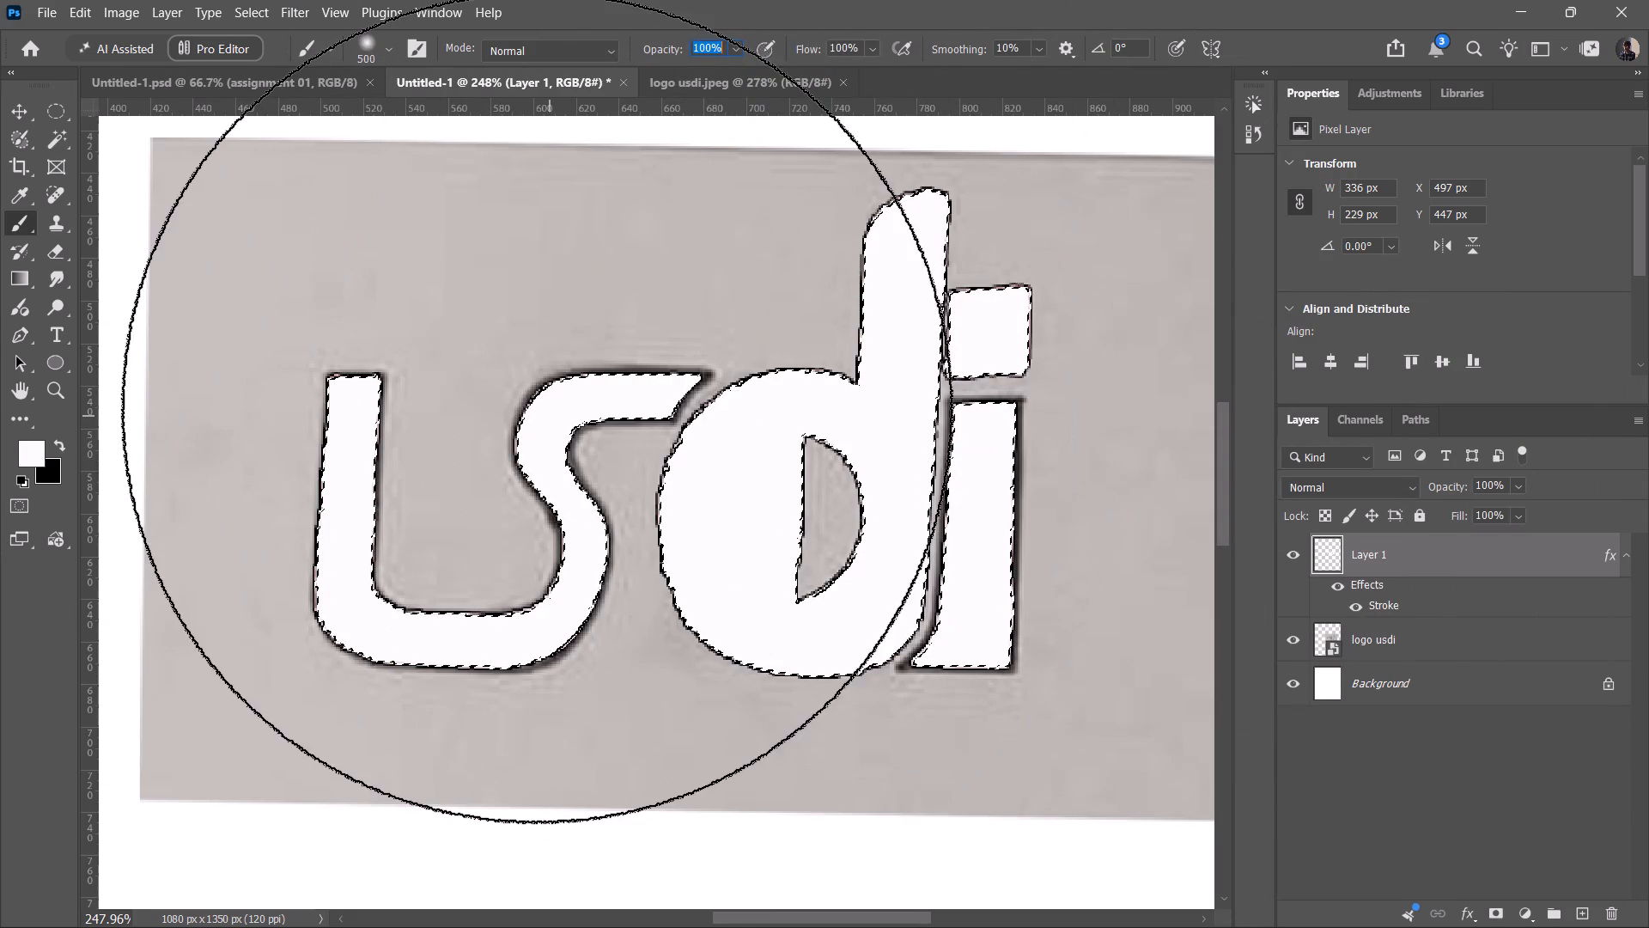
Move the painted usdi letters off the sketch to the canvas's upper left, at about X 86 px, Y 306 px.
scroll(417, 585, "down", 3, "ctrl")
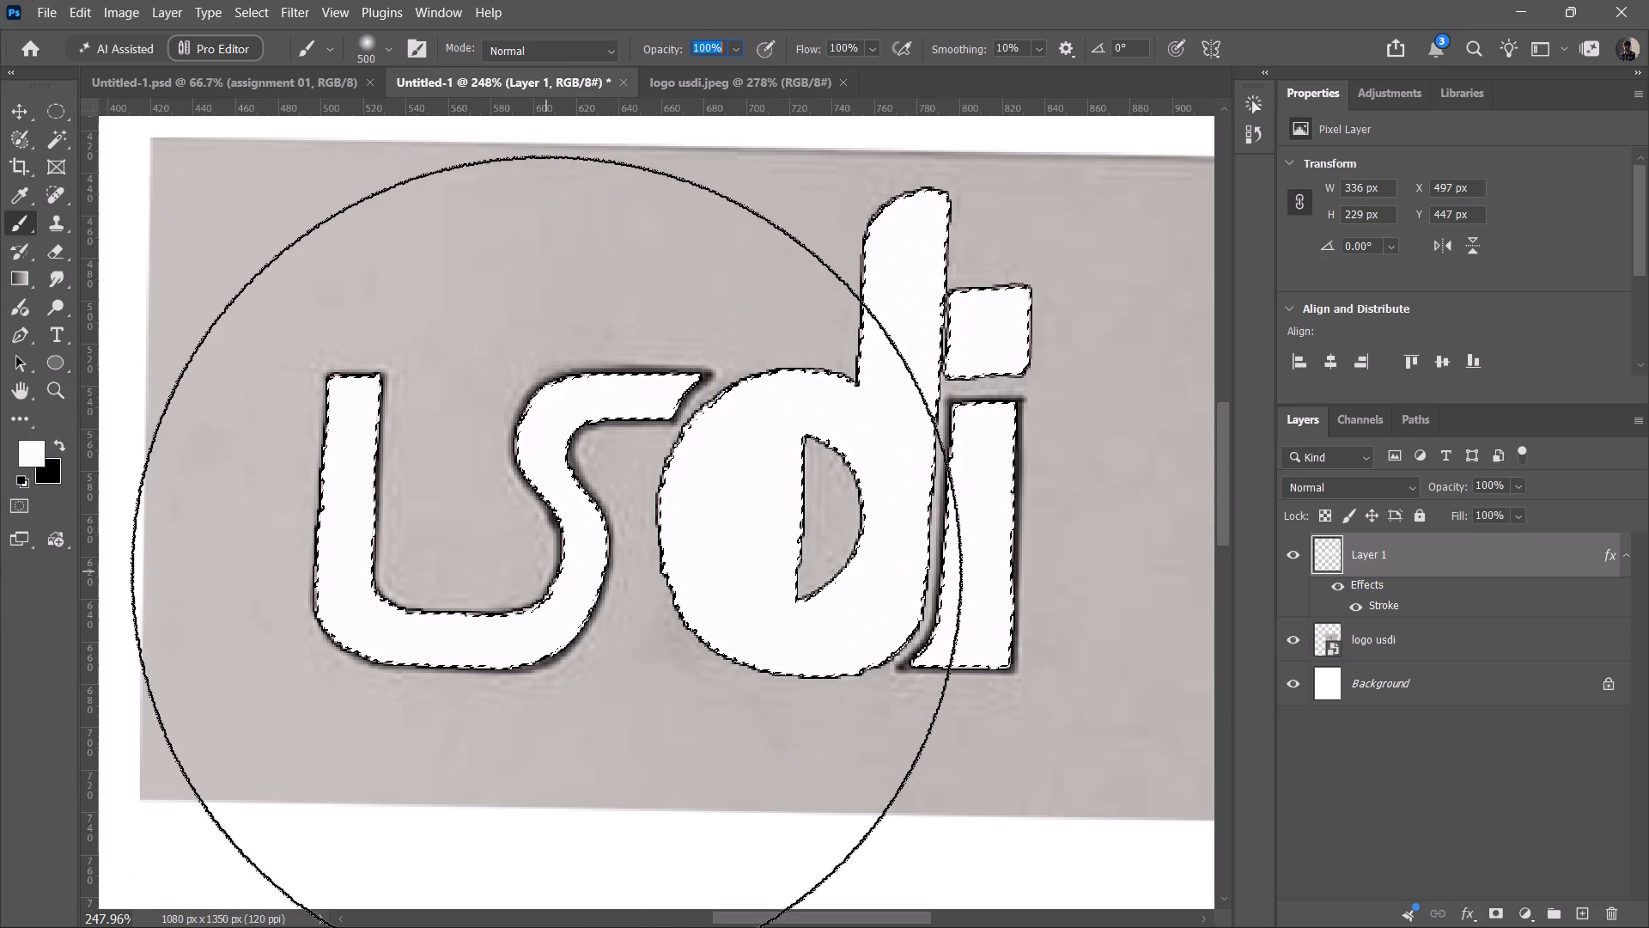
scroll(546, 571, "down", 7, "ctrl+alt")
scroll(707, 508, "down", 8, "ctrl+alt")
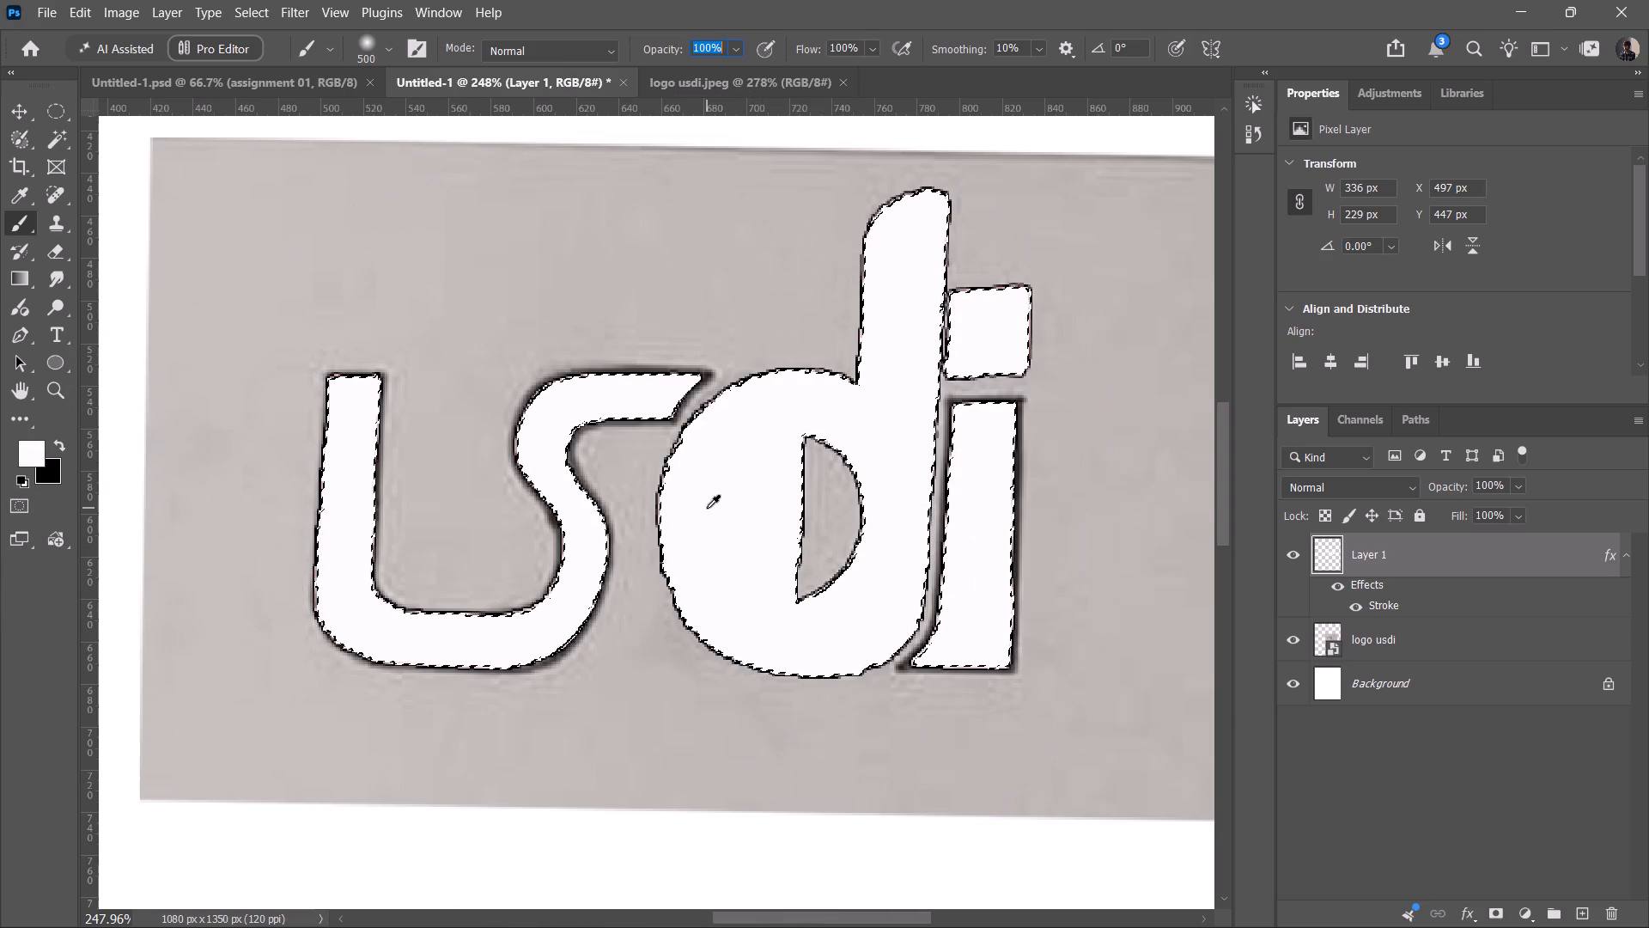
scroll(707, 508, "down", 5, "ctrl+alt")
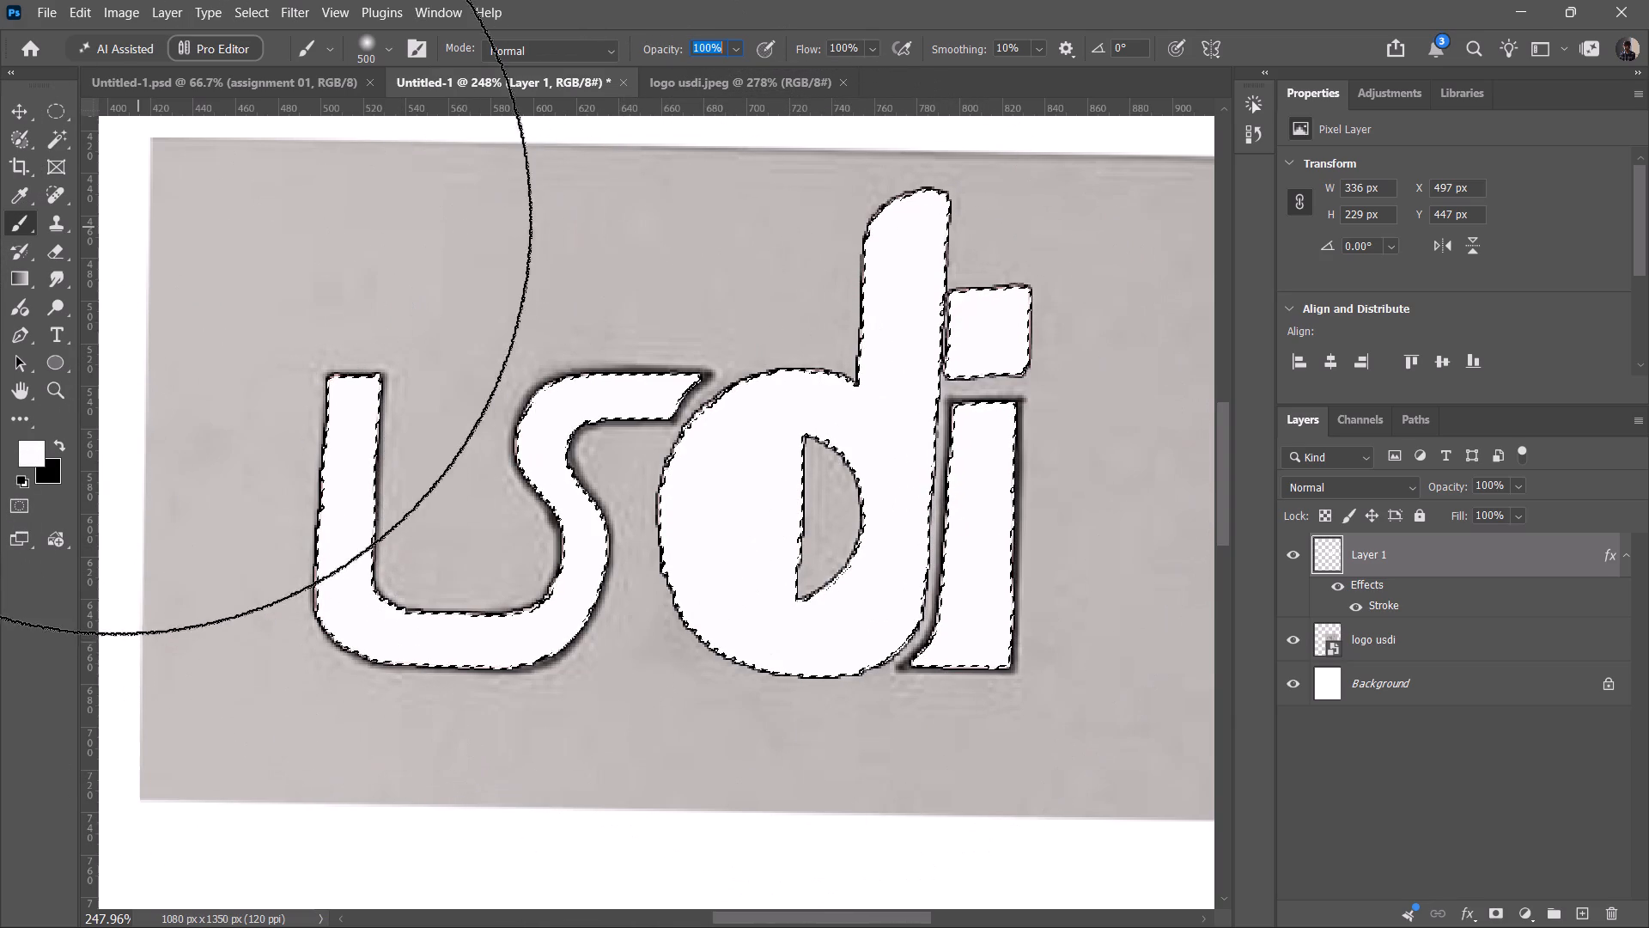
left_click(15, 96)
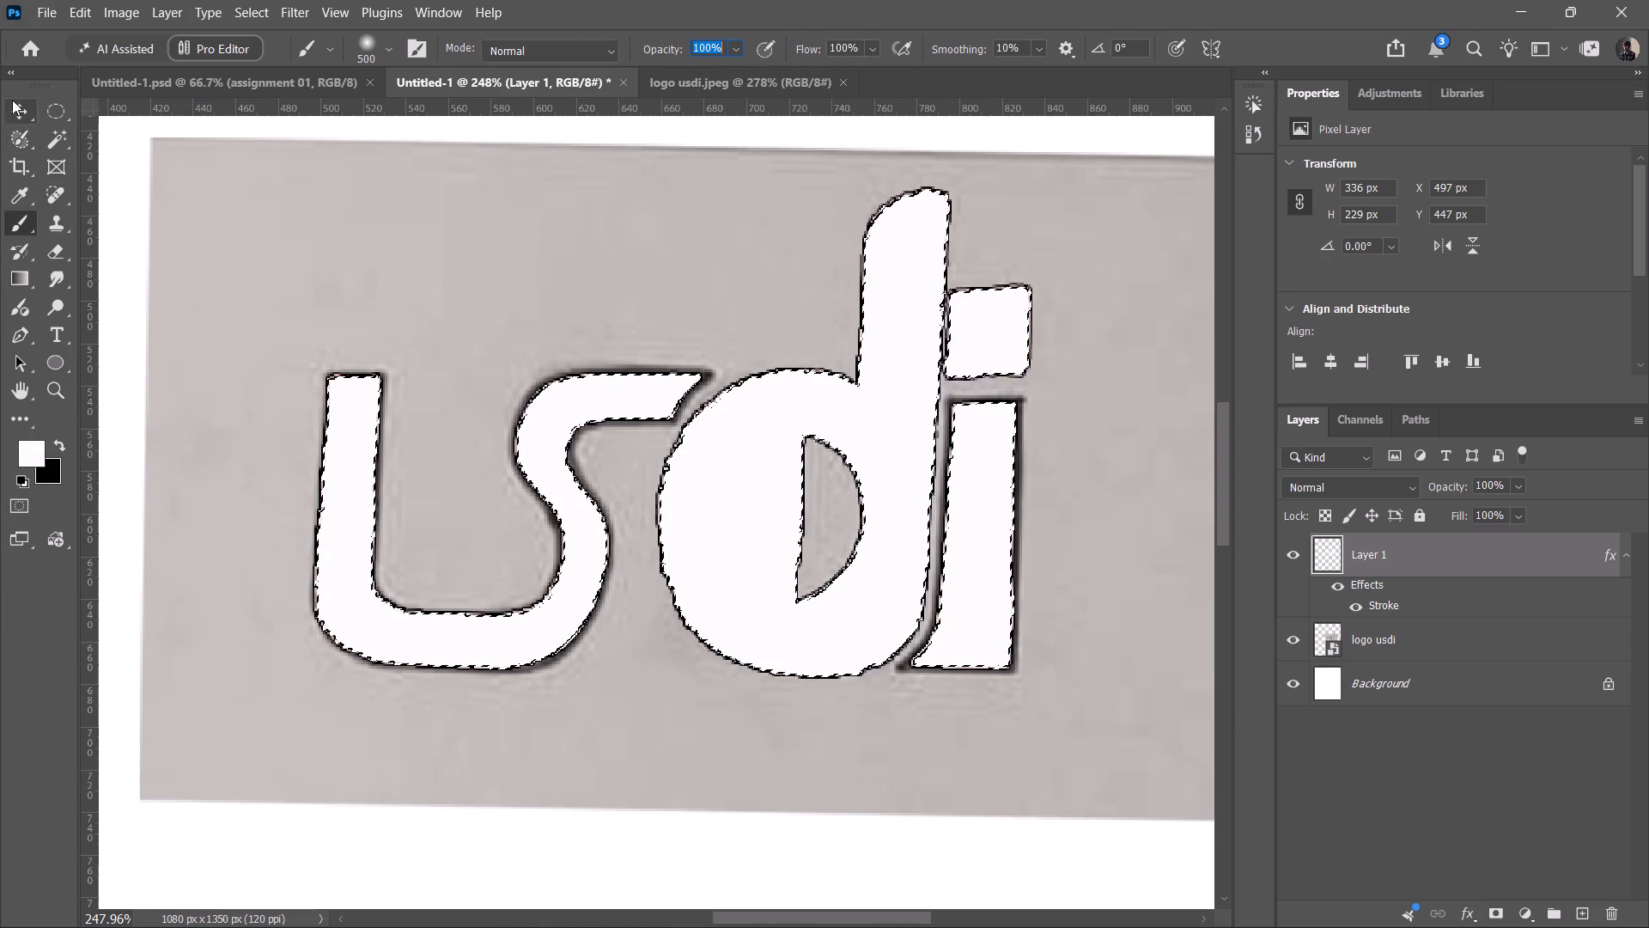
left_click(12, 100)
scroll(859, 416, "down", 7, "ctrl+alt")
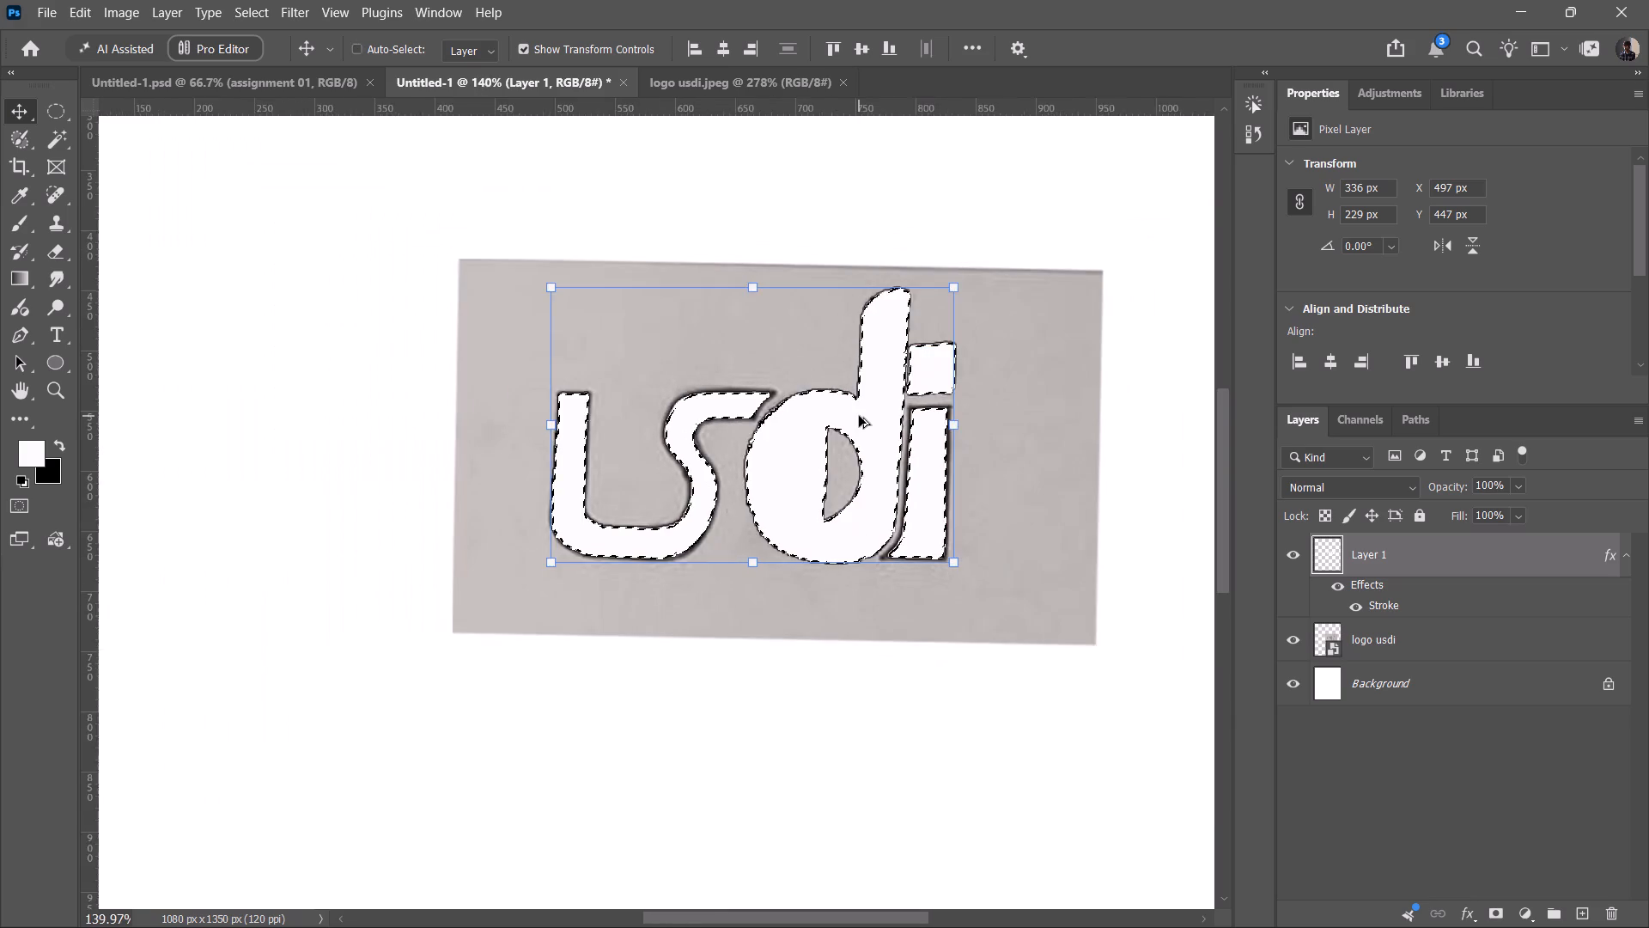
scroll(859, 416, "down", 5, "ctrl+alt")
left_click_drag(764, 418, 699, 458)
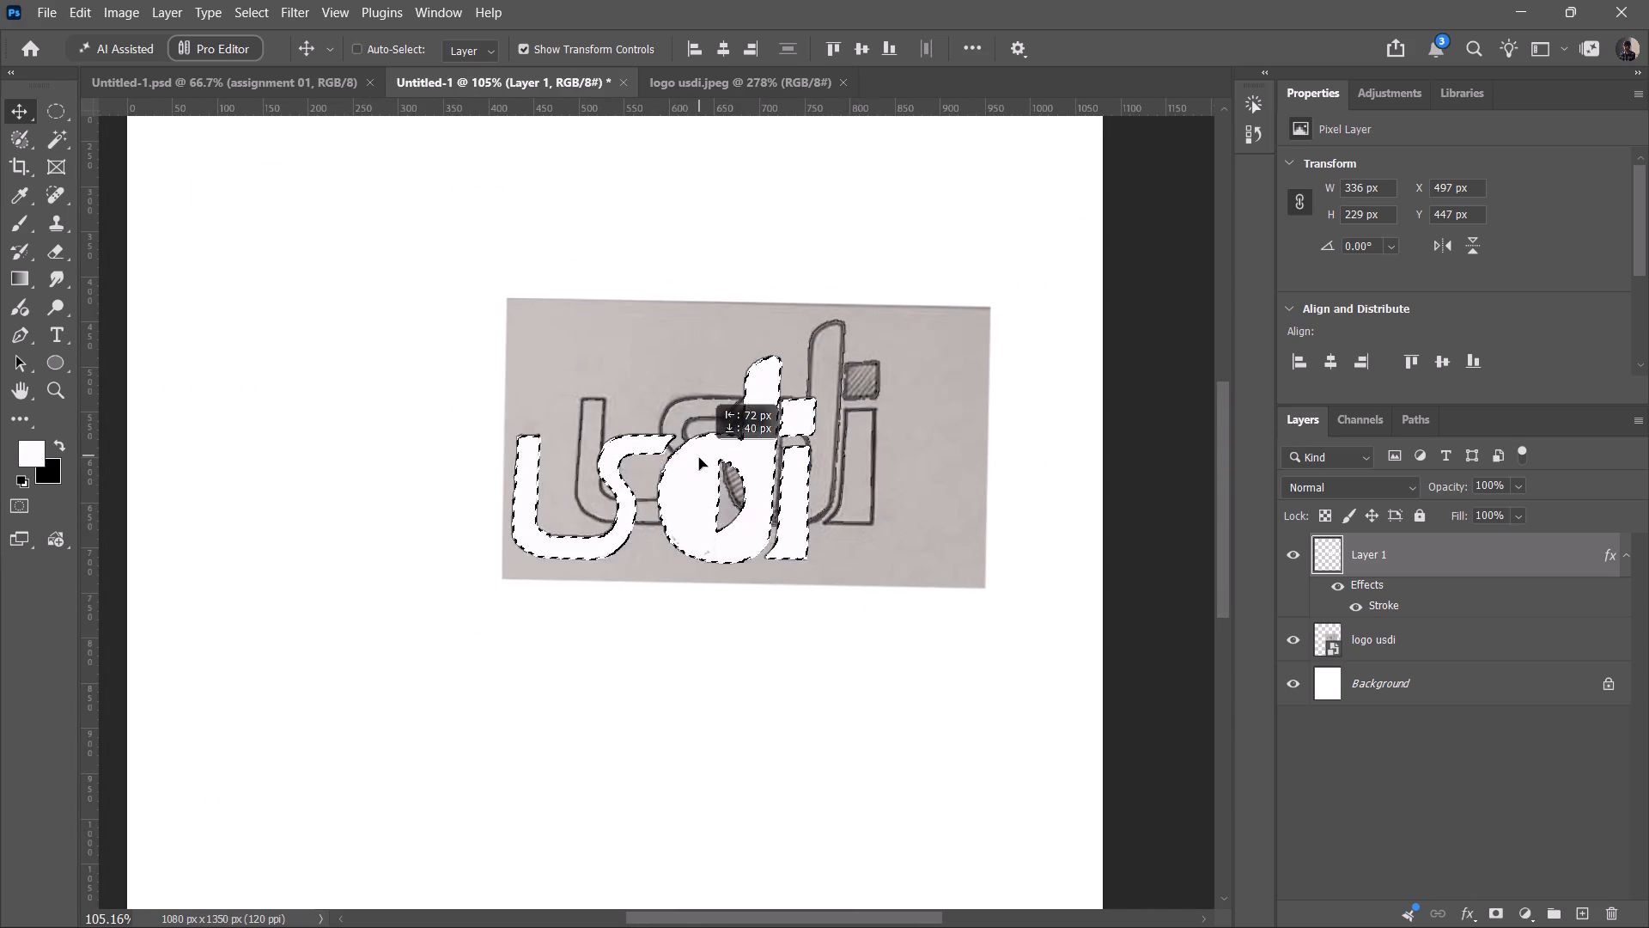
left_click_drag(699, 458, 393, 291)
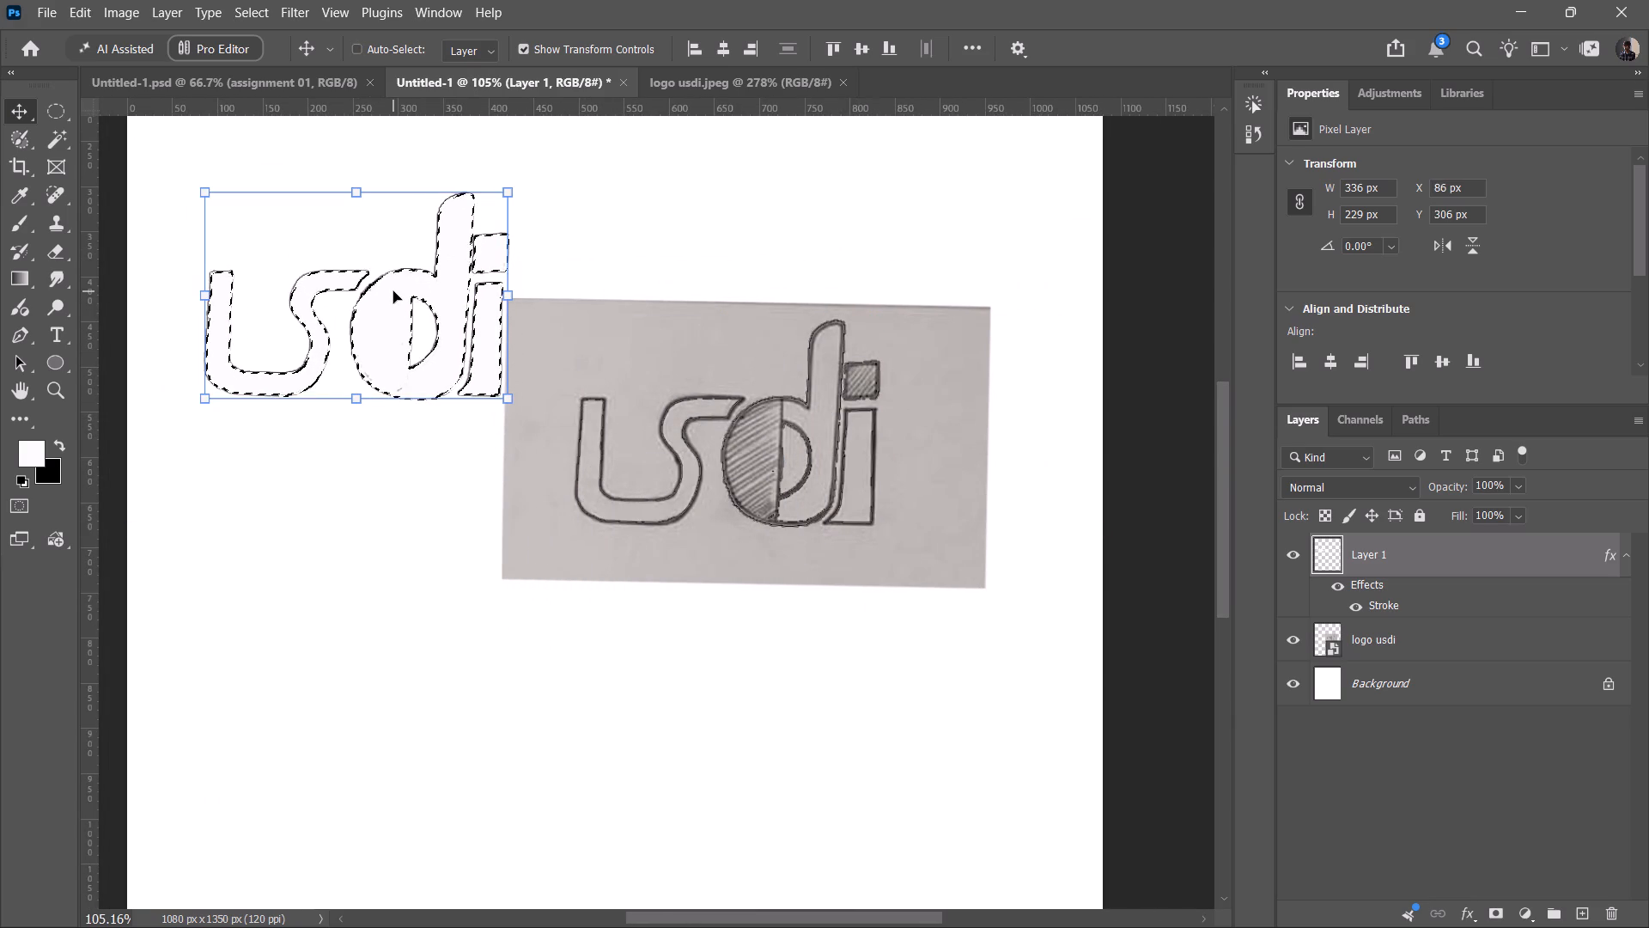
Delete the moved usdi letters together with Layer 1 that held them.
key("Delete")
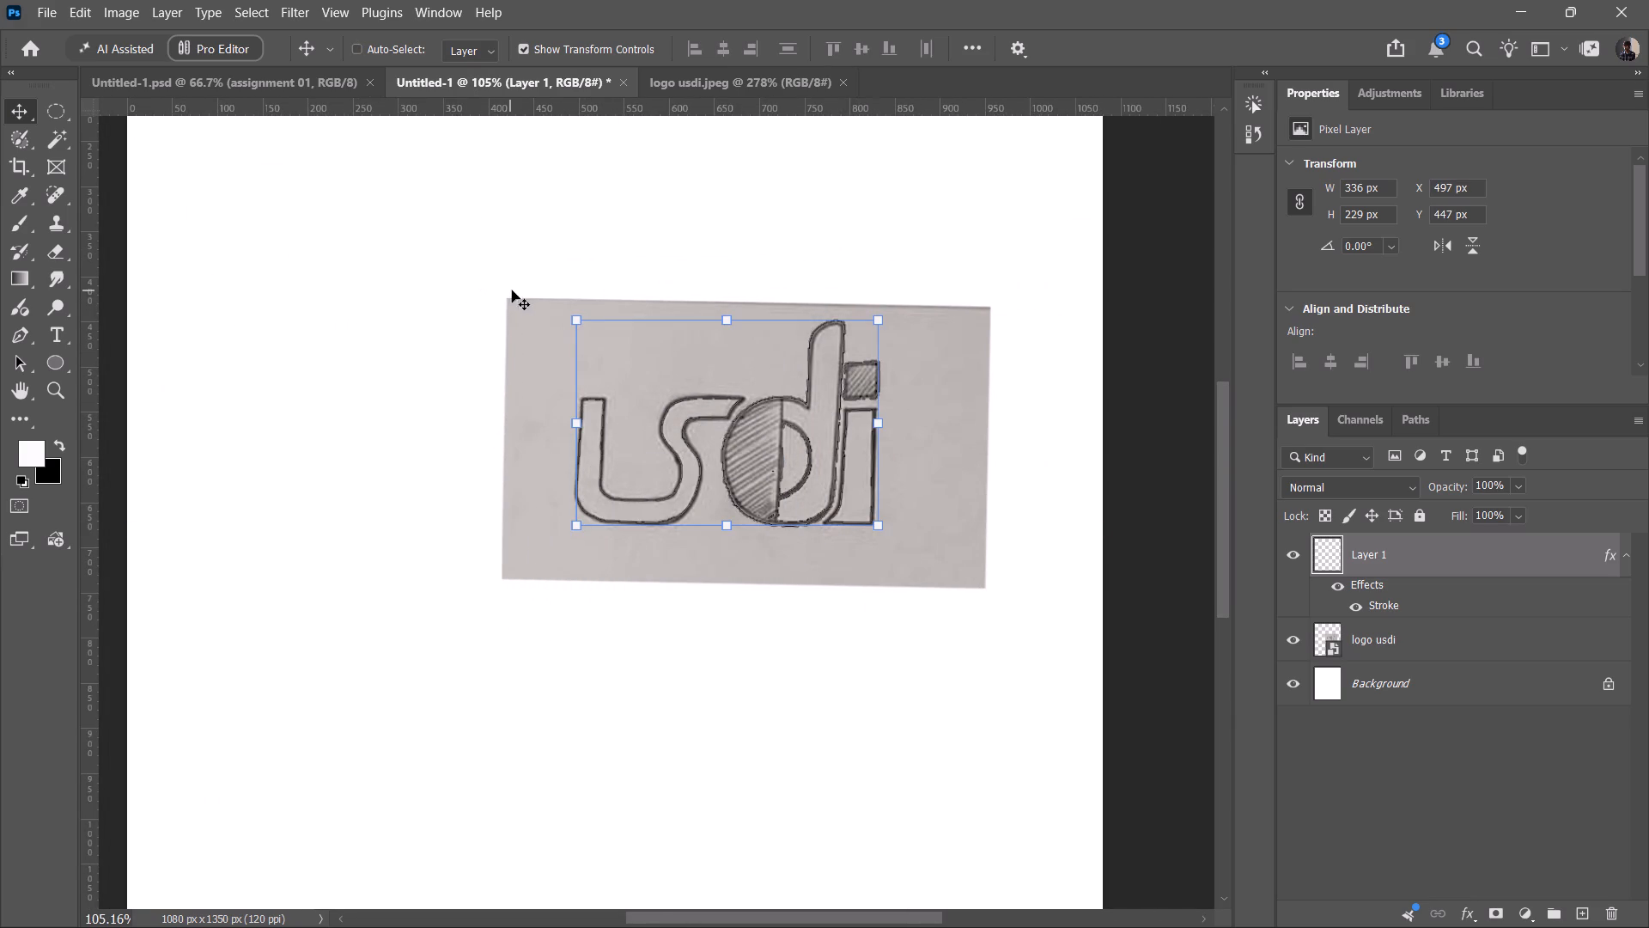
left_click(526, 308)
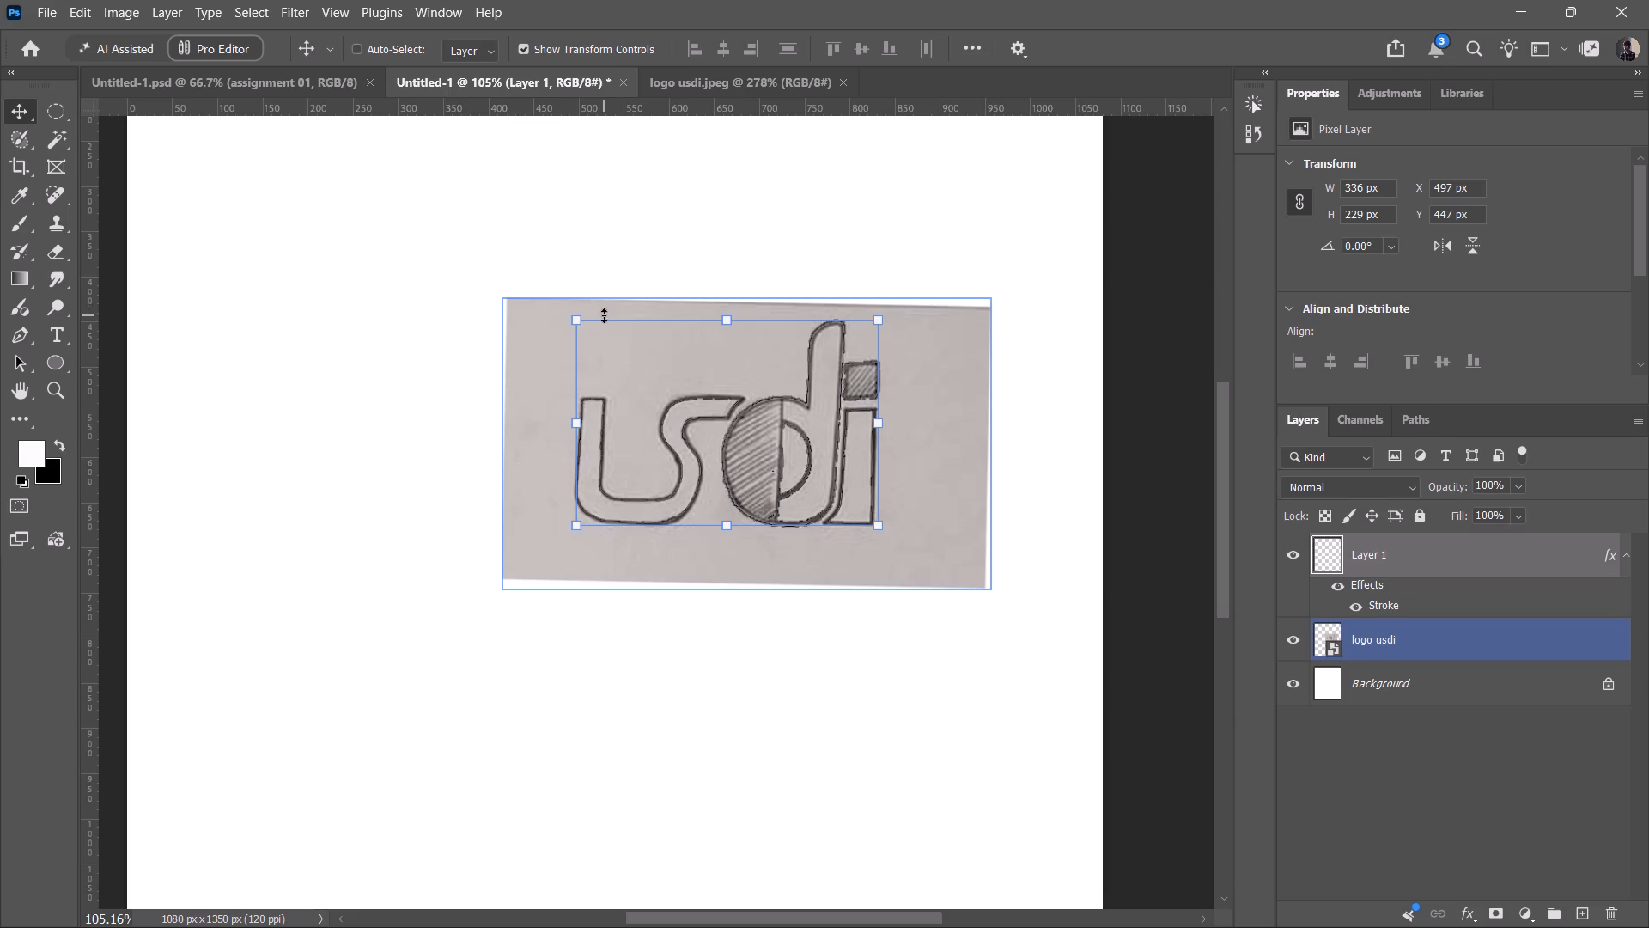
left_click(1390, 553)
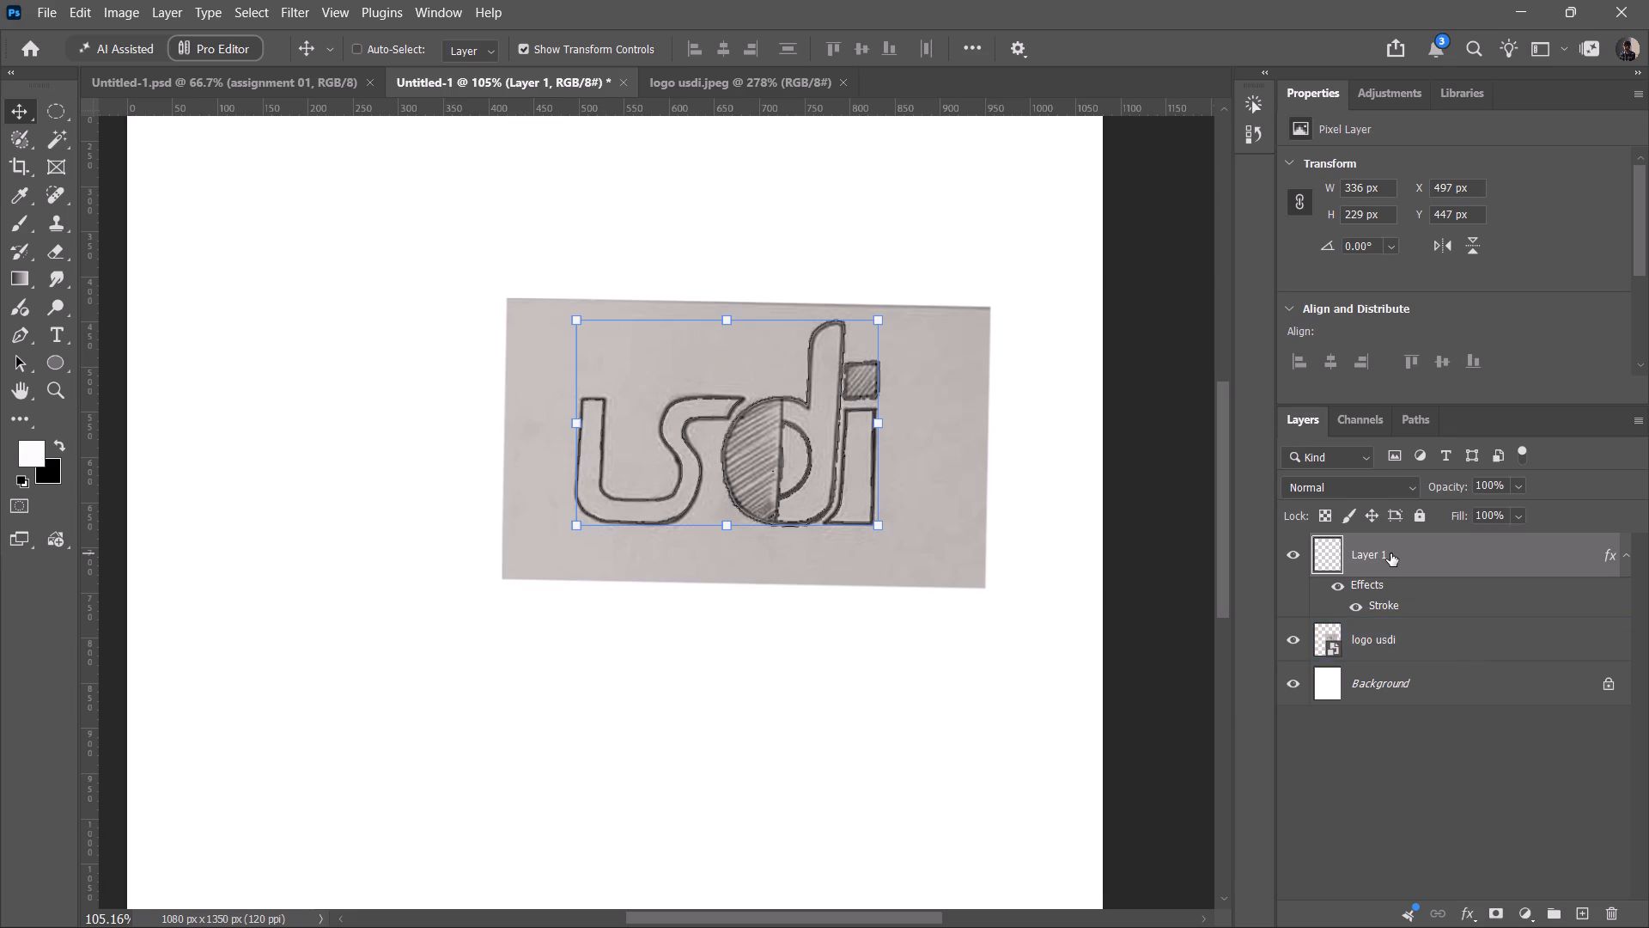
key("Delete")
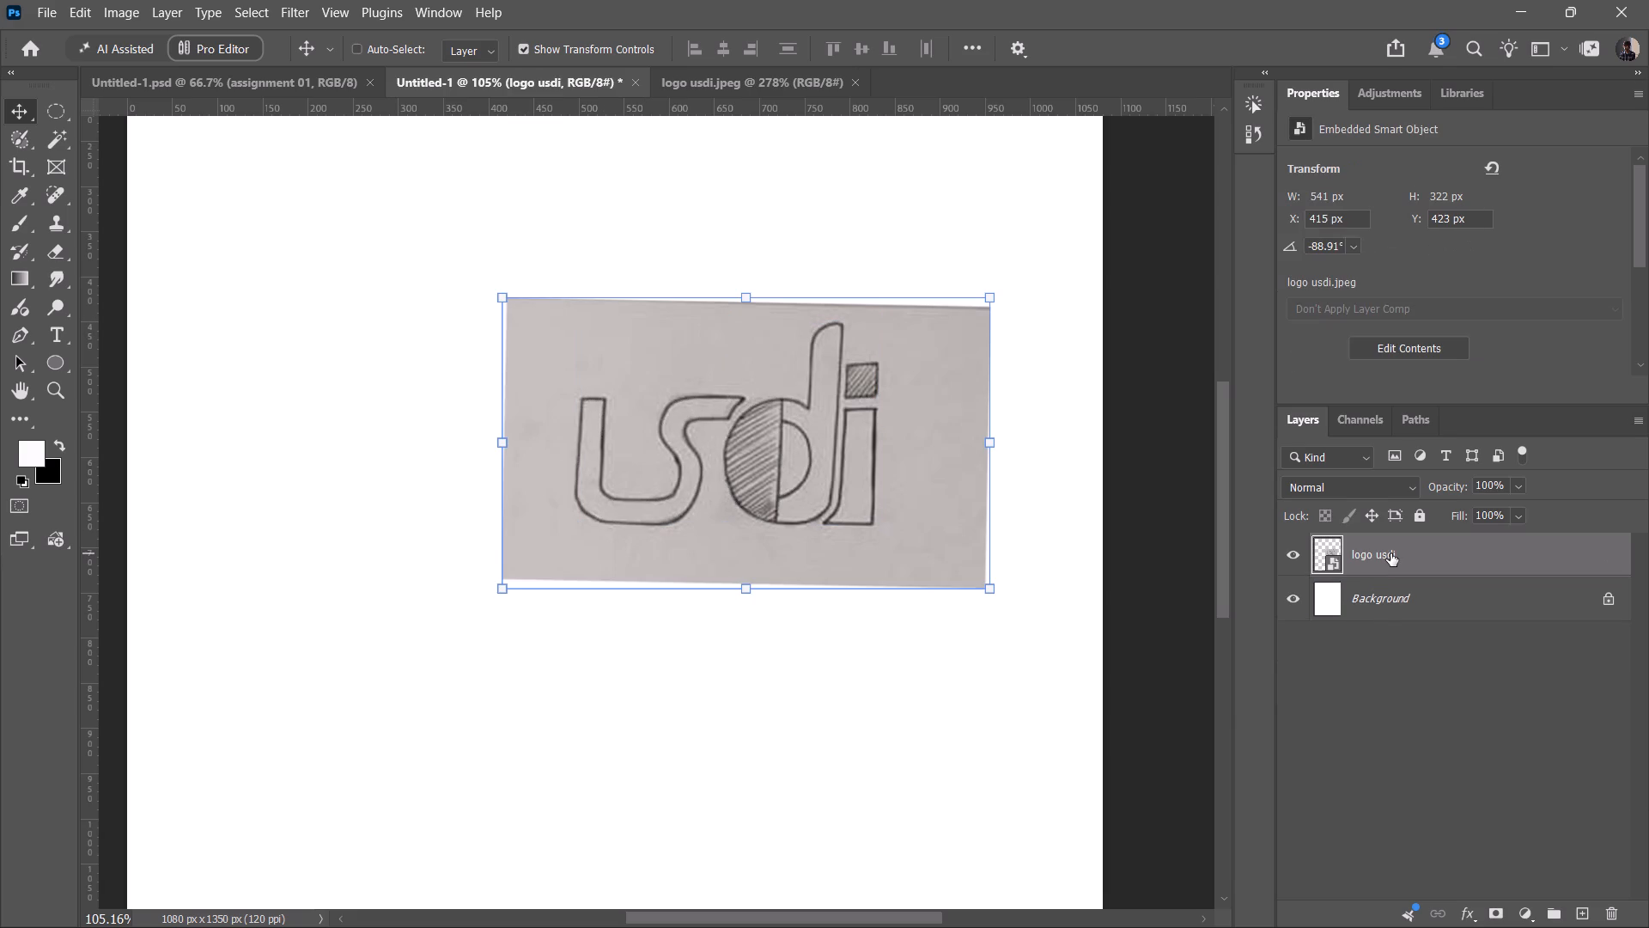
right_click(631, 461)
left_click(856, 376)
Start a Pen tool shape on the sketched u with anchors across the stem's top edge and down its inner edge, about 26 x 100 px.
scroll(691, 437, "up", 4, "ctrl+alt")
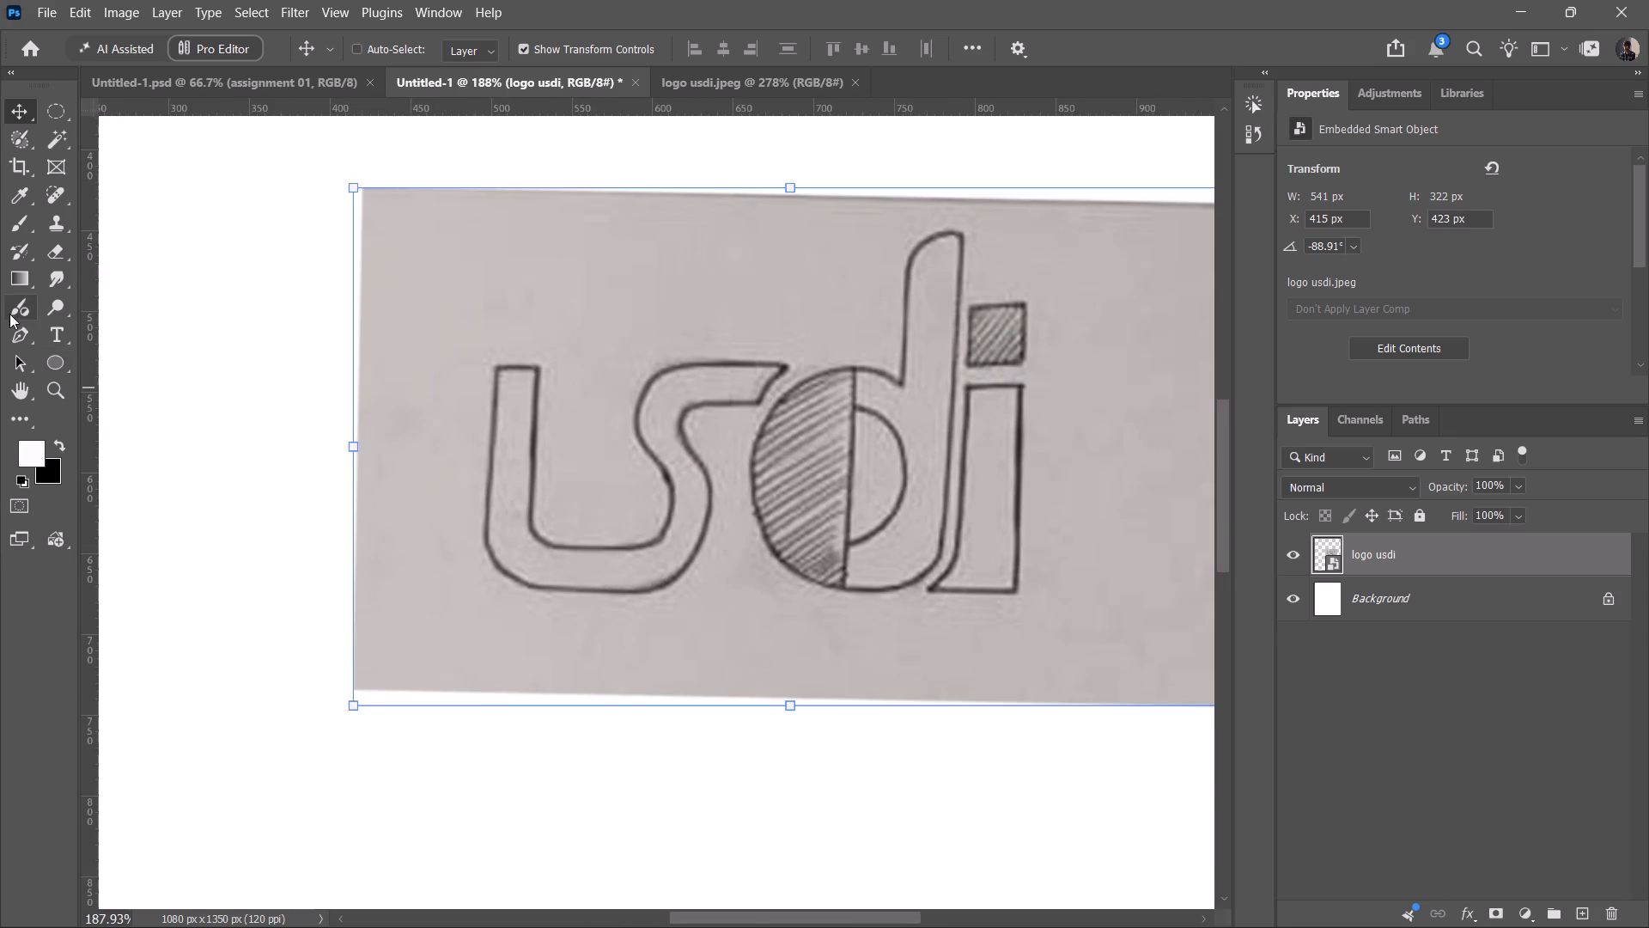
left_click(11, 330)
scroll(580, 393, "up", 7, "ctrl+alt")
left_click(418, 341)
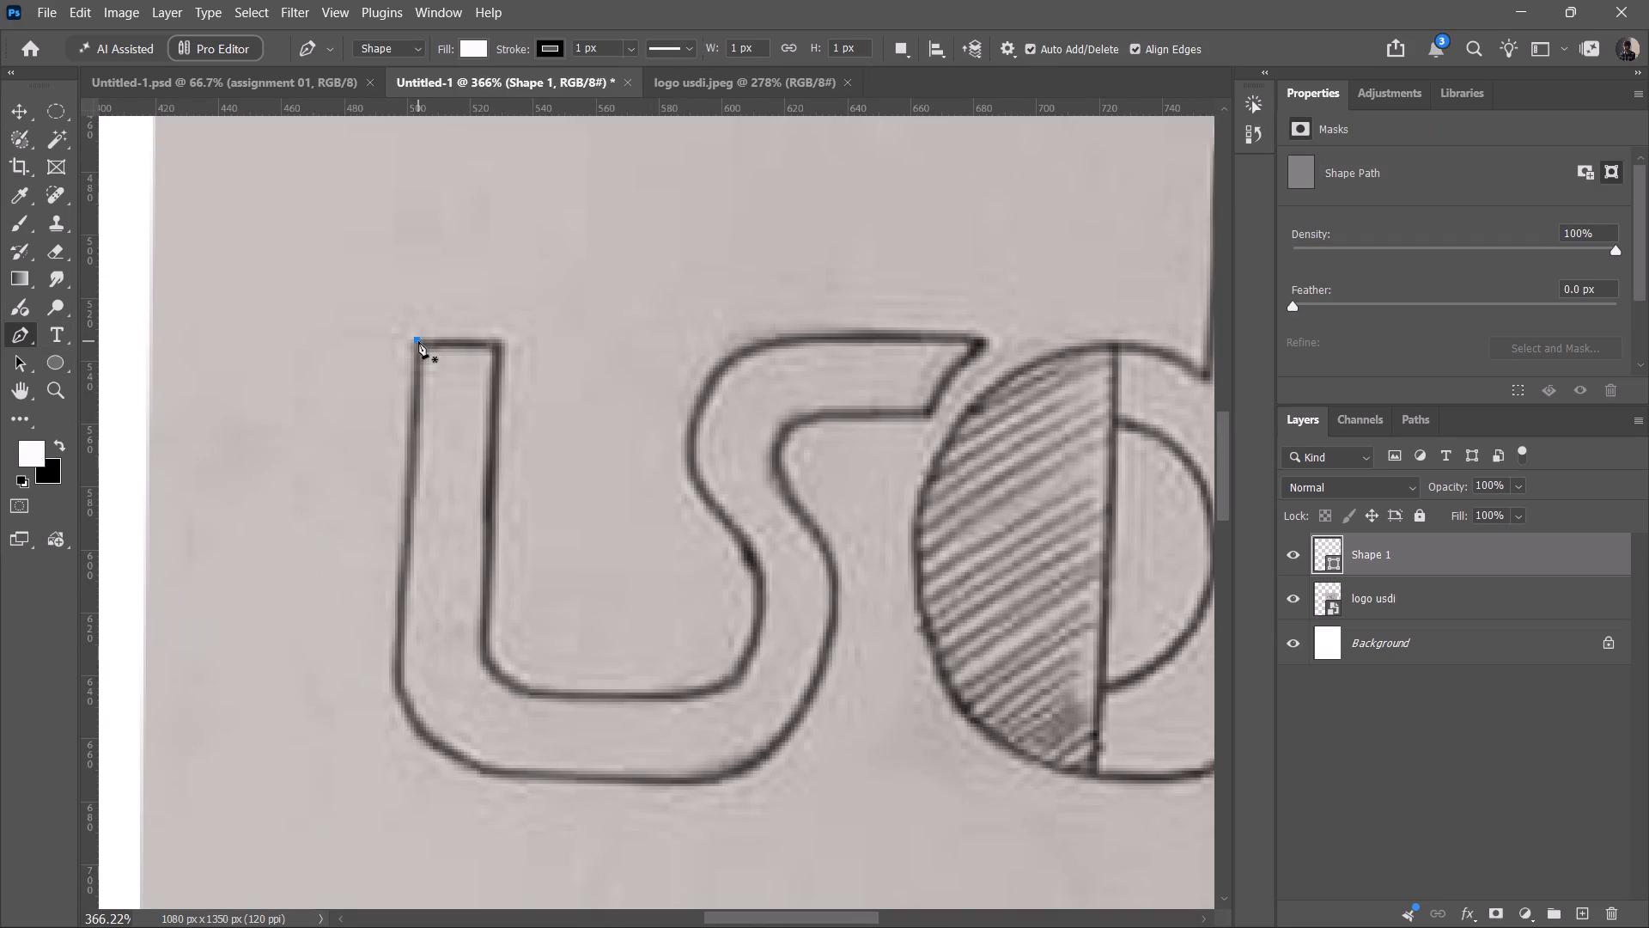
left_click(499, 341)
left_click(484, 653)
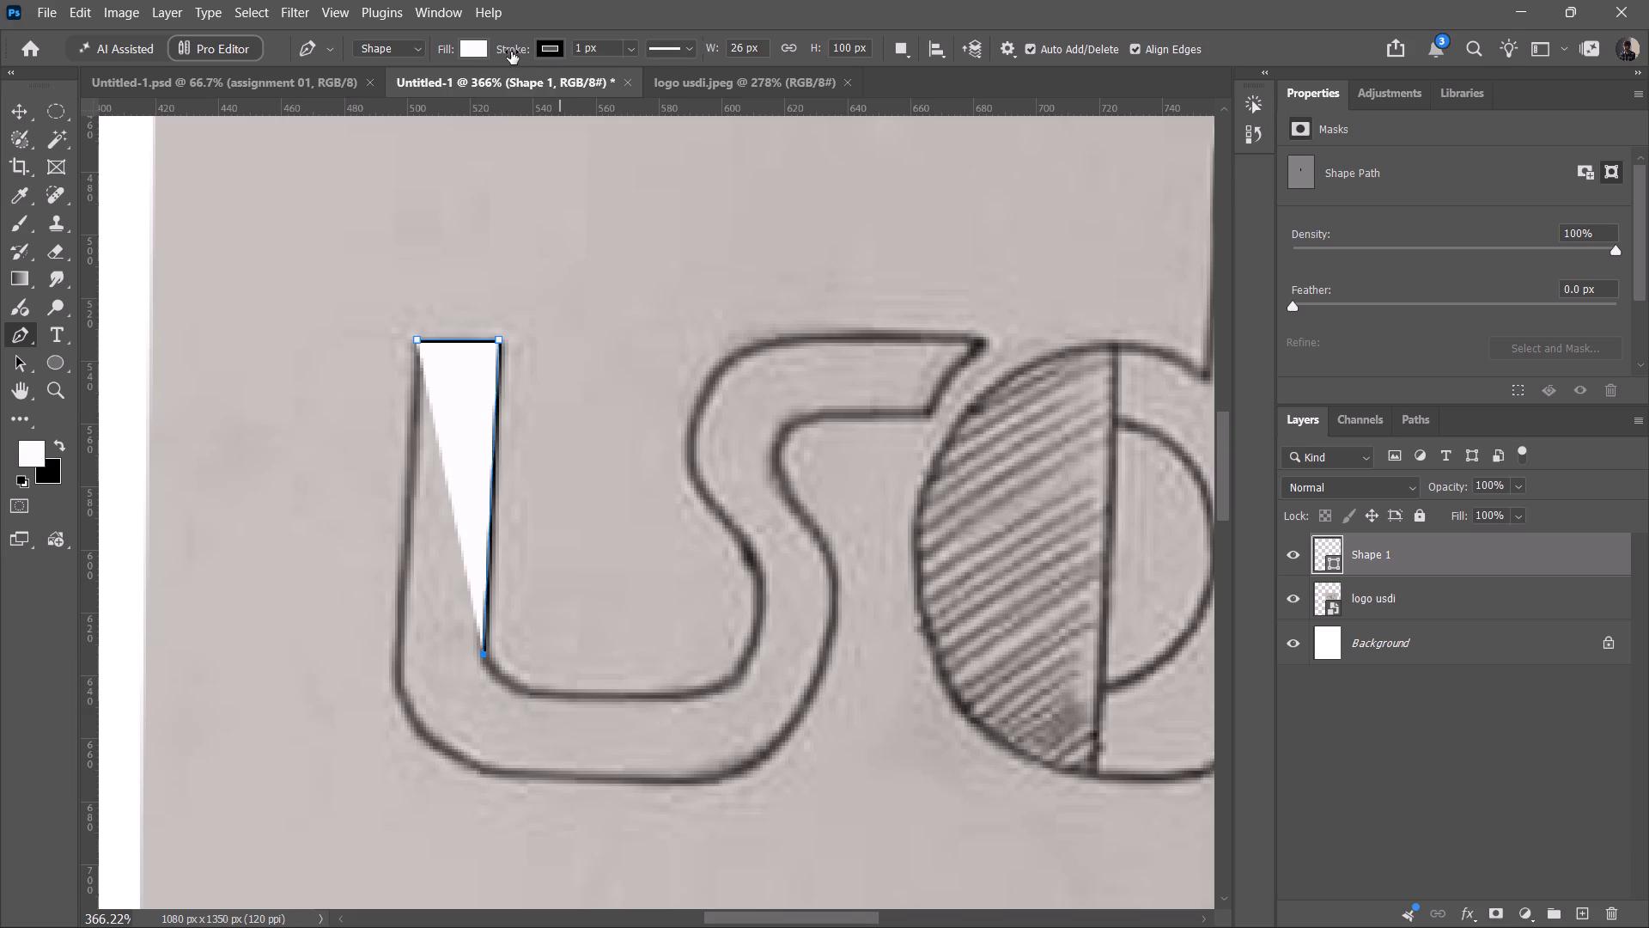
Switch the Pen tool from Shape mode to Path mode.
left_click(392, 40)
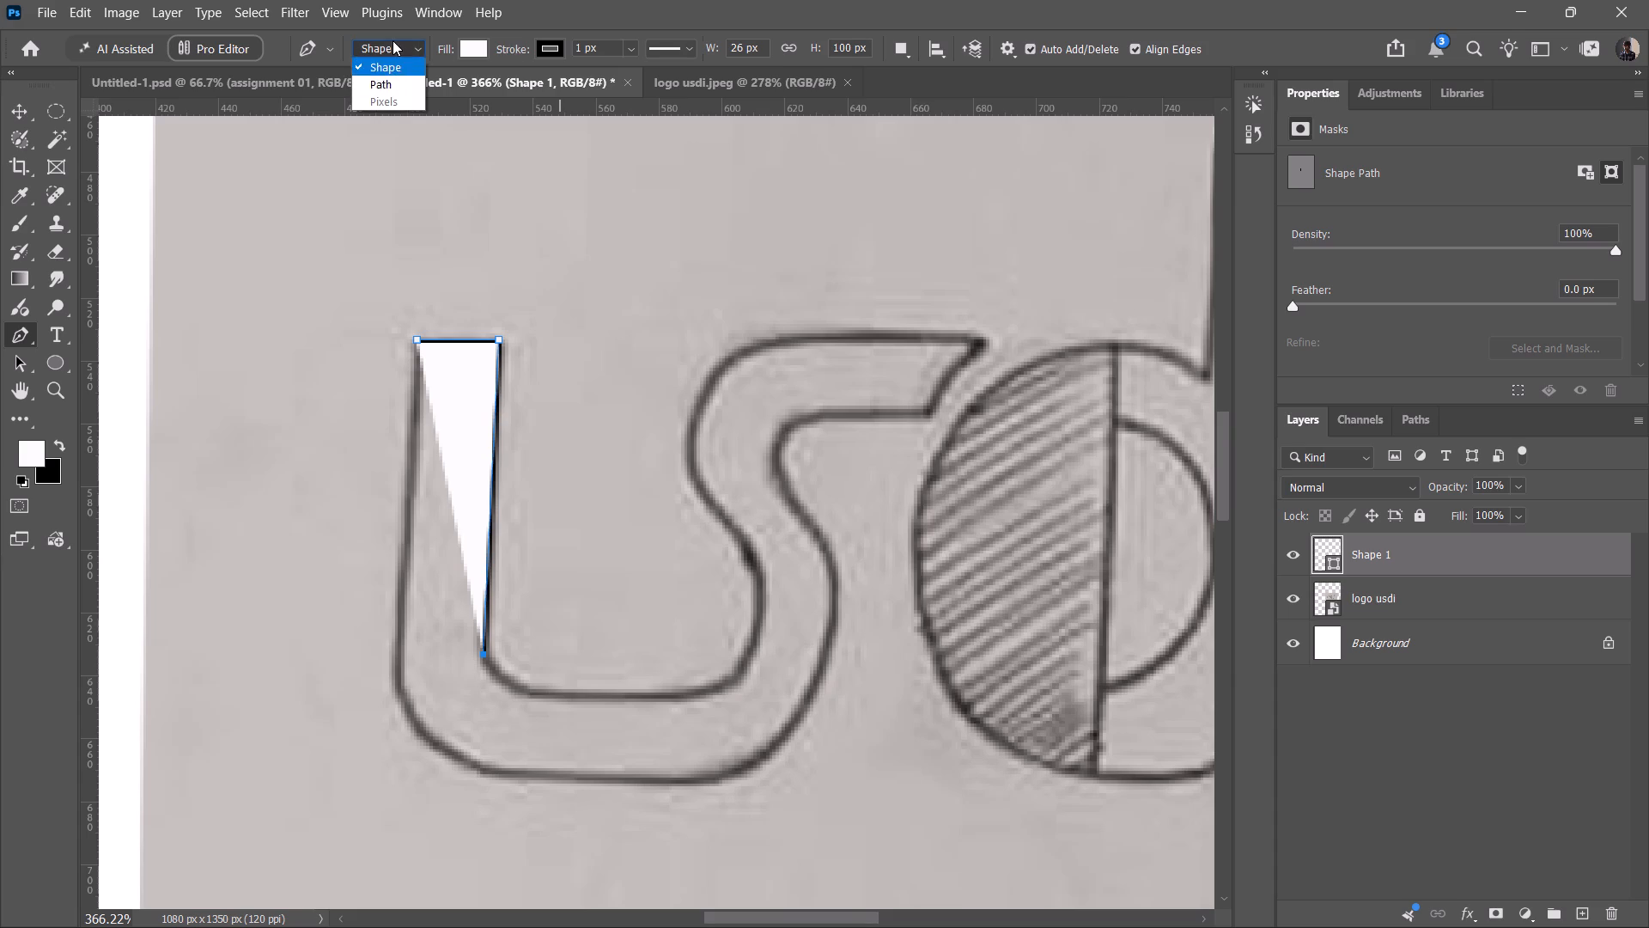
left_click(392, 89)
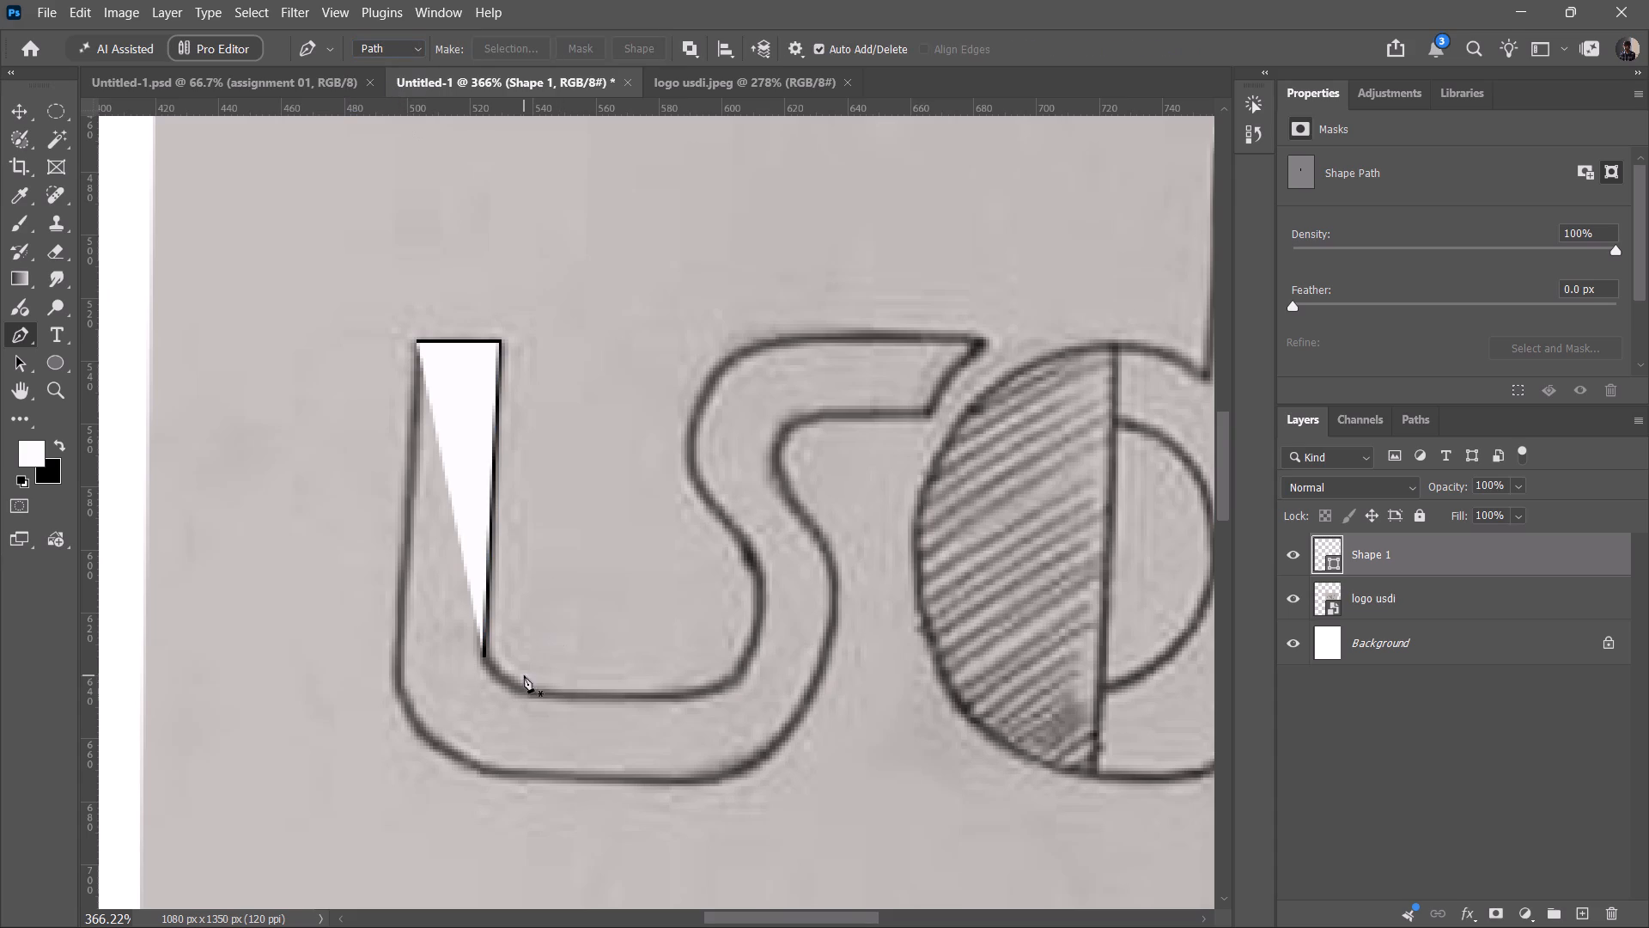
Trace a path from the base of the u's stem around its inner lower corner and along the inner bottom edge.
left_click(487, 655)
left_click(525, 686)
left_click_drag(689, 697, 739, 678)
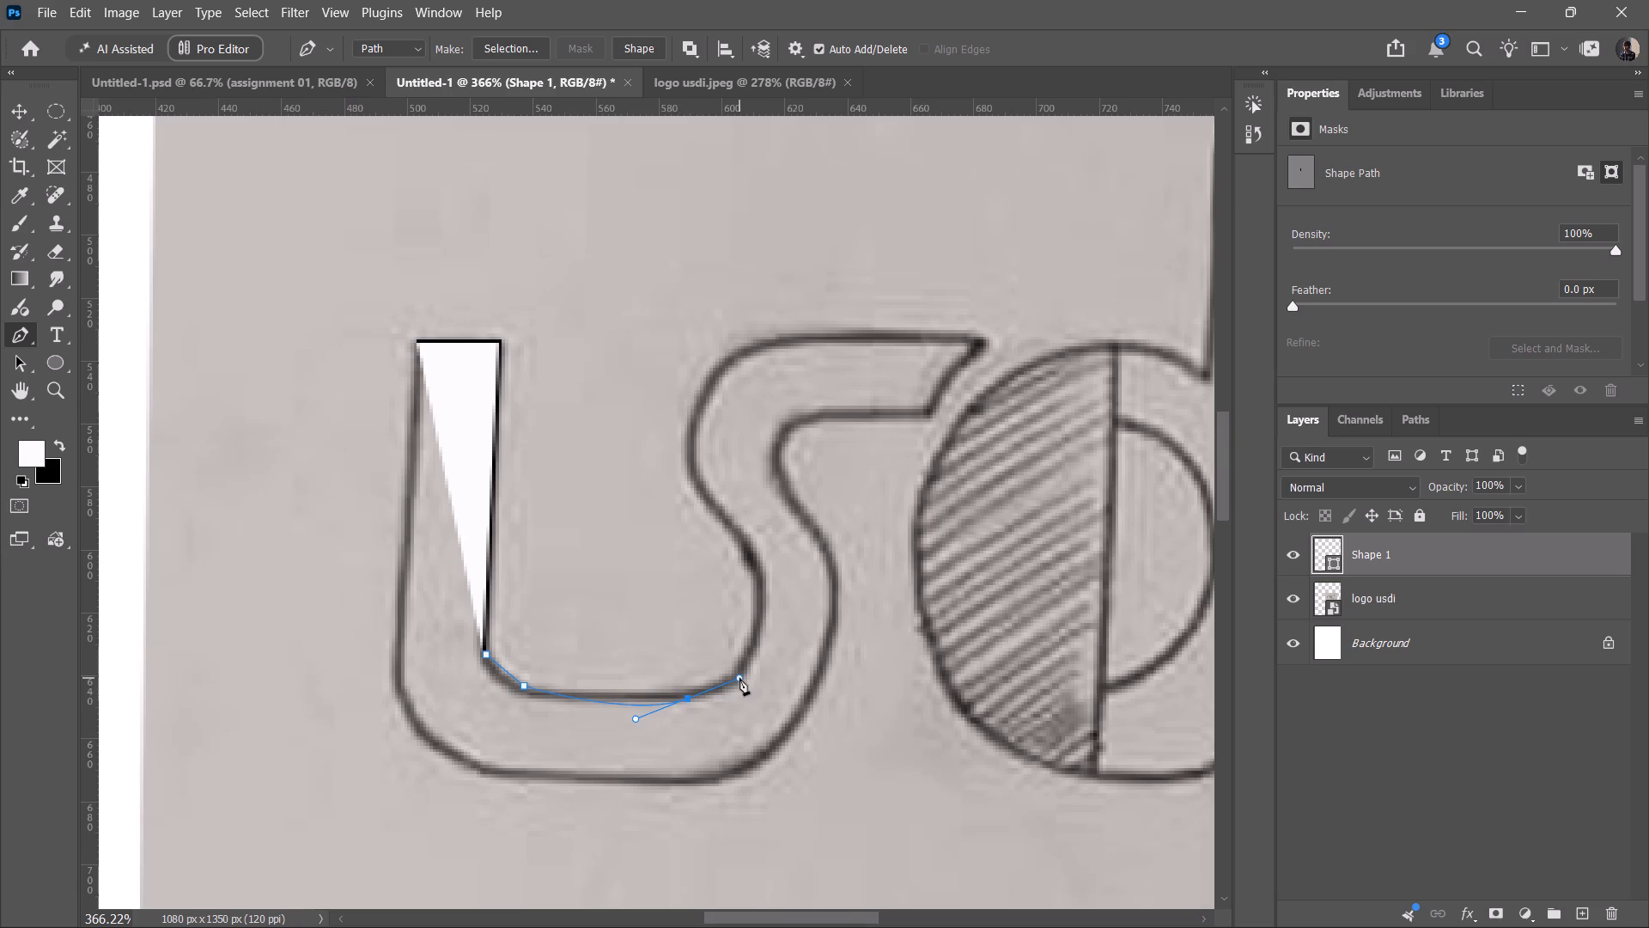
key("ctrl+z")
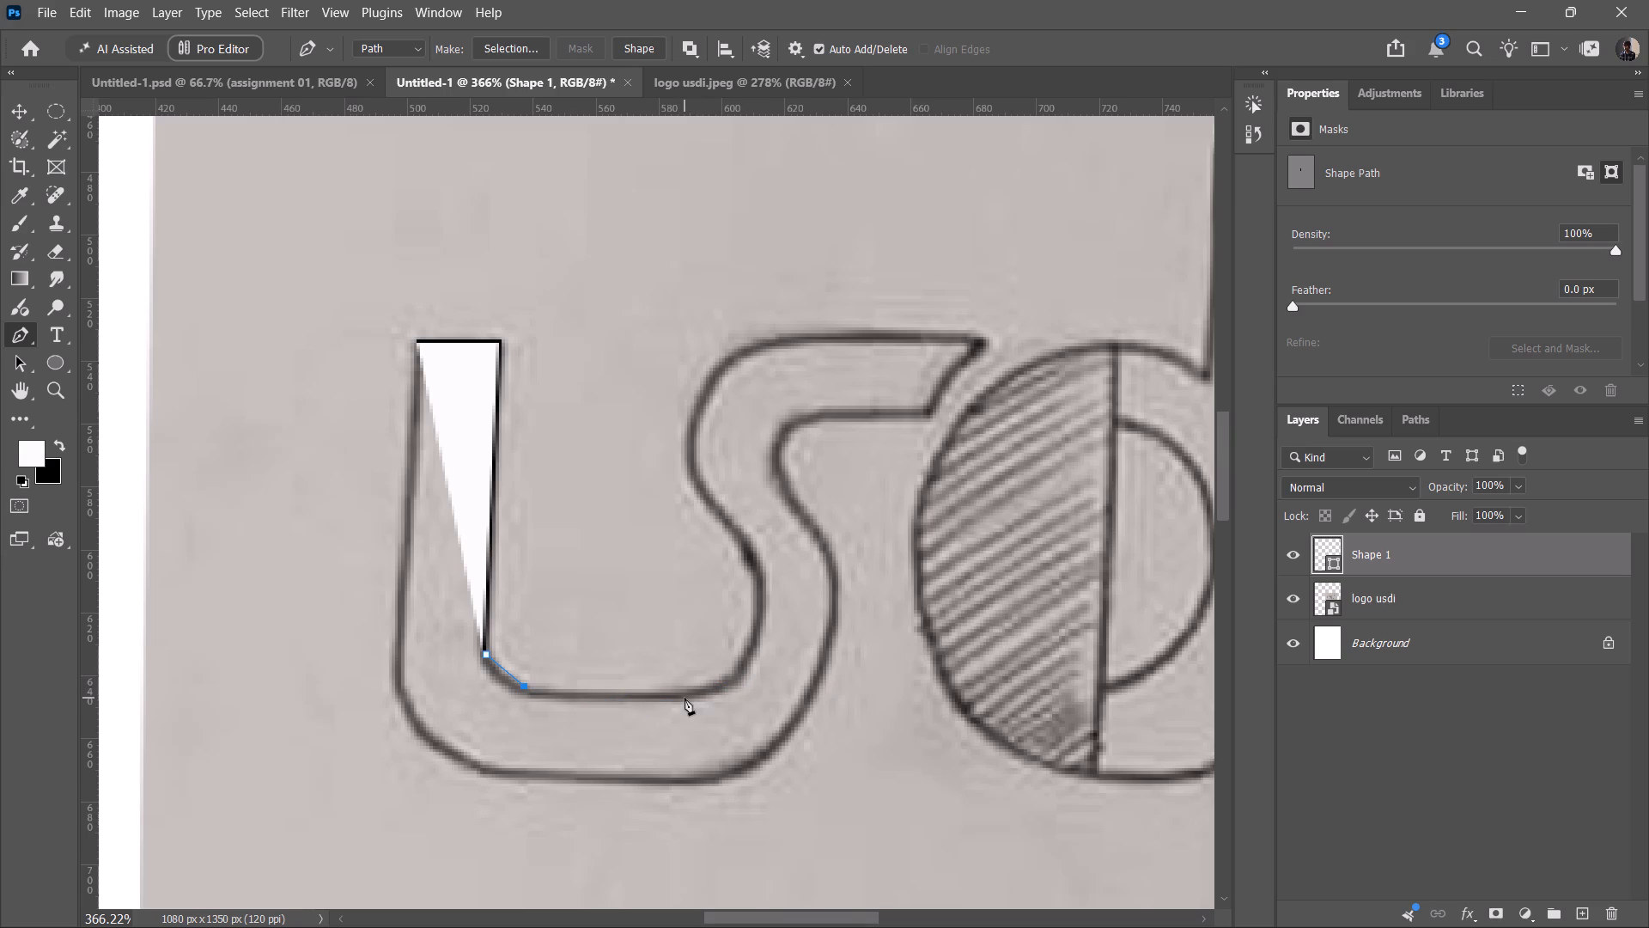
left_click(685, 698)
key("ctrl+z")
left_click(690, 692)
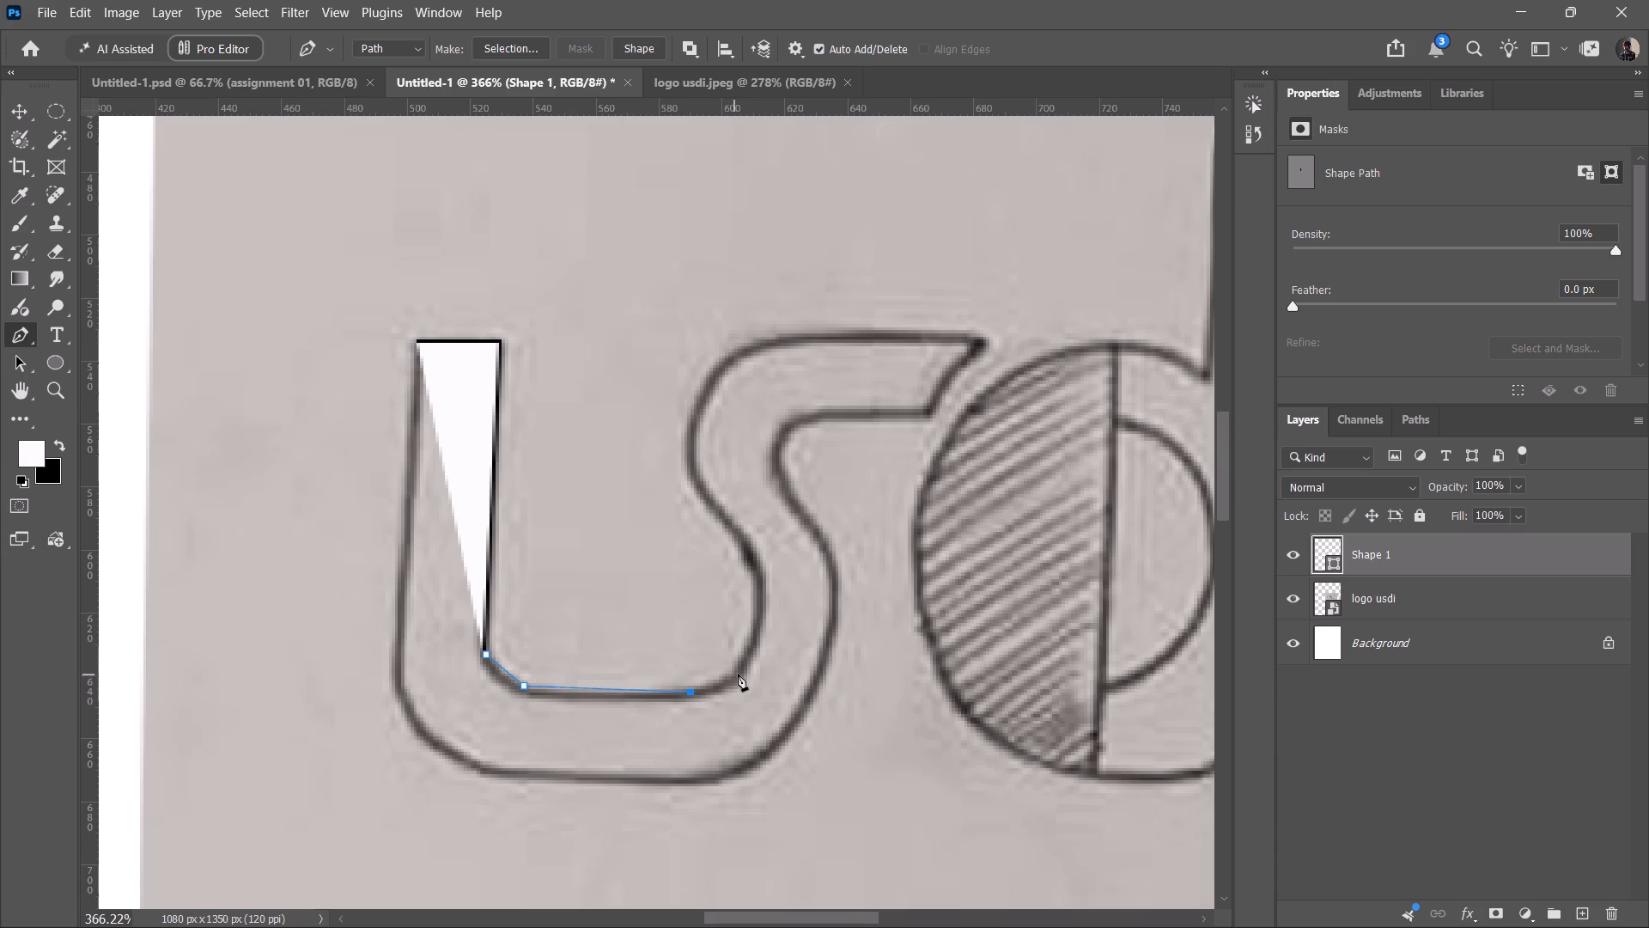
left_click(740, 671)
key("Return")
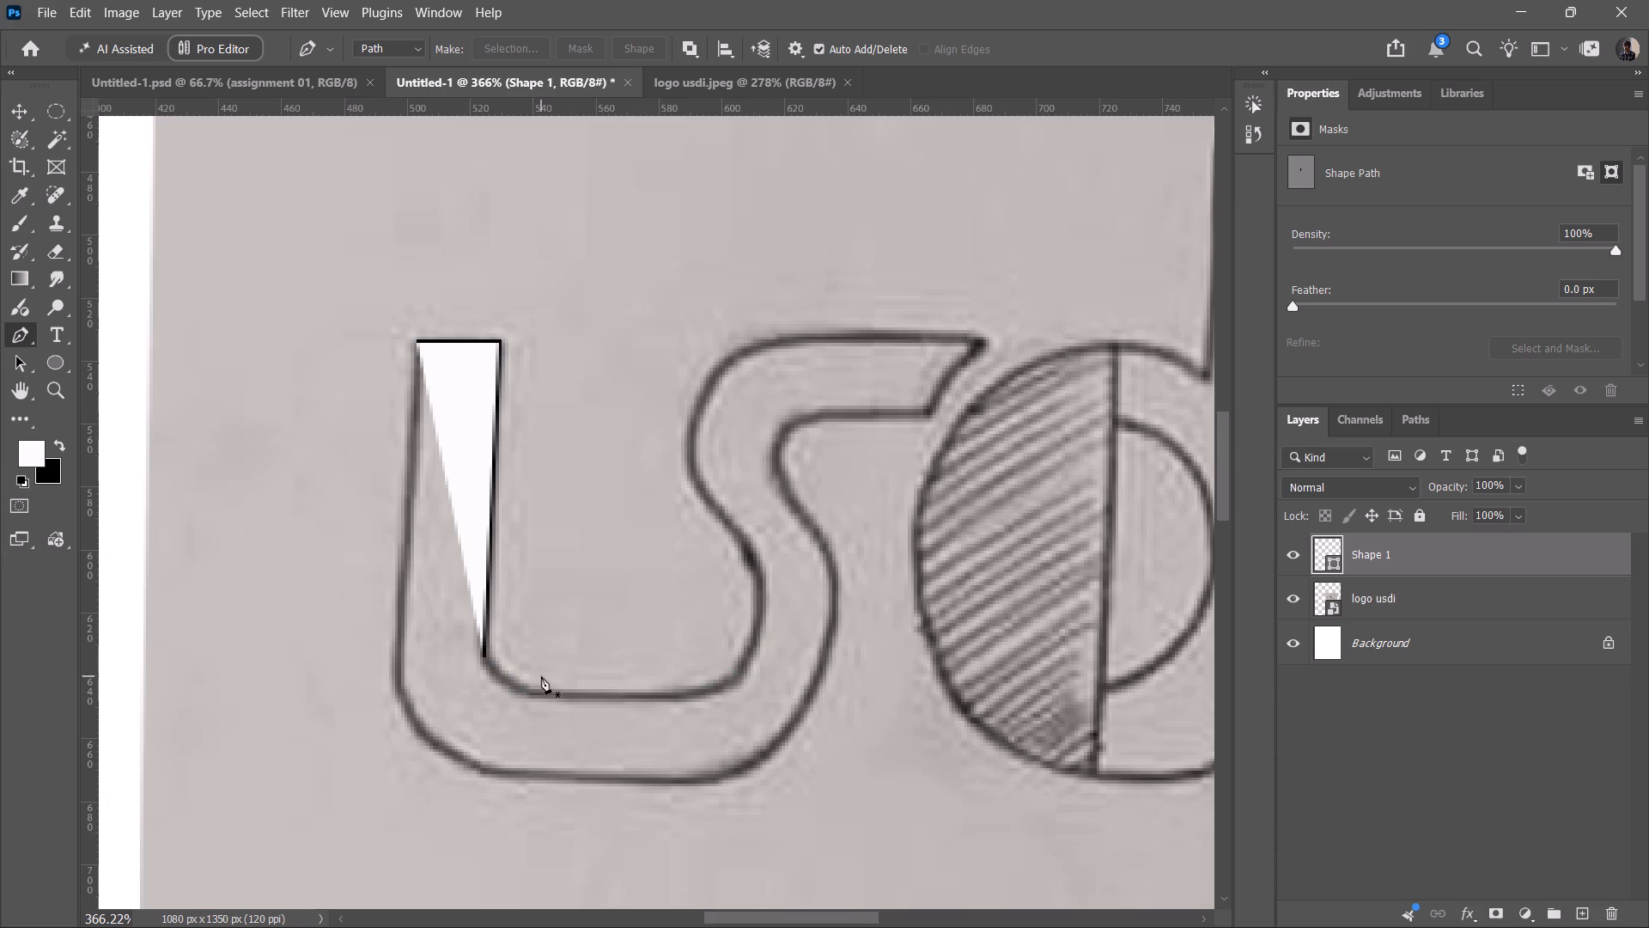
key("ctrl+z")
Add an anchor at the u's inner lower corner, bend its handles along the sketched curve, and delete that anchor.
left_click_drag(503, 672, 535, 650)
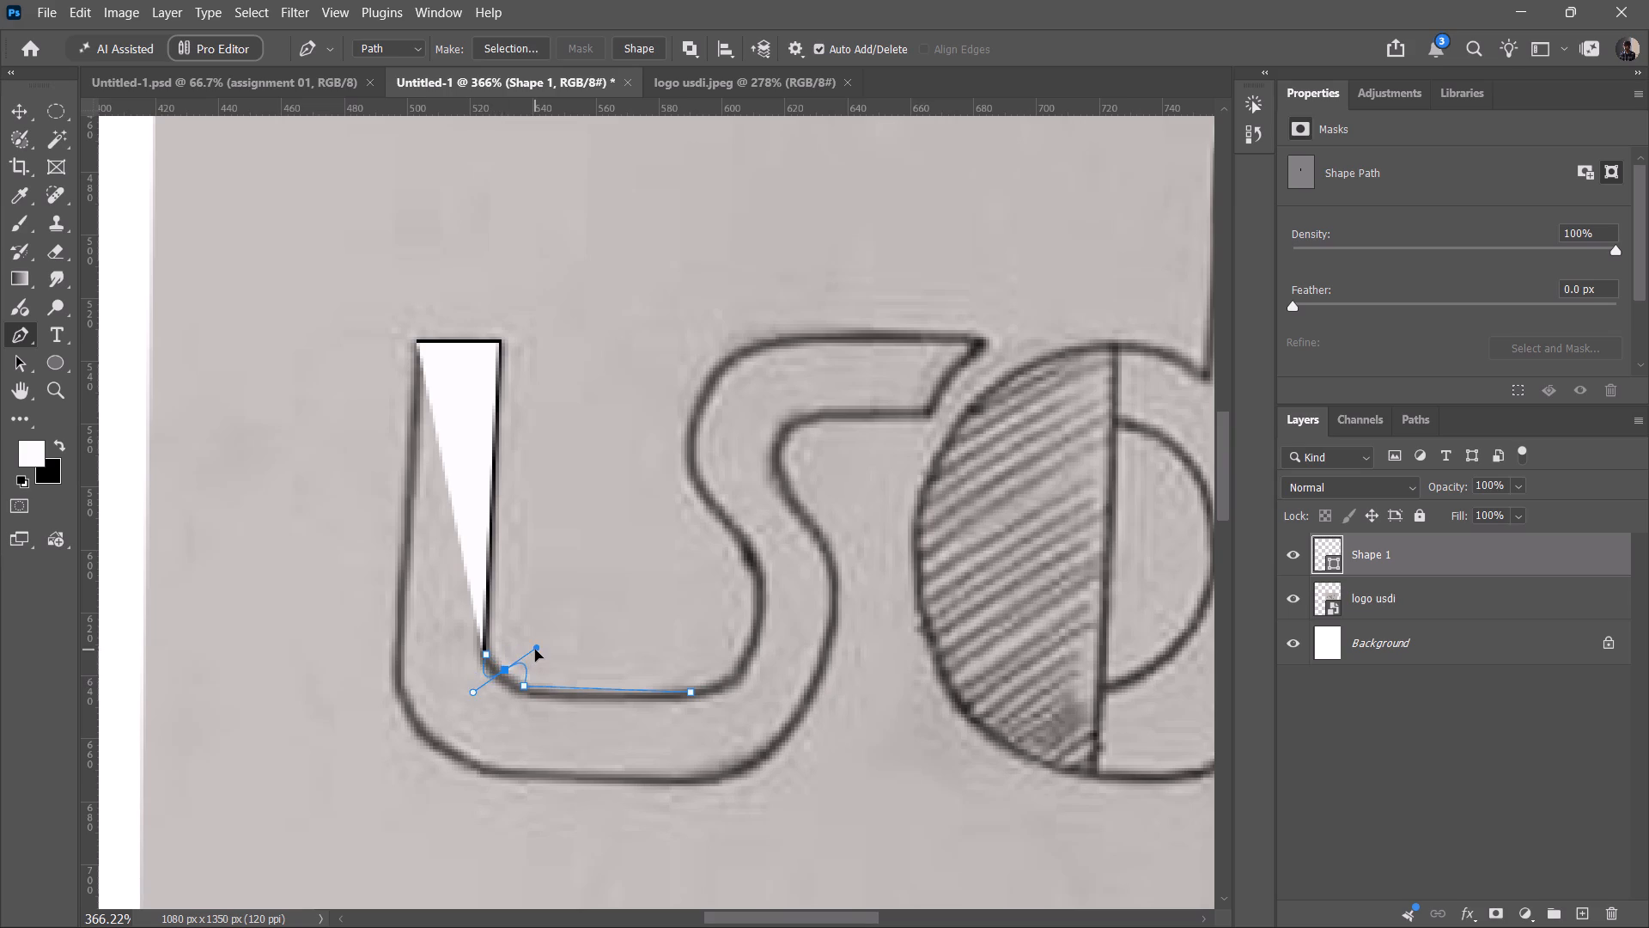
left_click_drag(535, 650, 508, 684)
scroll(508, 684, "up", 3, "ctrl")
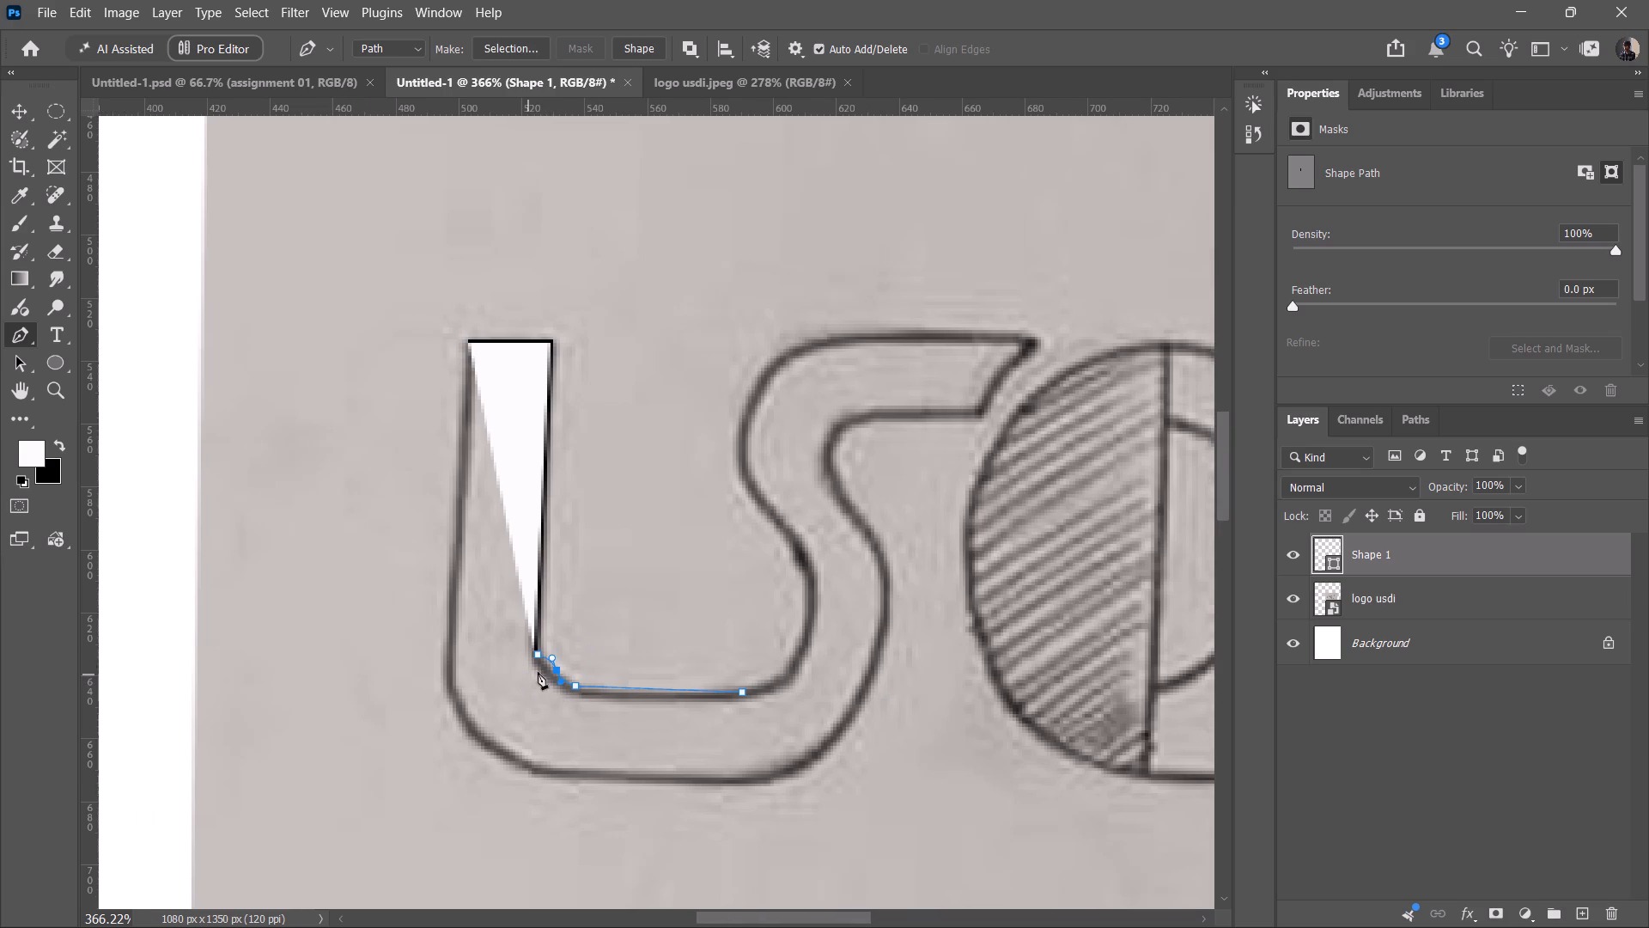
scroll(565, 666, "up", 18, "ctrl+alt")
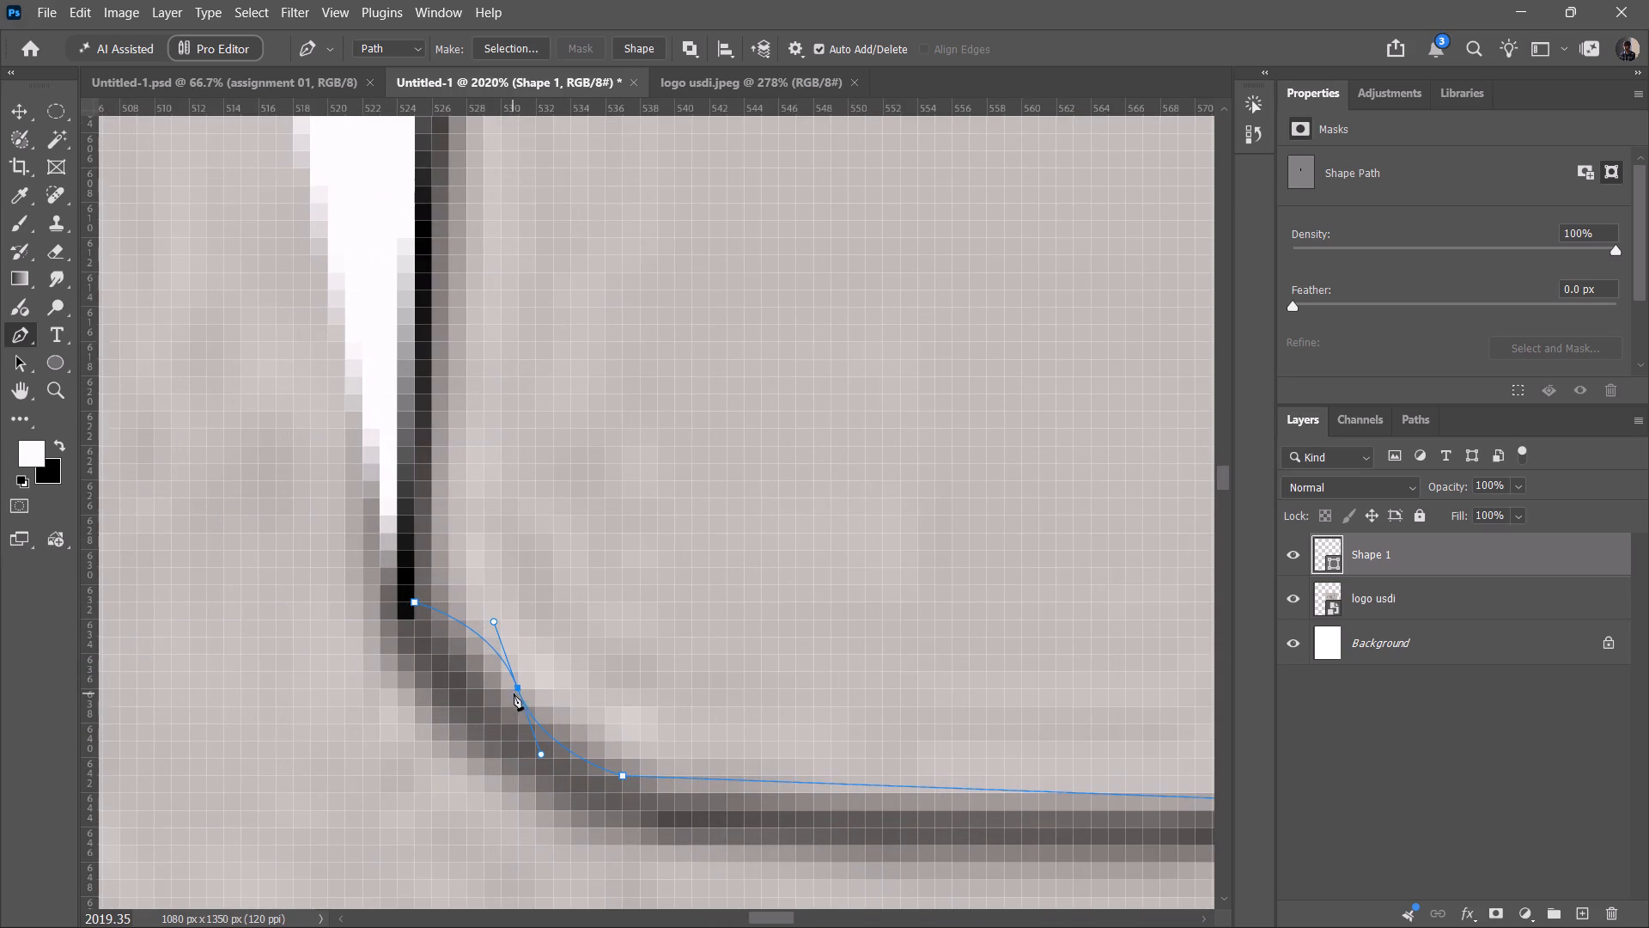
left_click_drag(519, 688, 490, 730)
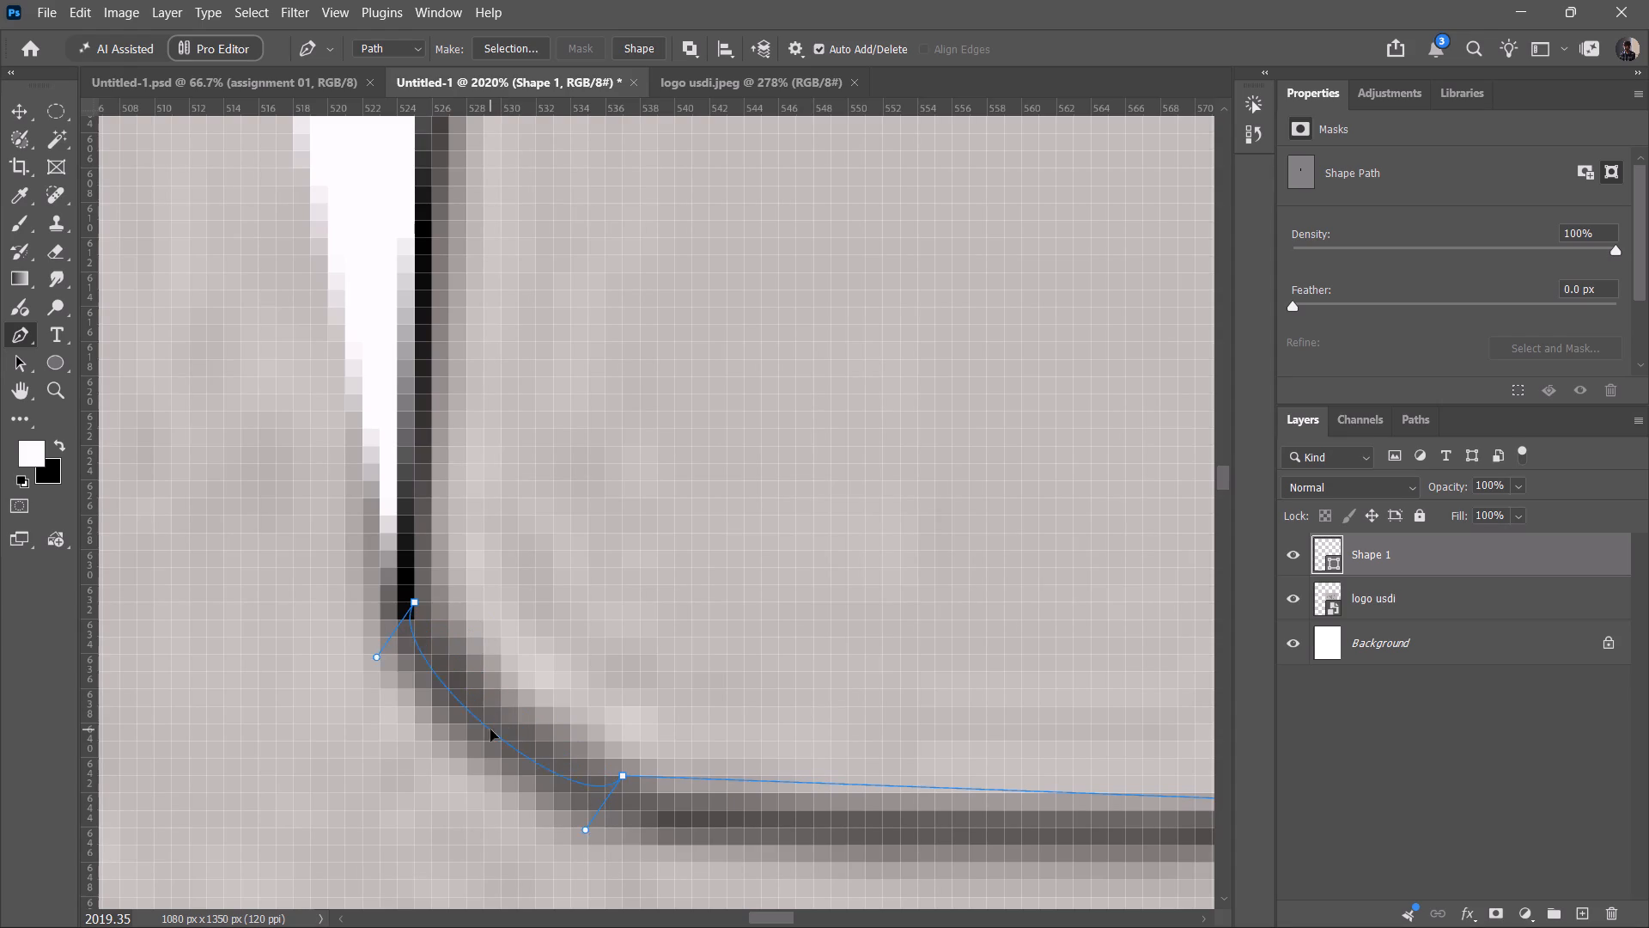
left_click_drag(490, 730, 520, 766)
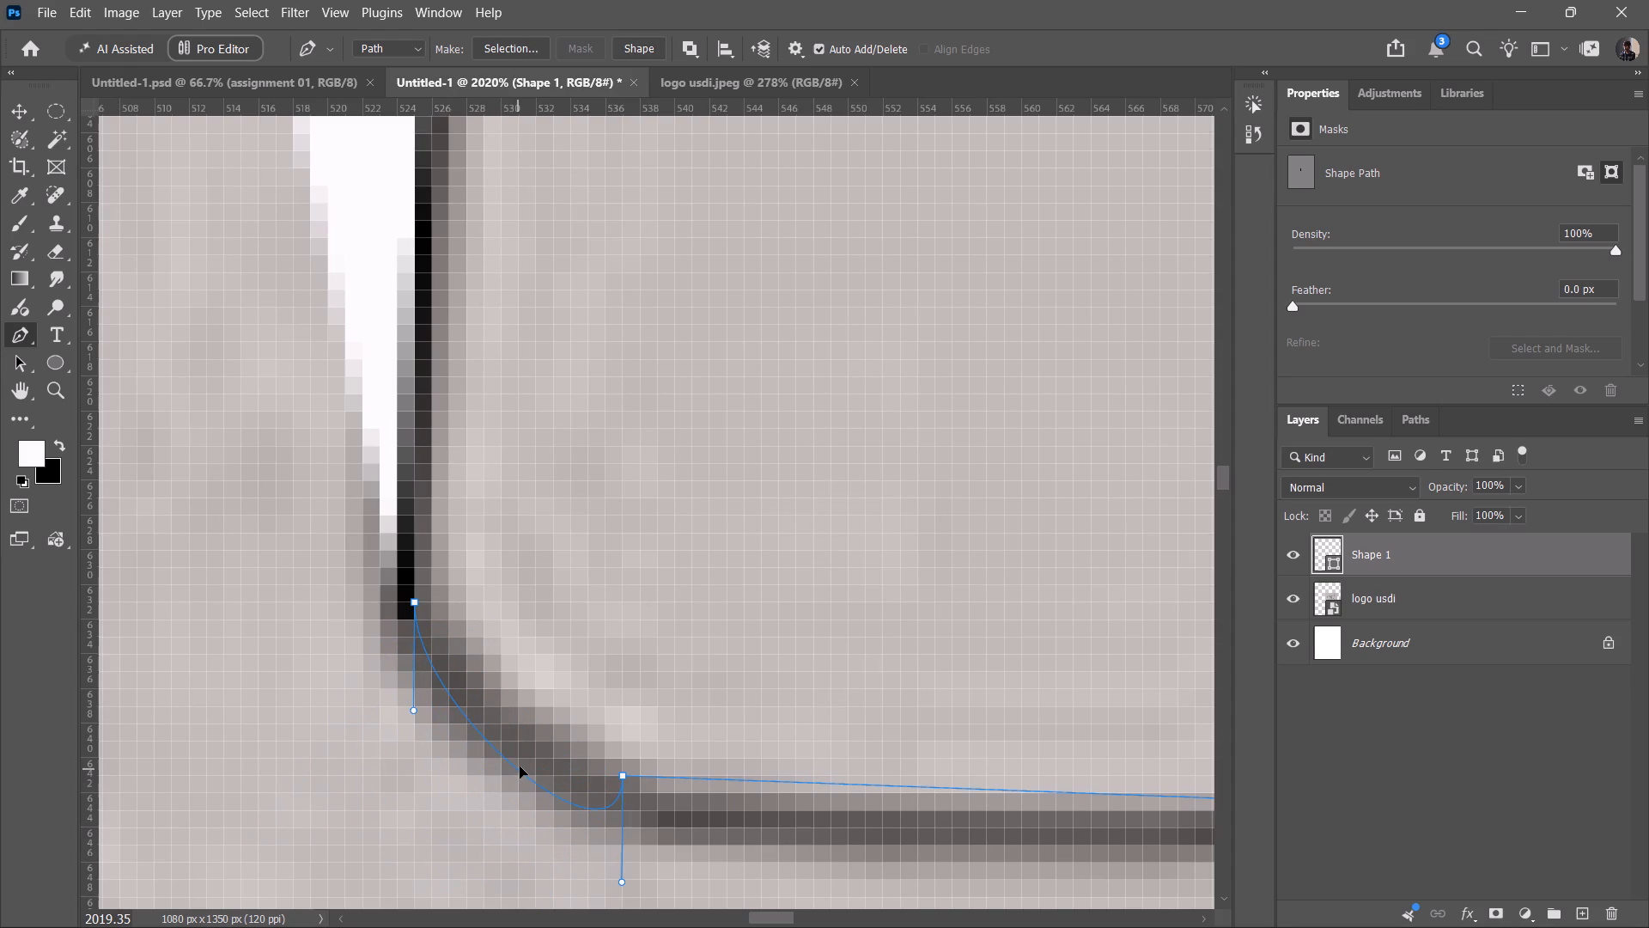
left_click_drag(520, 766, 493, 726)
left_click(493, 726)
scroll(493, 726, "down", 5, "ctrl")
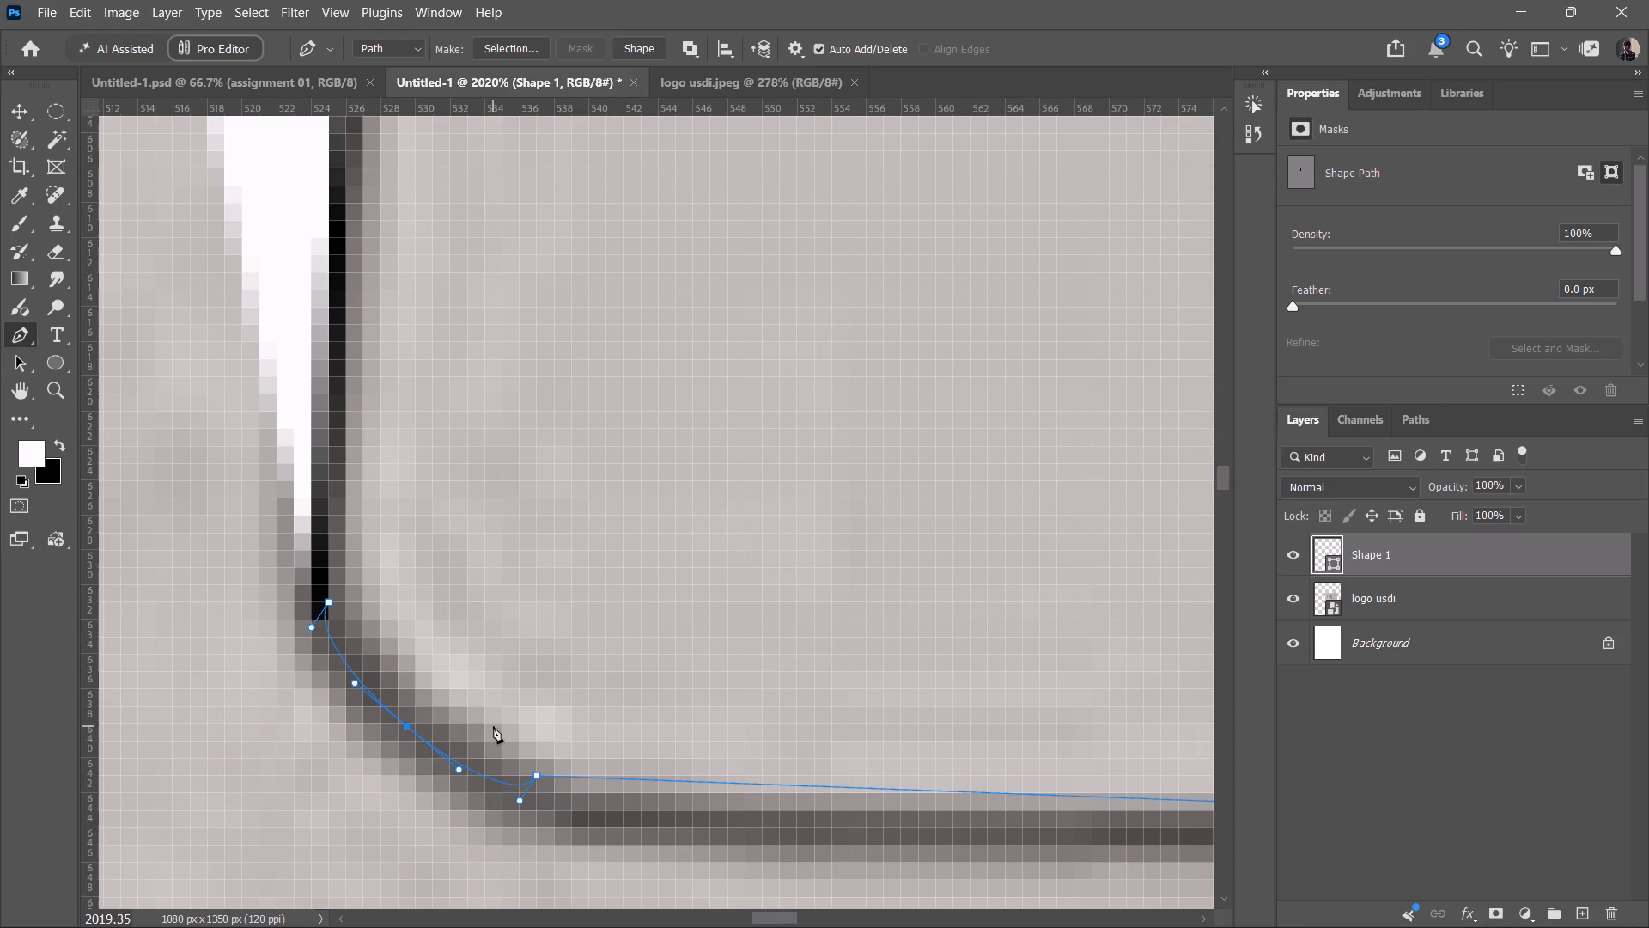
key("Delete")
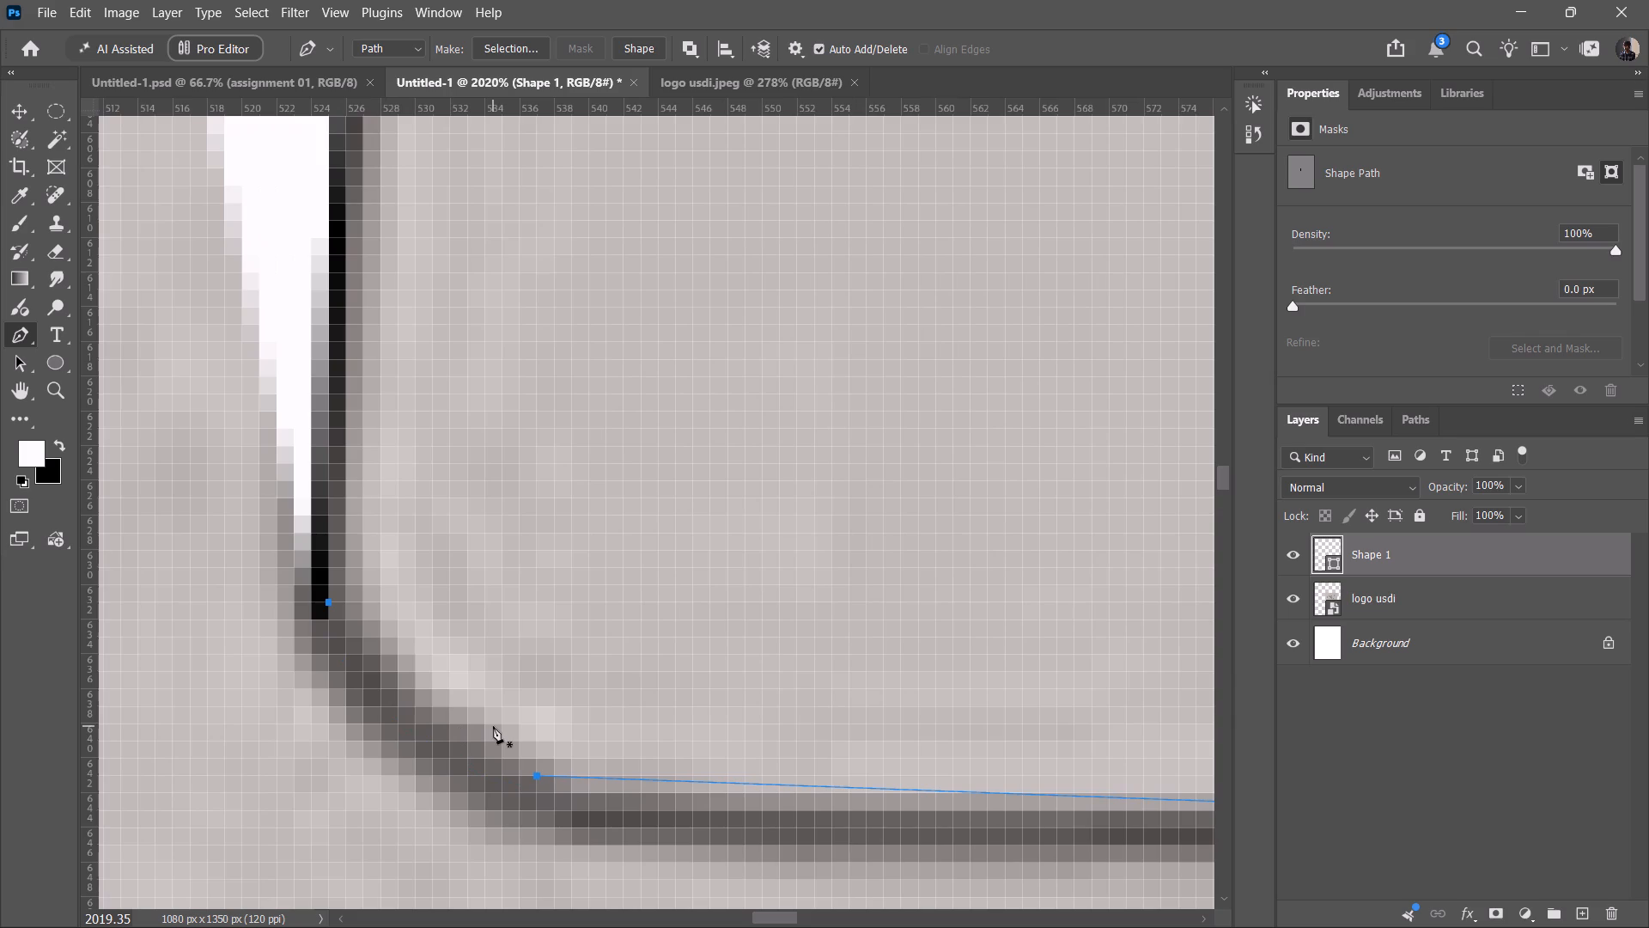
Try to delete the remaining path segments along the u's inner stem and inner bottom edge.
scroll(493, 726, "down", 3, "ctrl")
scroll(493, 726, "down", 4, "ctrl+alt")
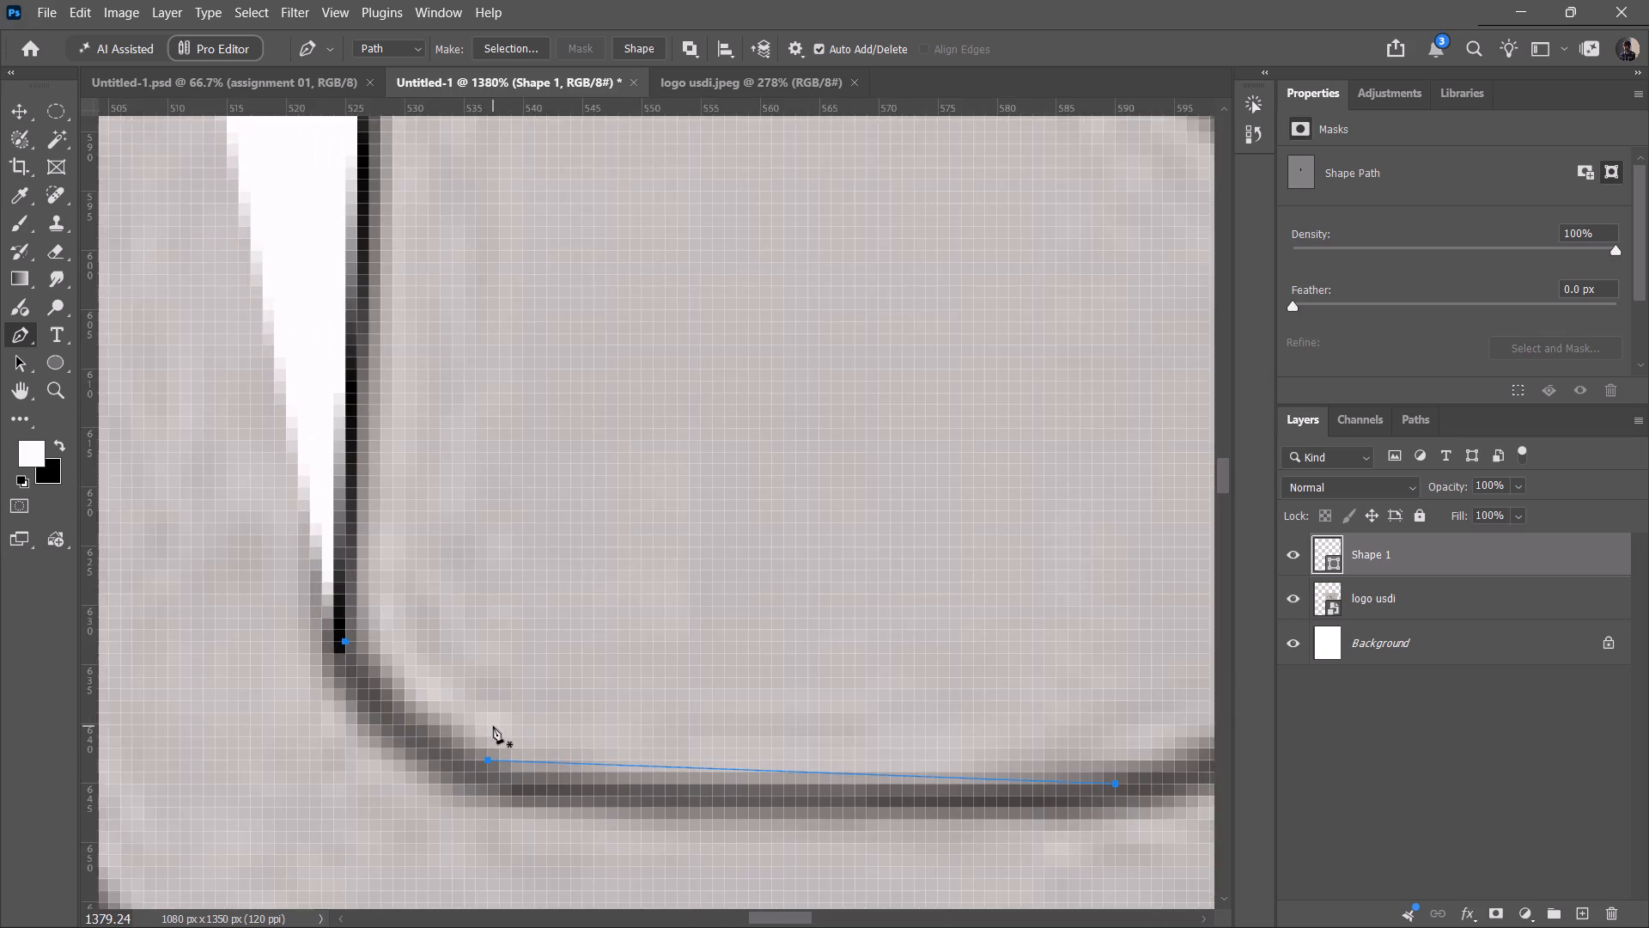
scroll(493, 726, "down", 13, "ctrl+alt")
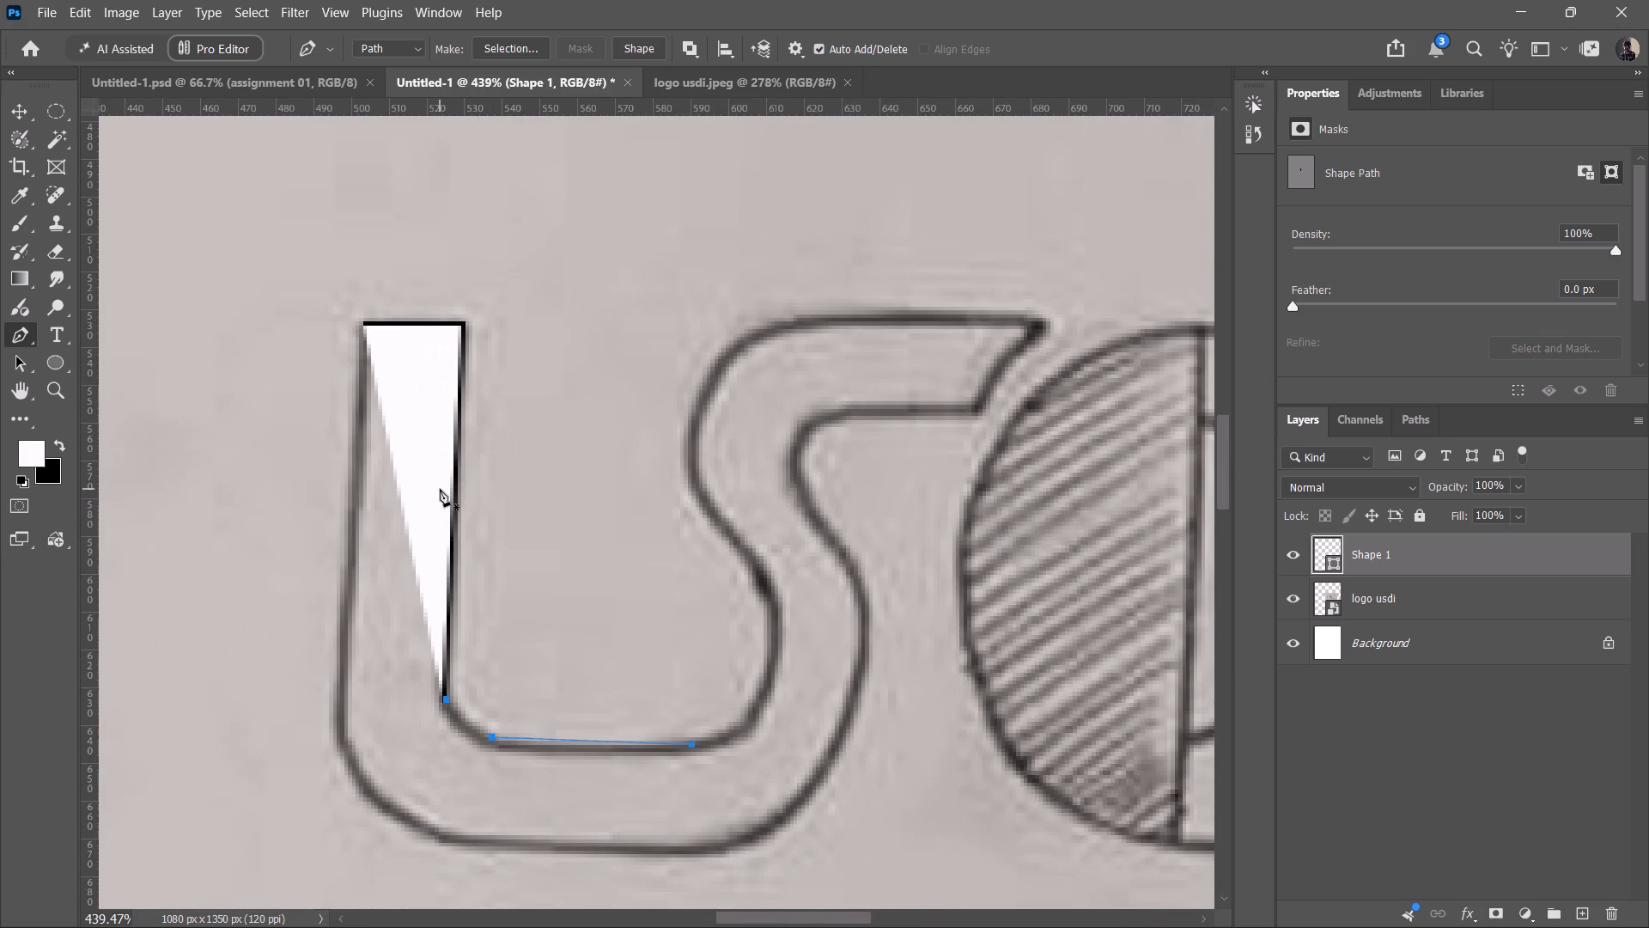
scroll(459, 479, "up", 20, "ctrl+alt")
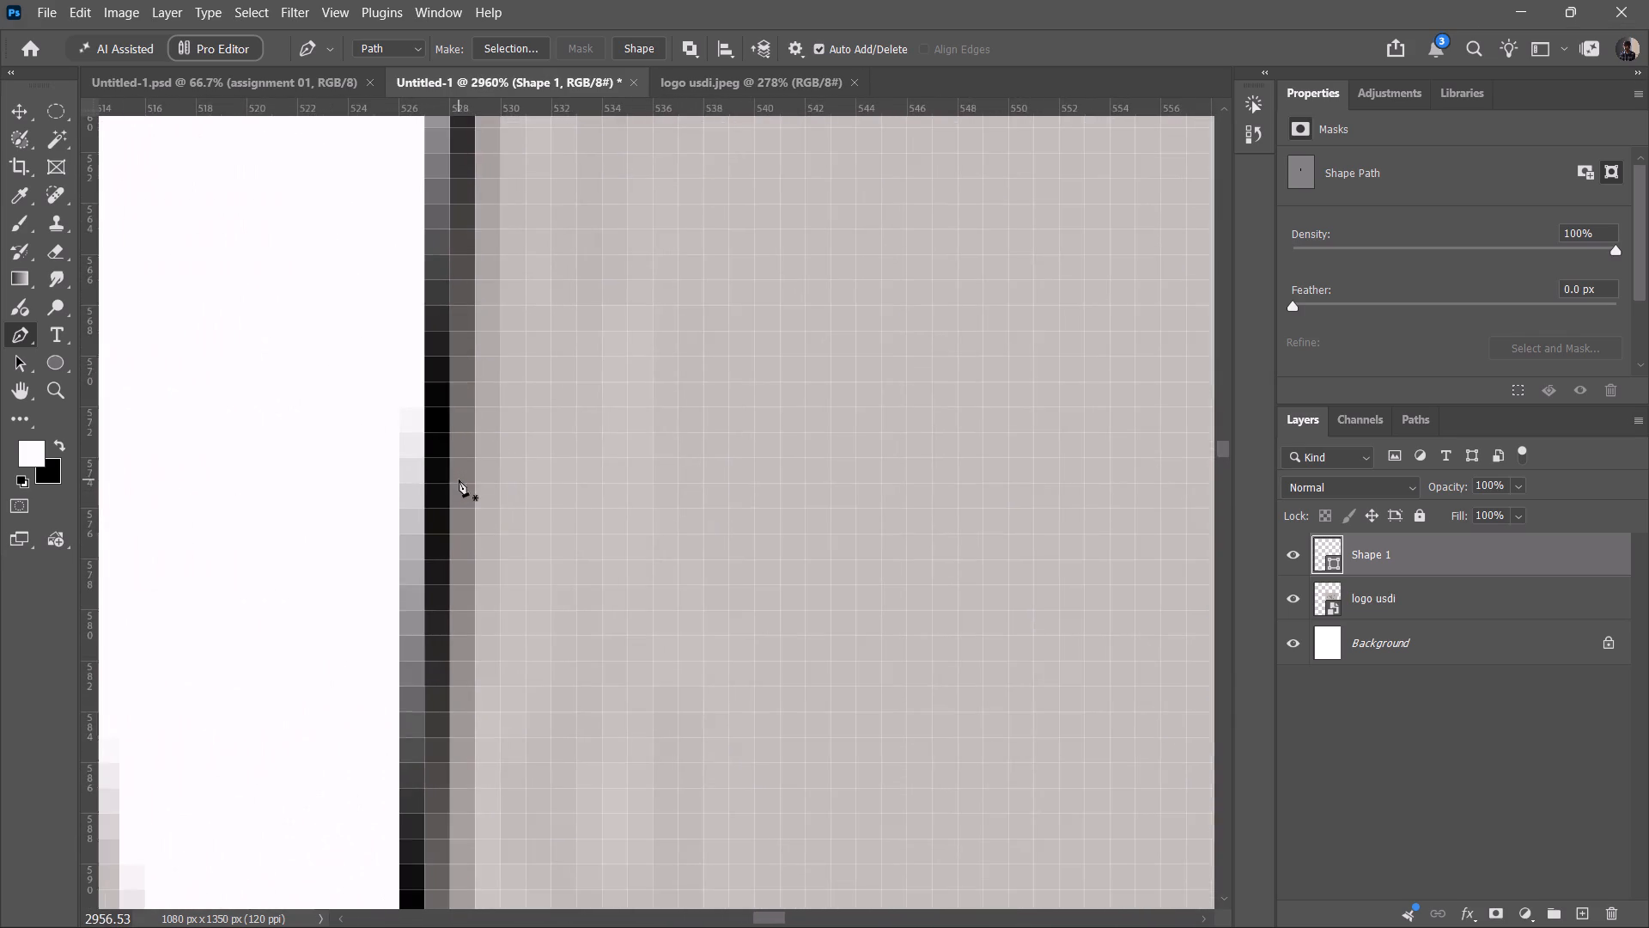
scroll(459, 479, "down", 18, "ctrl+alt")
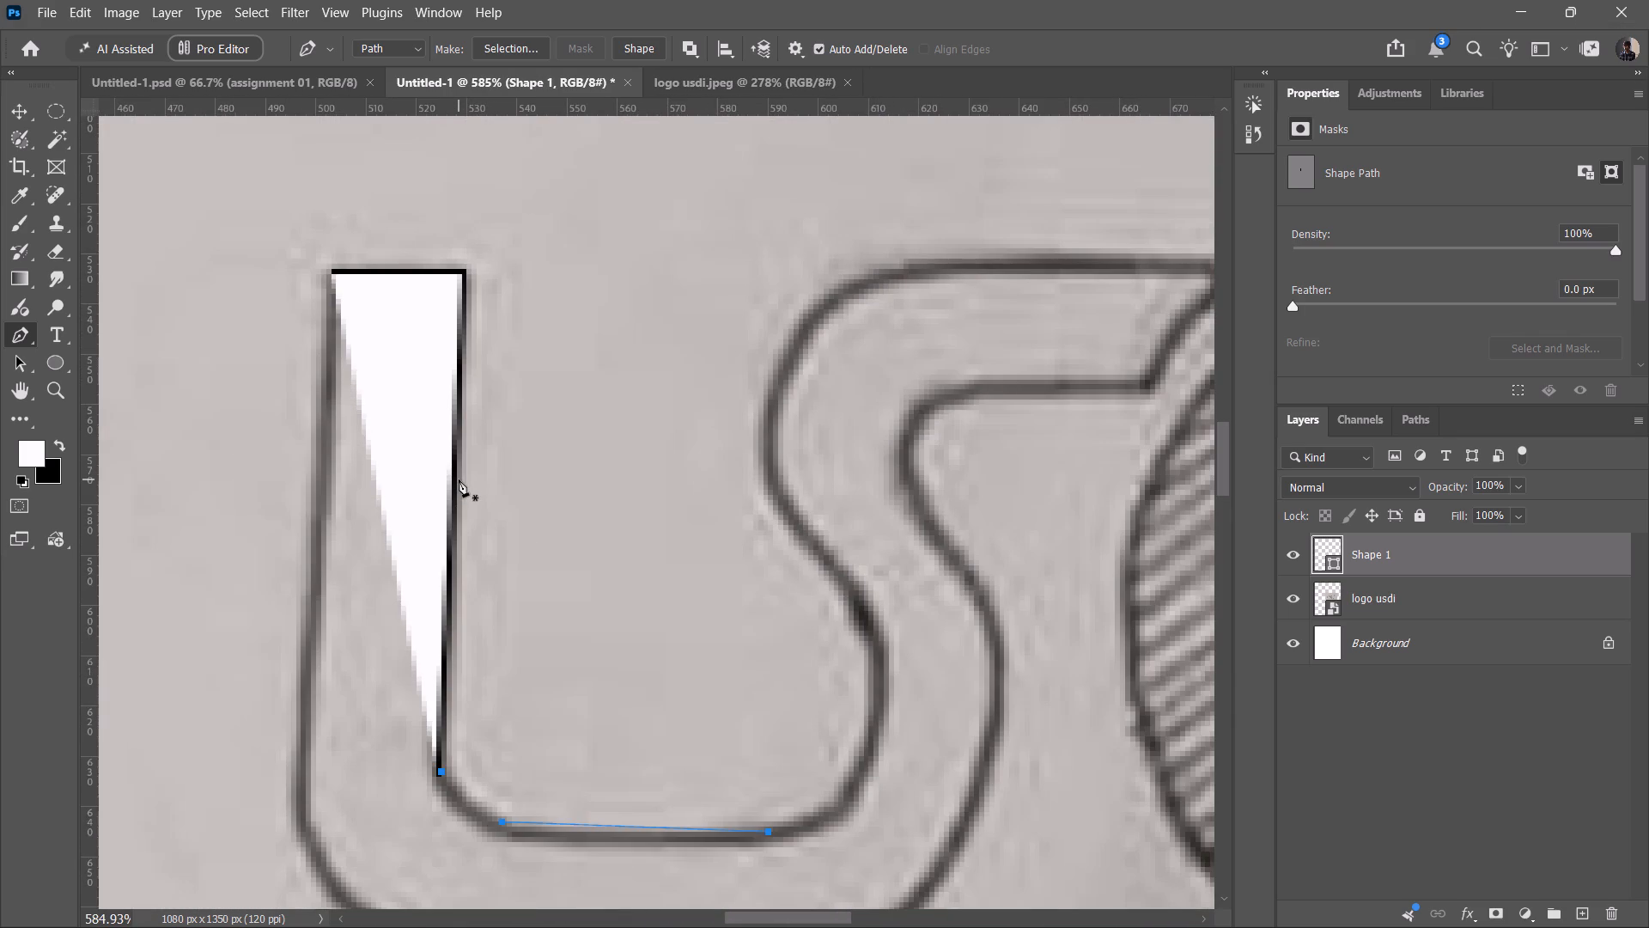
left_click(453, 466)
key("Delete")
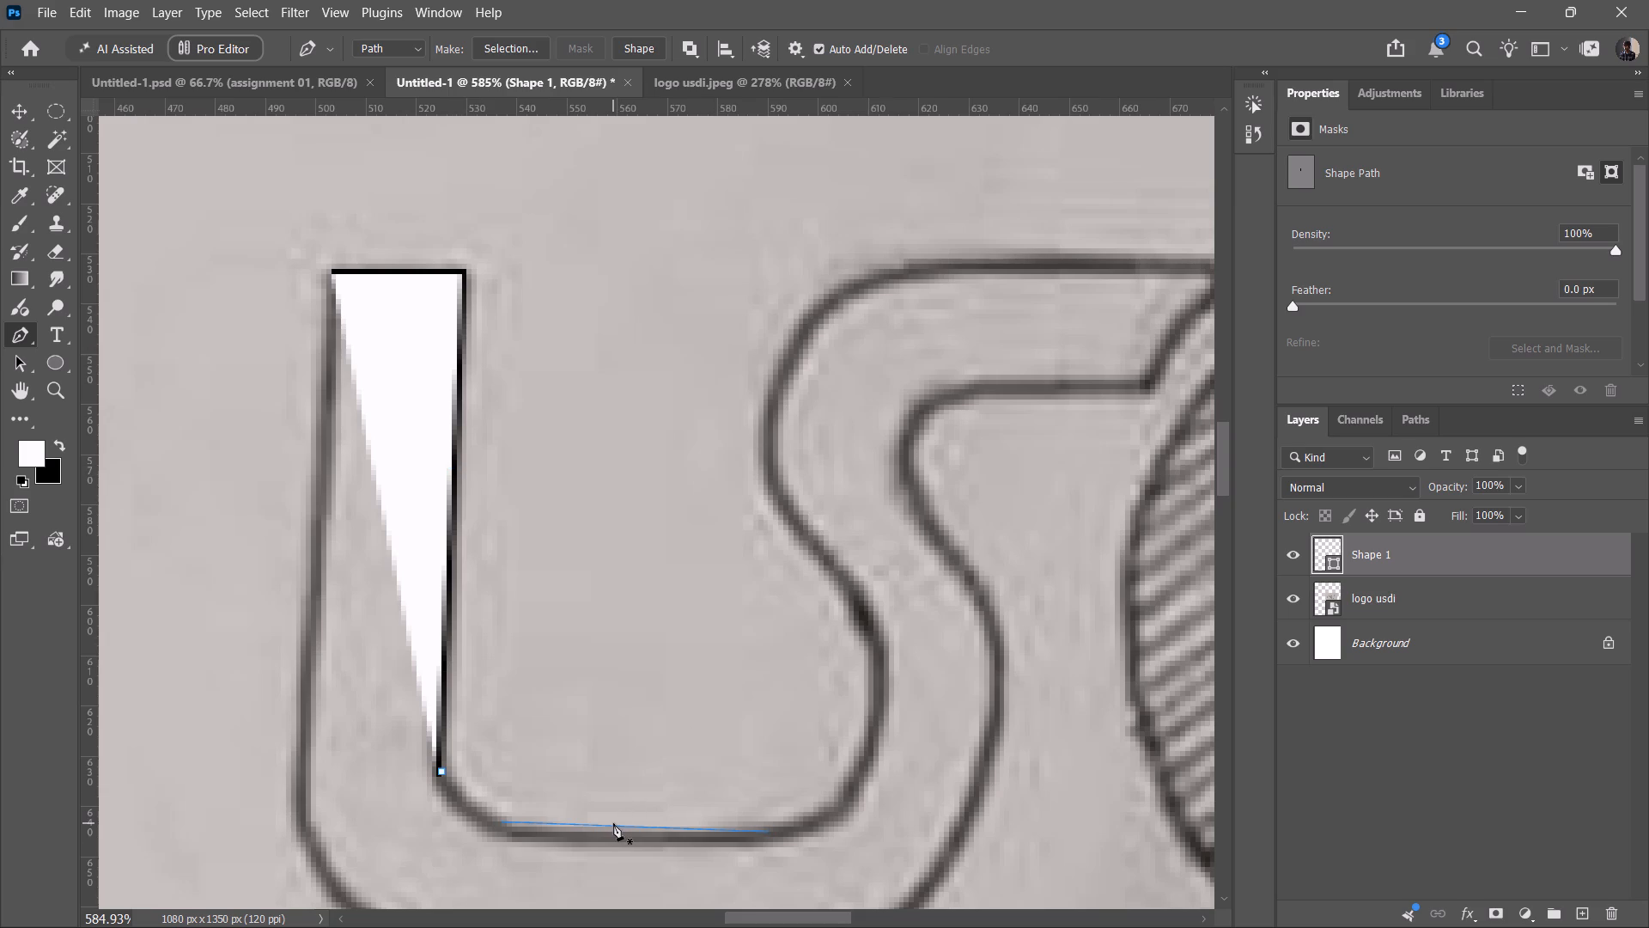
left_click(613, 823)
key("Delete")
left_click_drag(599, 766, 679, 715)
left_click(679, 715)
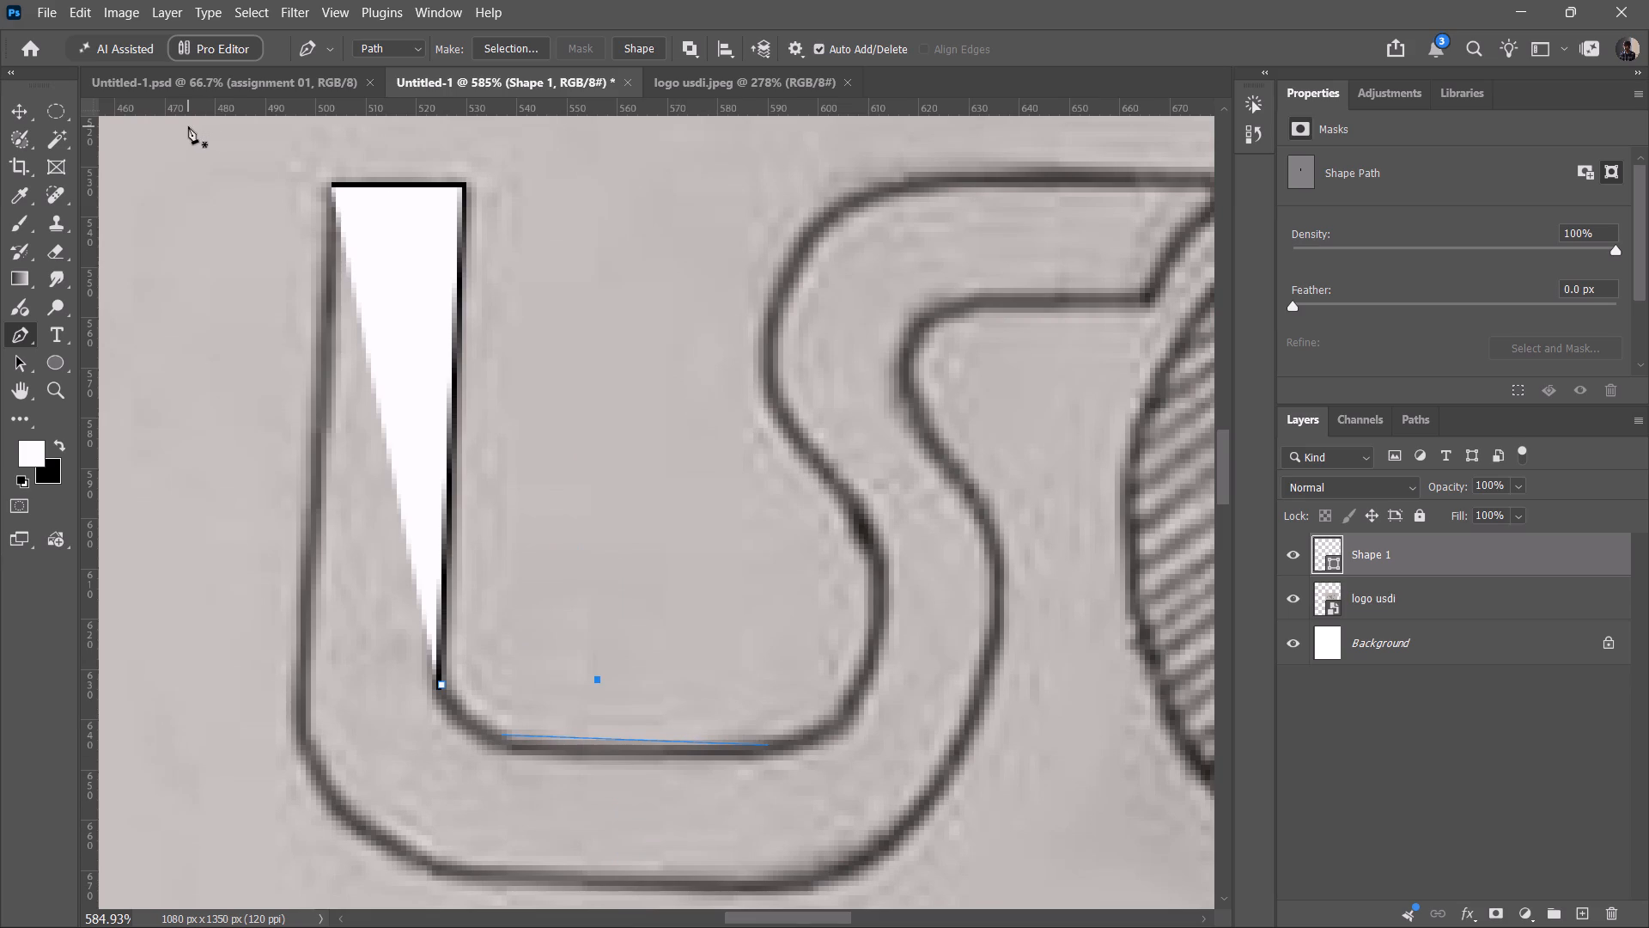
Delete the partial white u shape together with its Shape 1 layer, keeping the logo usdi sketch layer.
left_click(25, 113)
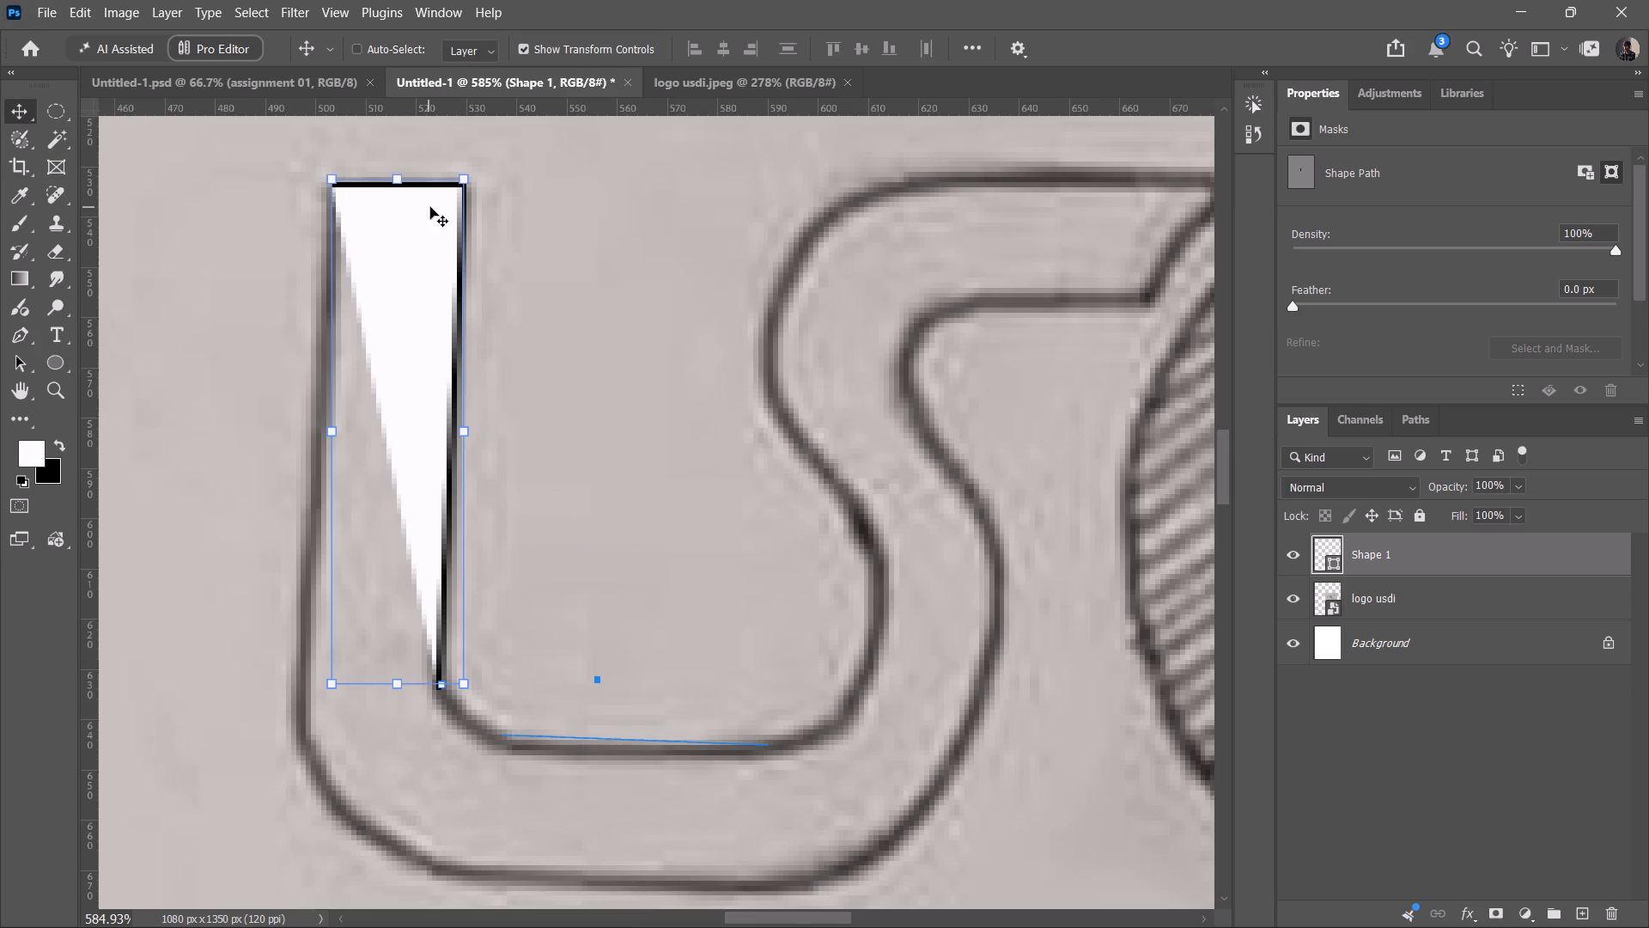
key("Delete")
left_click(405, 182)
key("Delete")
left_click(395, 179)
key("Delete")
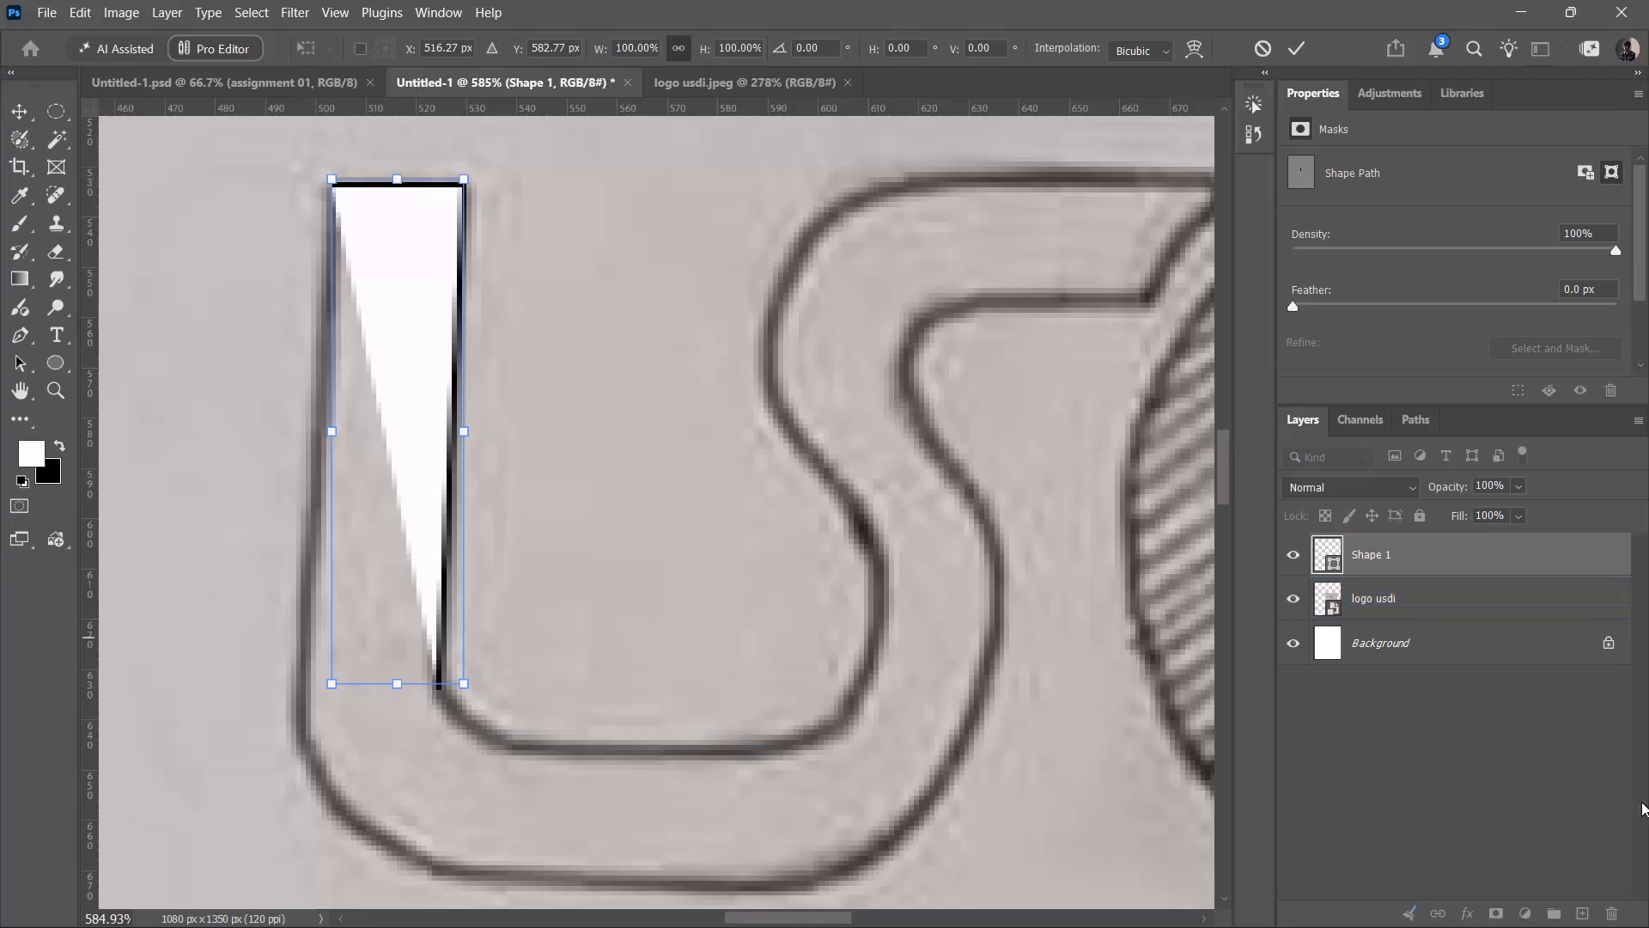
left_click(1342, 598)
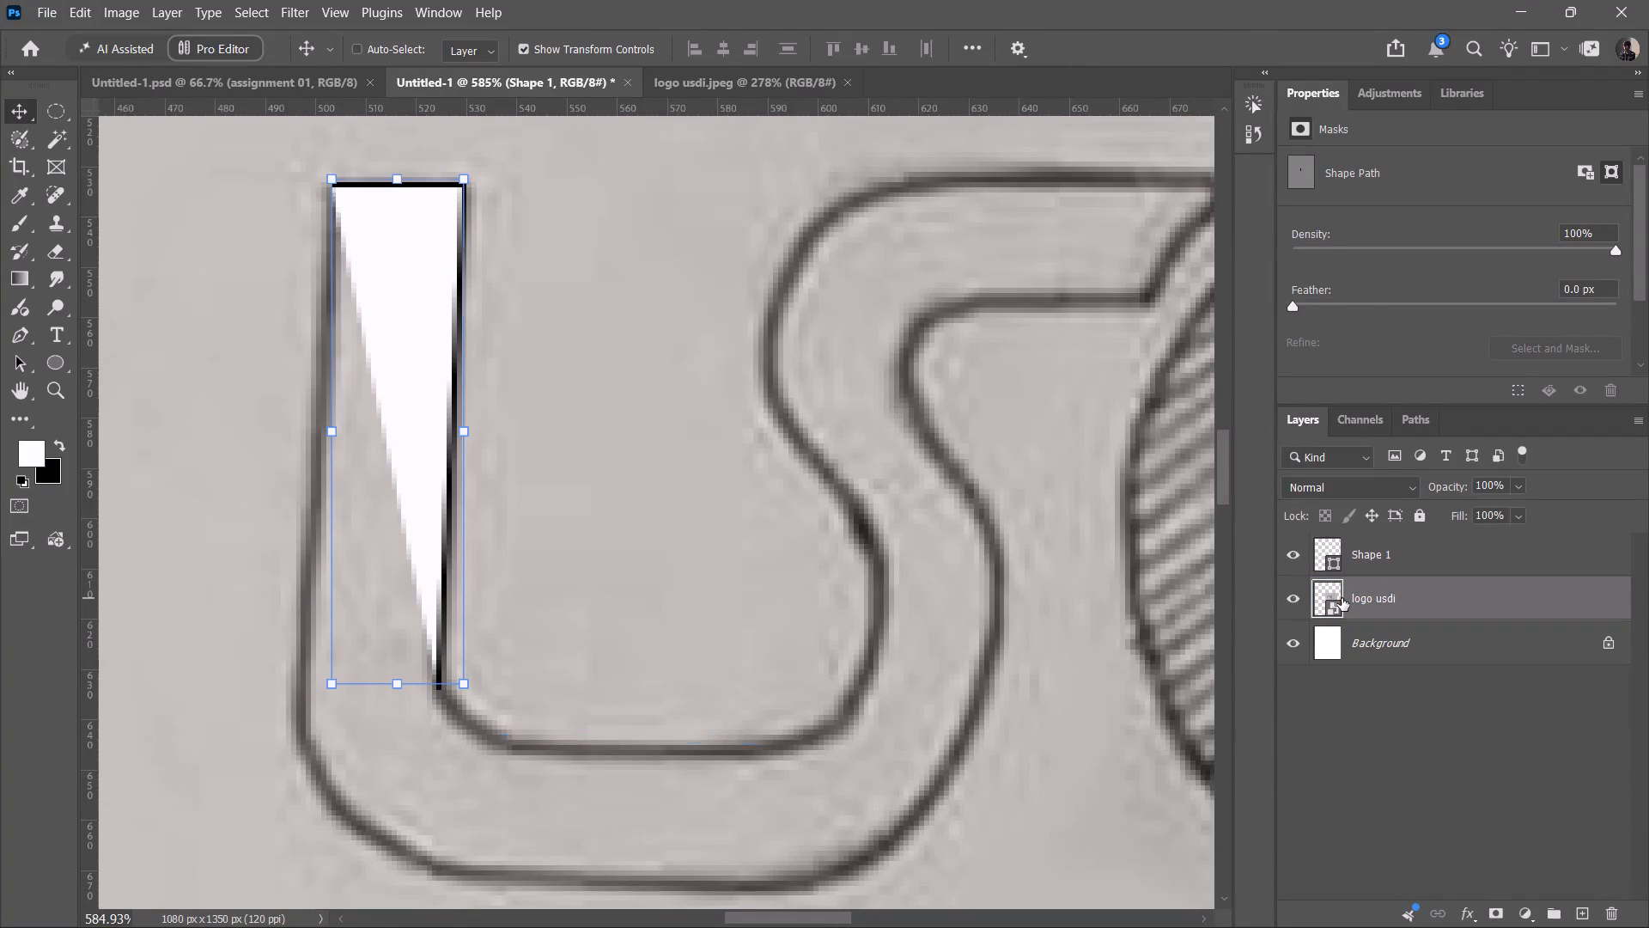
left_click(1350, 562)
key("Delete")
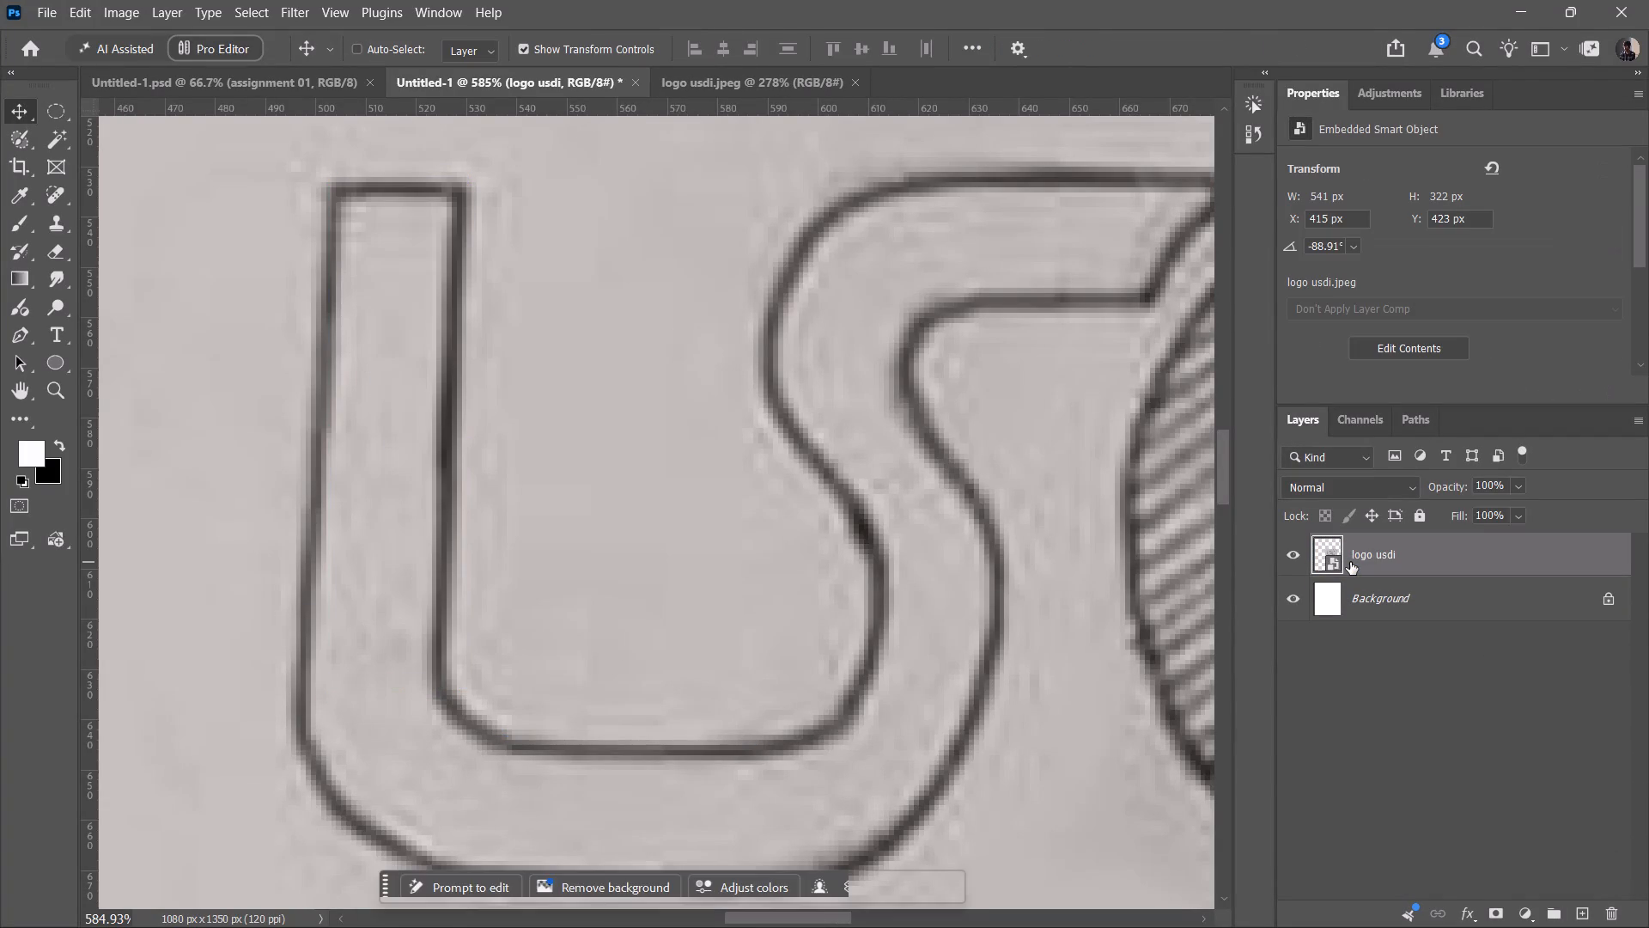
scroll(507, 607, "down", 2, "ctrl")
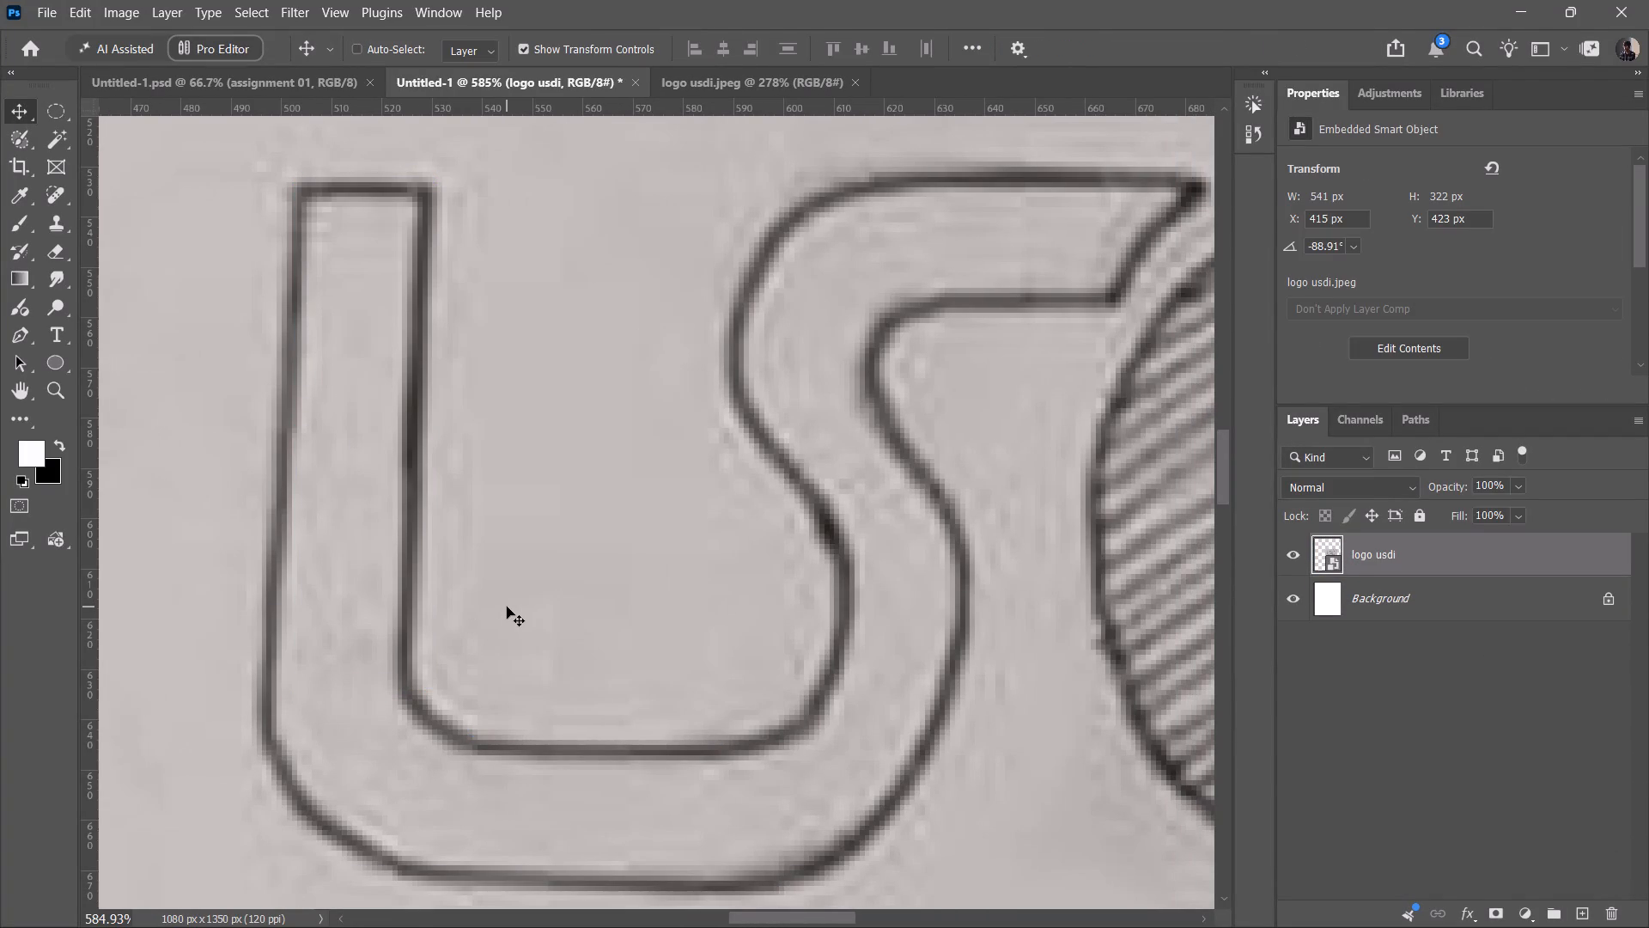
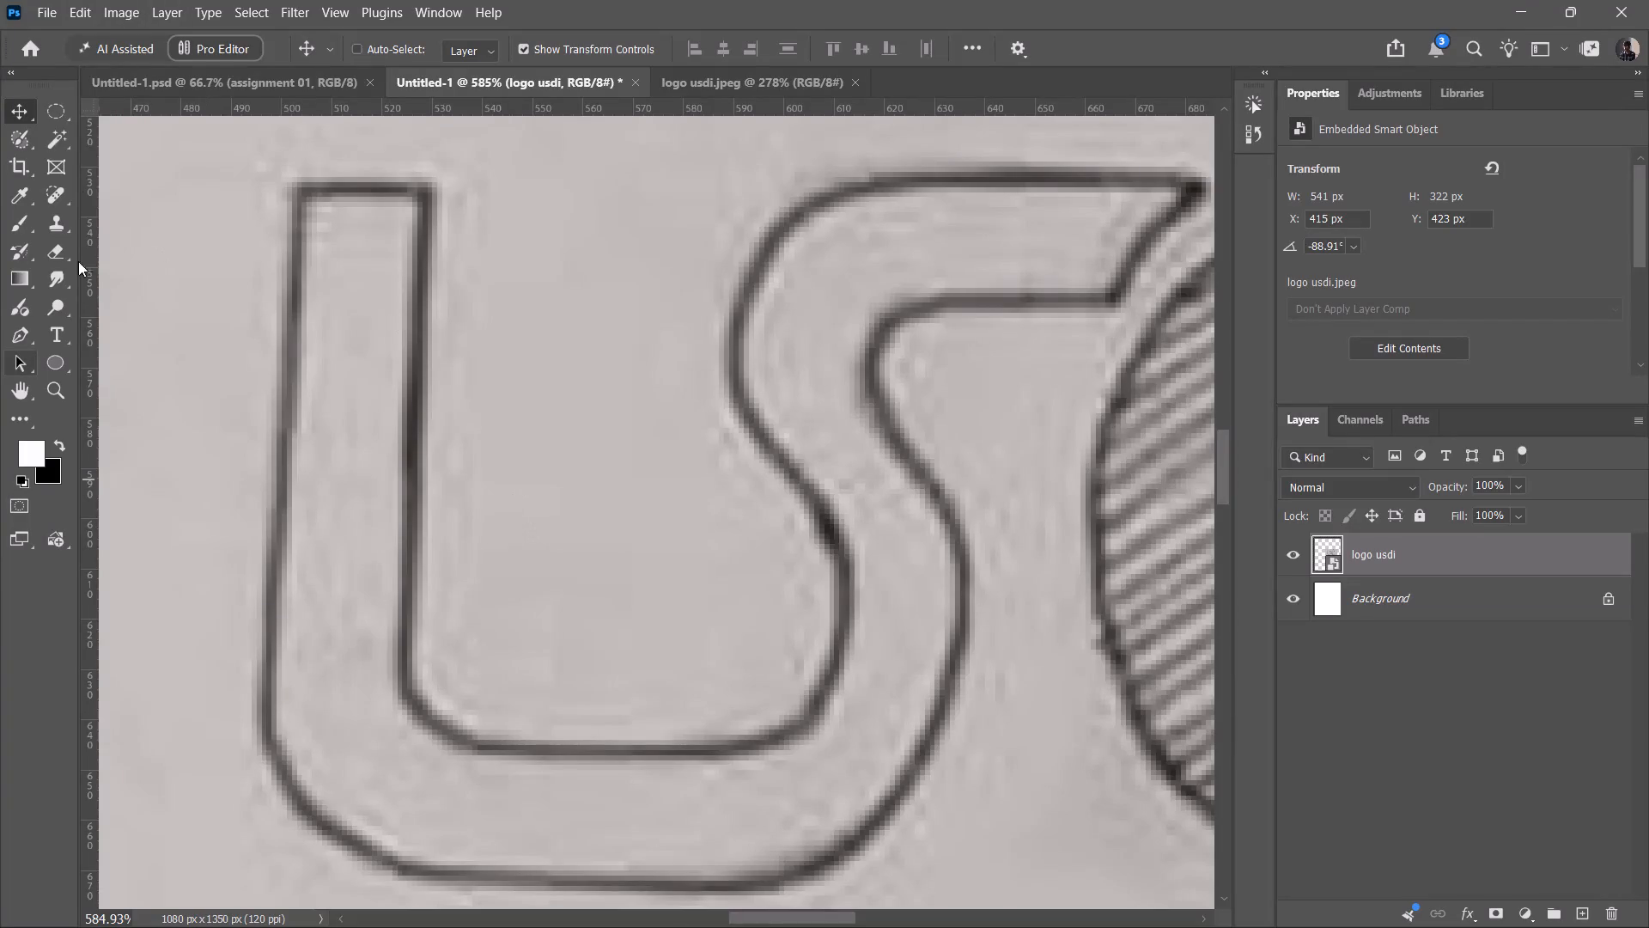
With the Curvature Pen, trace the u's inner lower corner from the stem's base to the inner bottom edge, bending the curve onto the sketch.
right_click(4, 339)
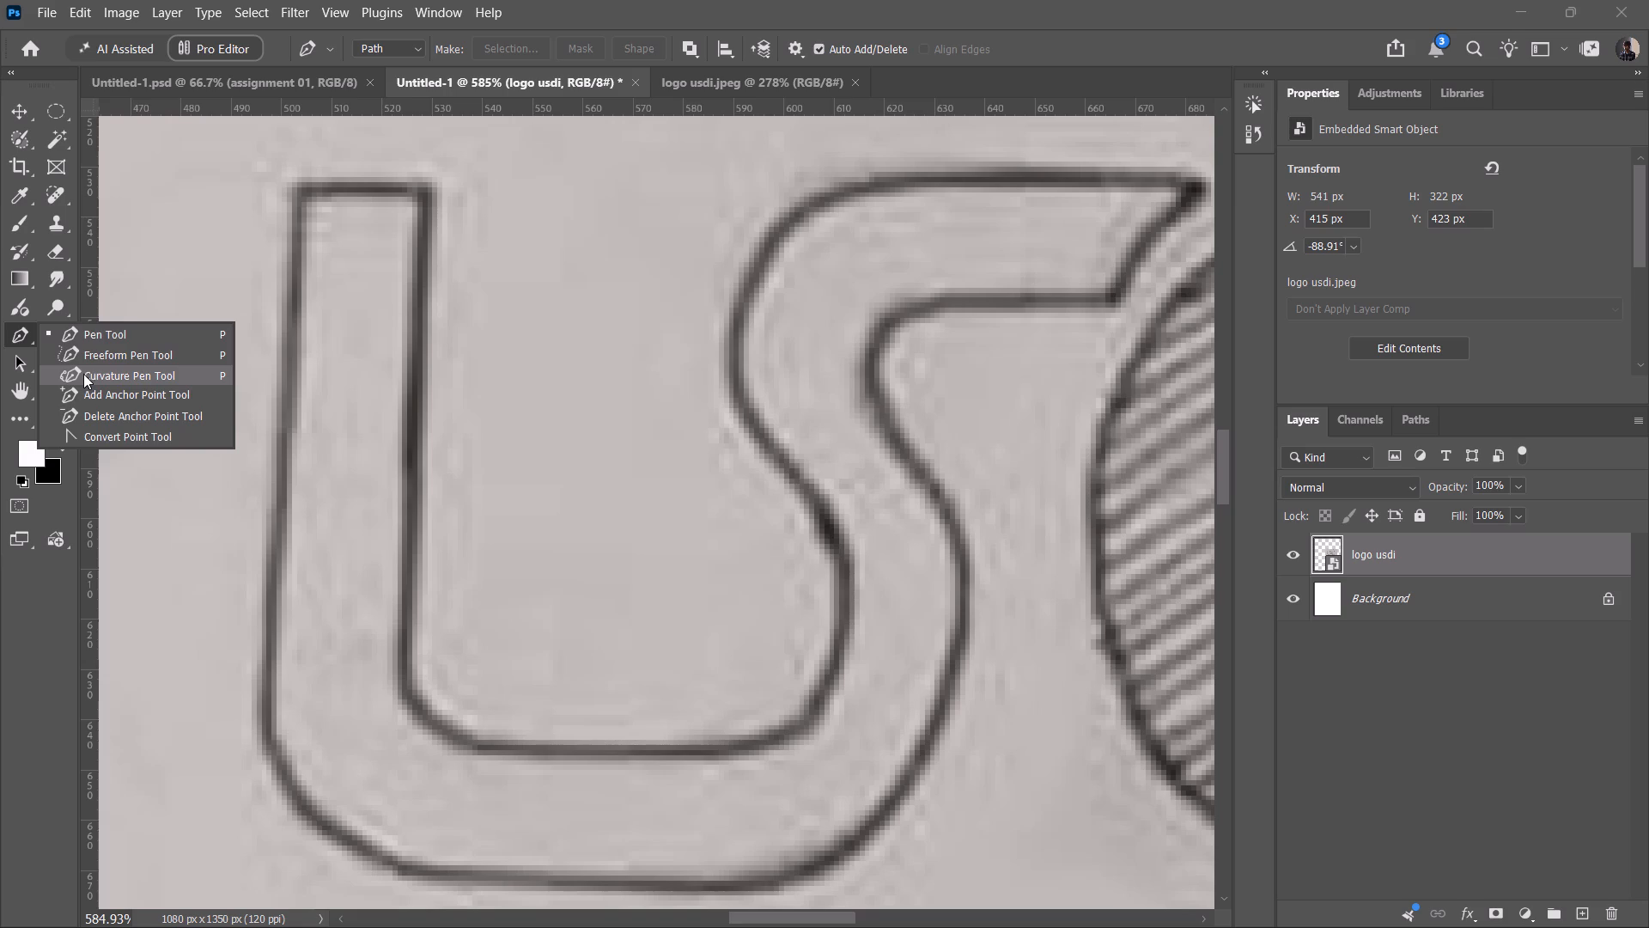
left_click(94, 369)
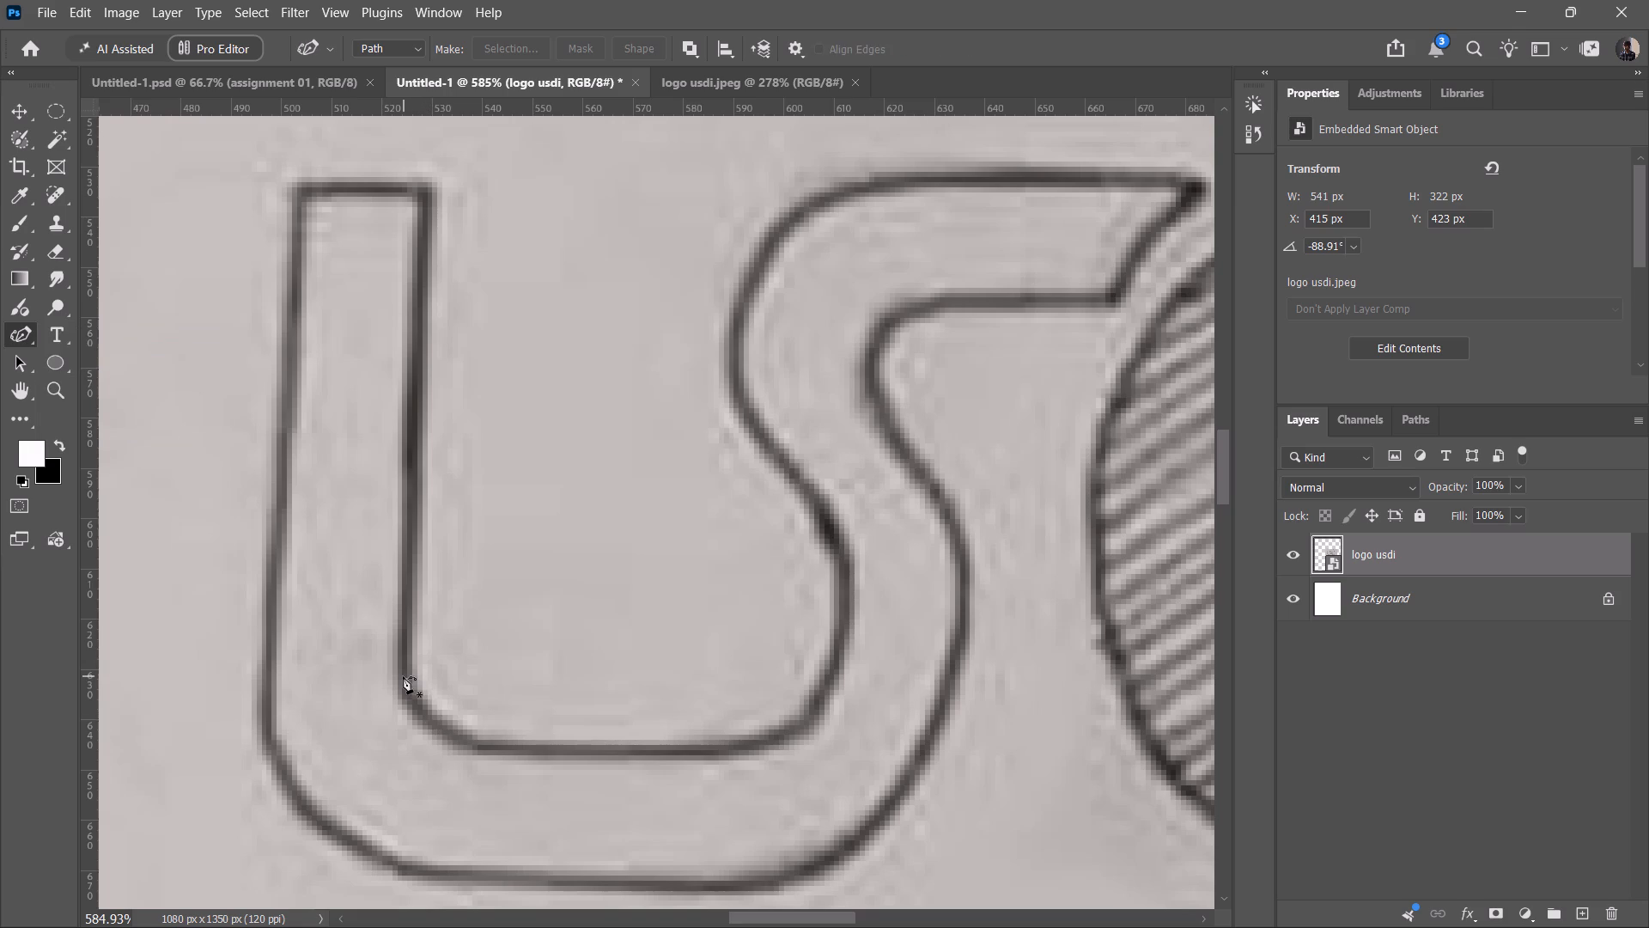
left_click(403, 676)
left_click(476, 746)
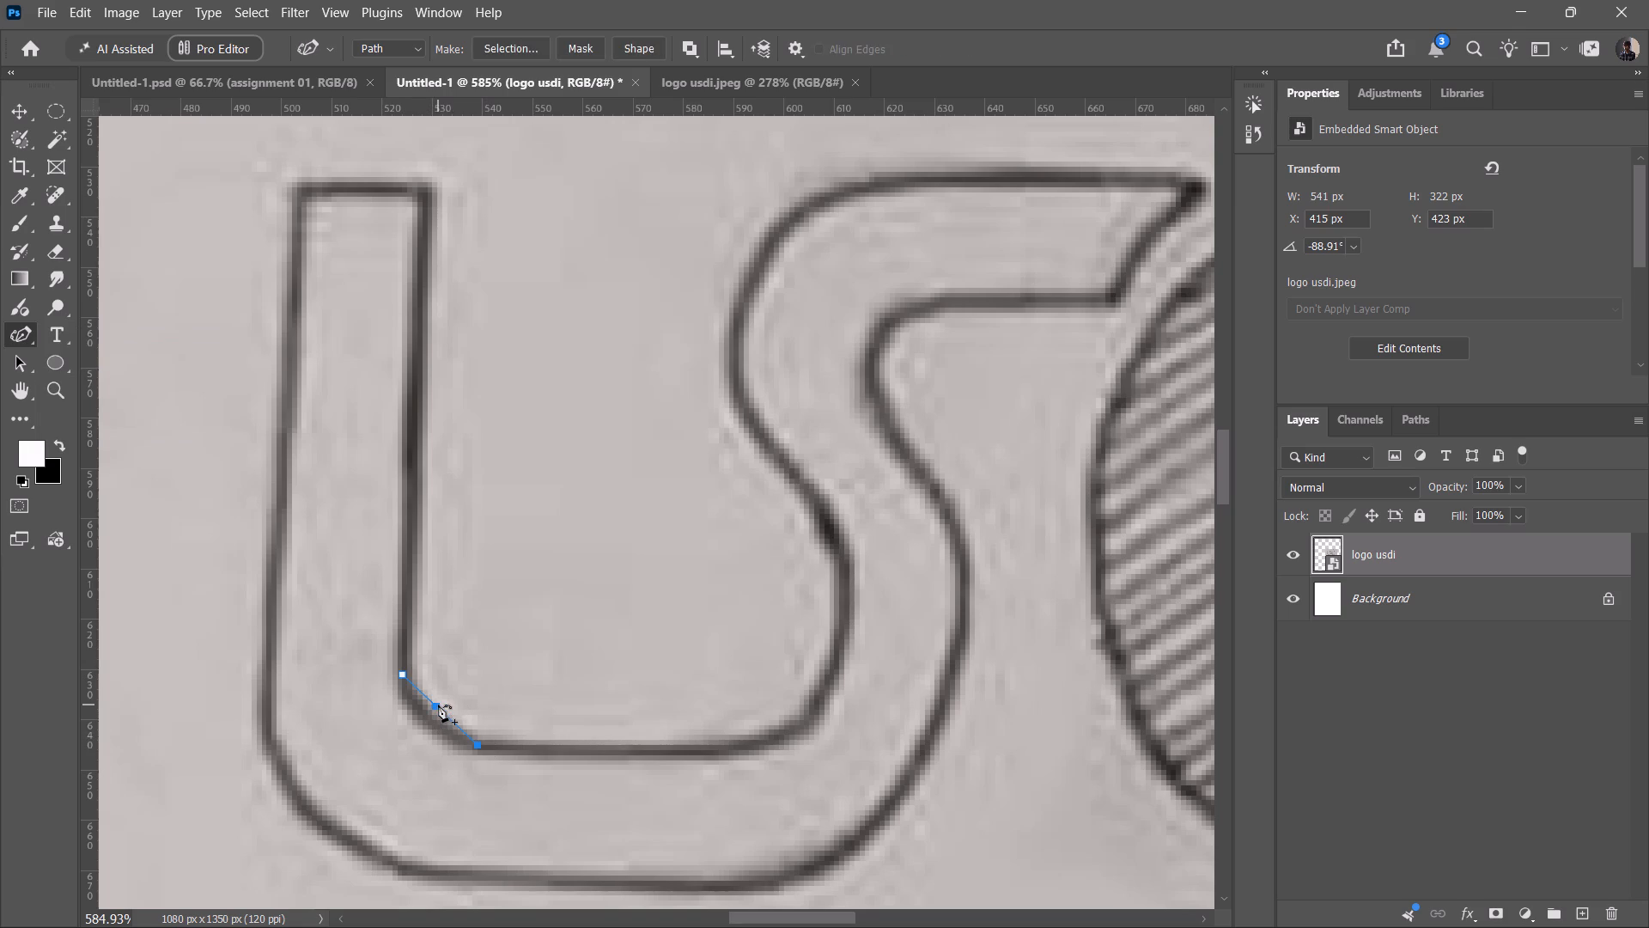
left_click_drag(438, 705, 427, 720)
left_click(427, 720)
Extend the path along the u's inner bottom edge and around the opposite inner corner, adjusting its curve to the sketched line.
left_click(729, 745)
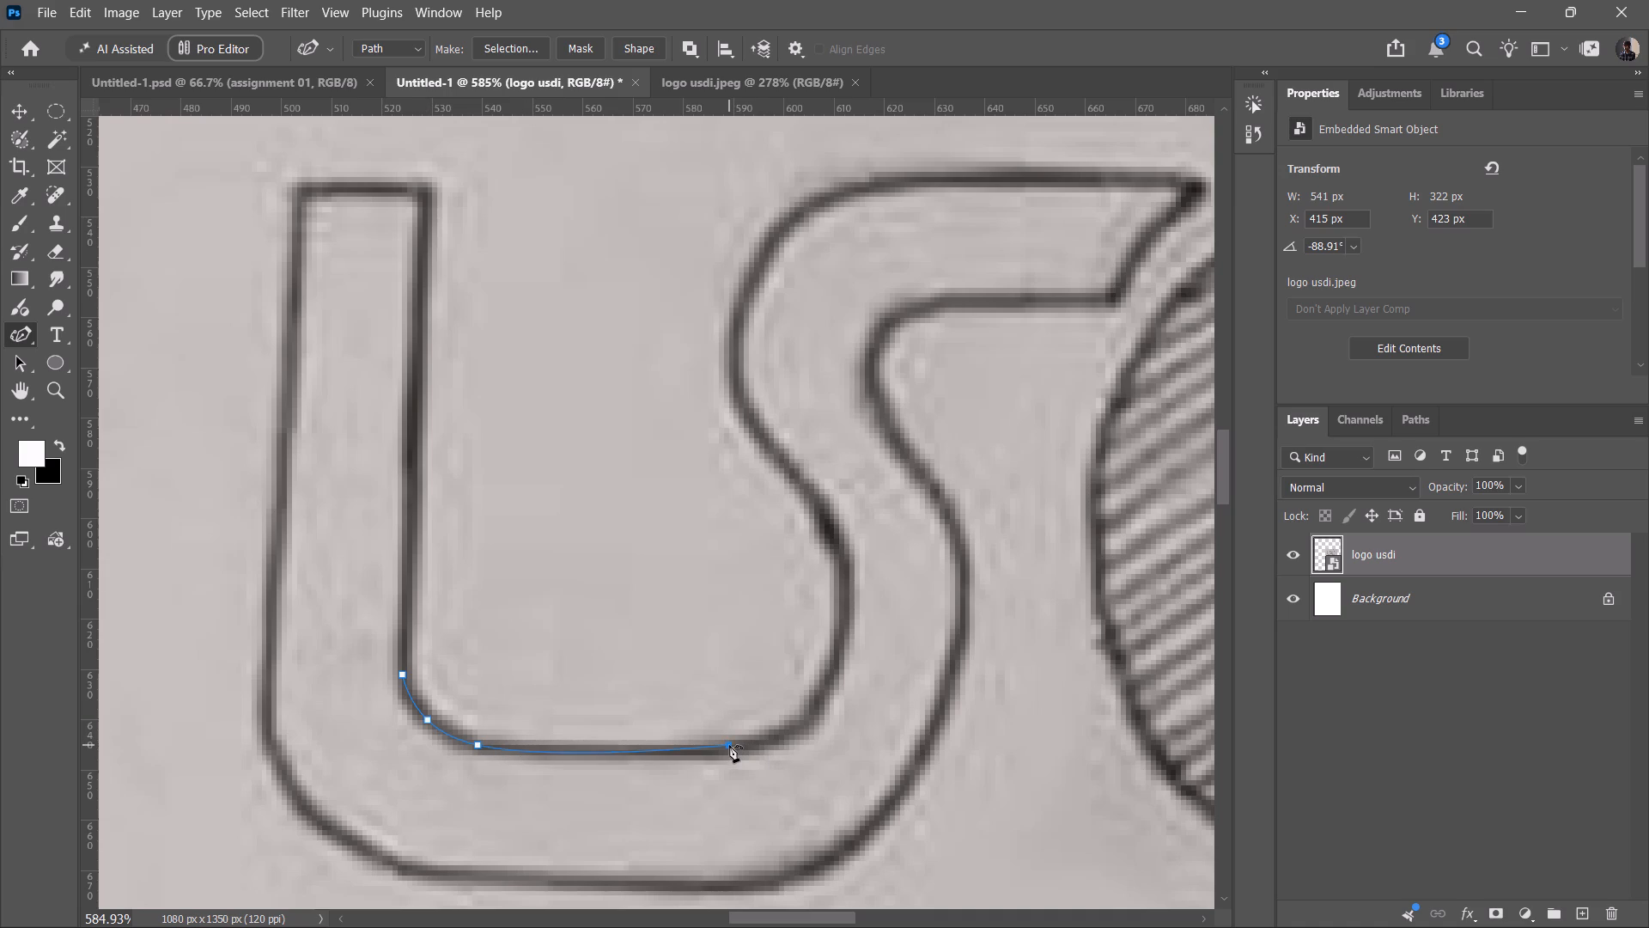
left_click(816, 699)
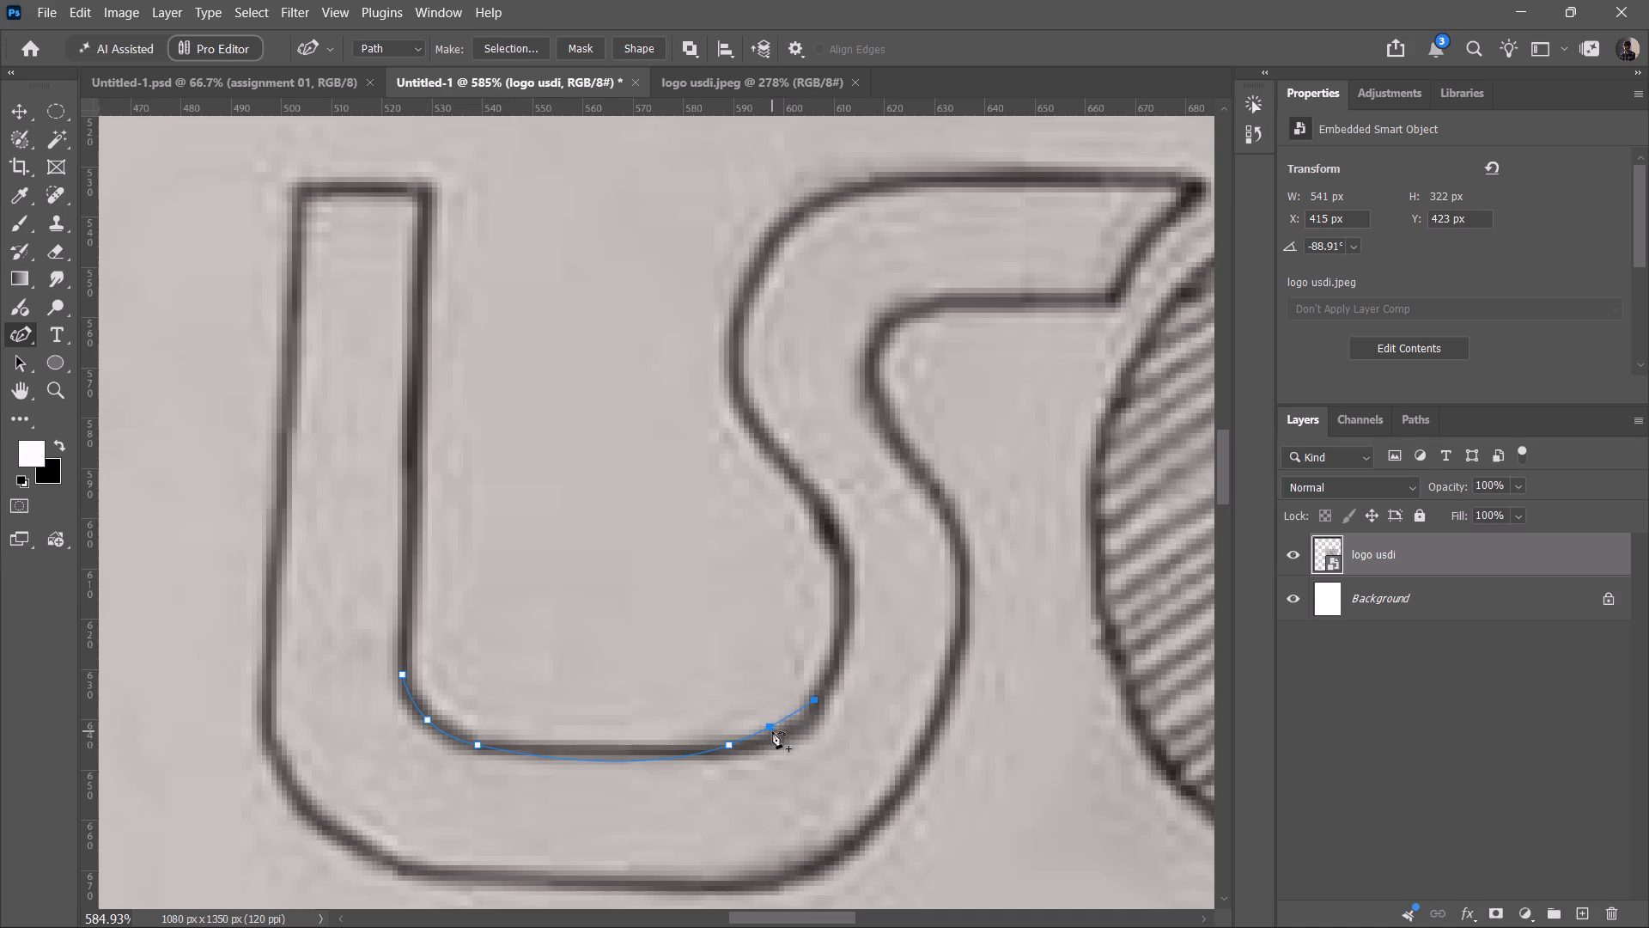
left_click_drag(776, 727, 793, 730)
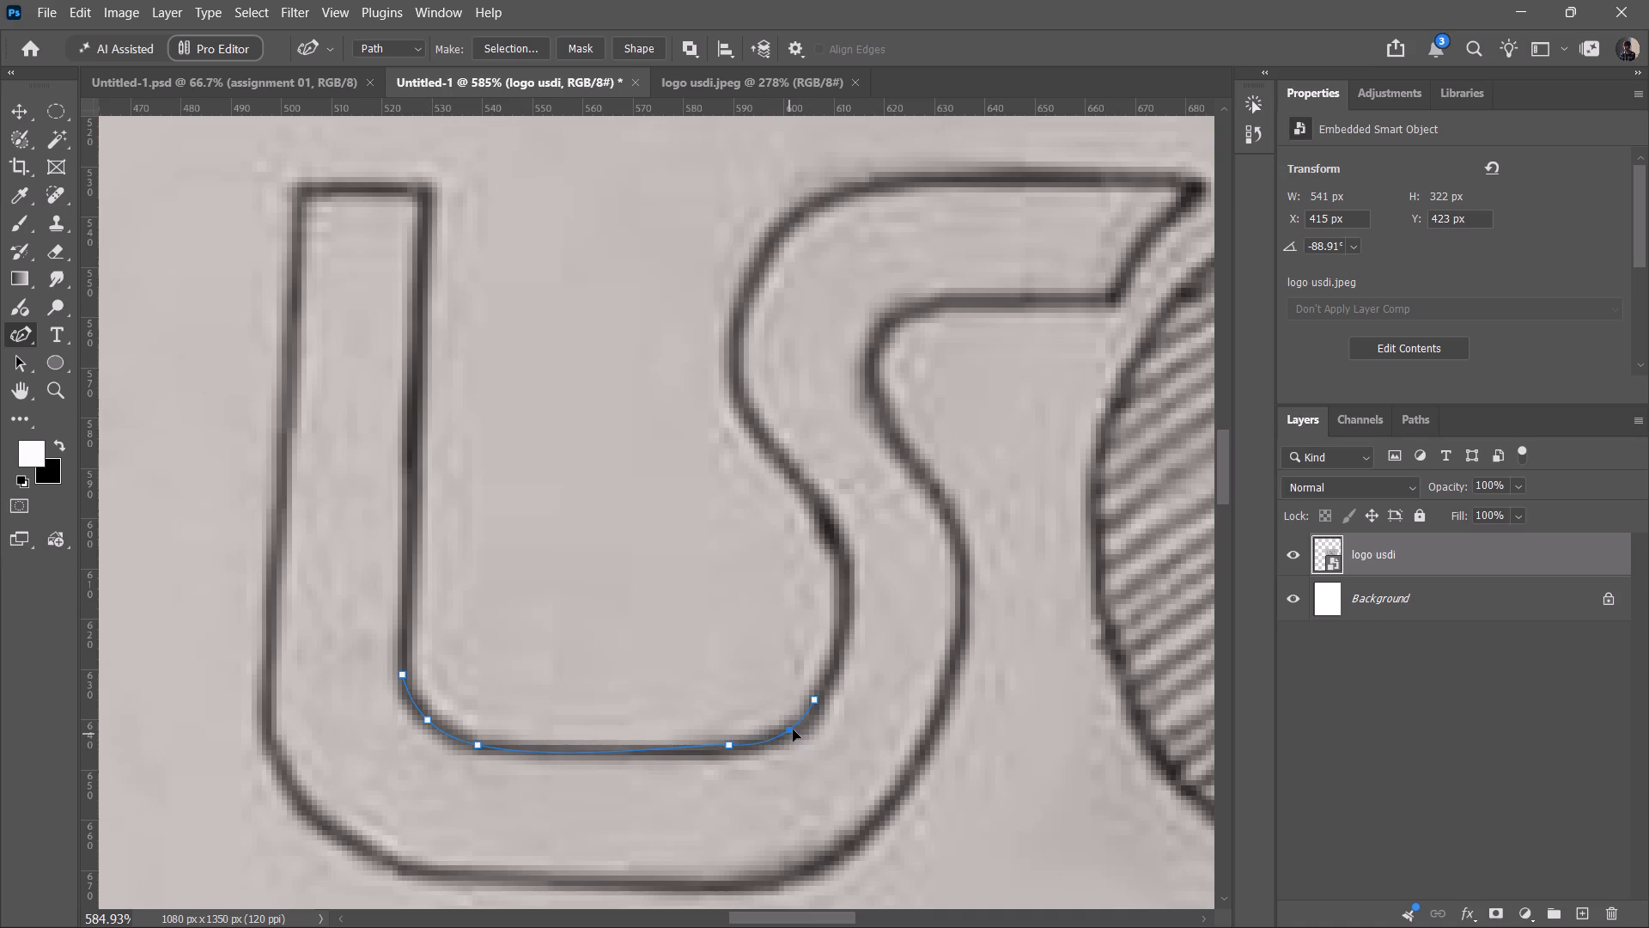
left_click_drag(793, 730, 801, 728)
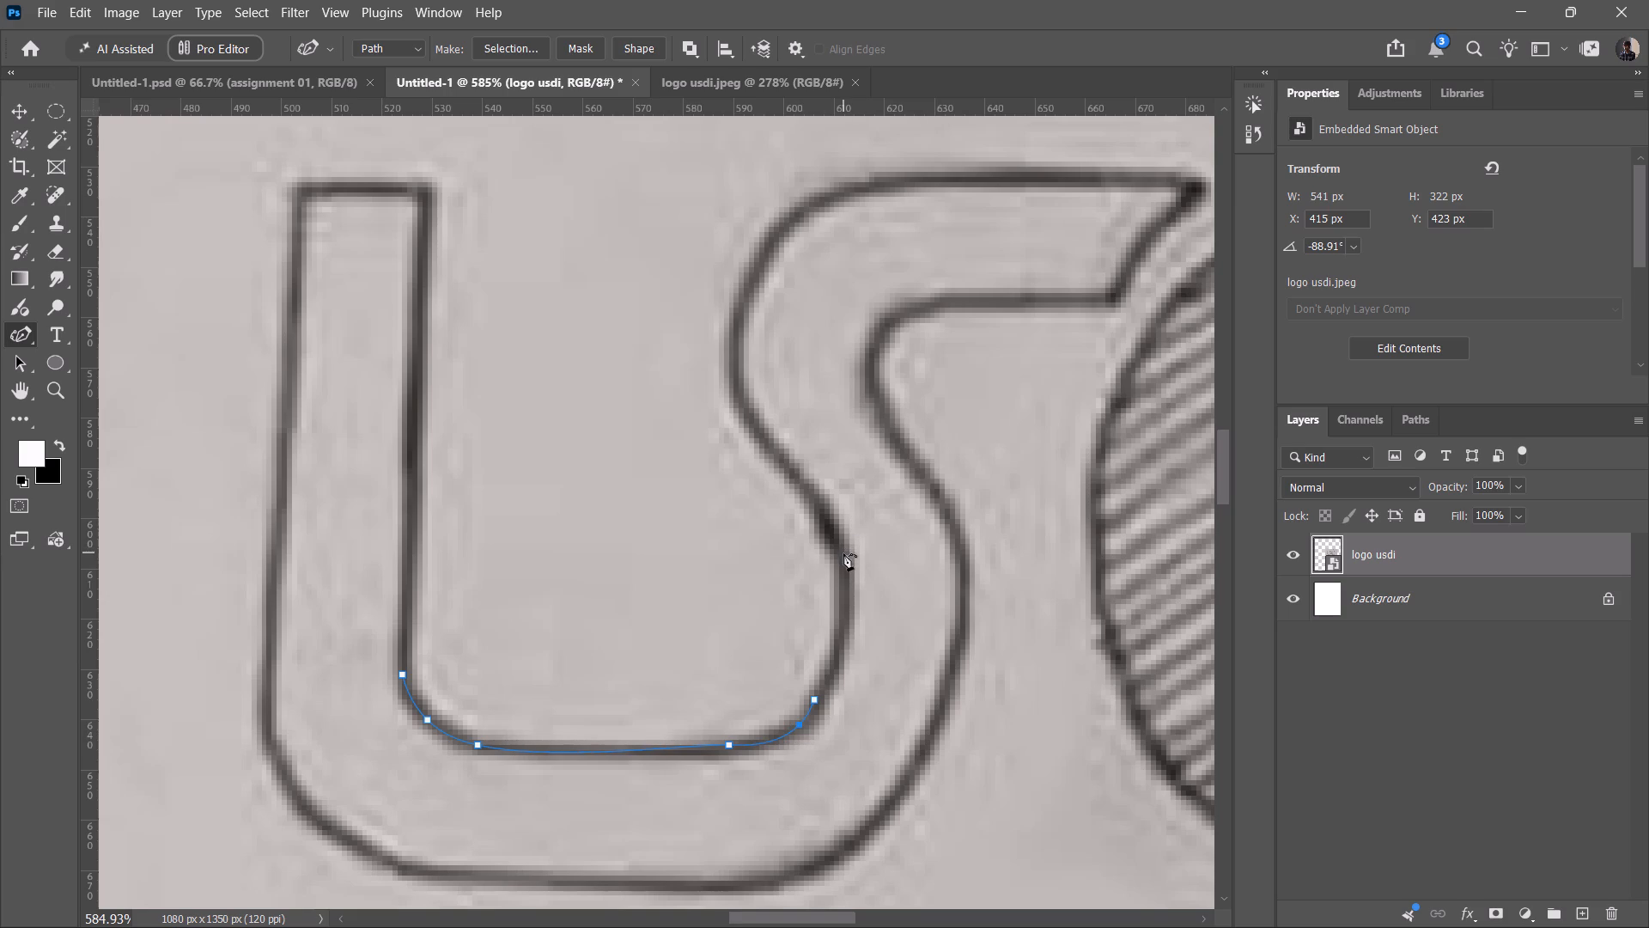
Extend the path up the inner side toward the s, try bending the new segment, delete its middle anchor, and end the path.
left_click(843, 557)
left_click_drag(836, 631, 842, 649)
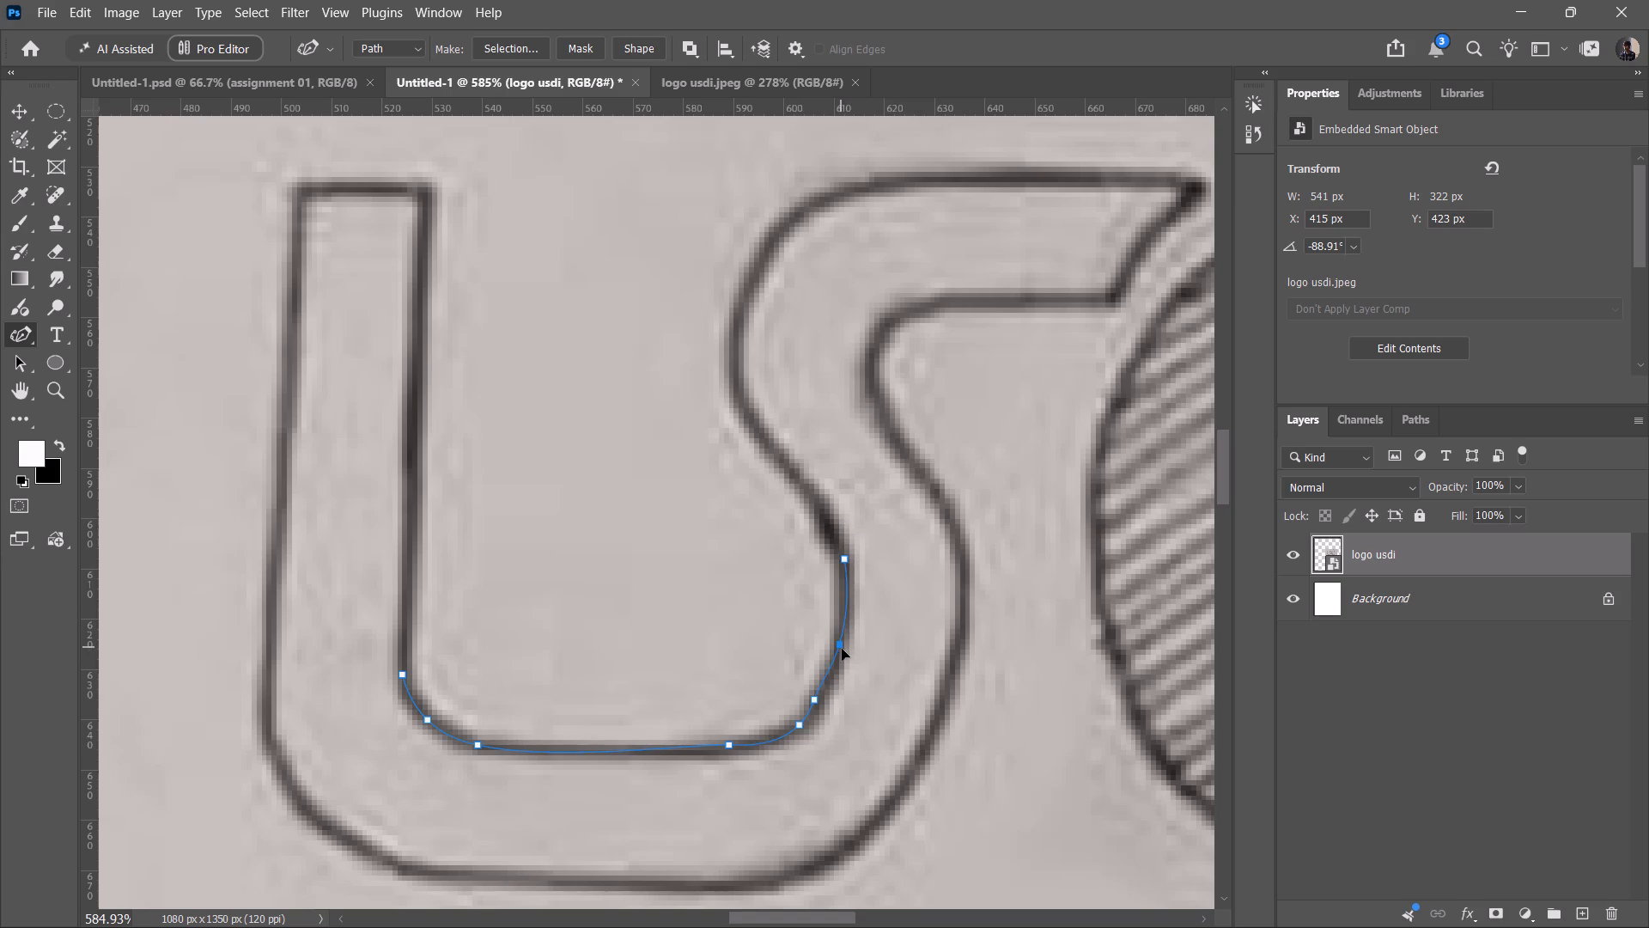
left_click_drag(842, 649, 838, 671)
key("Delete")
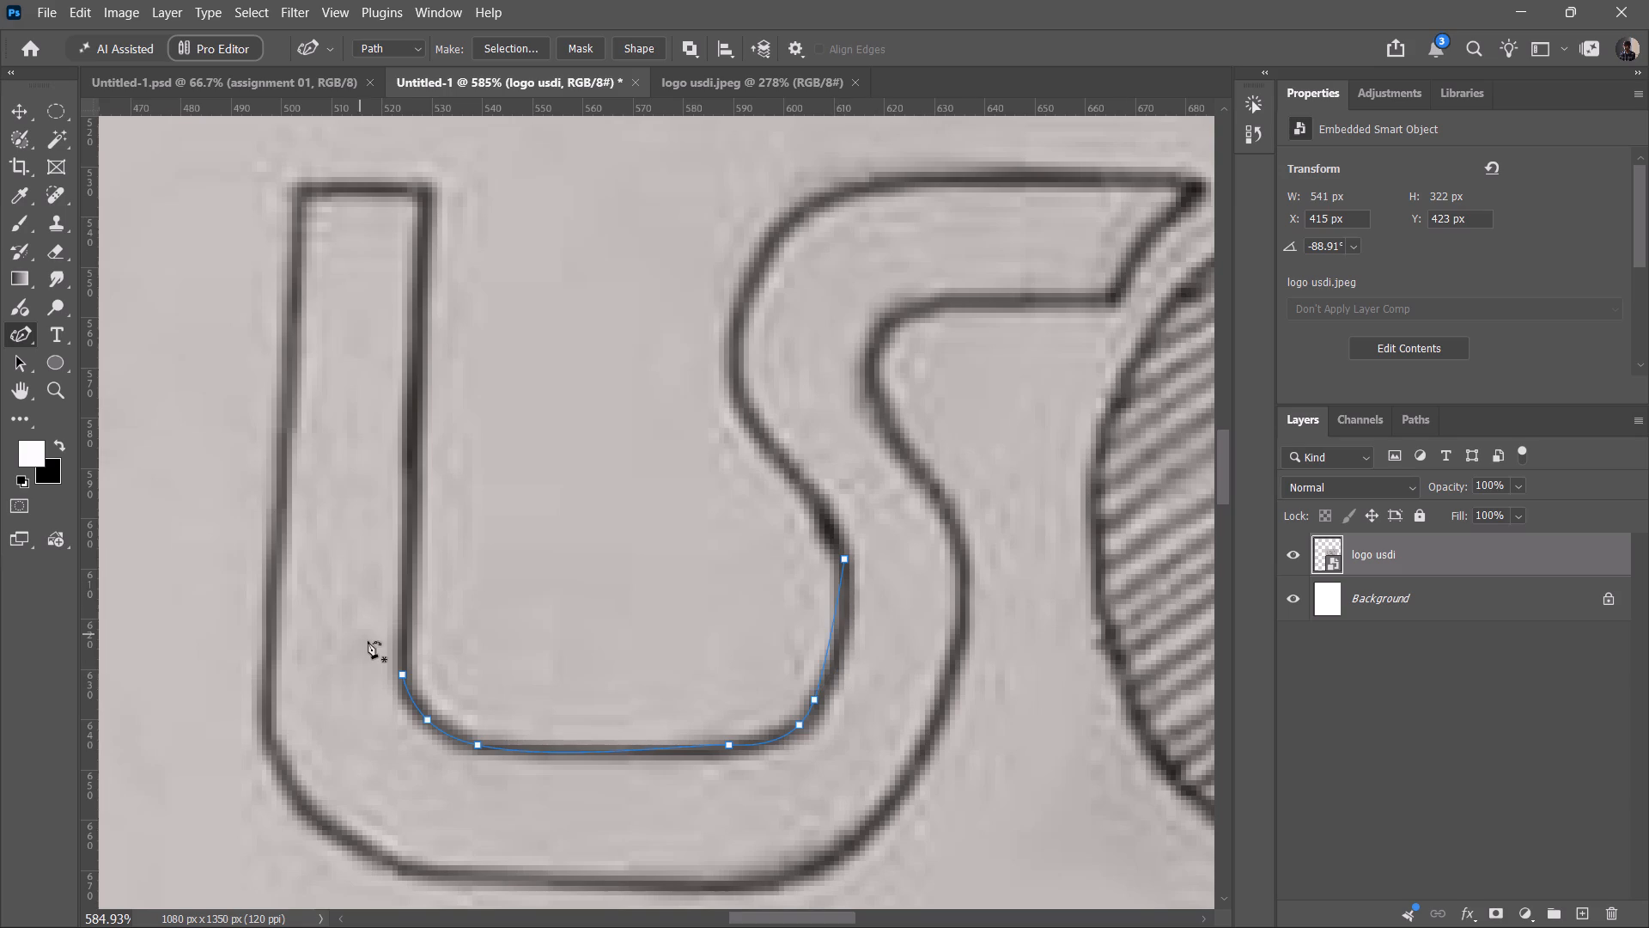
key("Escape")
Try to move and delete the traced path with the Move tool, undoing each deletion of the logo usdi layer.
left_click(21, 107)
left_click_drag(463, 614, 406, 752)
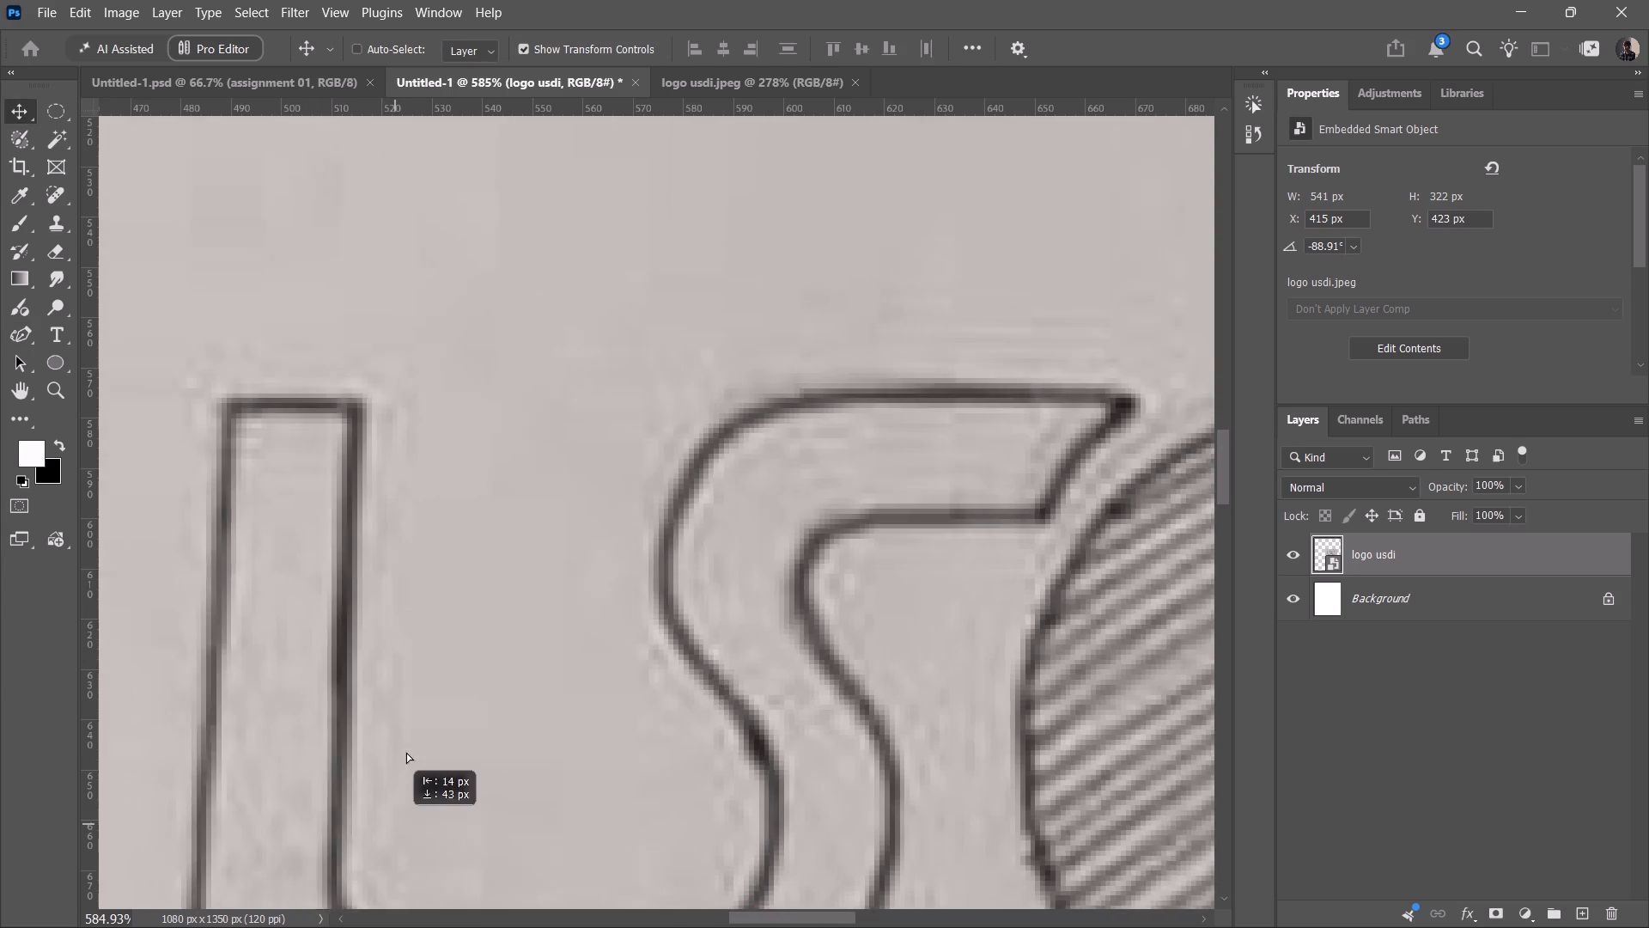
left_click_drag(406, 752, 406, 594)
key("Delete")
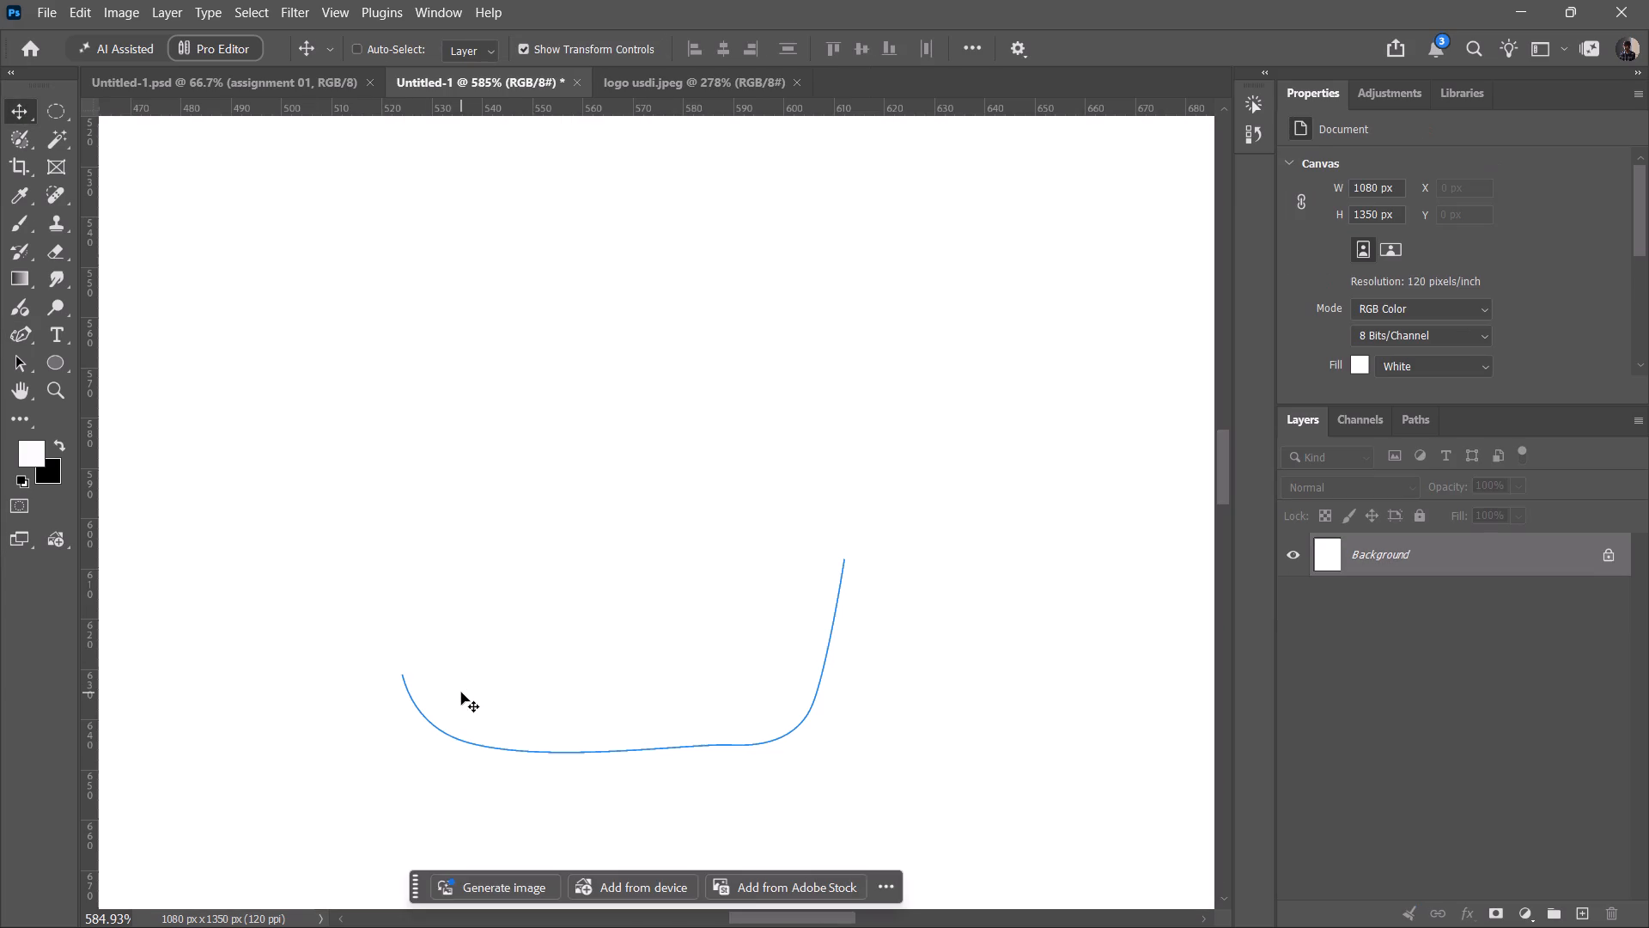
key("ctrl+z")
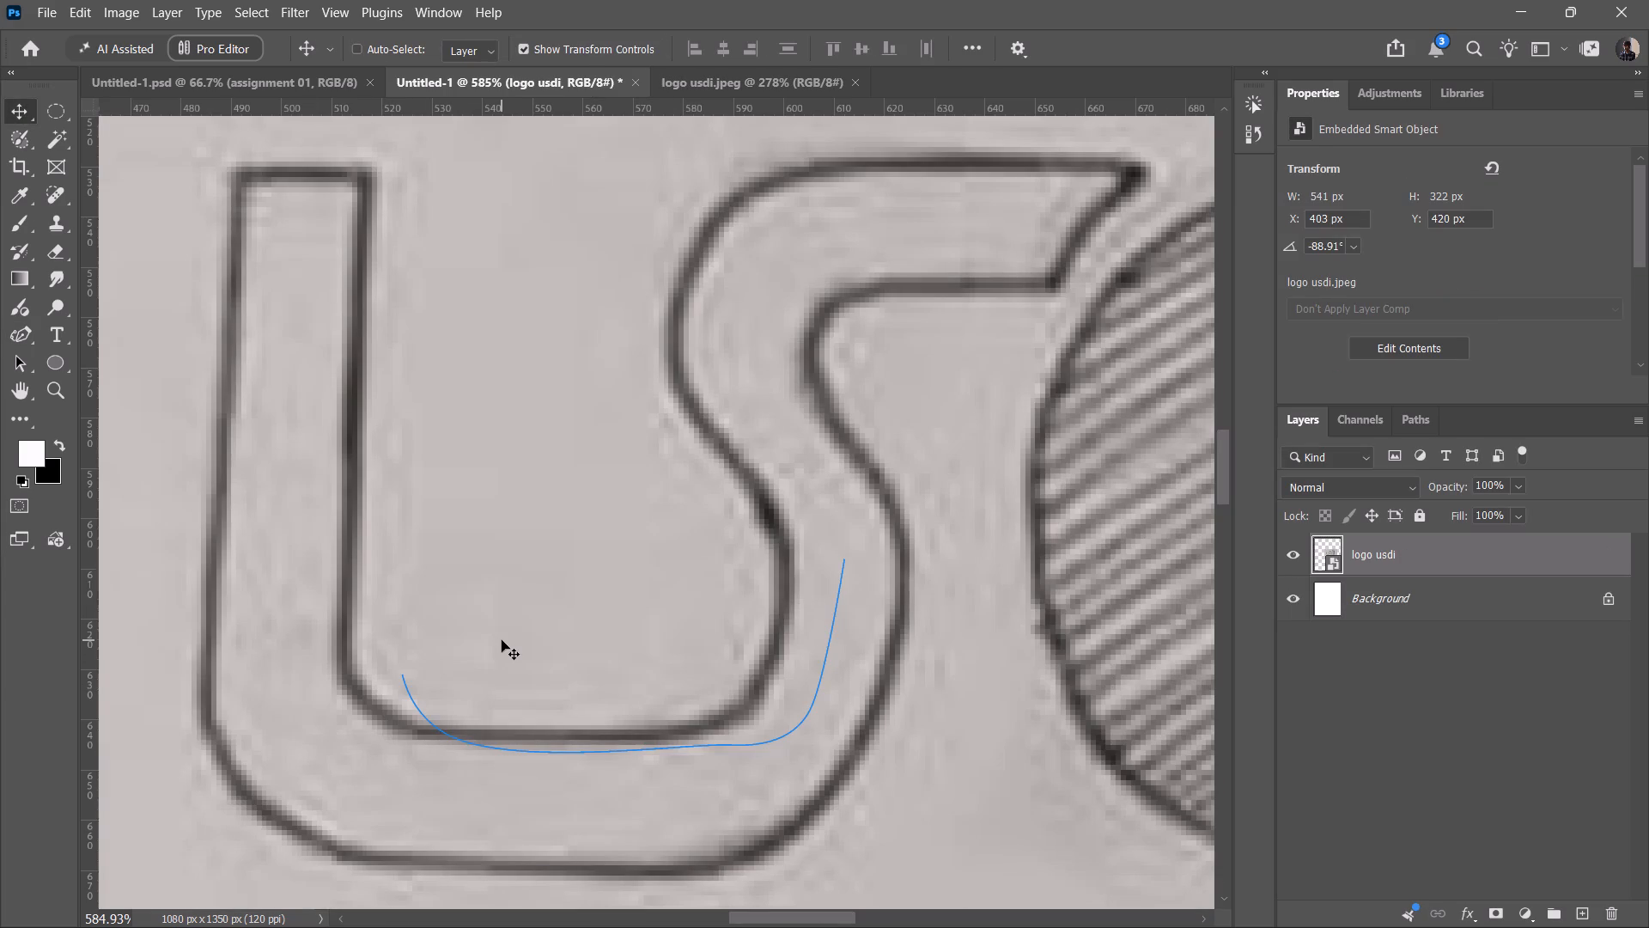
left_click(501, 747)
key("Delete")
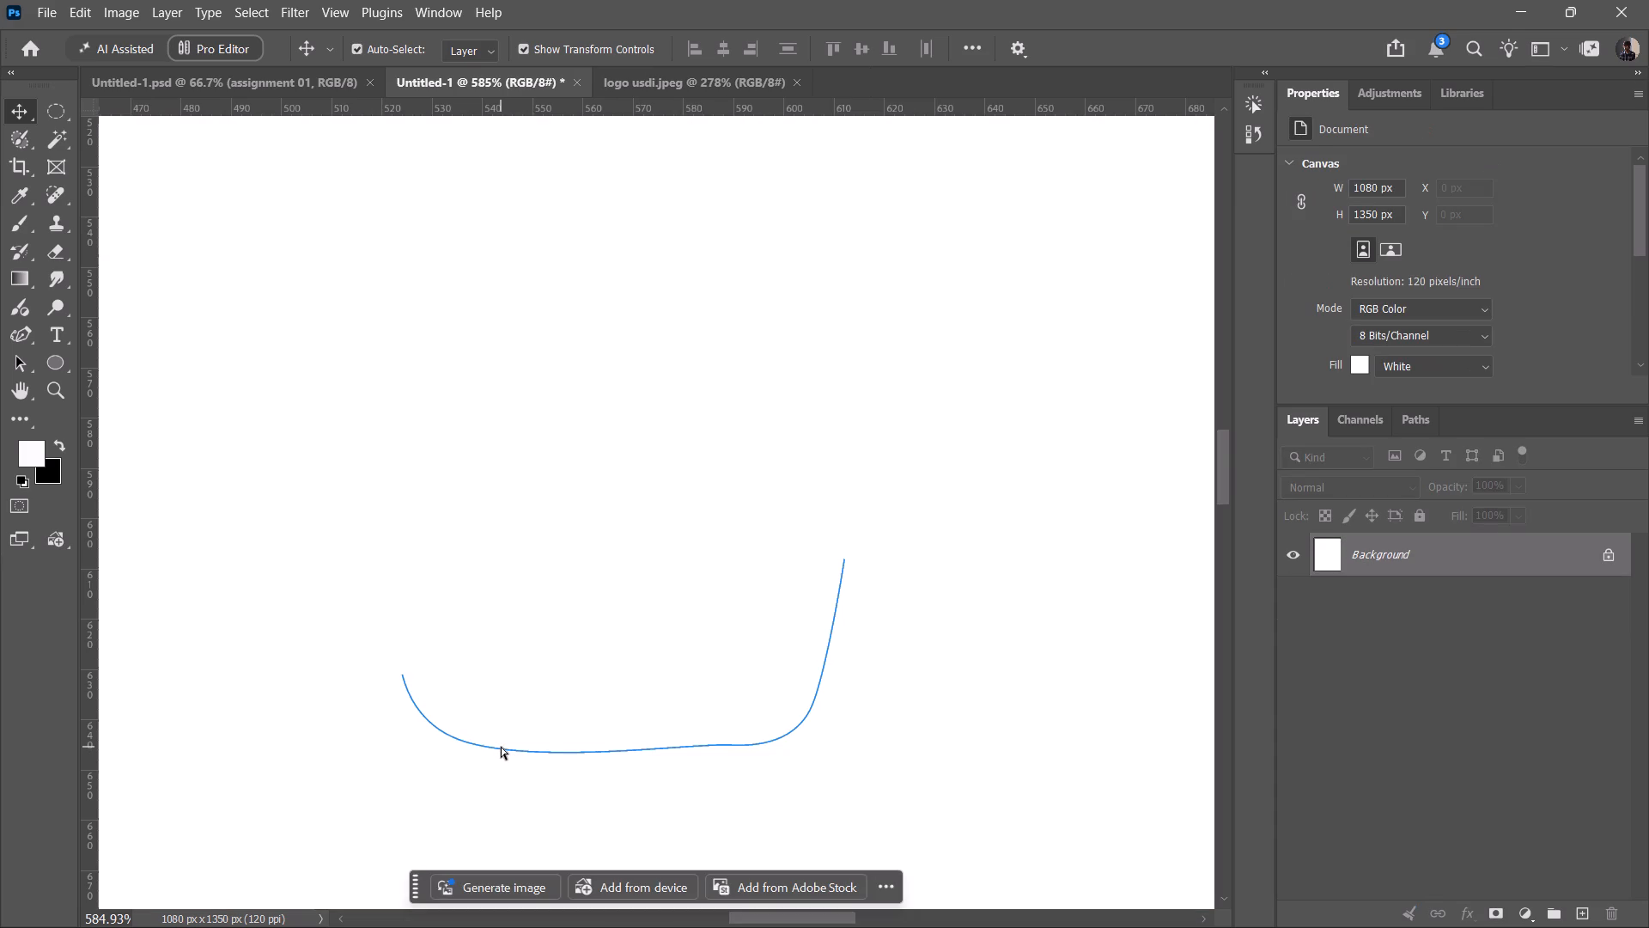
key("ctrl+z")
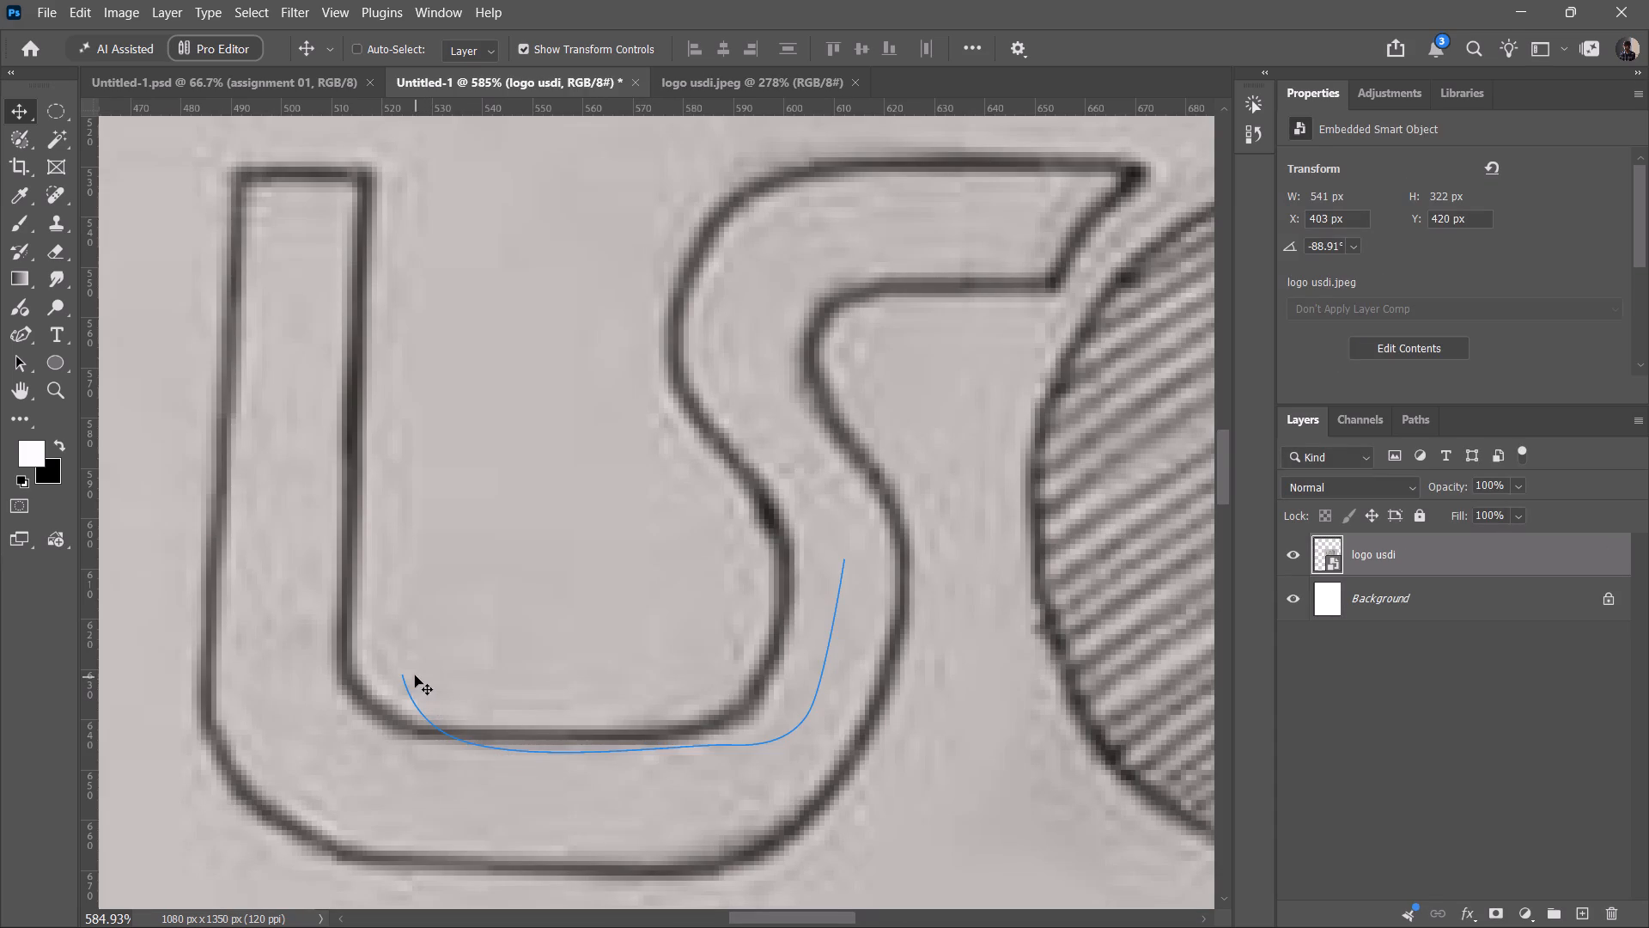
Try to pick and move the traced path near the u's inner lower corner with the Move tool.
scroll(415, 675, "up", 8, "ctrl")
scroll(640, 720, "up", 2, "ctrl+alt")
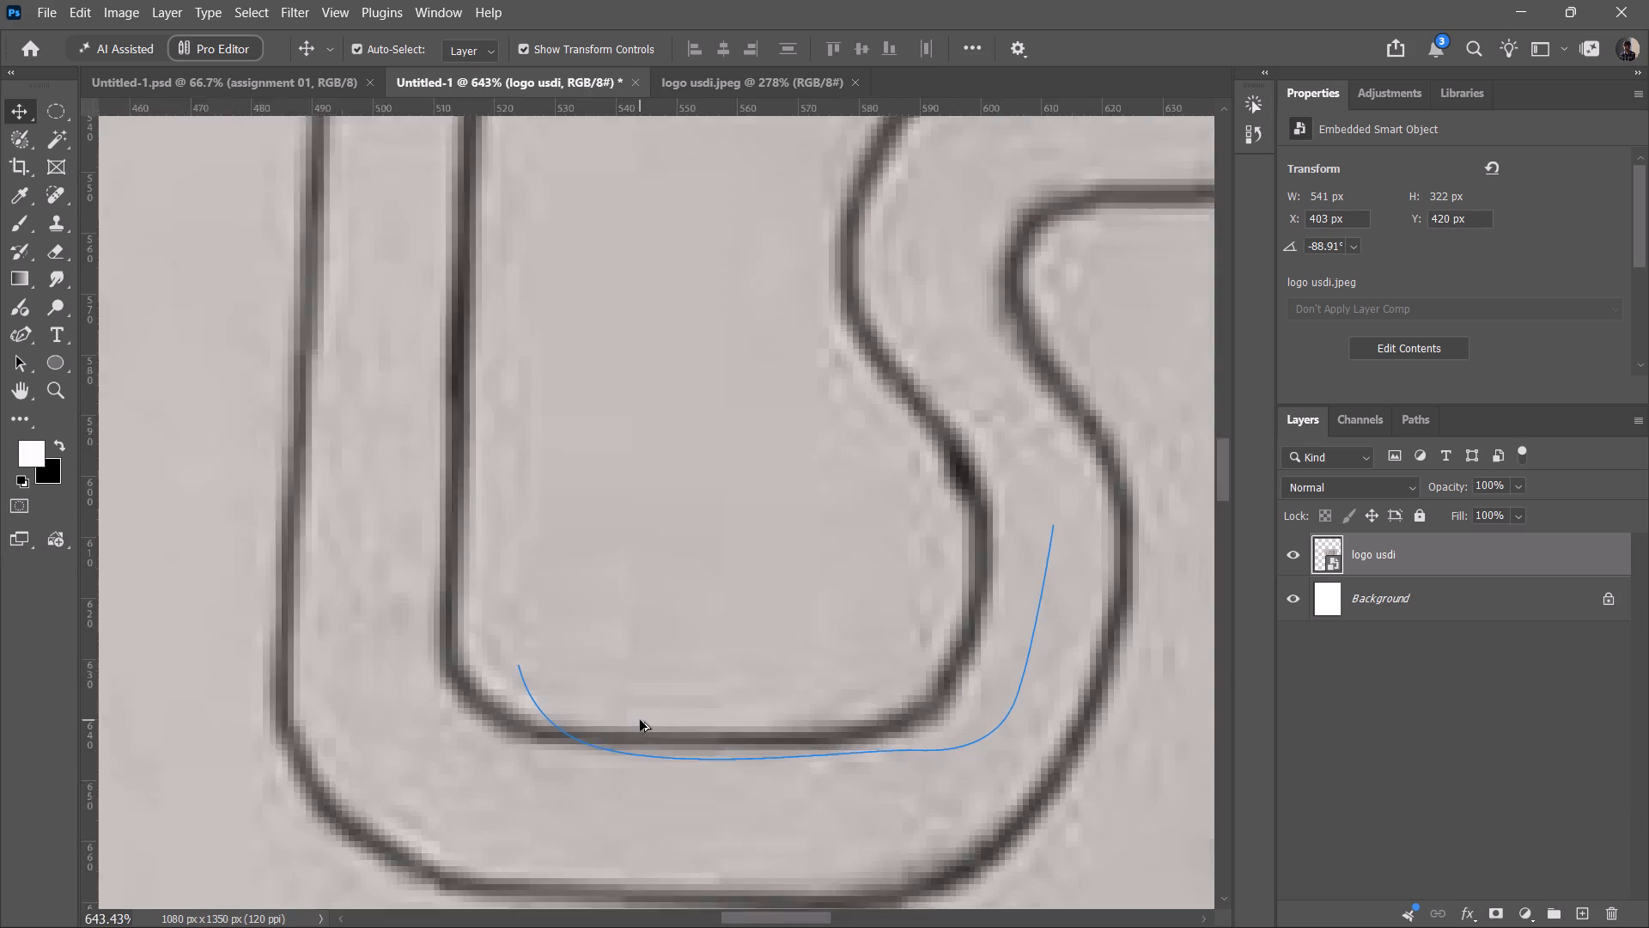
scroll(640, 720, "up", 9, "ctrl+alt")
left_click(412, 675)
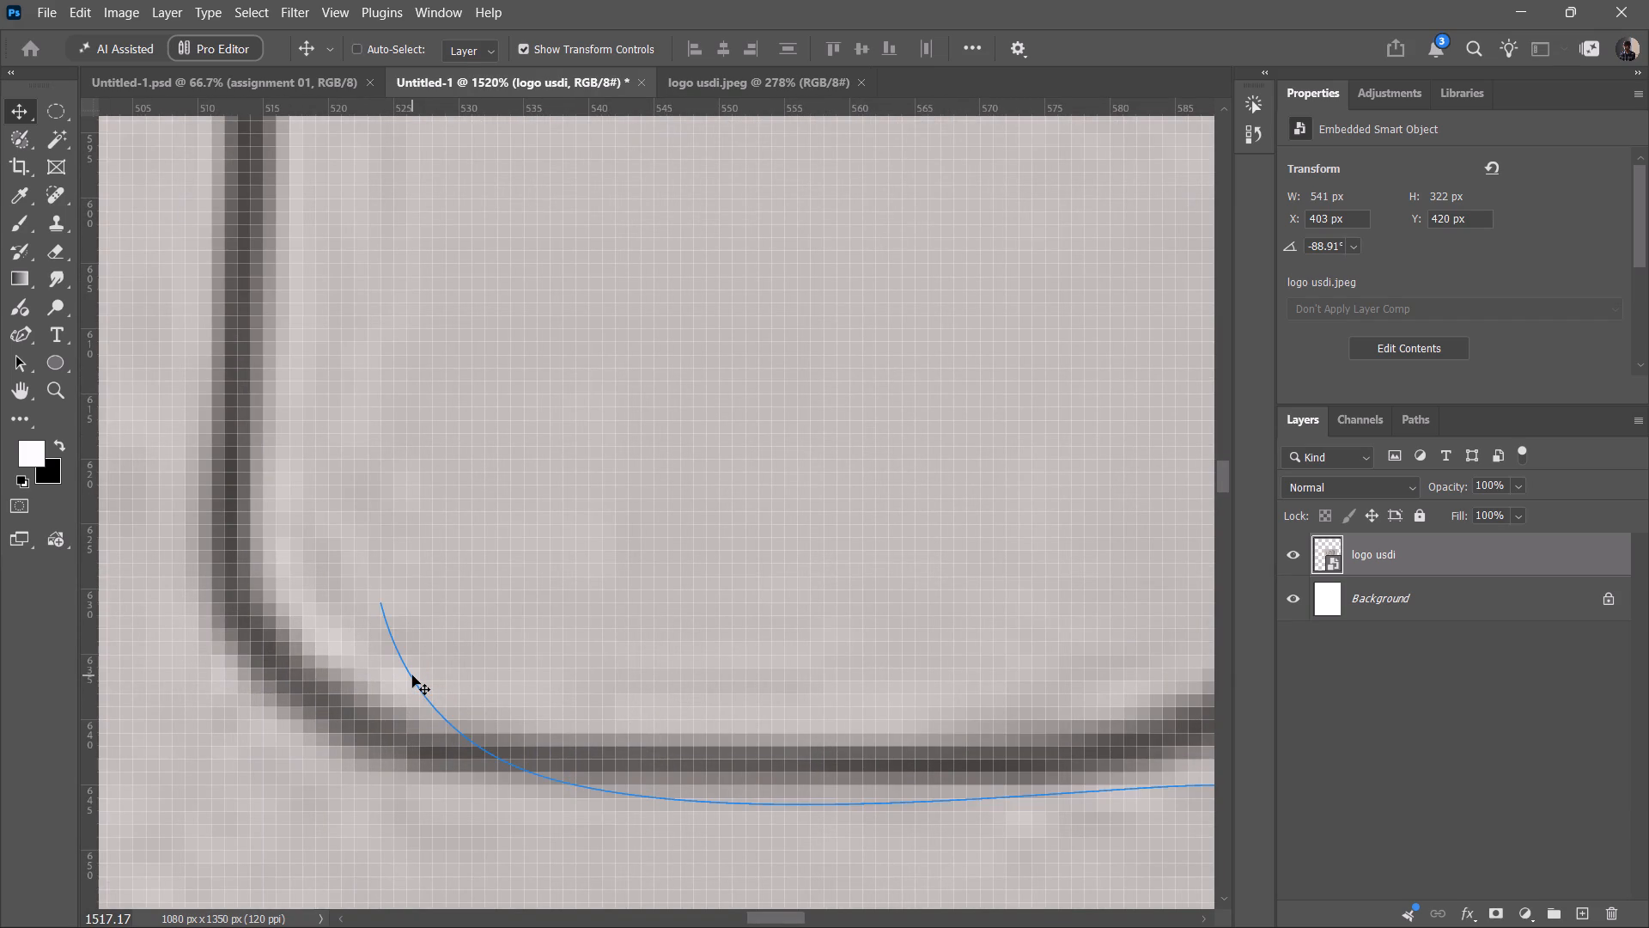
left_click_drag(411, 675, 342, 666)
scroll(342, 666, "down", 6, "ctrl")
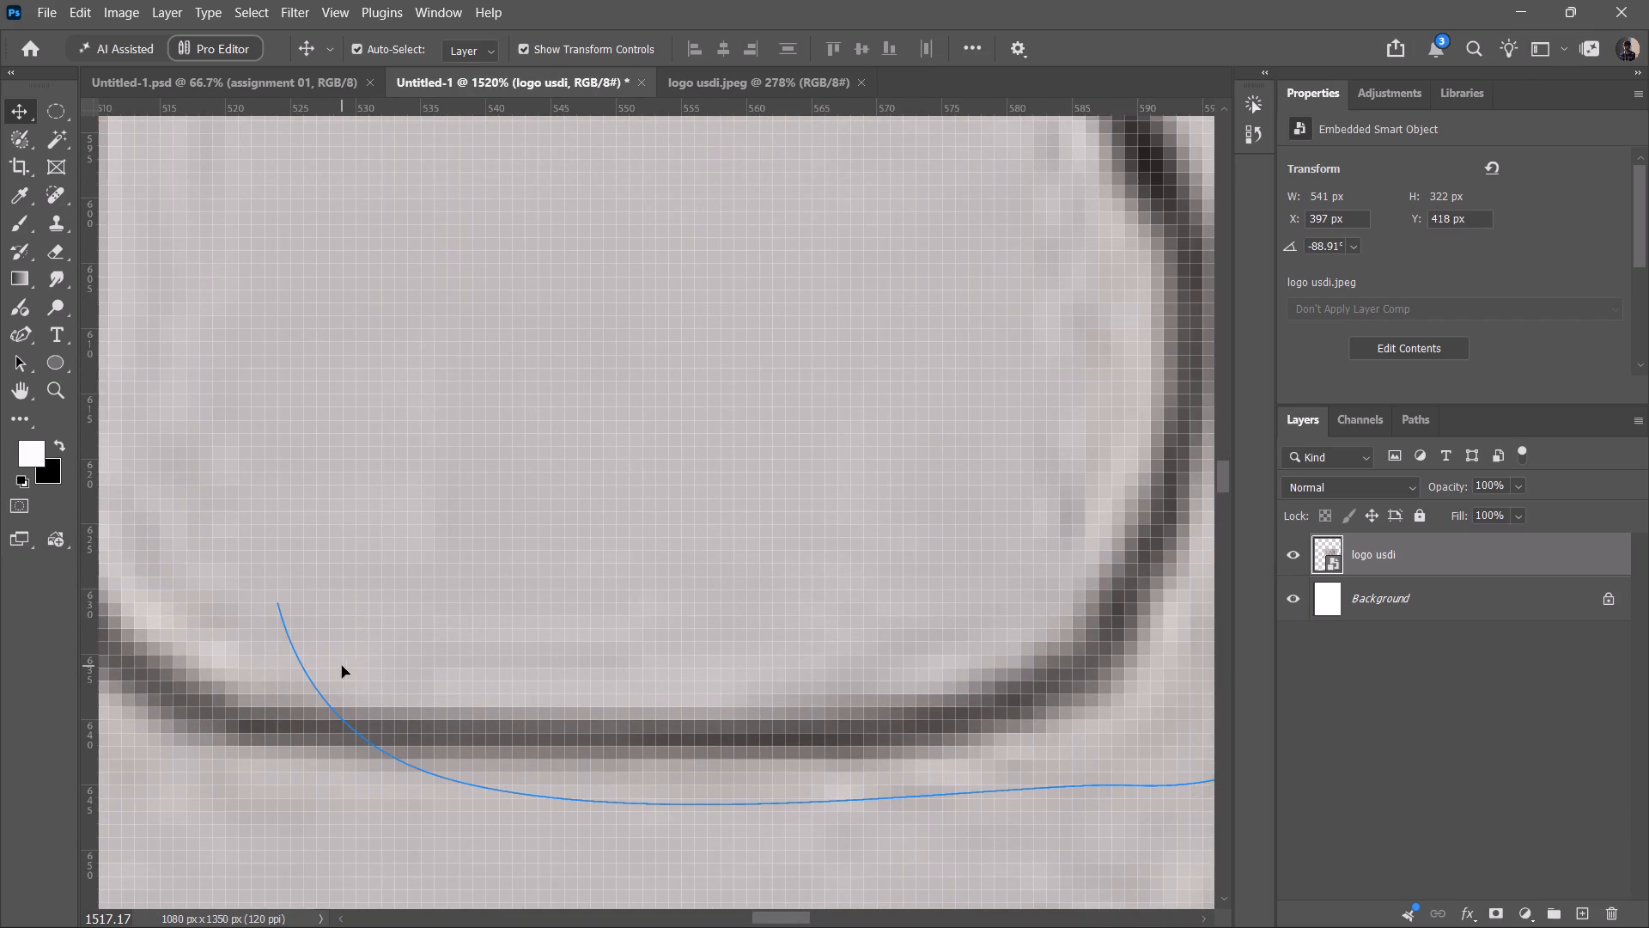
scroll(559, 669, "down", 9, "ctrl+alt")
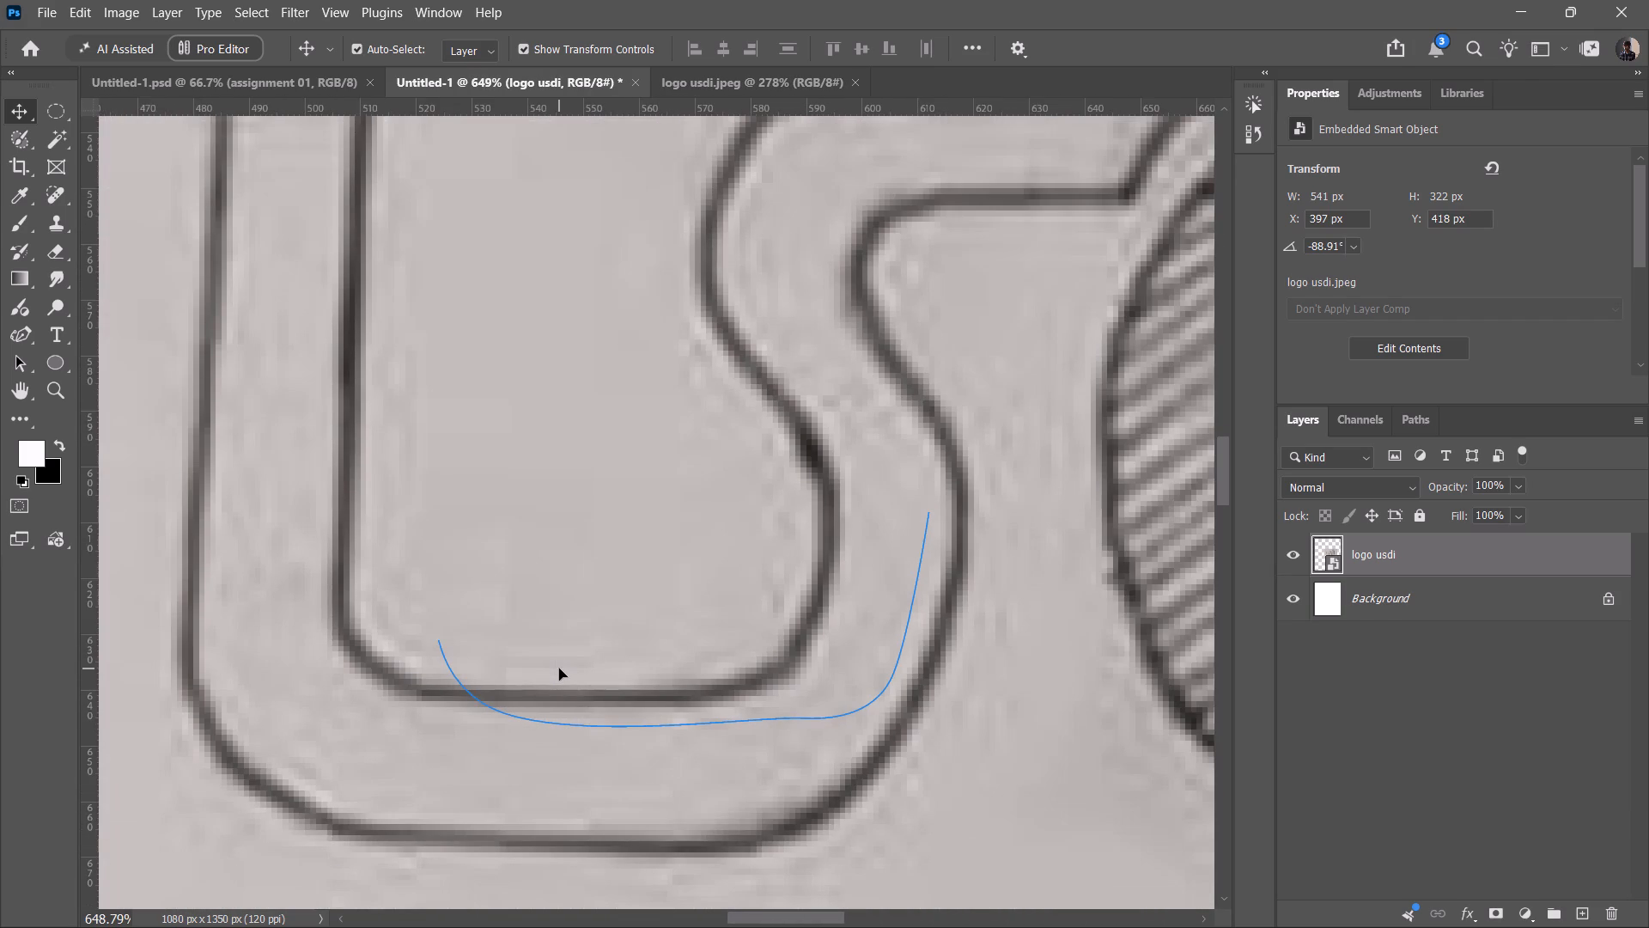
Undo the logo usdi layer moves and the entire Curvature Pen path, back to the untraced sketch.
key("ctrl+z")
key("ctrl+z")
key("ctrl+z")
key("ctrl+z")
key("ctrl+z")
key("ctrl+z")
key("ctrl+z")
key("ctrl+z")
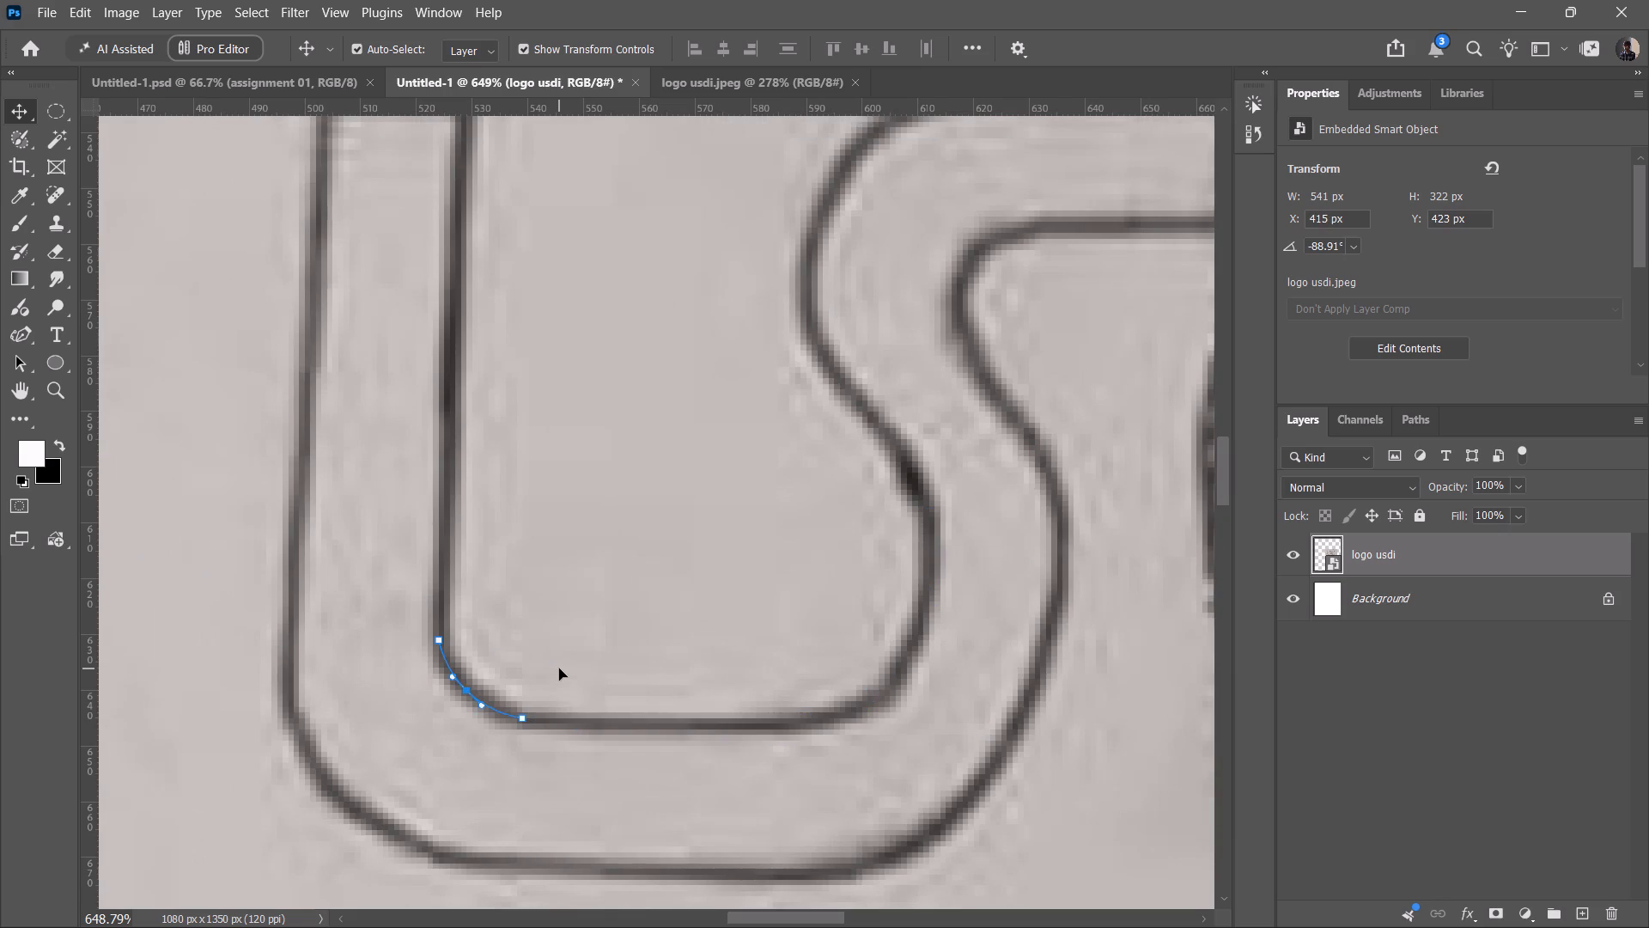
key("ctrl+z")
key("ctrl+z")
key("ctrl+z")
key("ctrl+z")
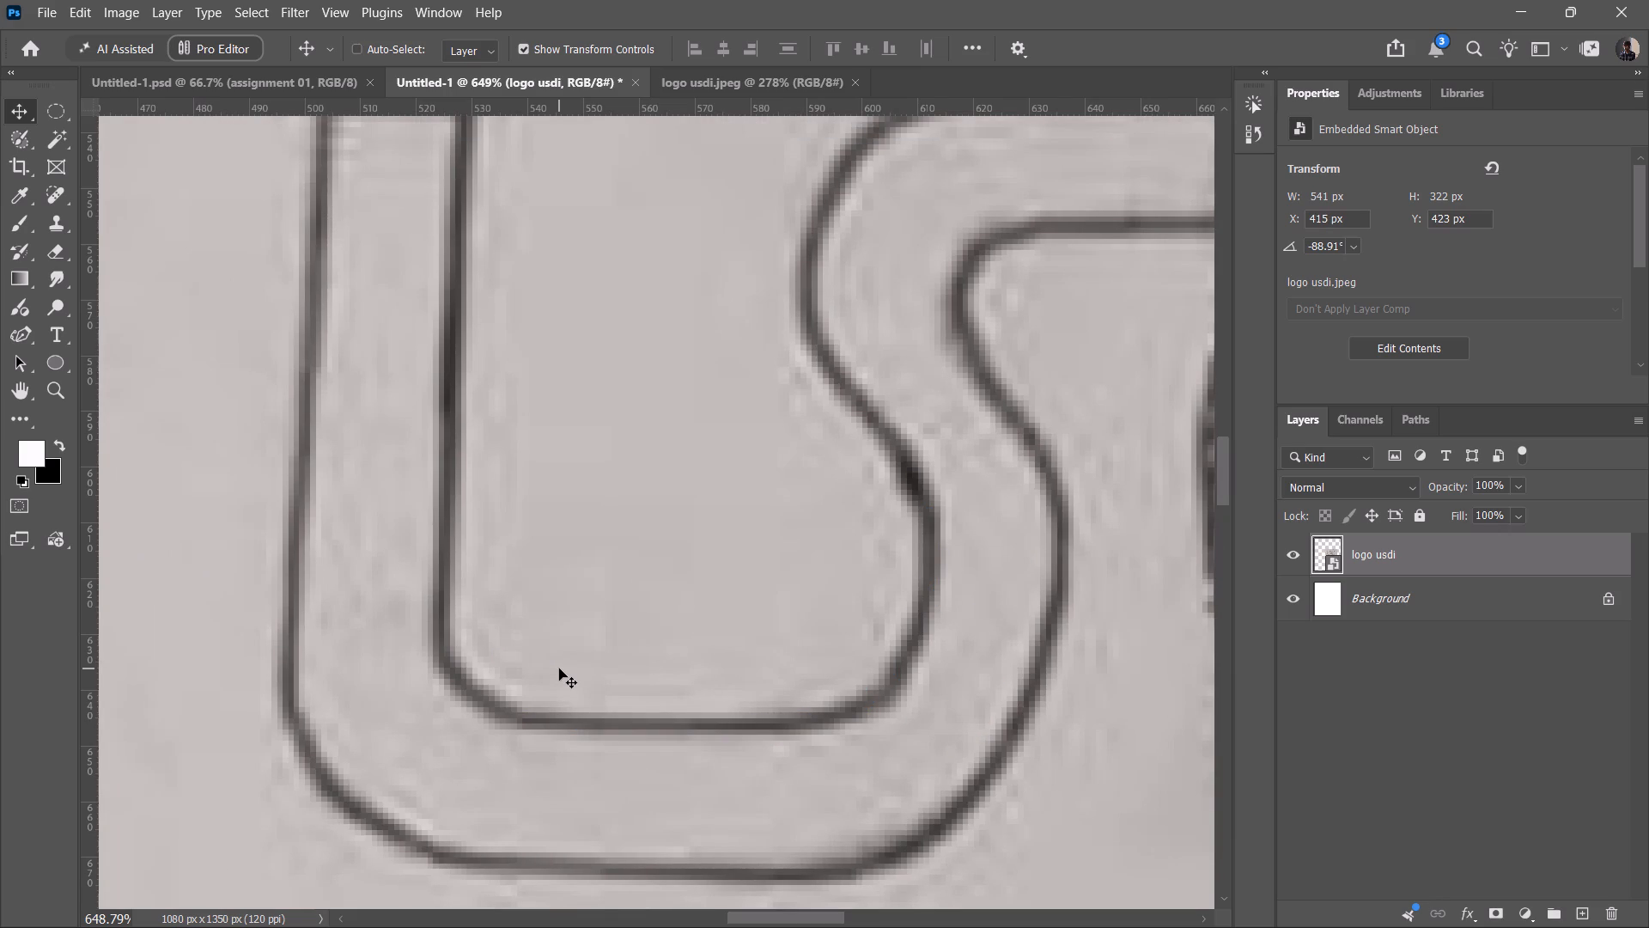
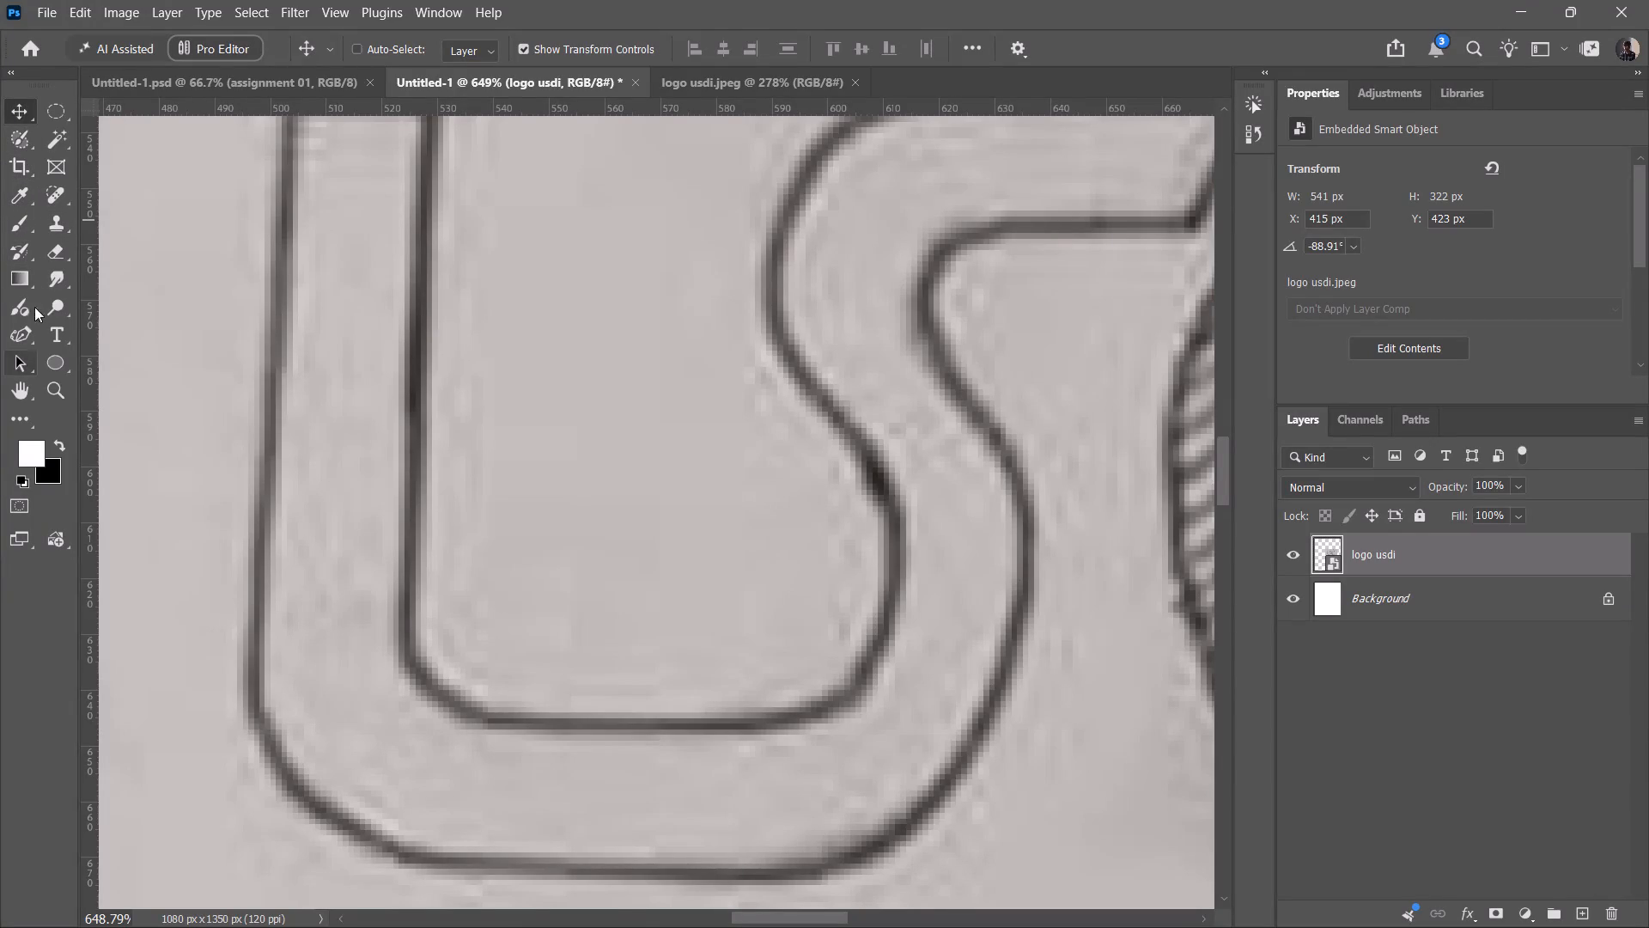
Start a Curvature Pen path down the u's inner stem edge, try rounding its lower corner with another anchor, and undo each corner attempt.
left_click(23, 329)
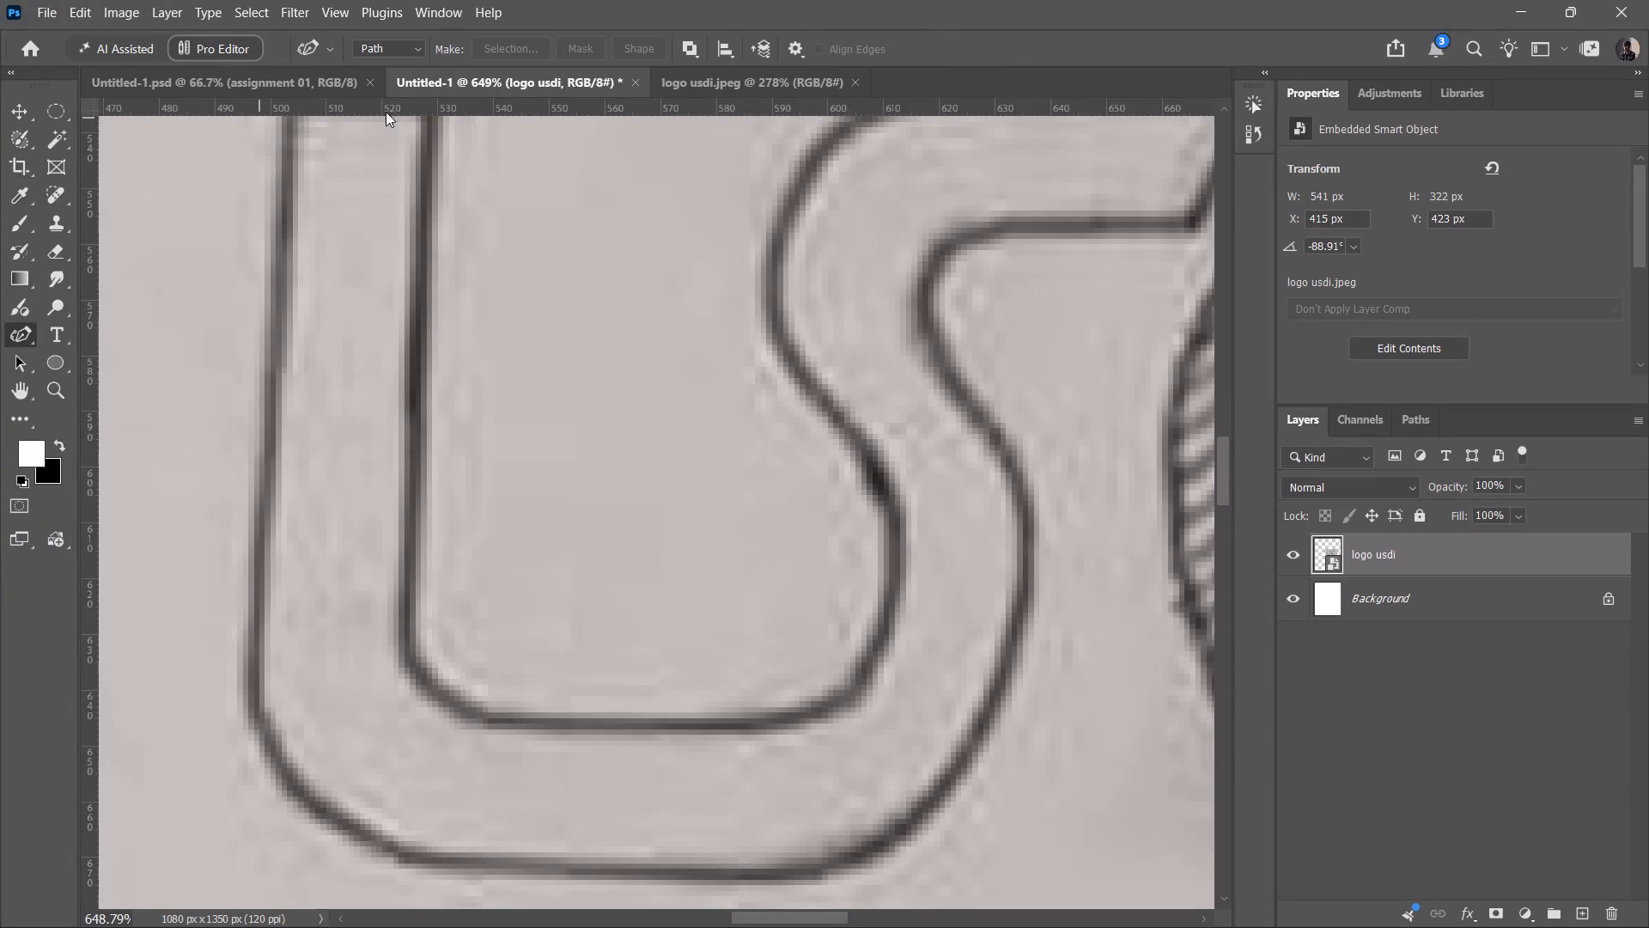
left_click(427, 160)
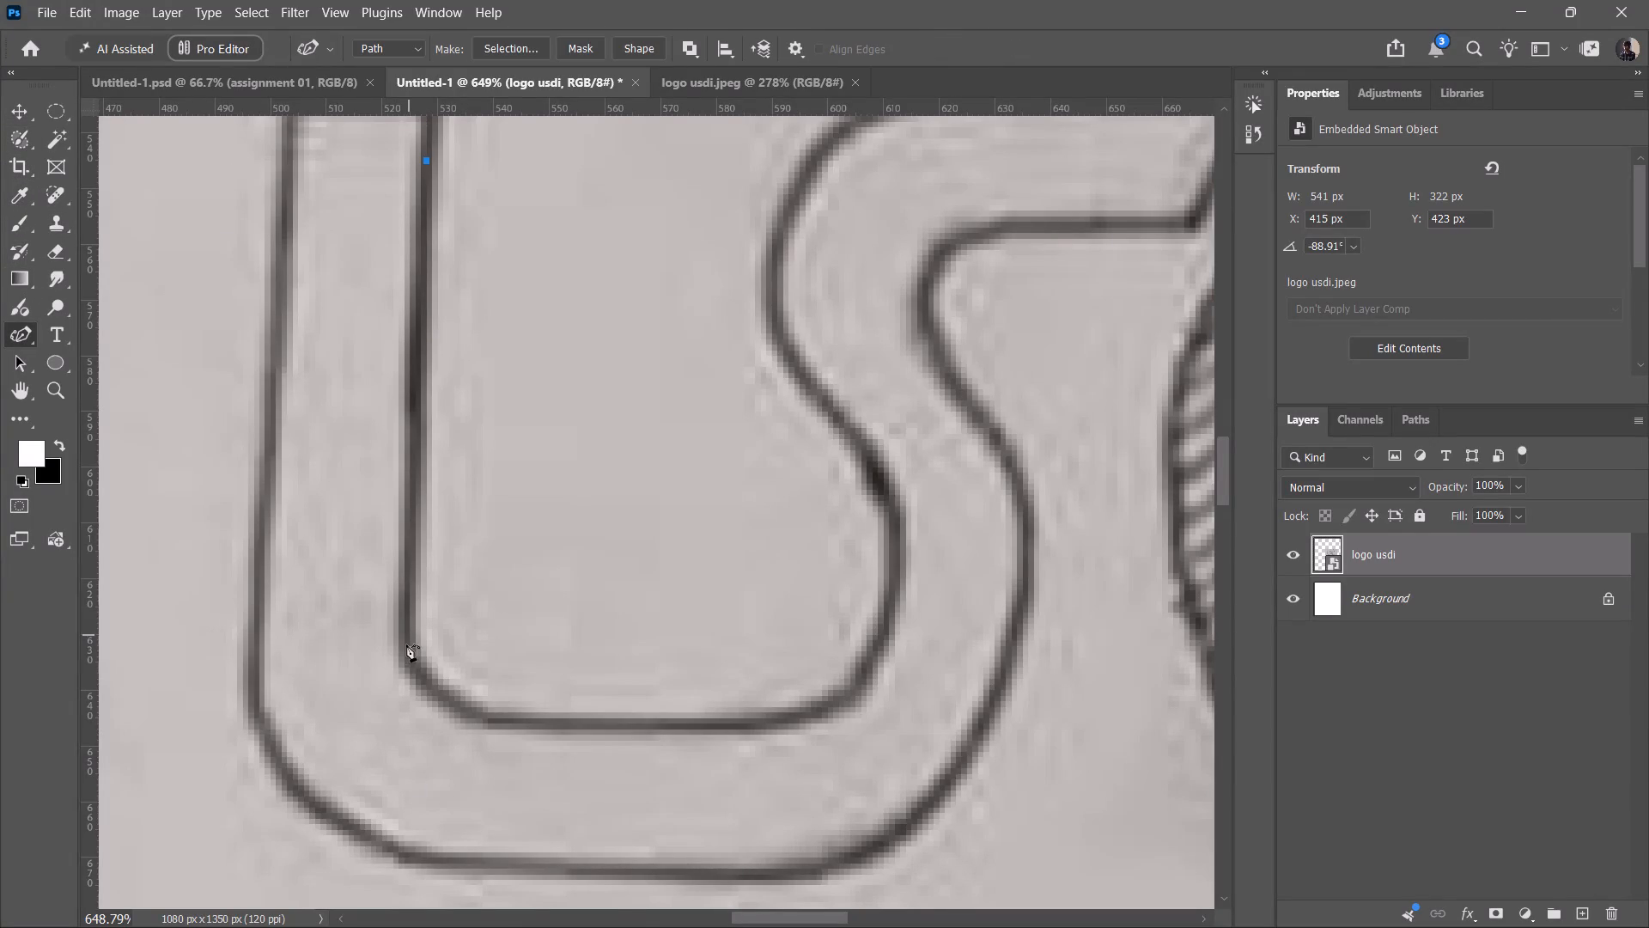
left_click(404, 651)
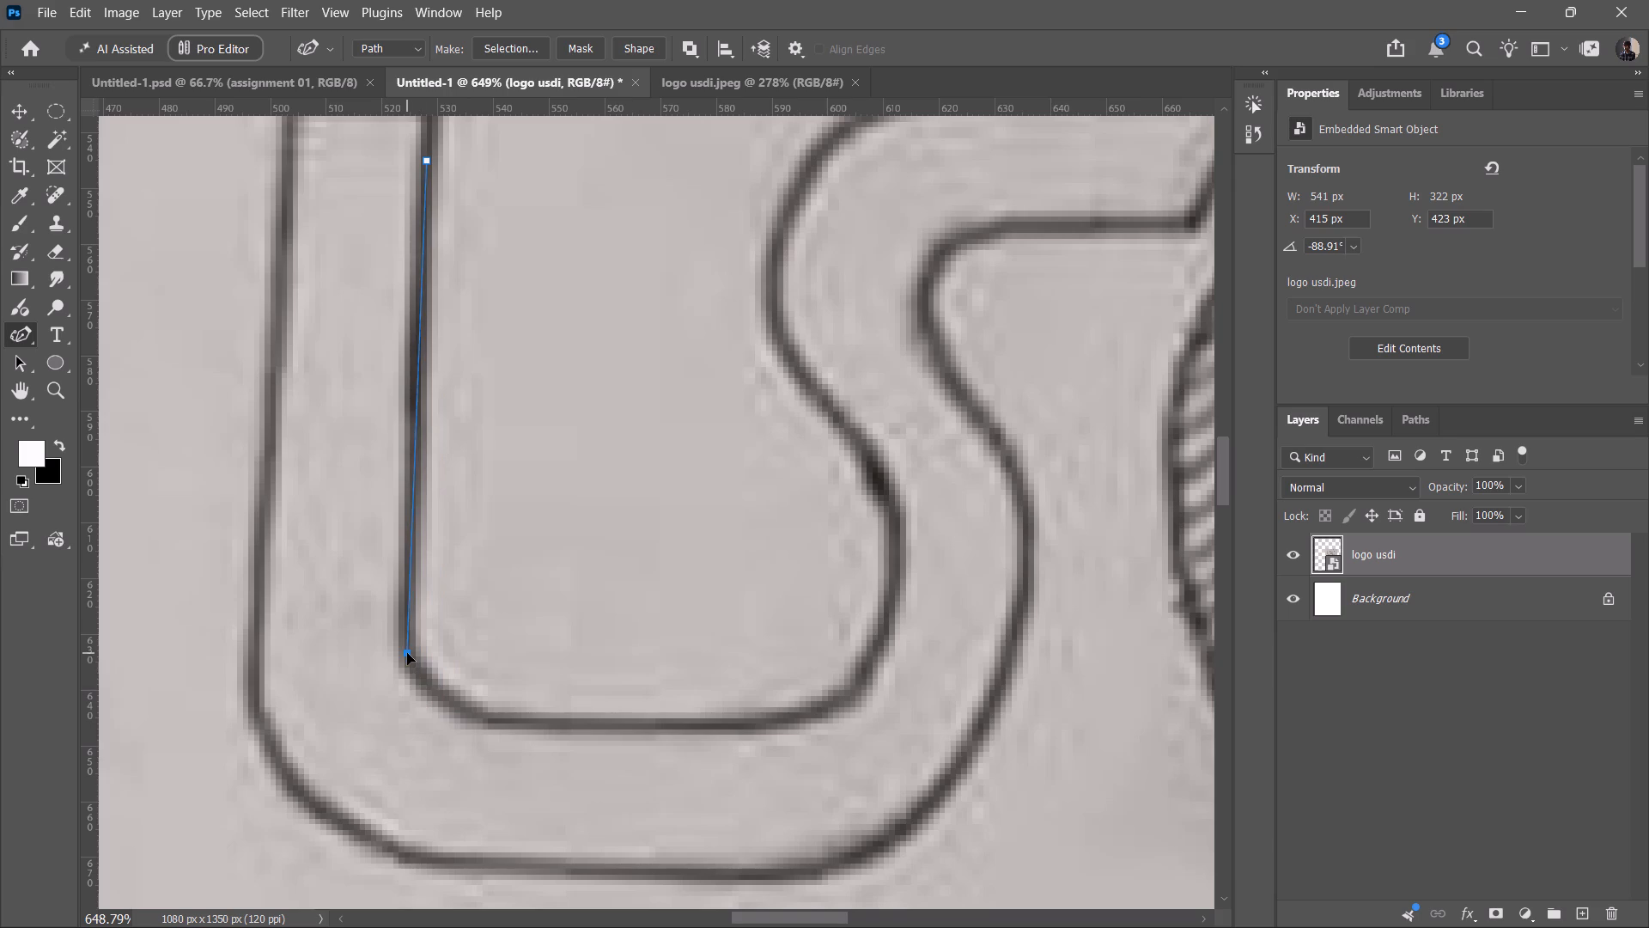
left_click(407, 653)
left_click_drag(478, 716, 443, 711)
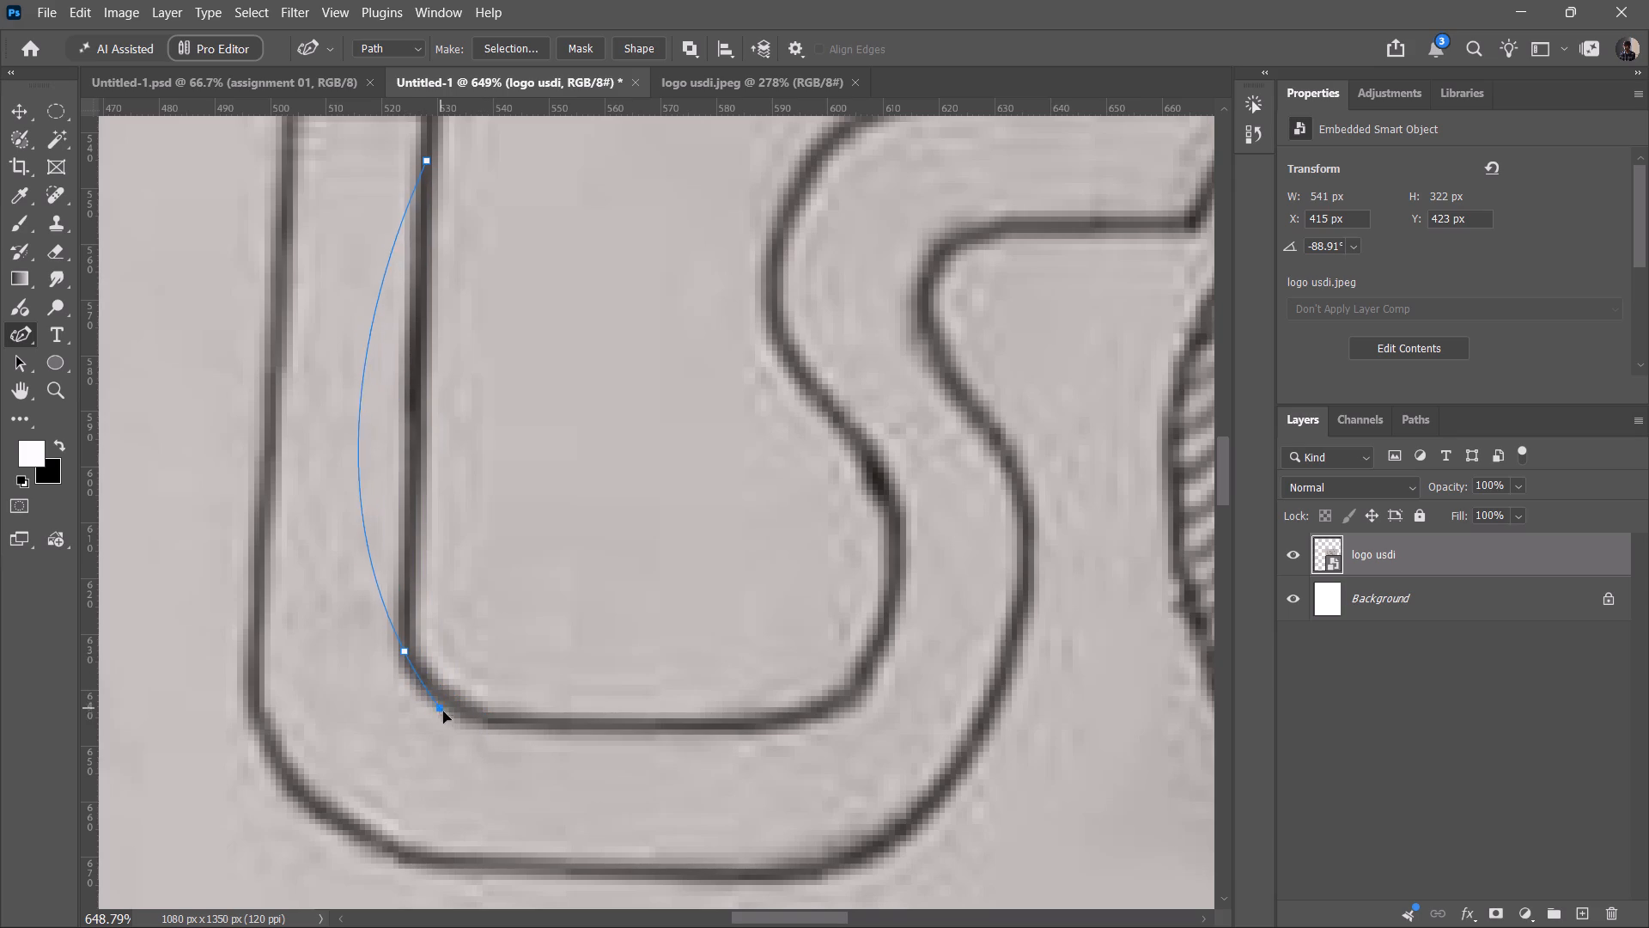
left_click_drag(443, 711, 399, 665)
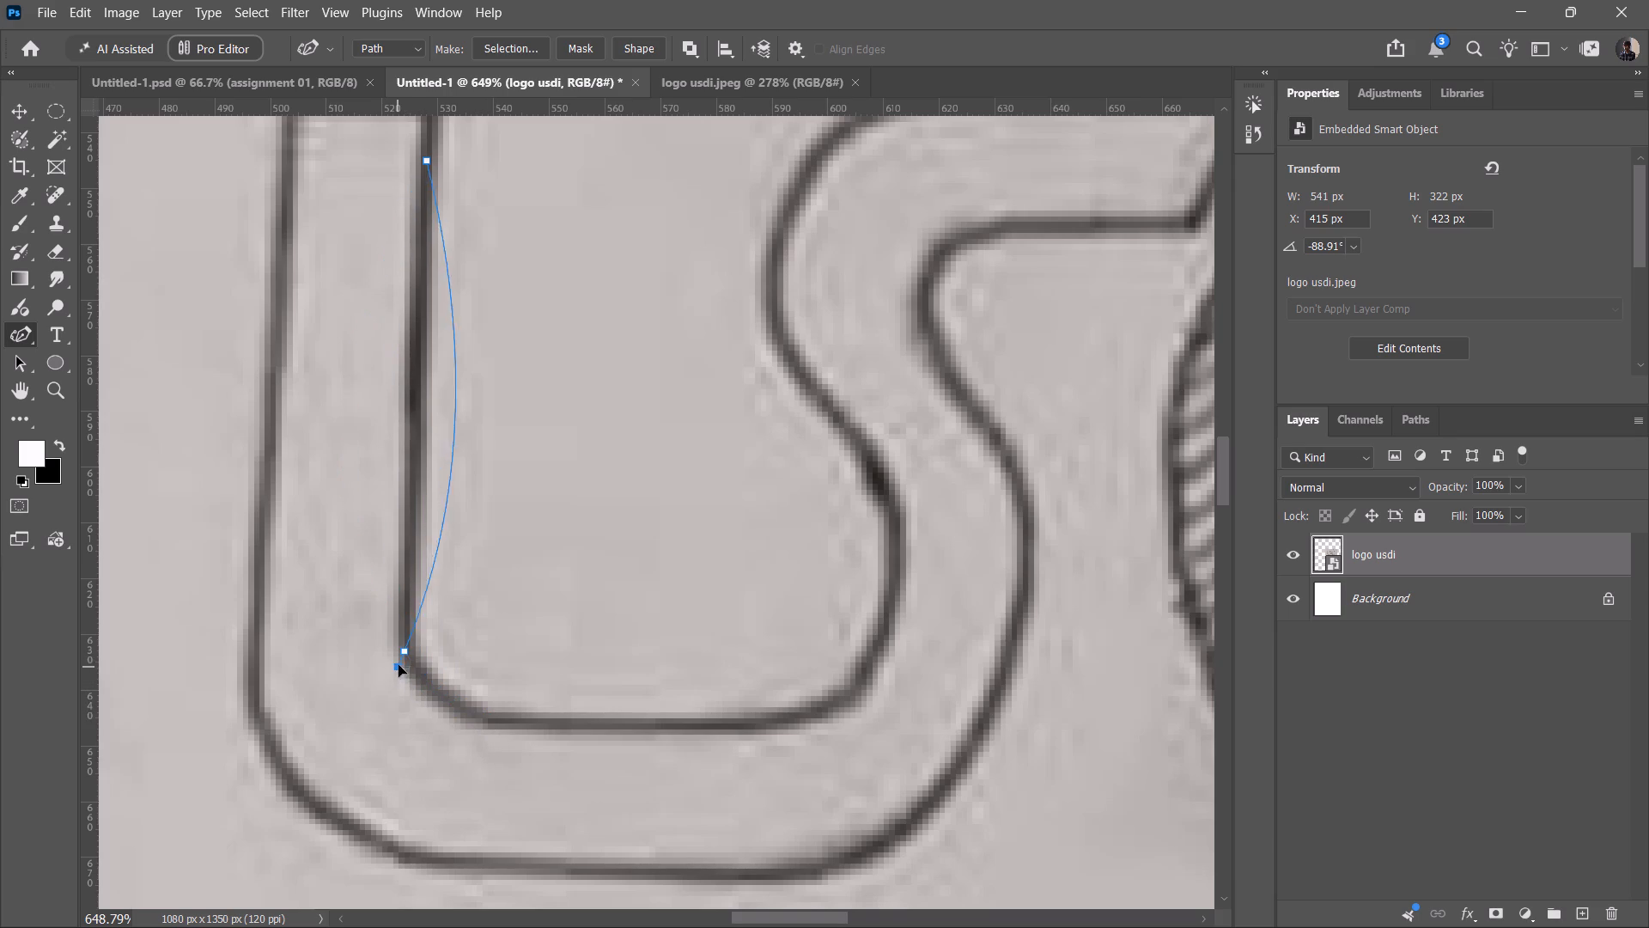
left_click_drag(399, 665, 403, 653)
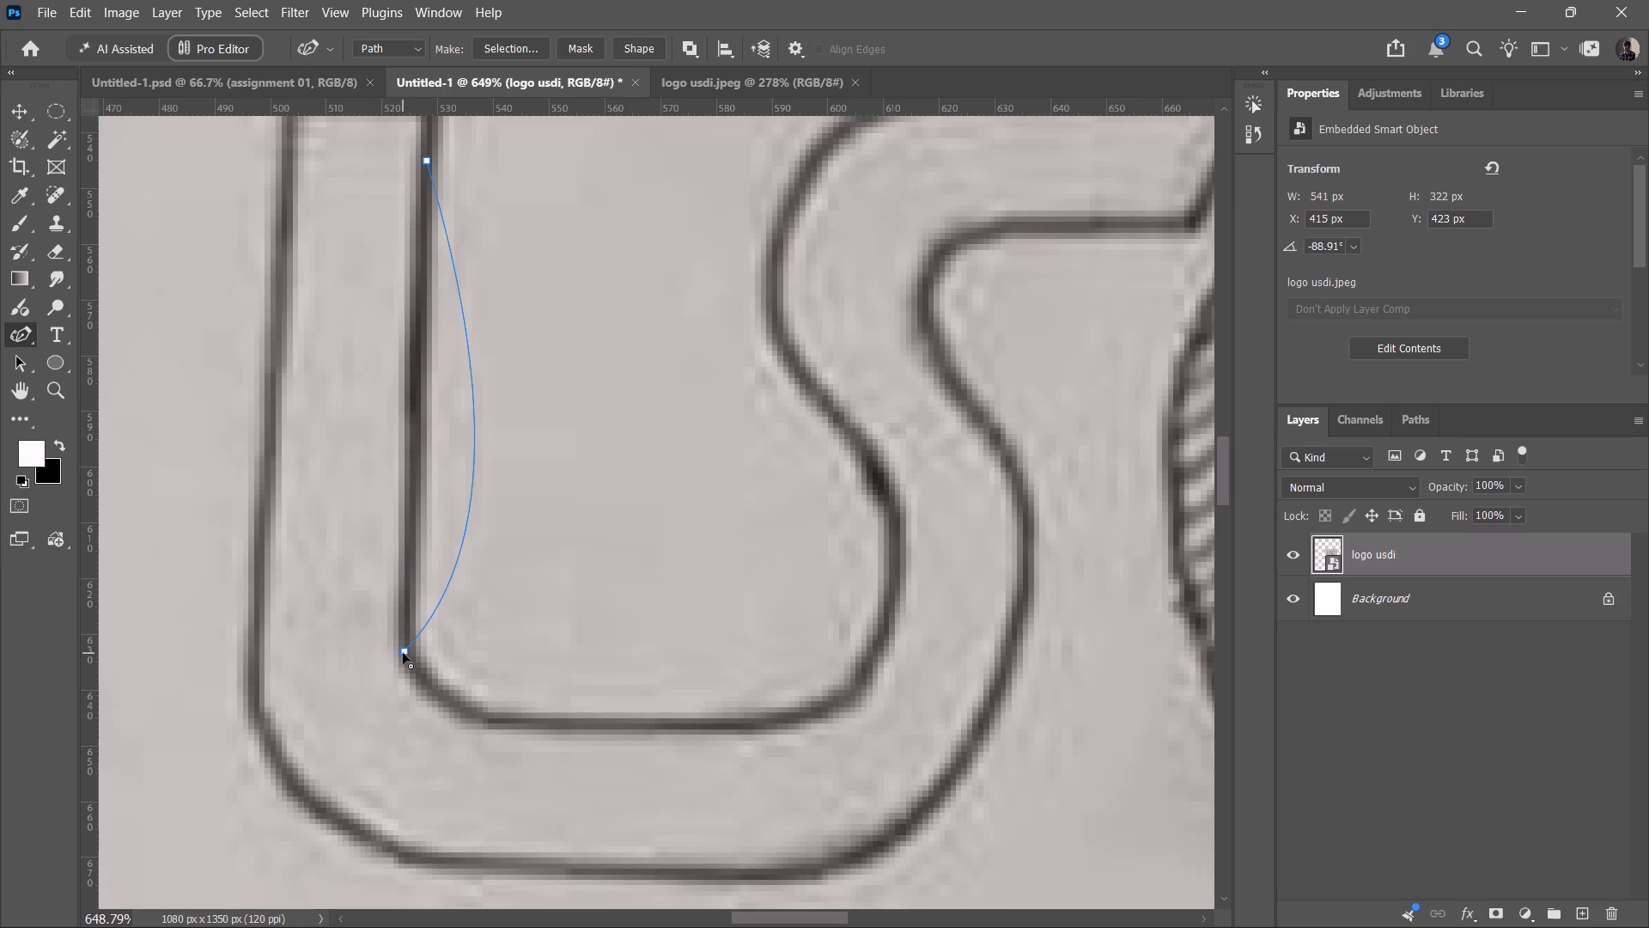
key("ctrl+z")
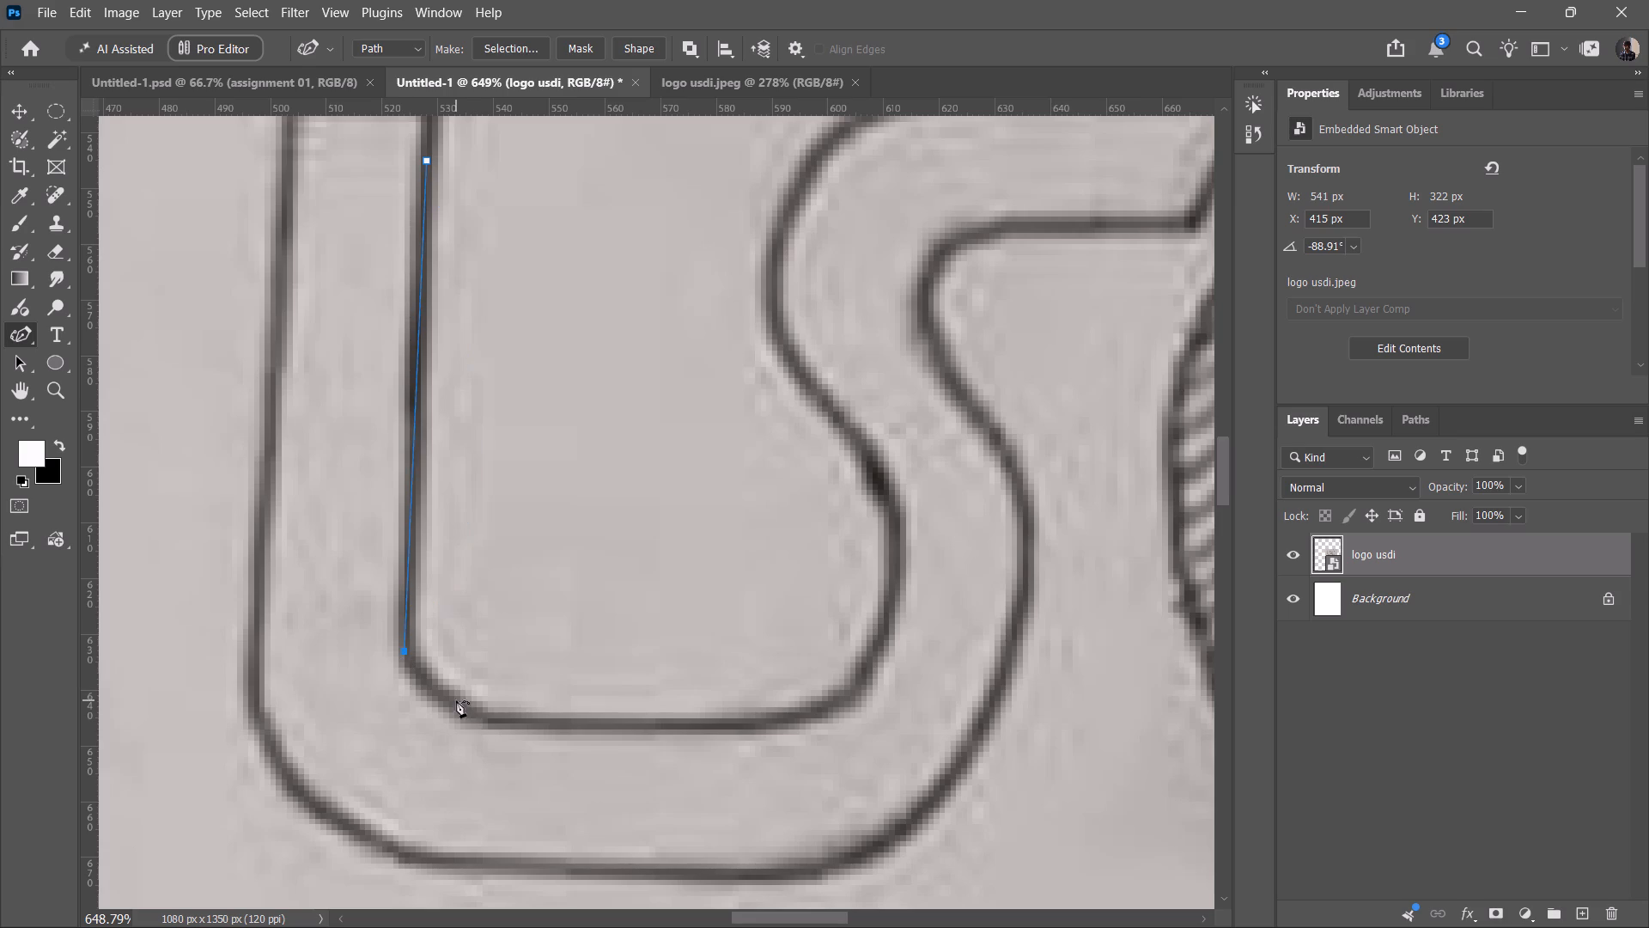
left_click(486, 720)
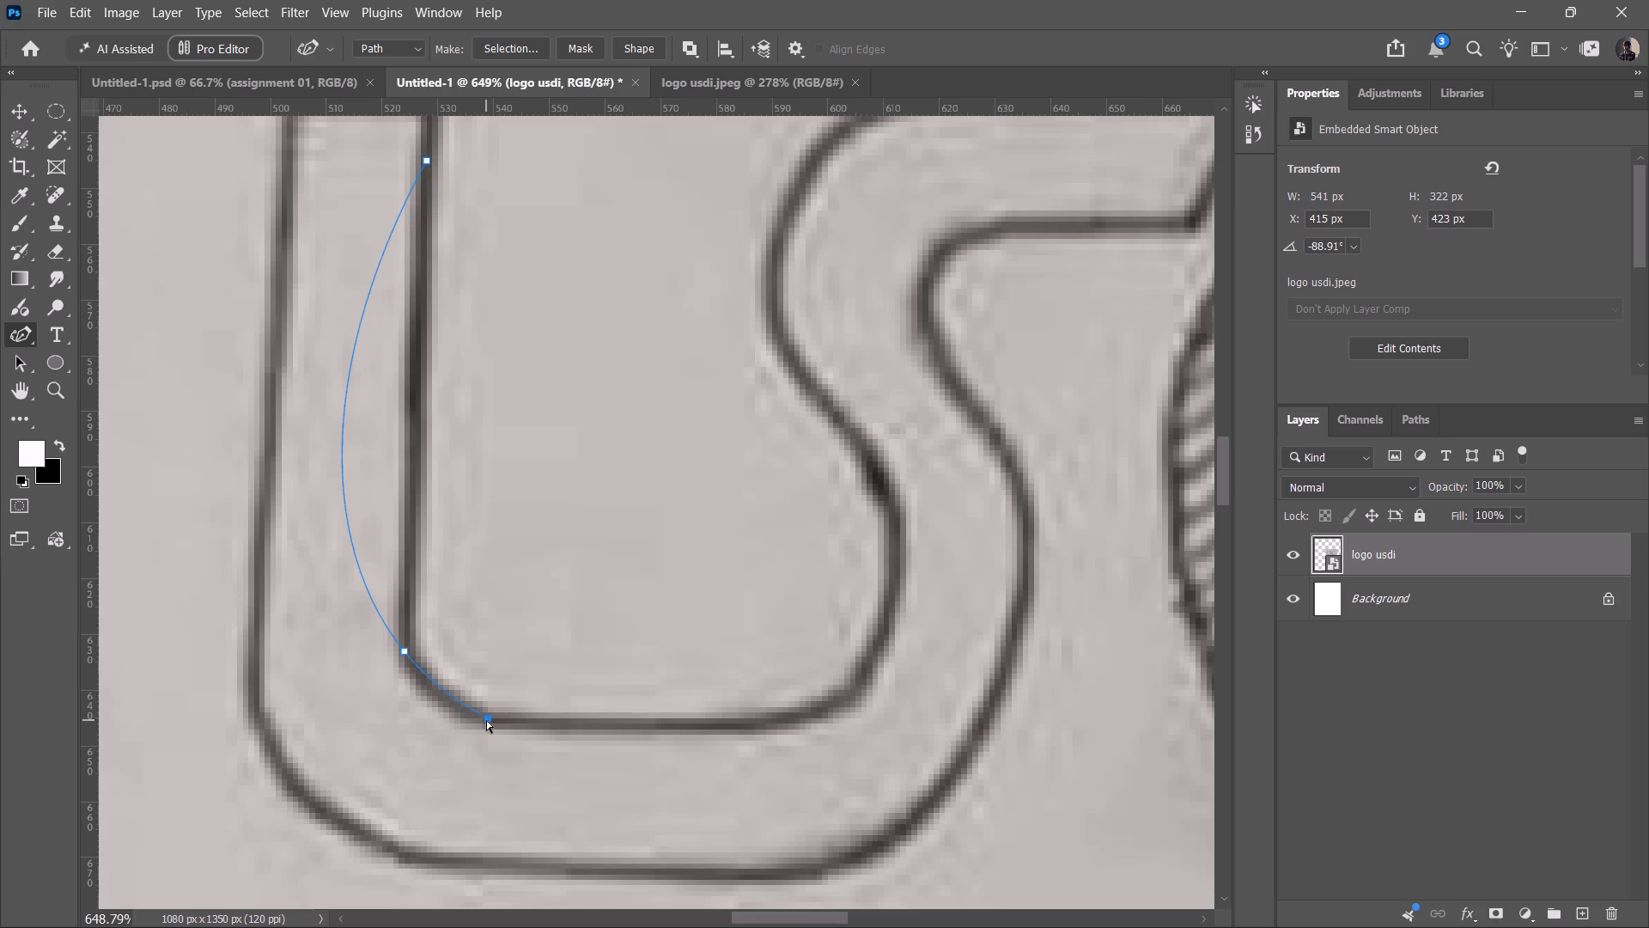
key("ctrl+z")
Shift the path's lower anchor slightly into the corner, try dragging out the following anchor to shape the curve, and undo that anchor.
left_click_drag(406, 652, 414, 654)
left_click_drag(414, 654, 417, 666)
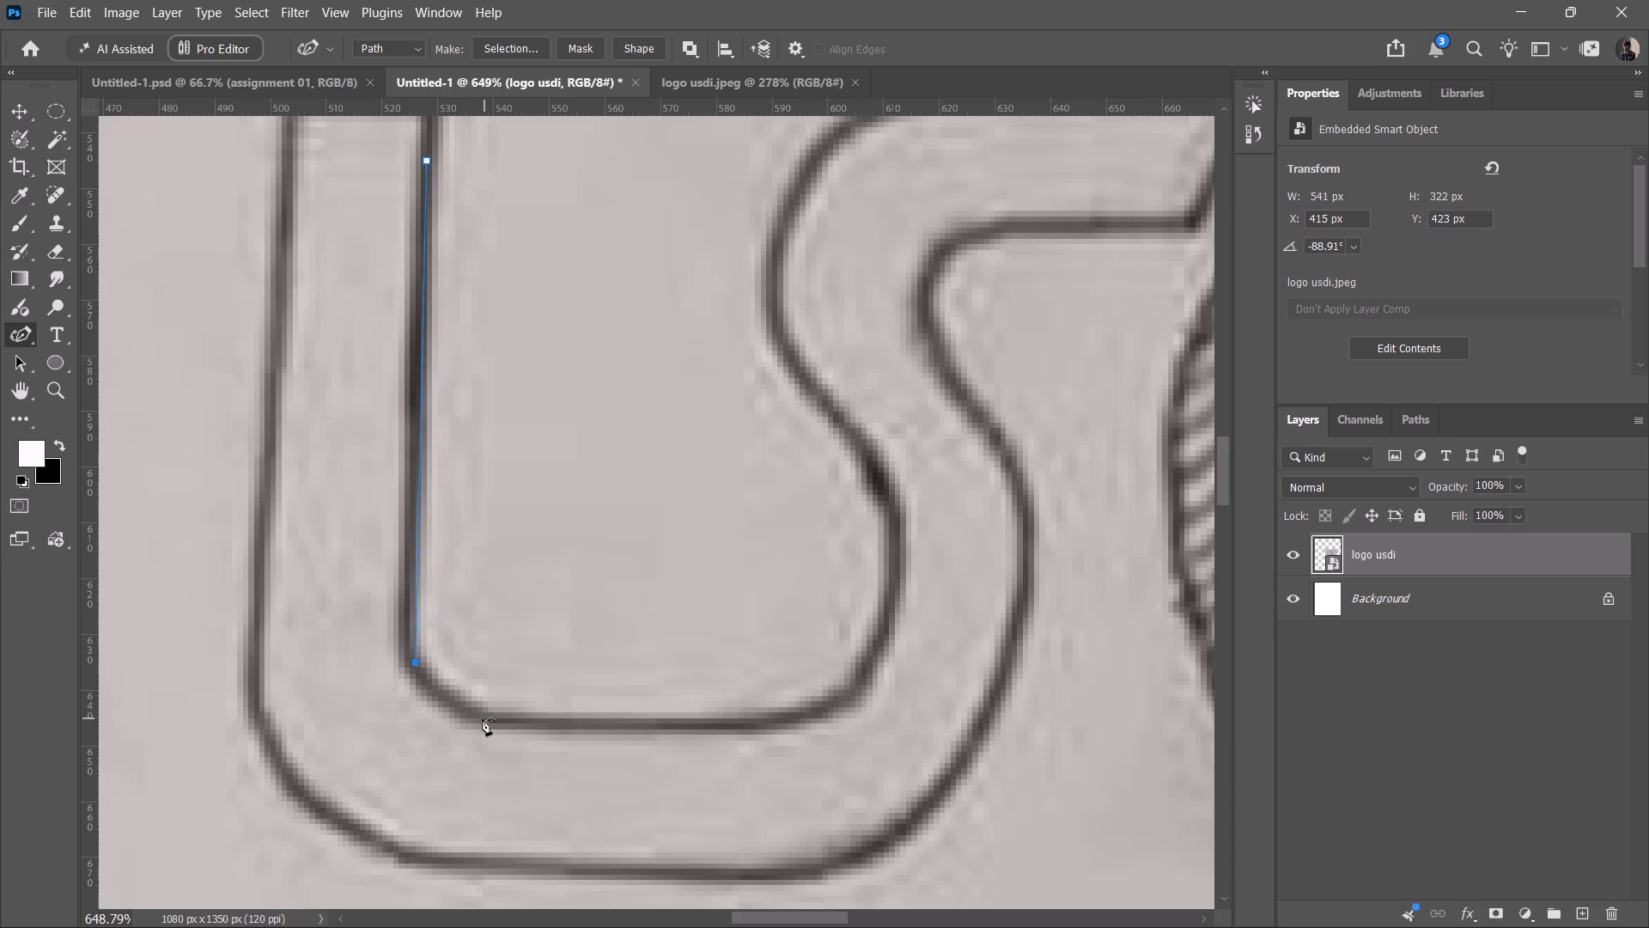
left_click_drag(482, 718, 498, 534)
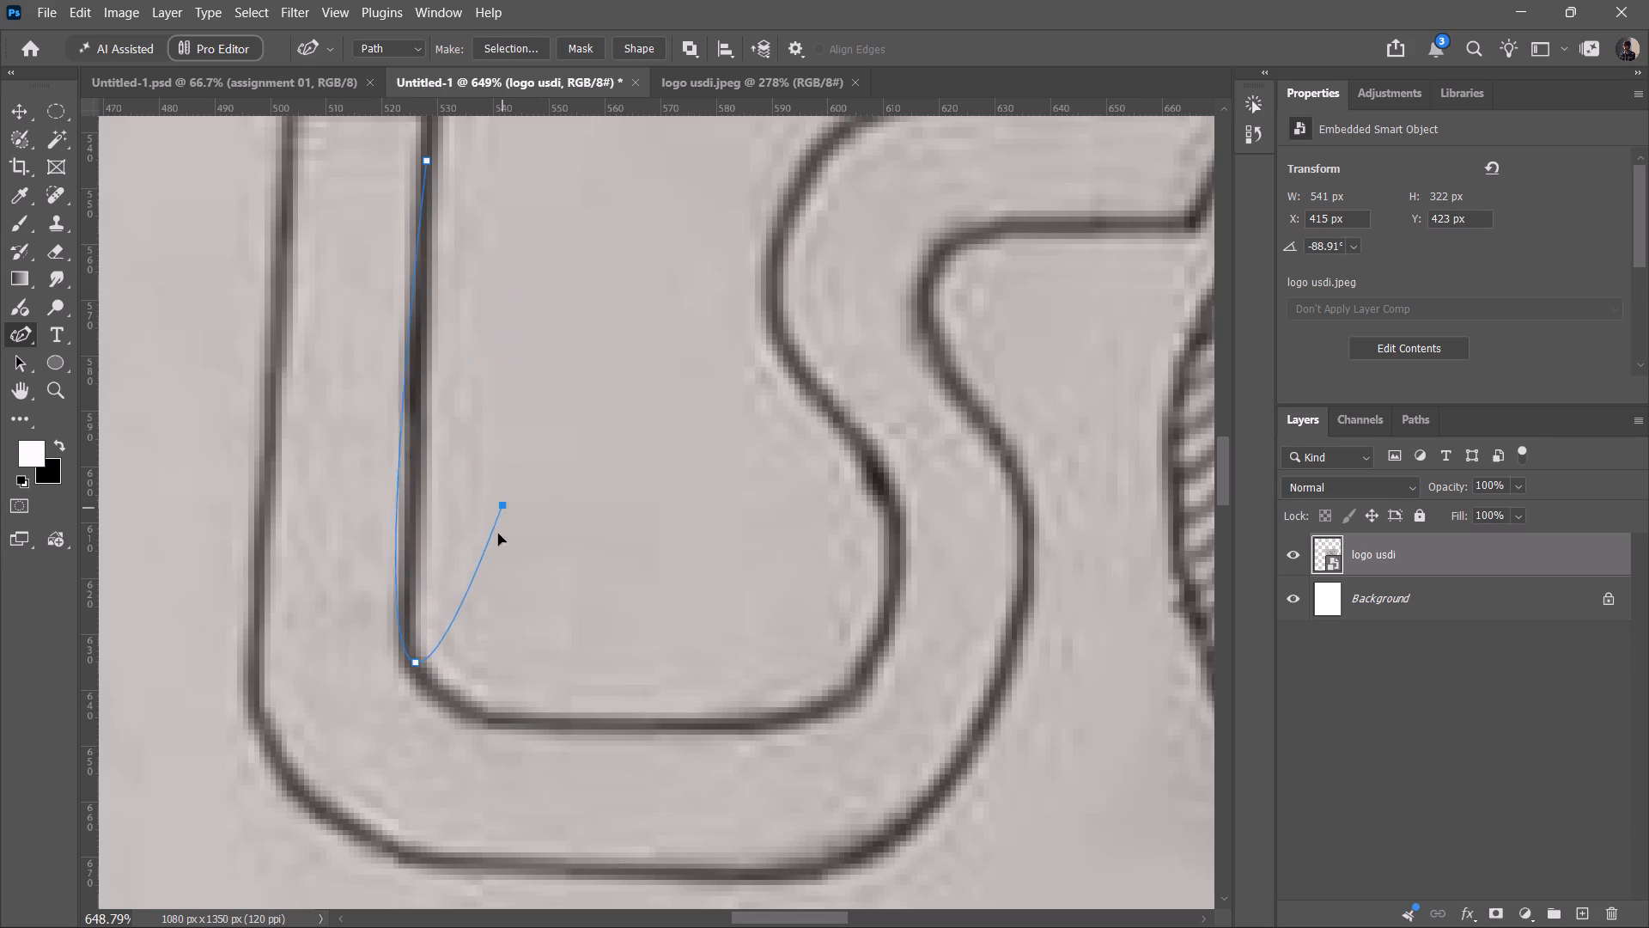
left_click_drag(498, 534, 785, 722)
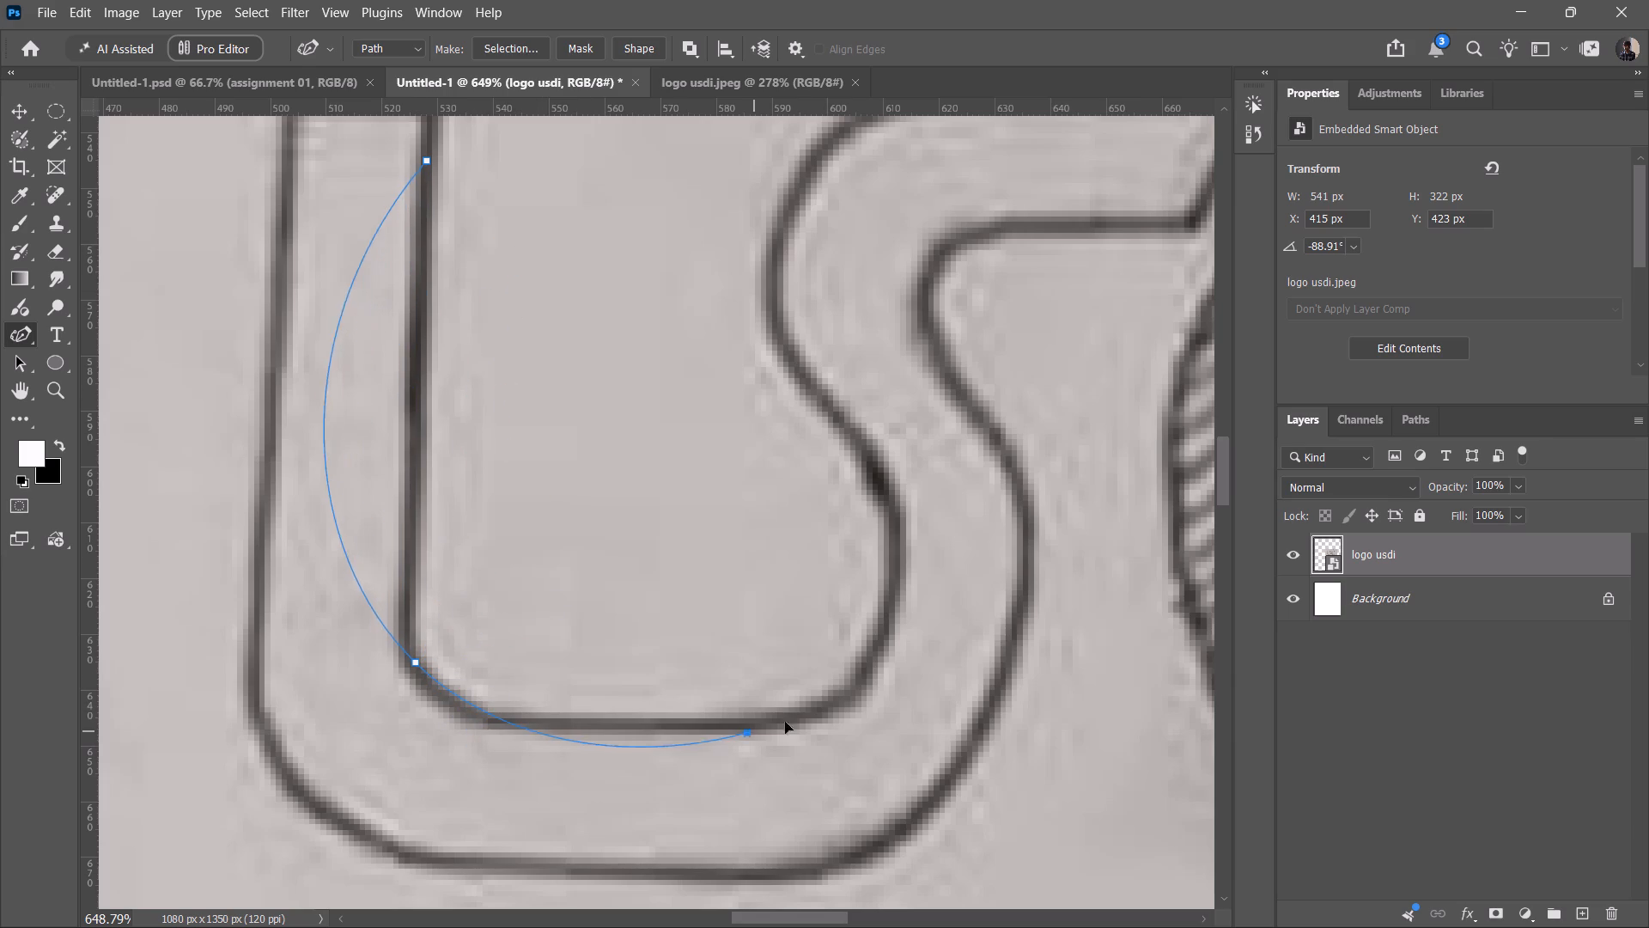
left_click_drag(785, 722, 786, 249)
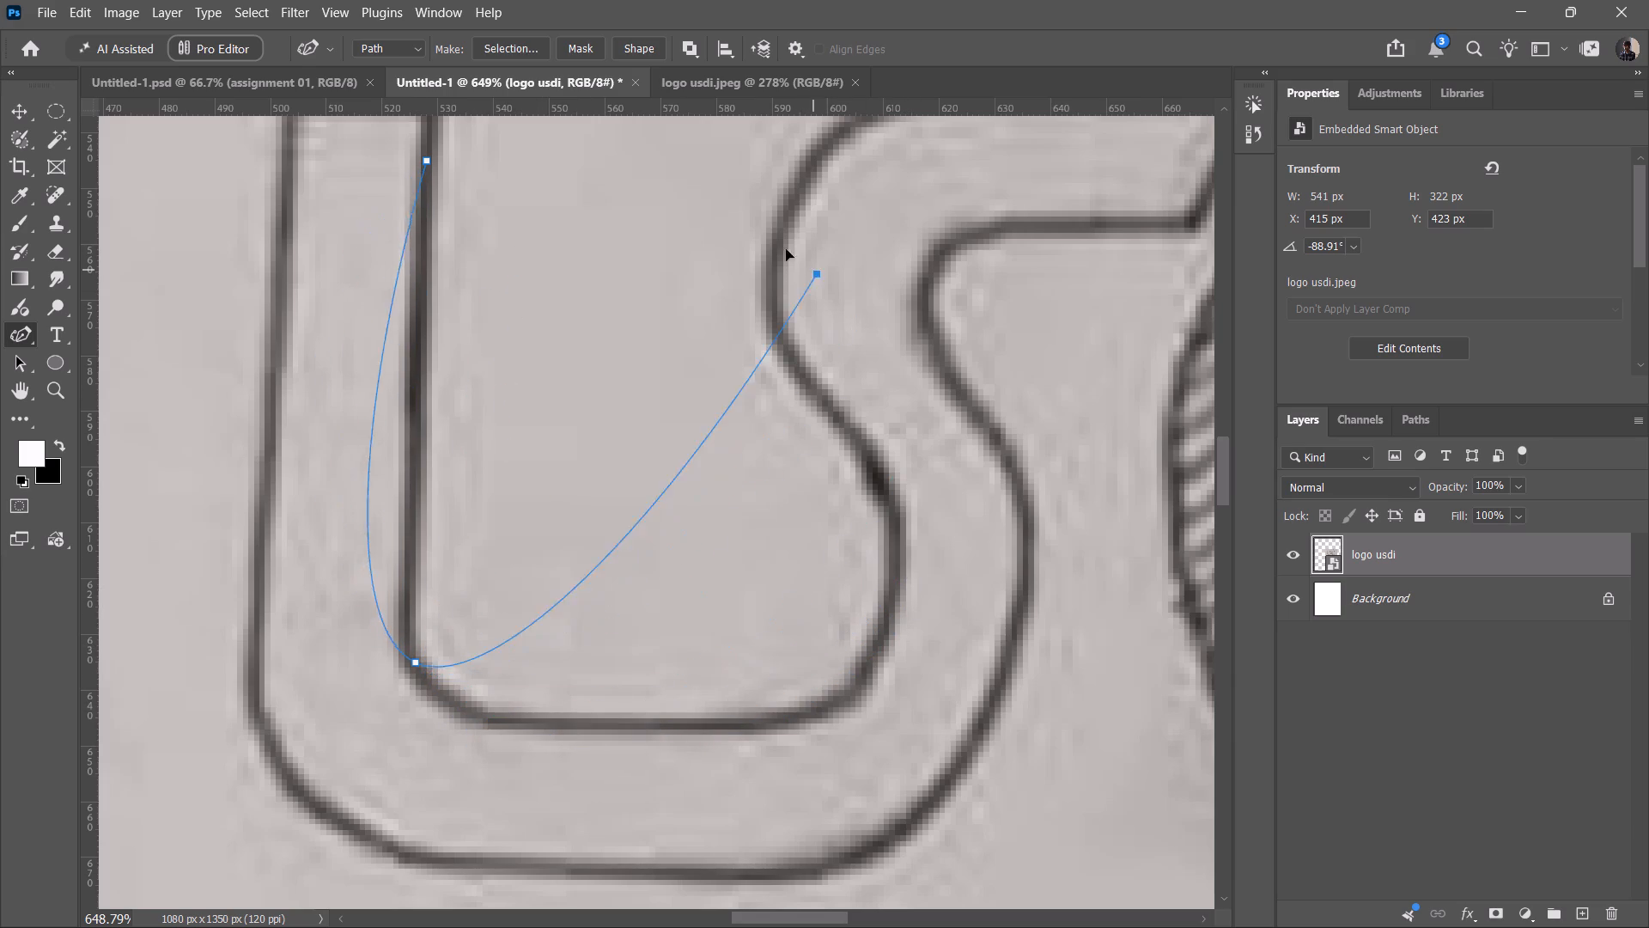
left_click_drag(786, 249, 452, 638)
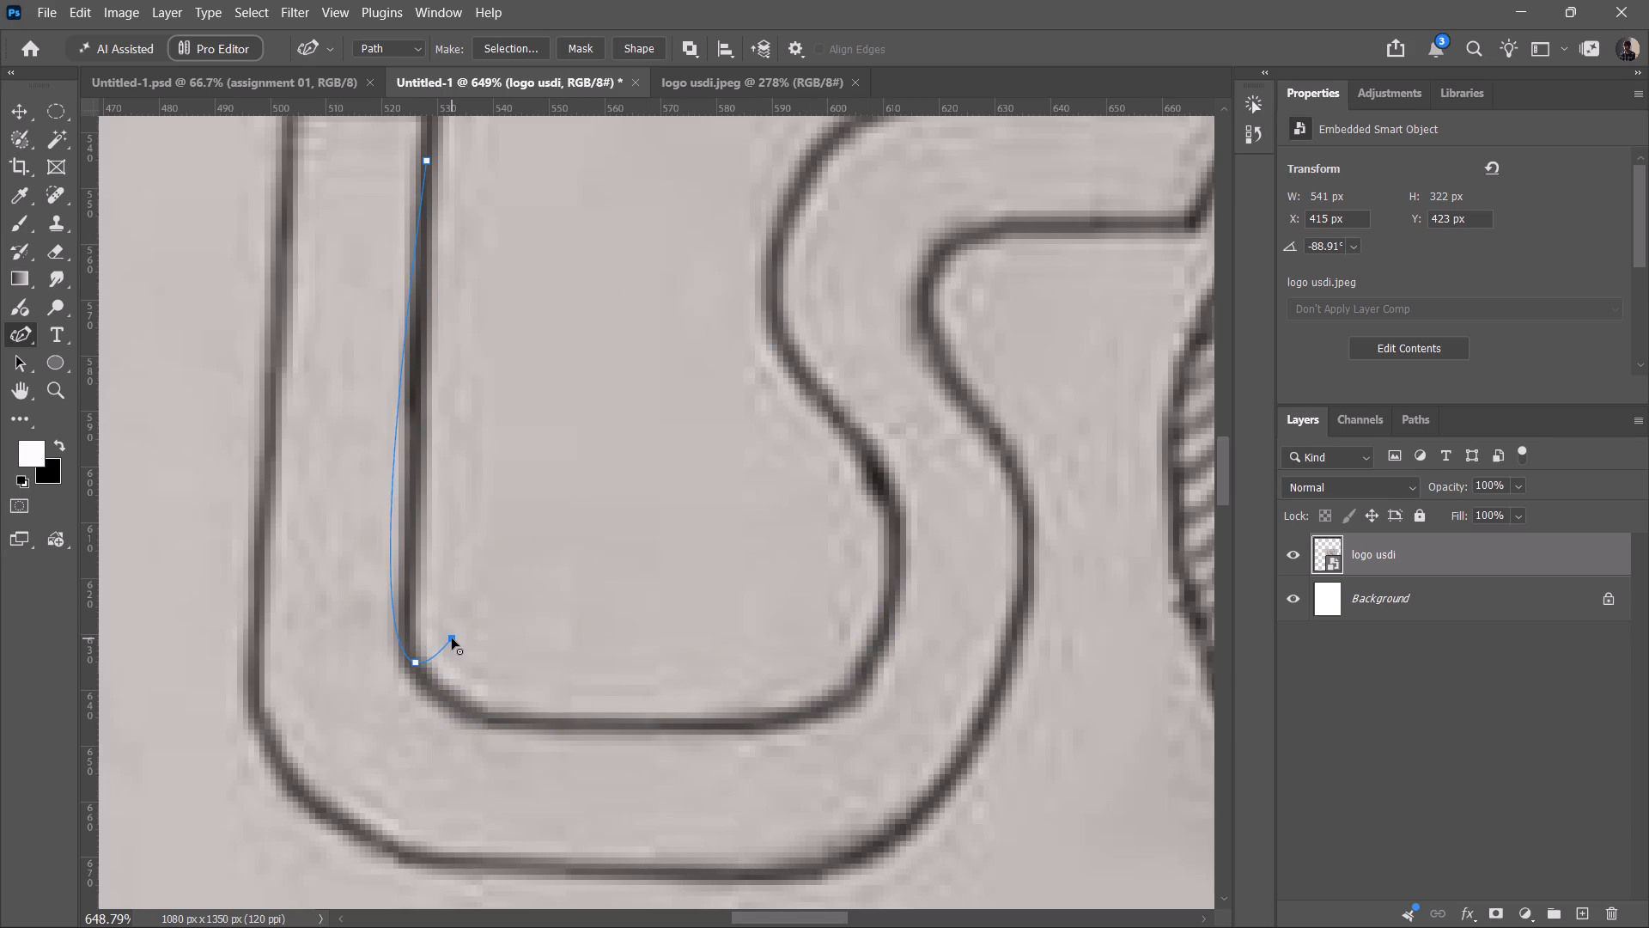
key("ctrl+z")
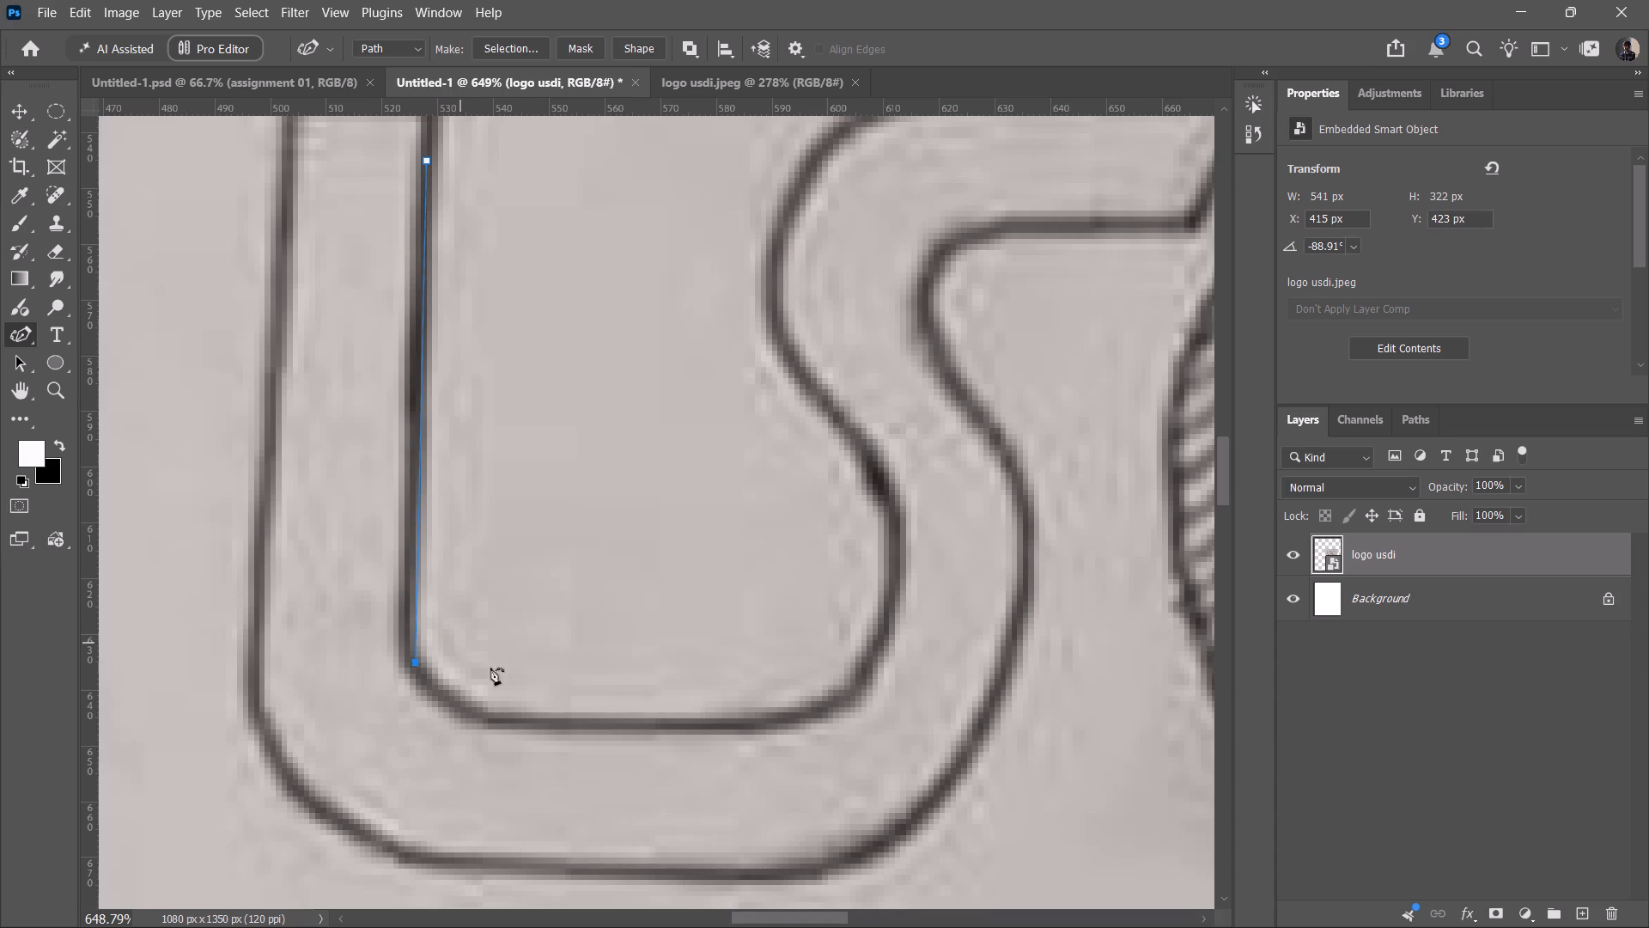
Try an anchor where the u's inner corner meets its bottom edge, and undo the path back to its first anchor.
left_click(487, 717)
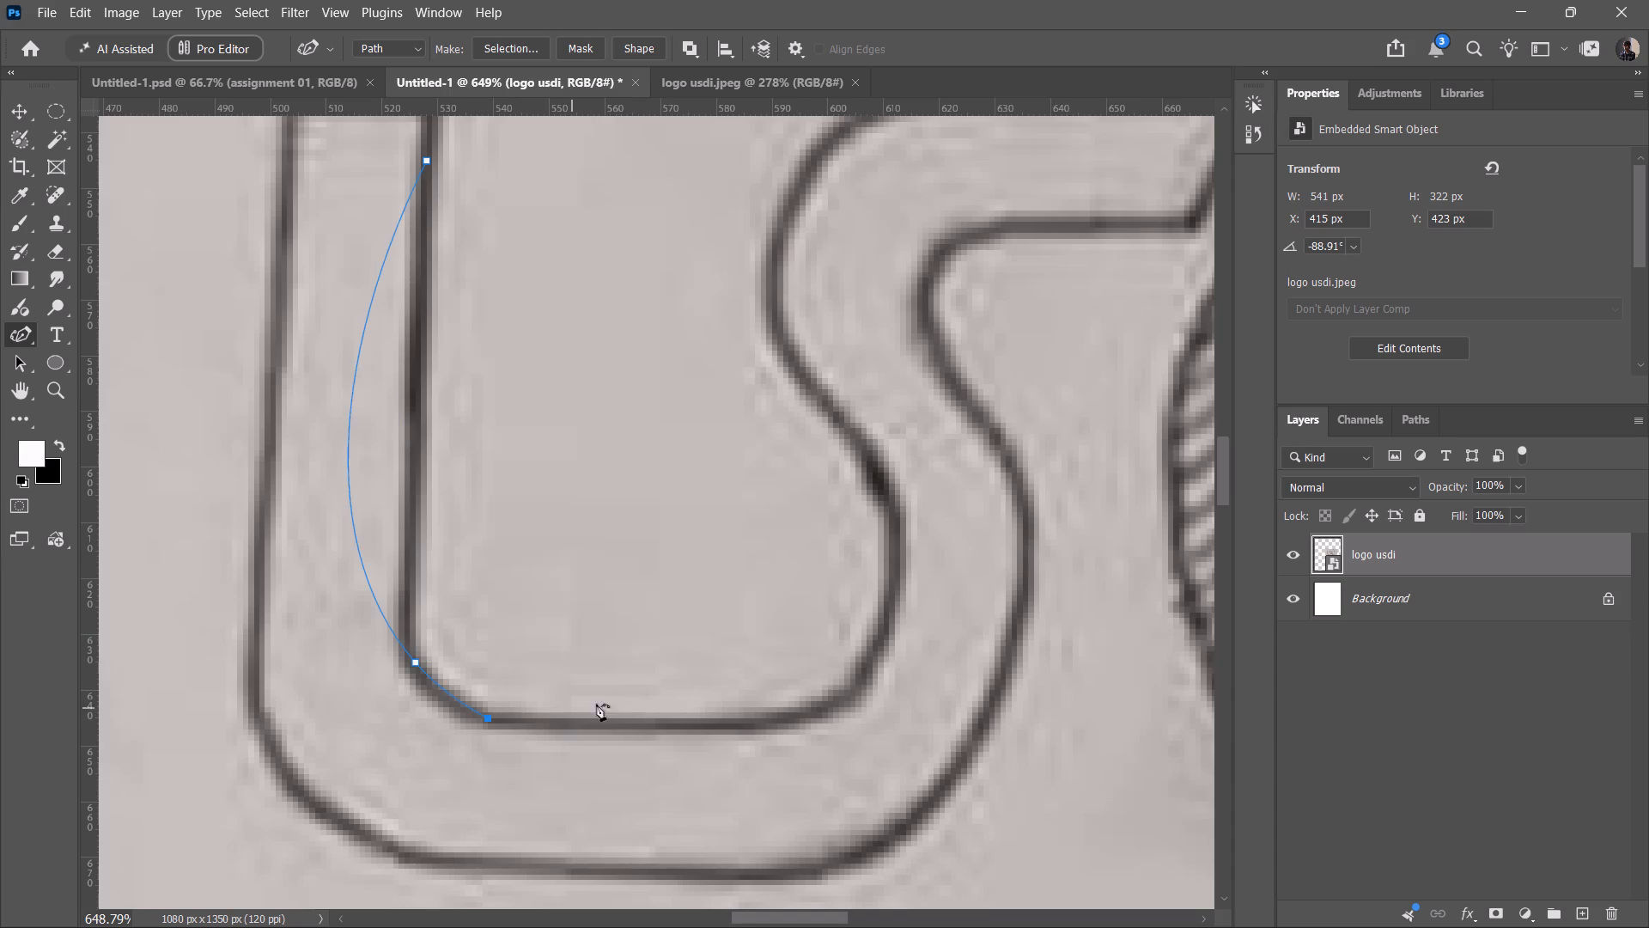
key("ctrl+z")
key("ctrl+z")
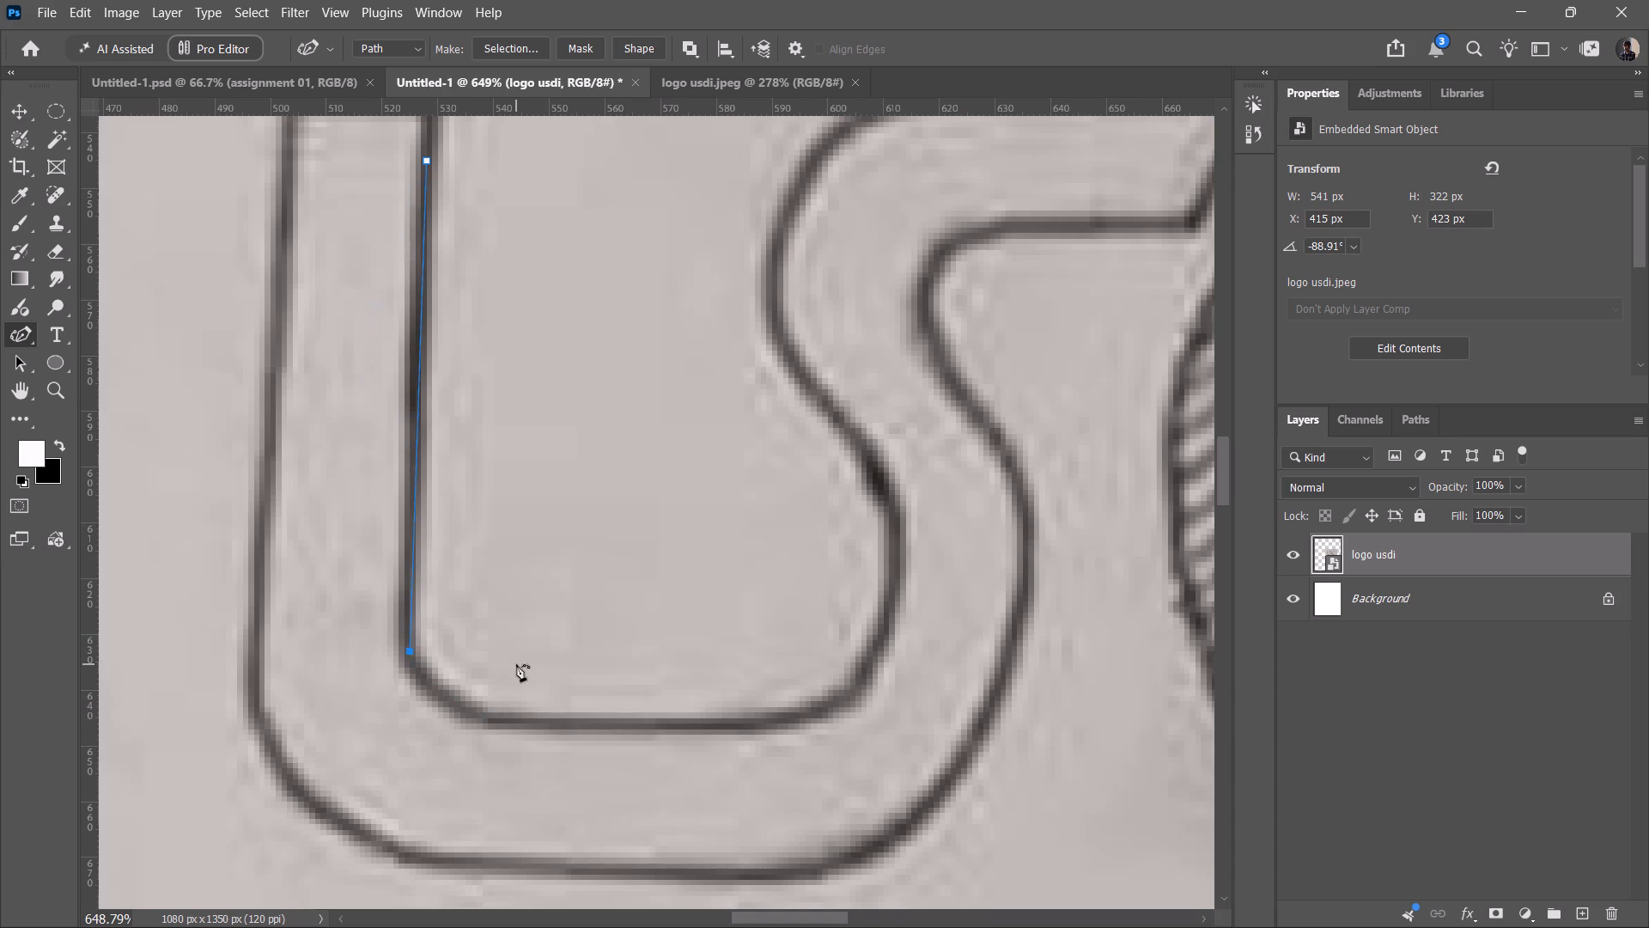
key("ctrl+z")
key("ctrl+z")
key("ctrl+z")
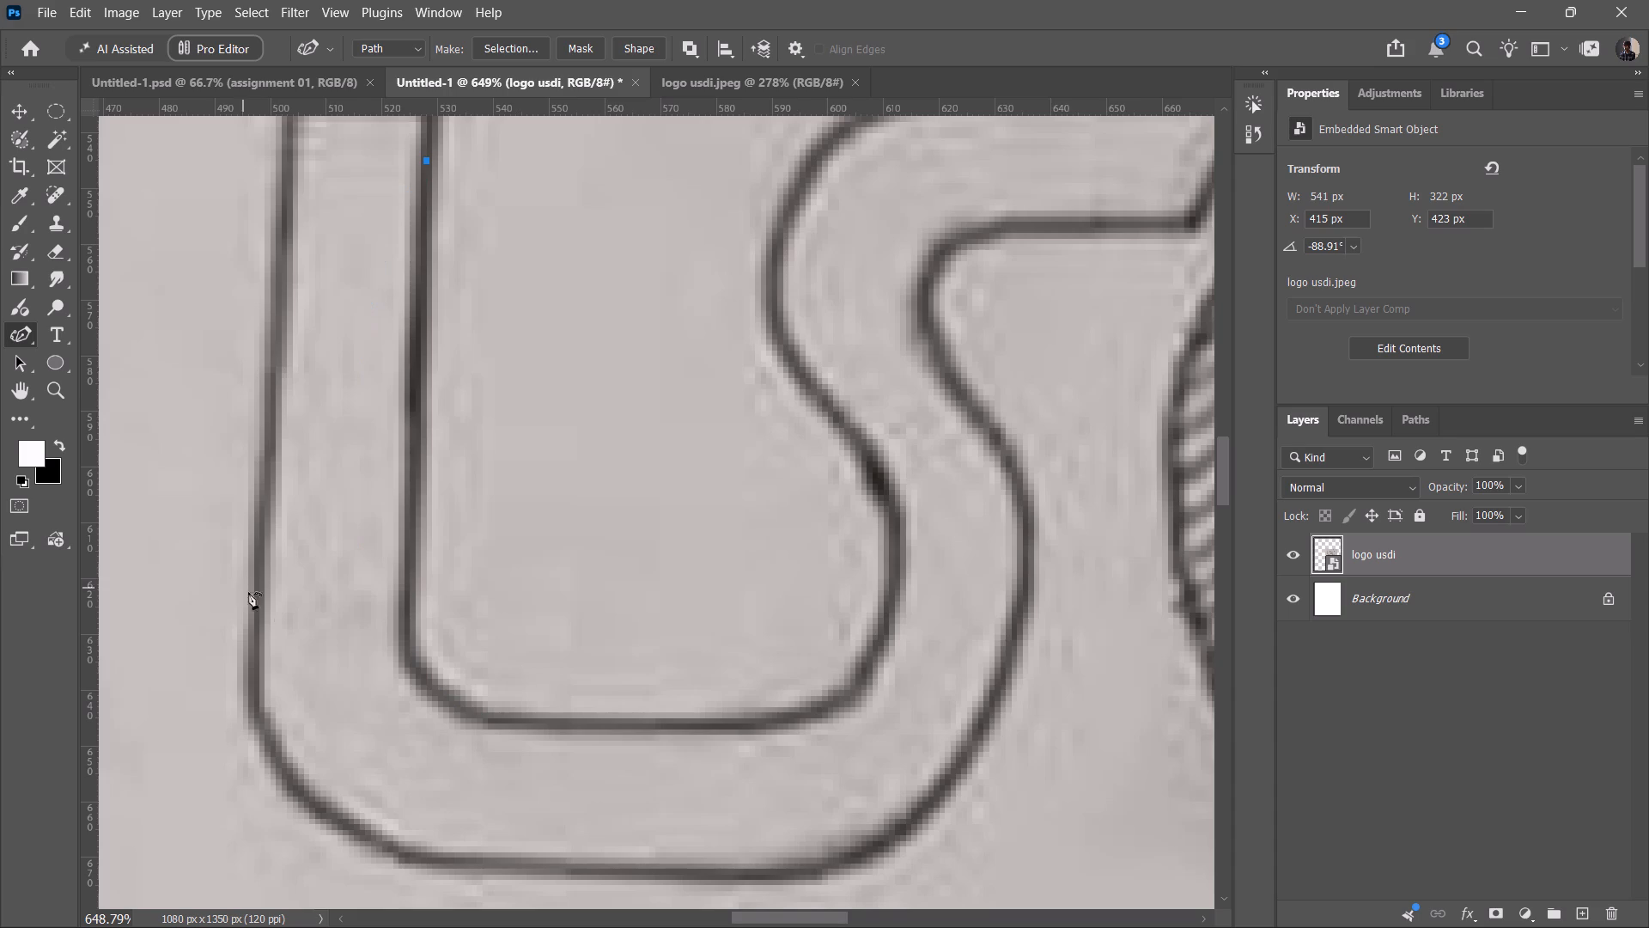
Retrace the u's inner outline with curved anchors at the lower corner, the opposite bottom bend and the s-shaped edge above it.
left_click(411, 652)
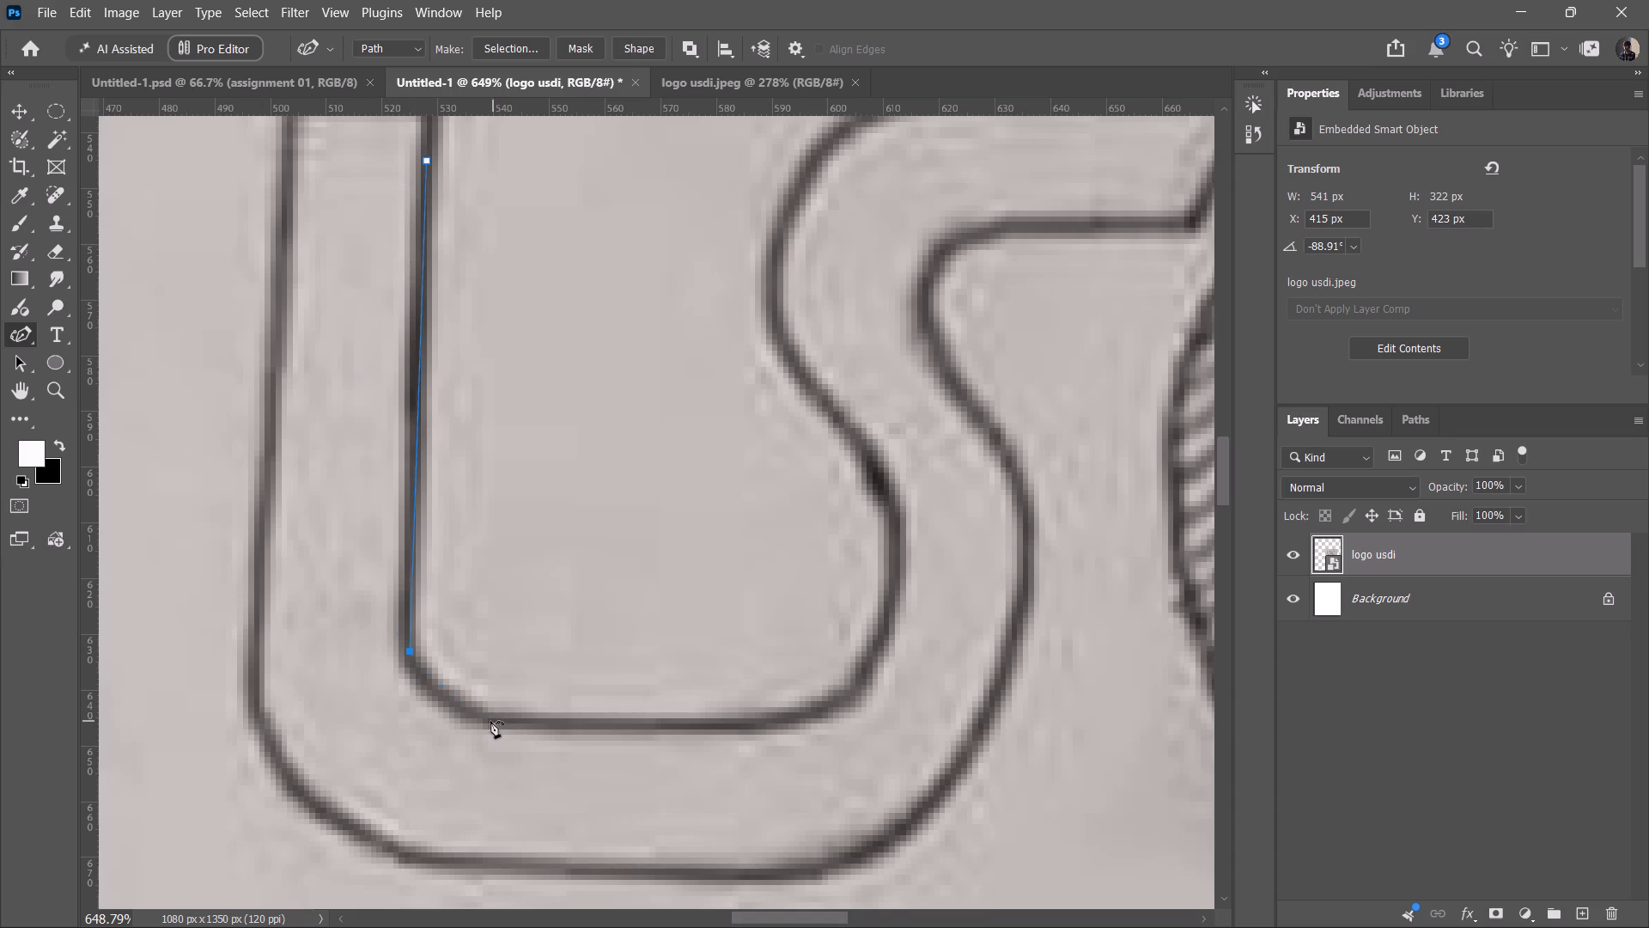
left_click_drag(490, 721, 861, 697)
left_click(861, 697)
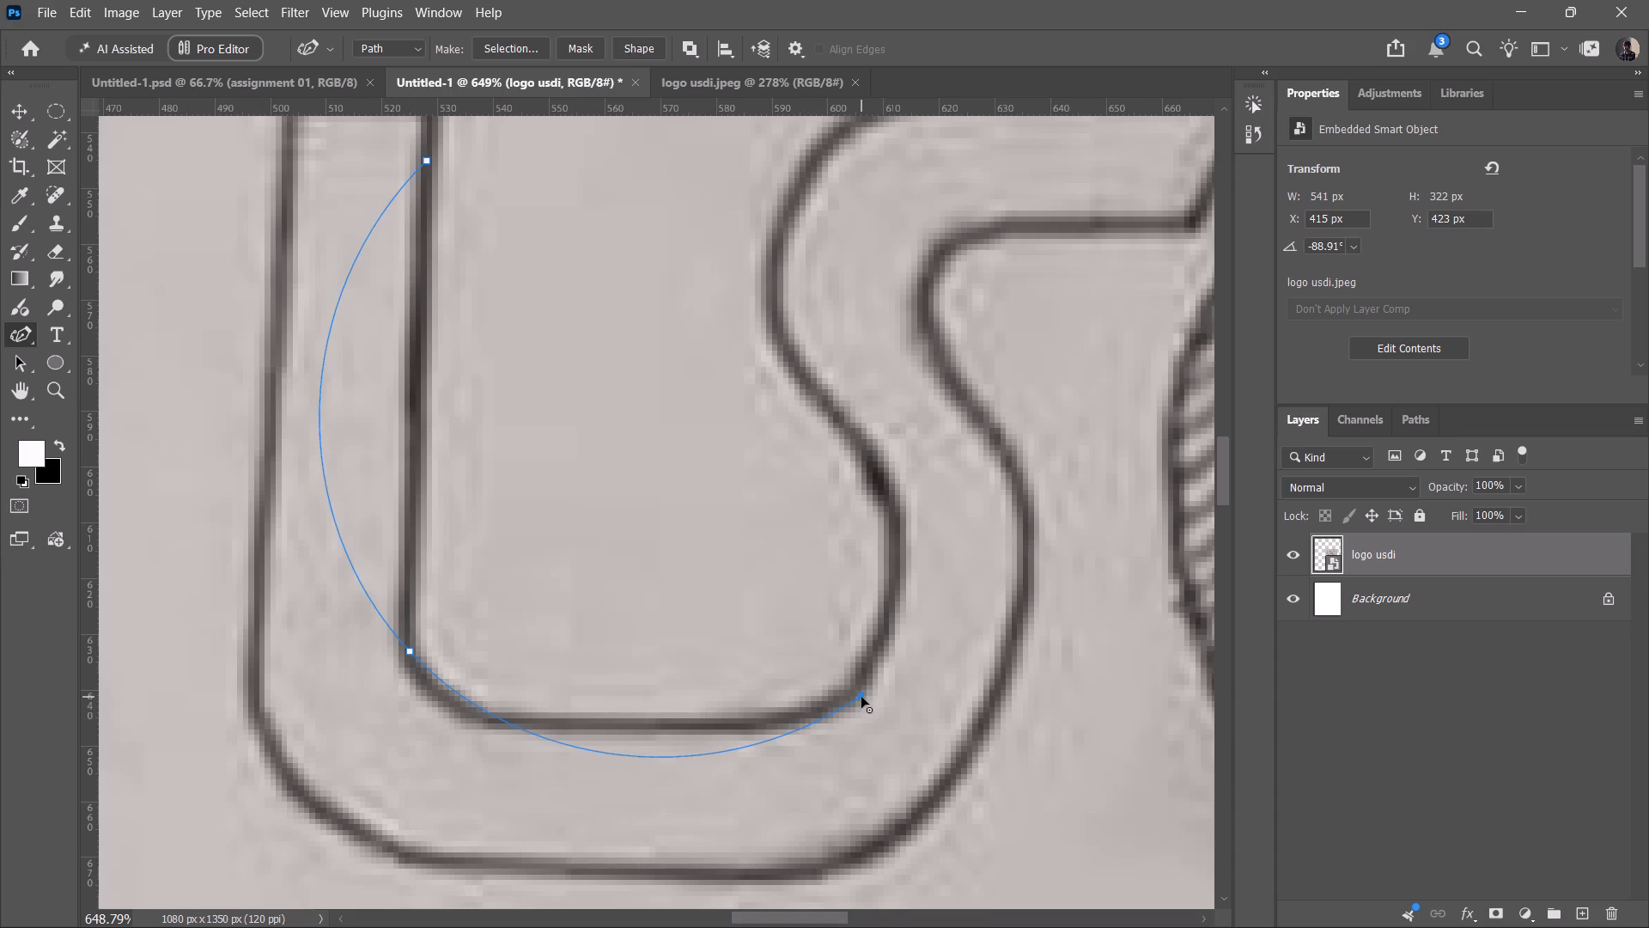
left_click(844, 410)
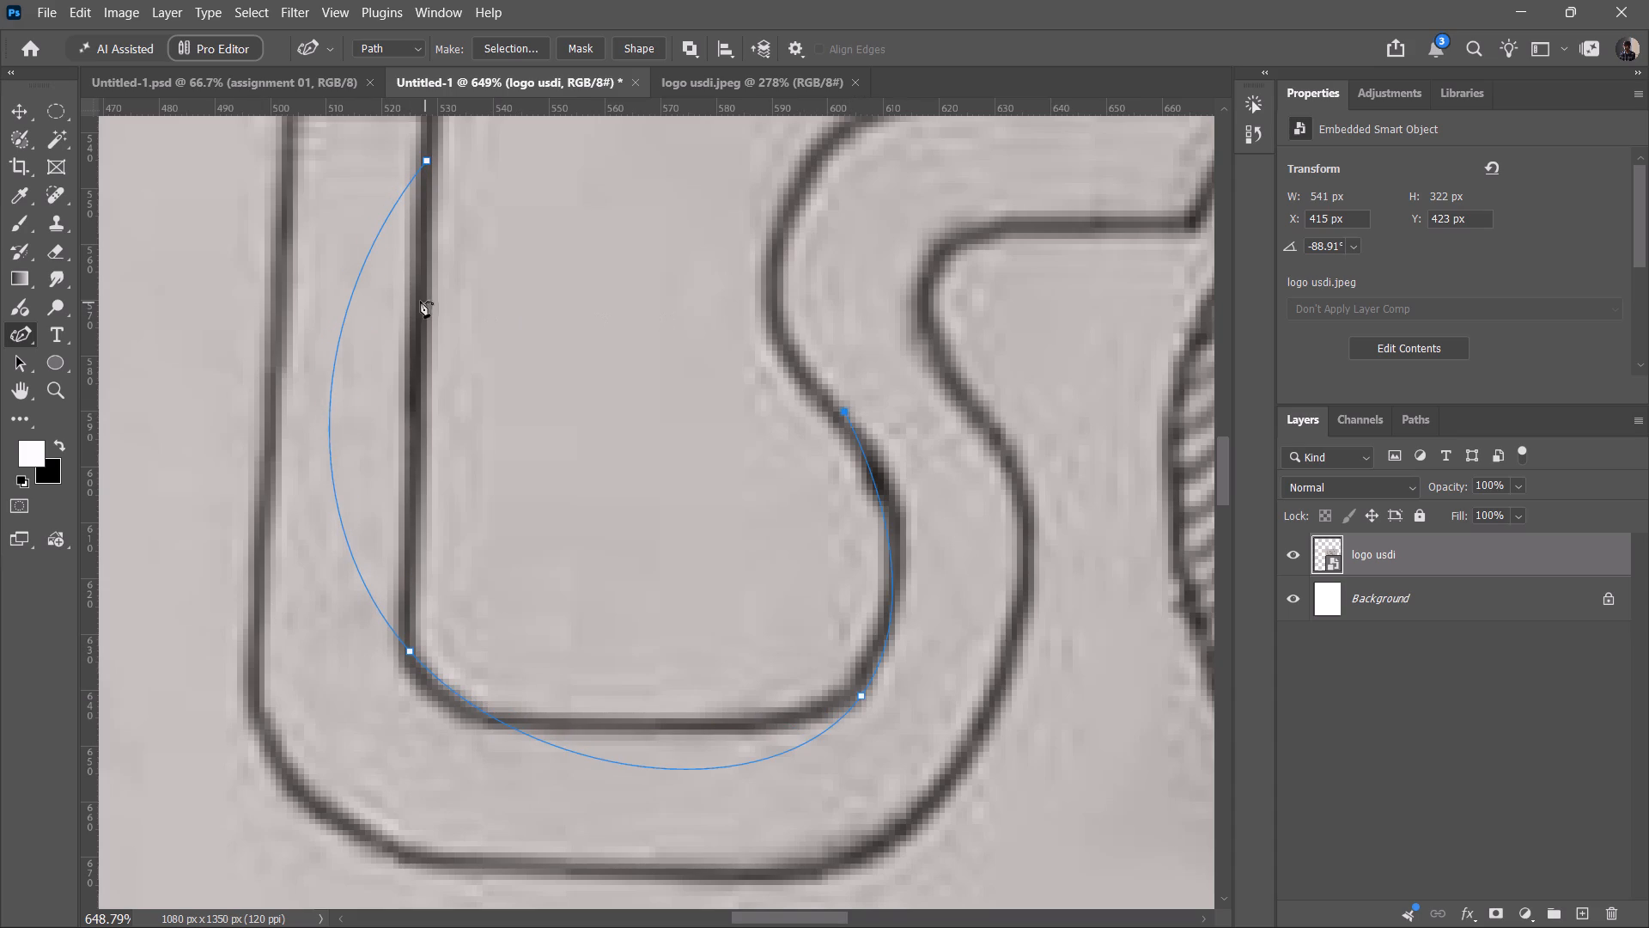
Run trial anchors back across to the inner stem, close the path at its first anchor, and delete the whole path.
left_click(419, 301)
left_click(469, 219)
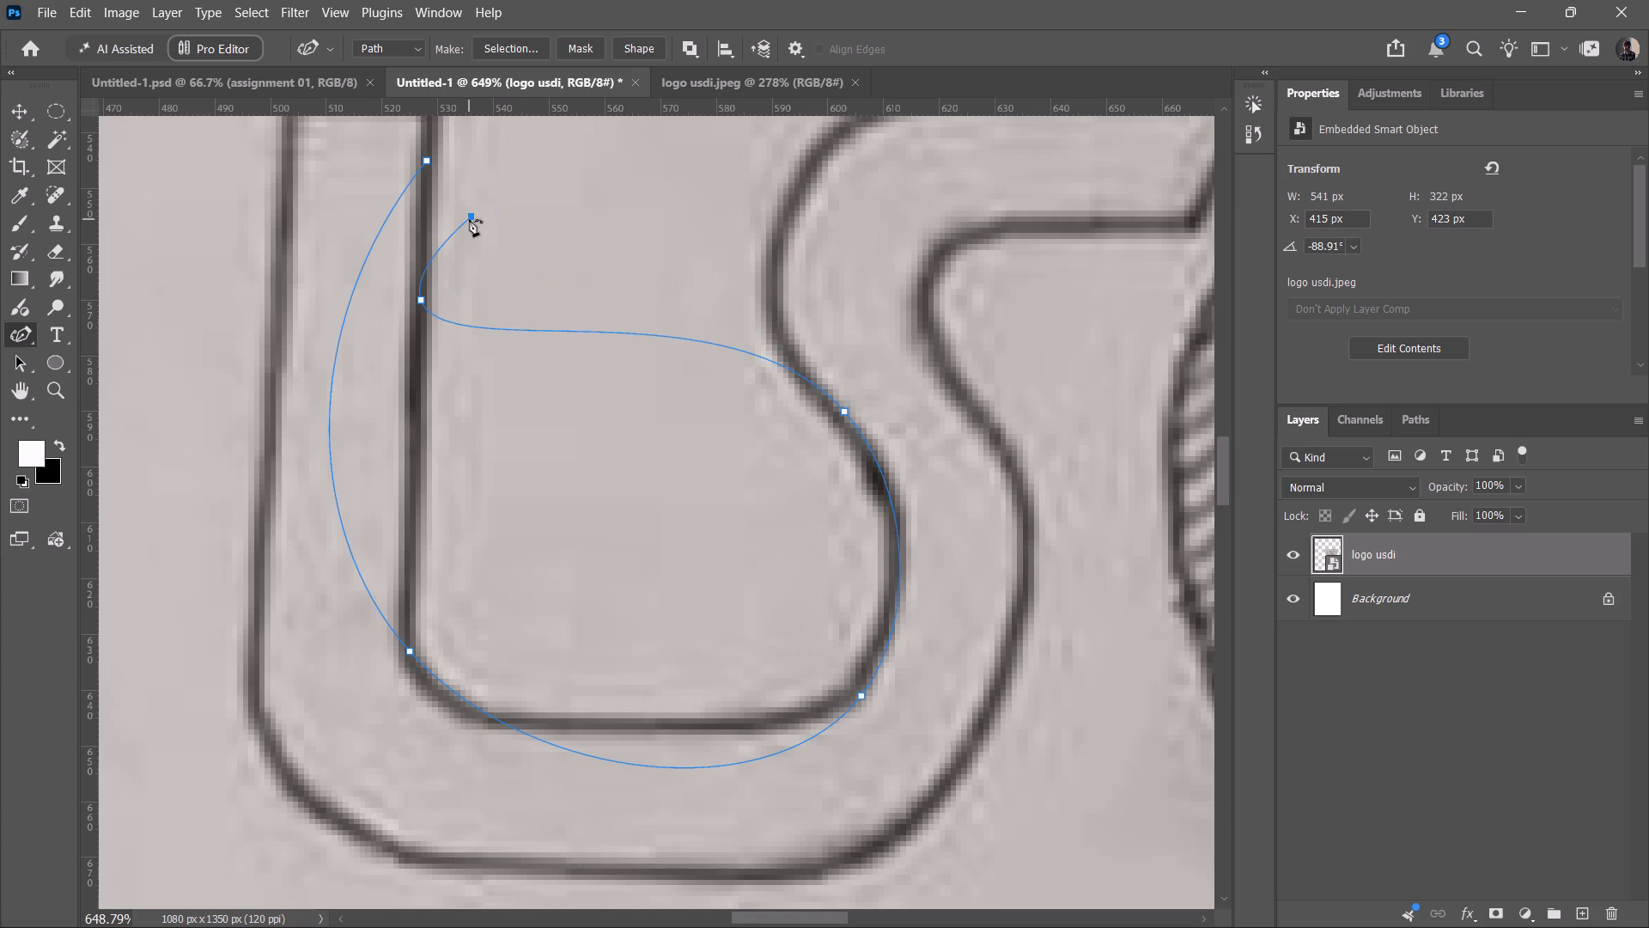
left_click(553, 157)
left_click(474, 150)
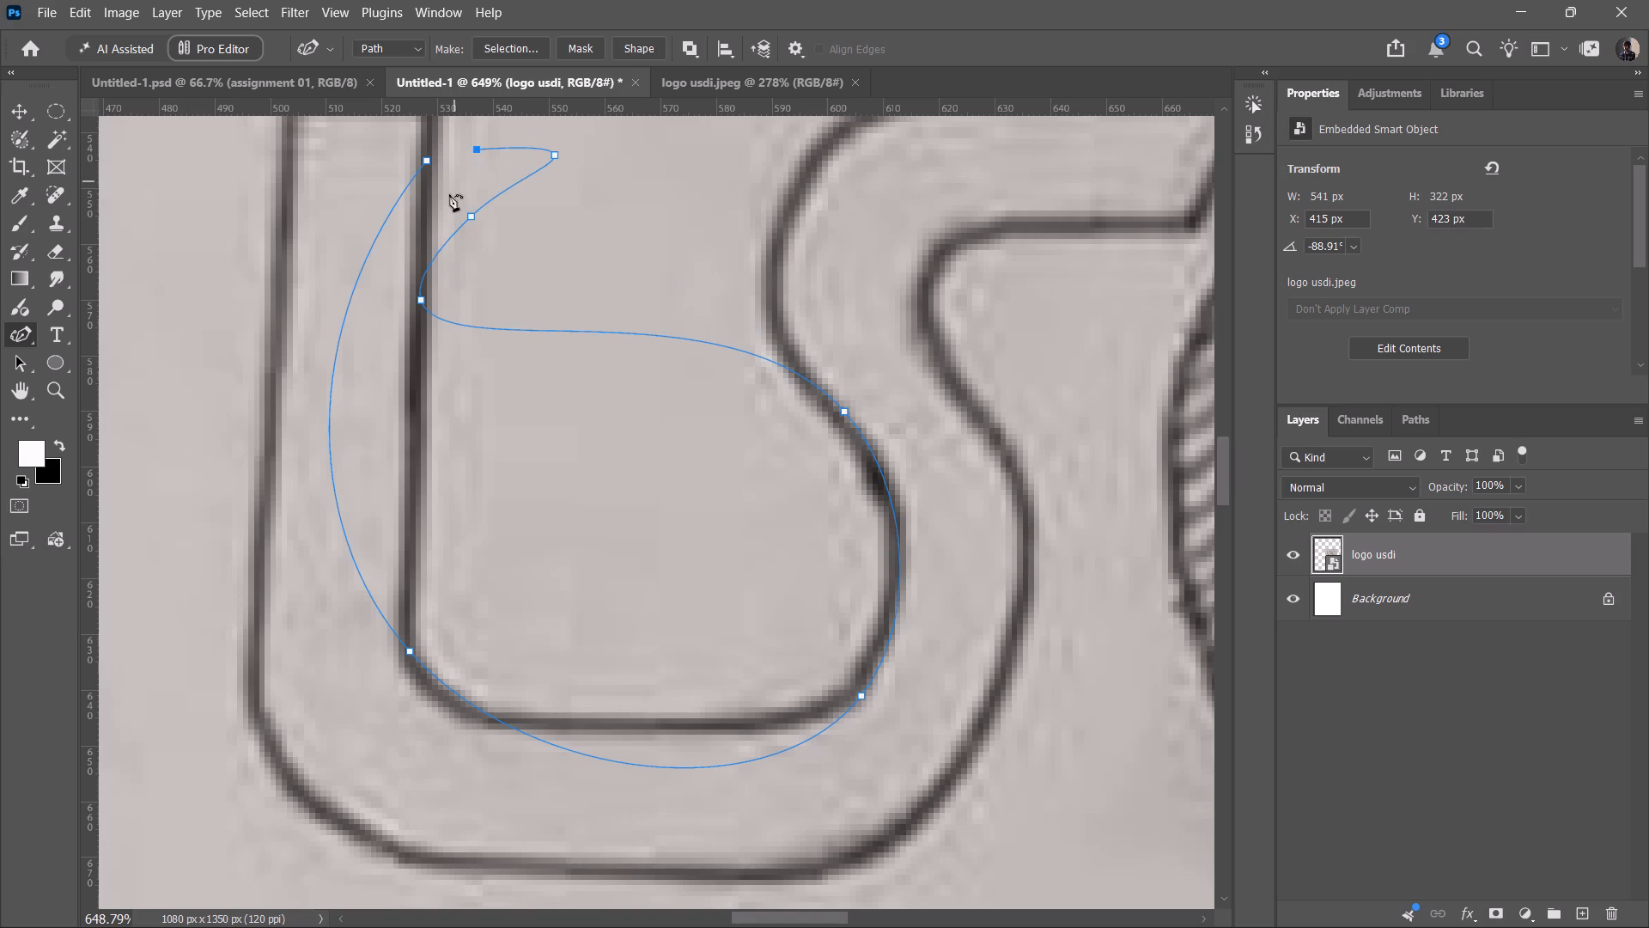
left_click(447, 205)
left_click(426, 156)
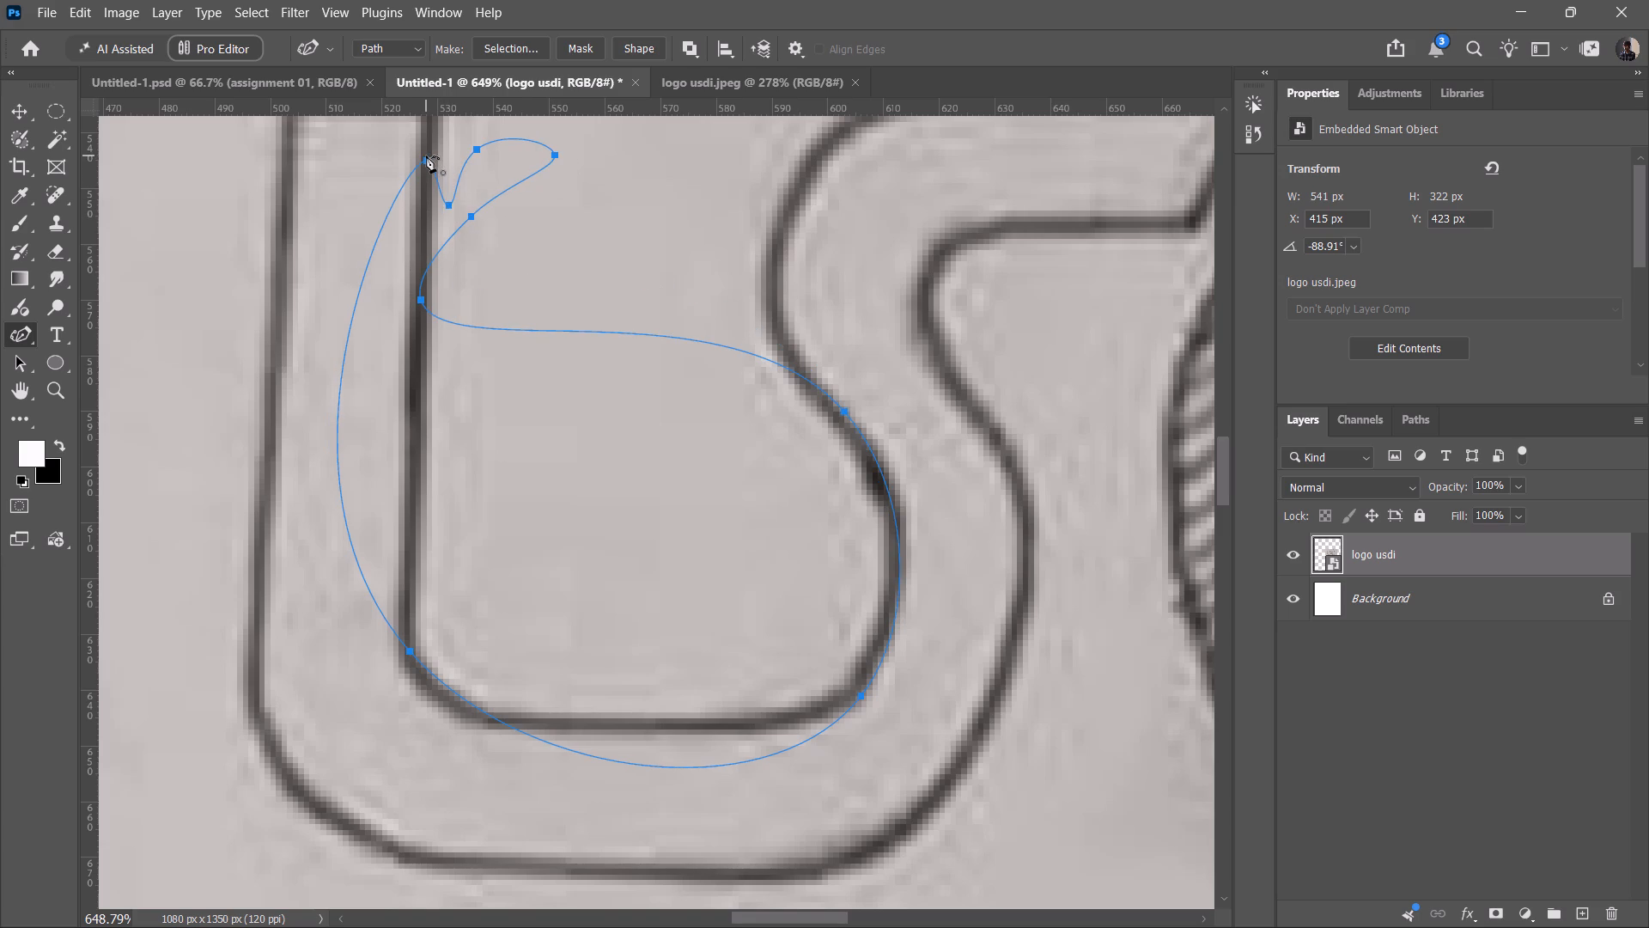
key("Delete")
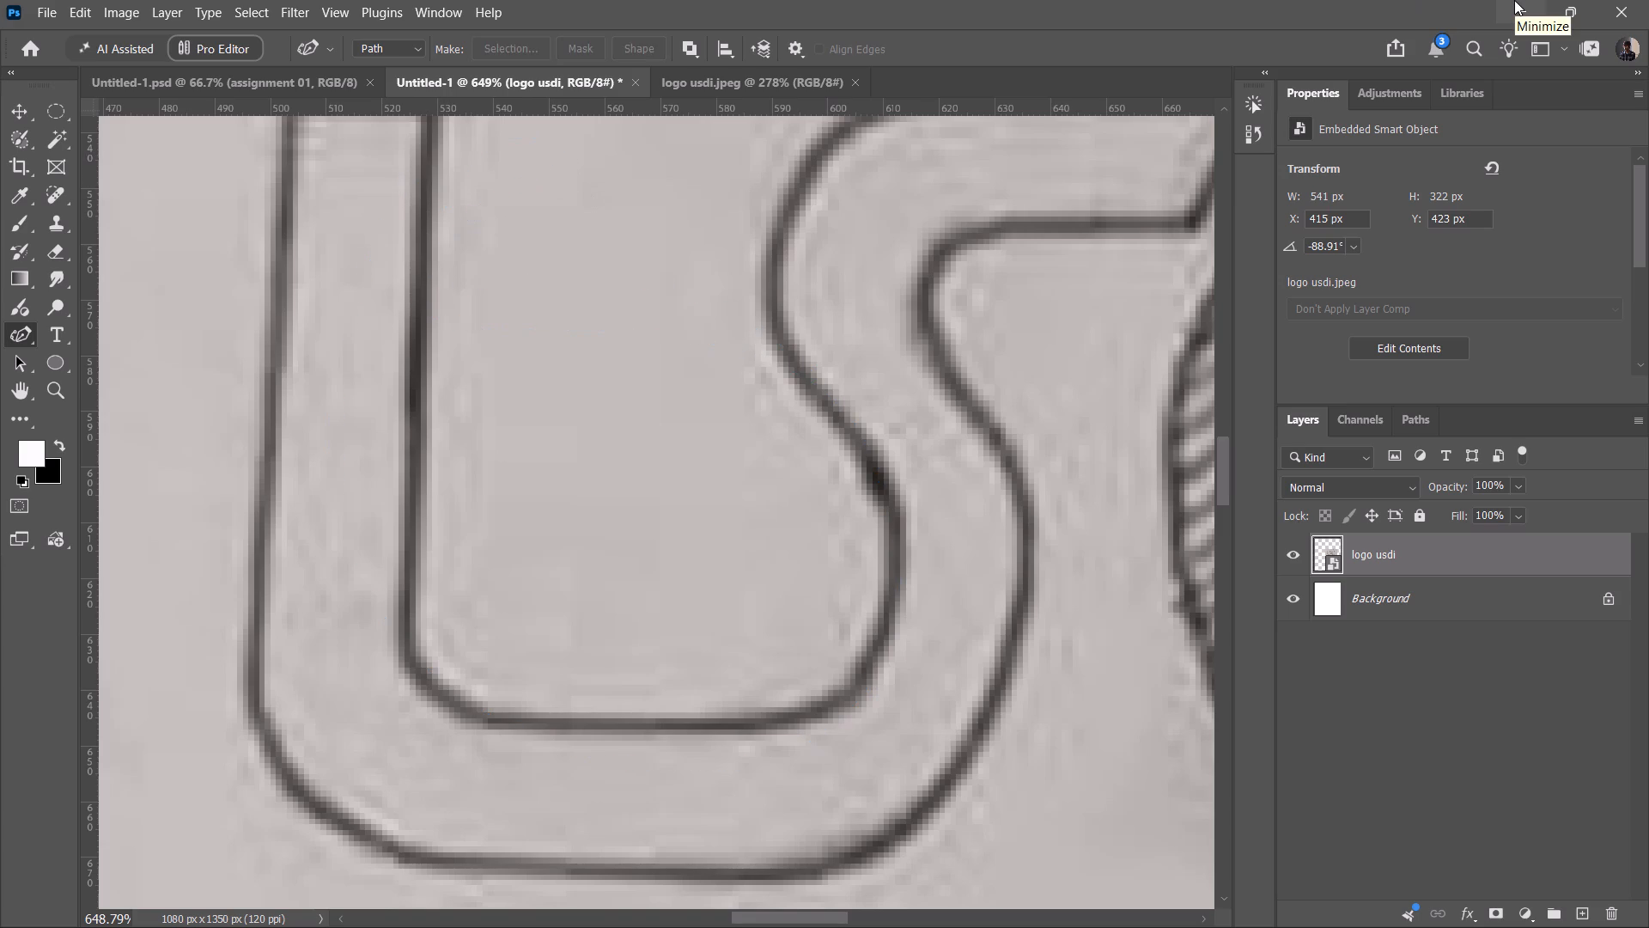
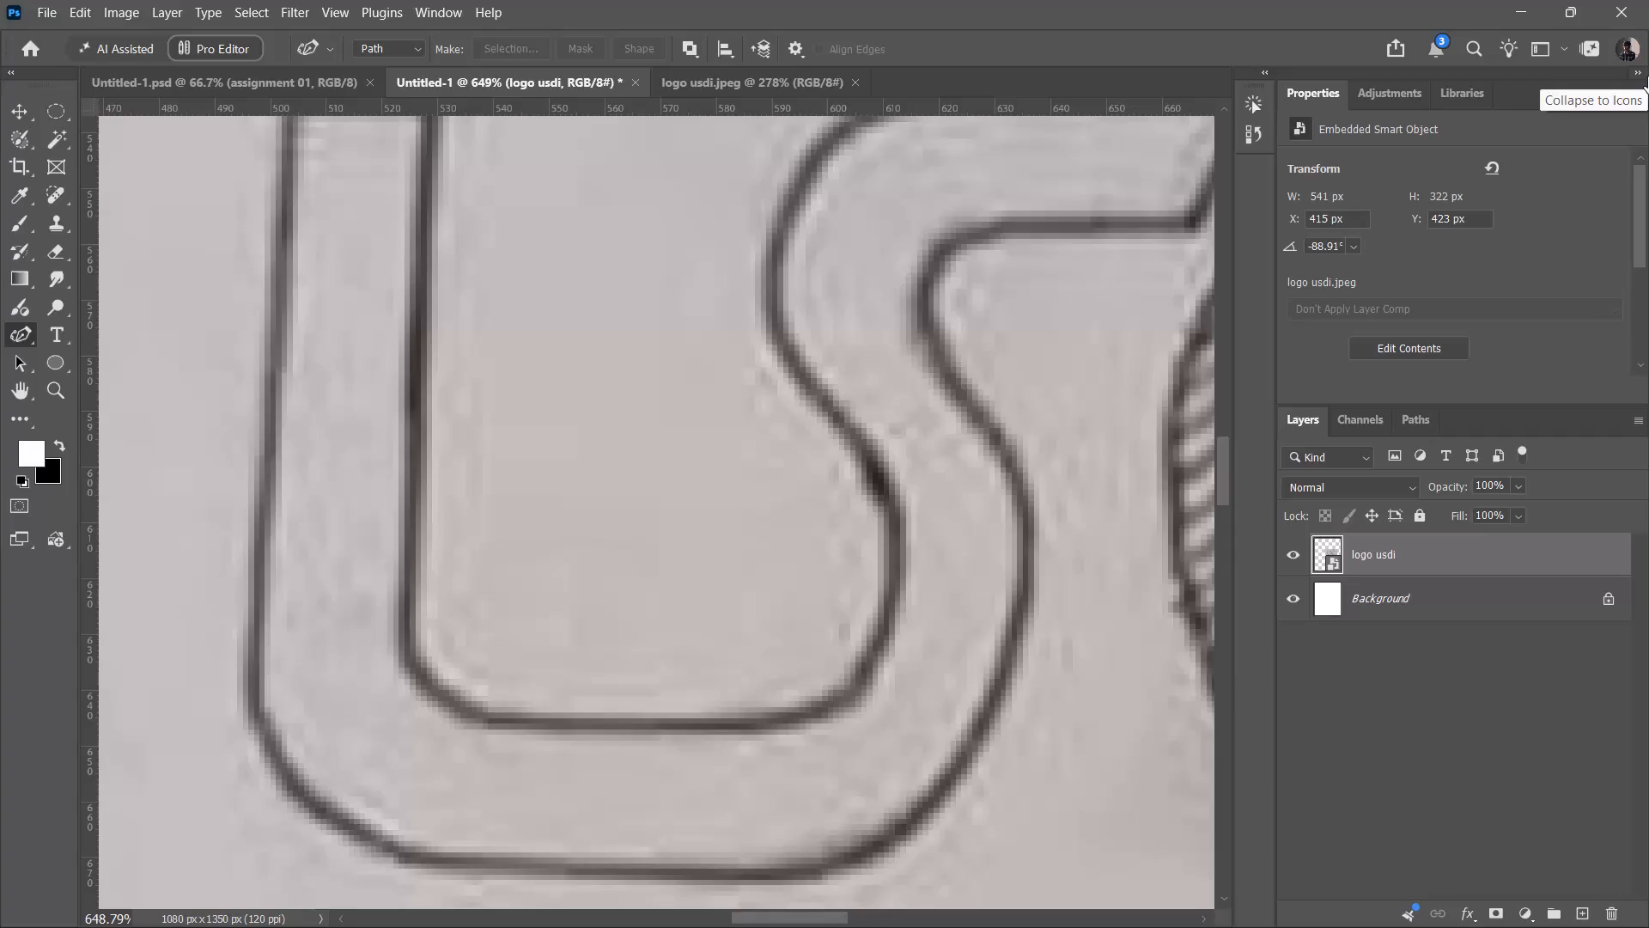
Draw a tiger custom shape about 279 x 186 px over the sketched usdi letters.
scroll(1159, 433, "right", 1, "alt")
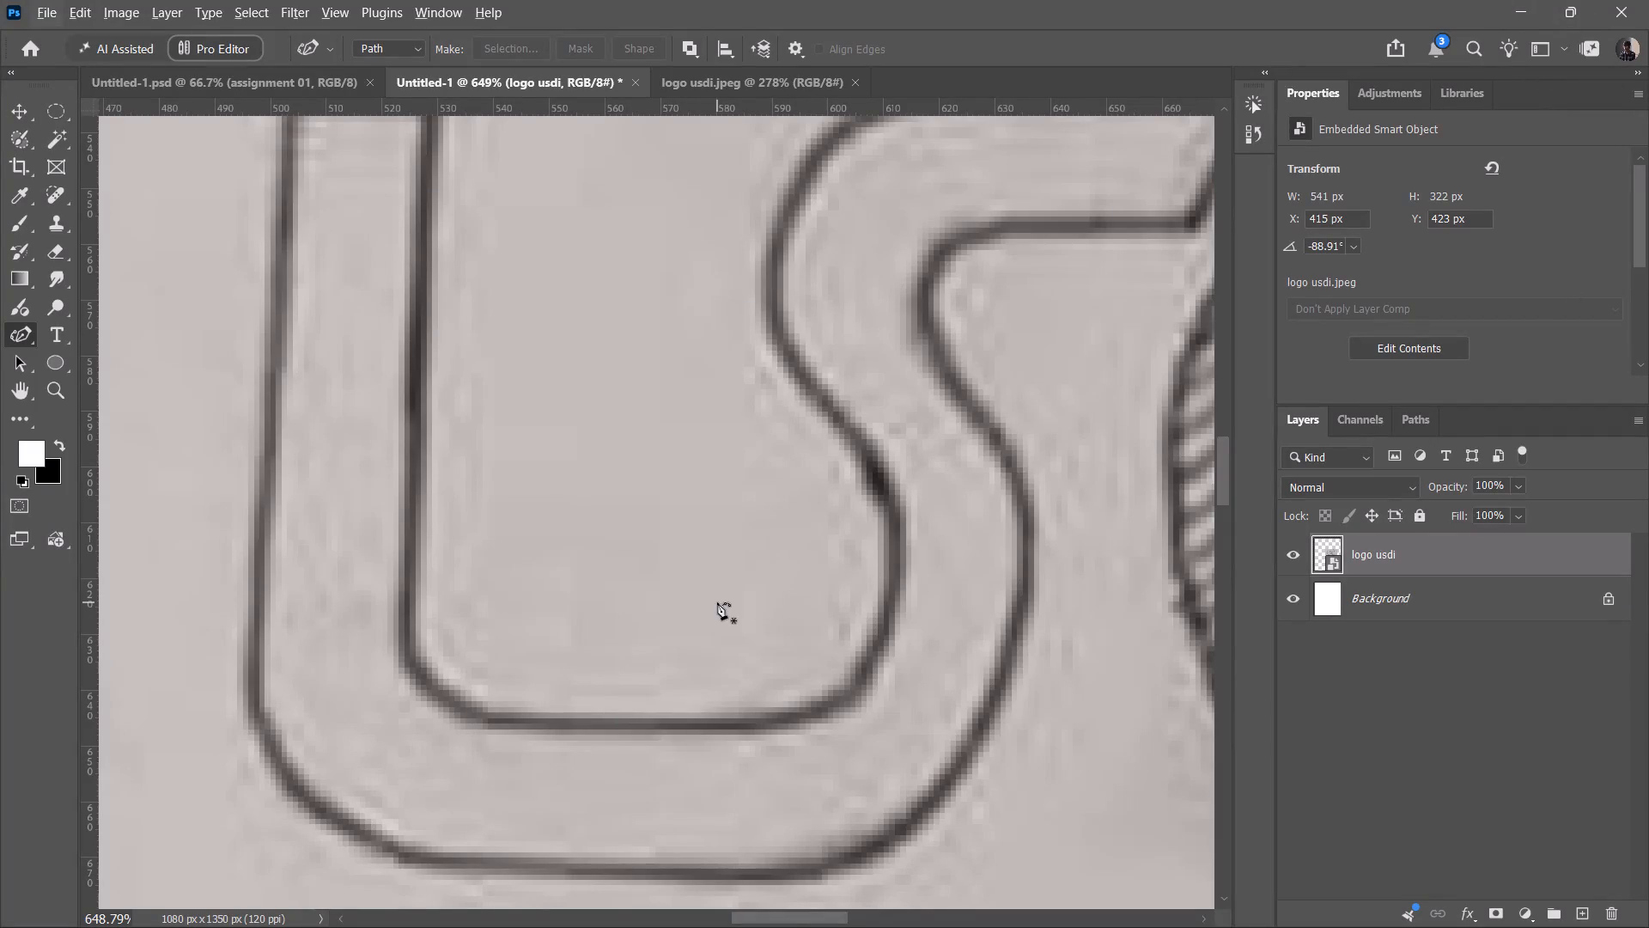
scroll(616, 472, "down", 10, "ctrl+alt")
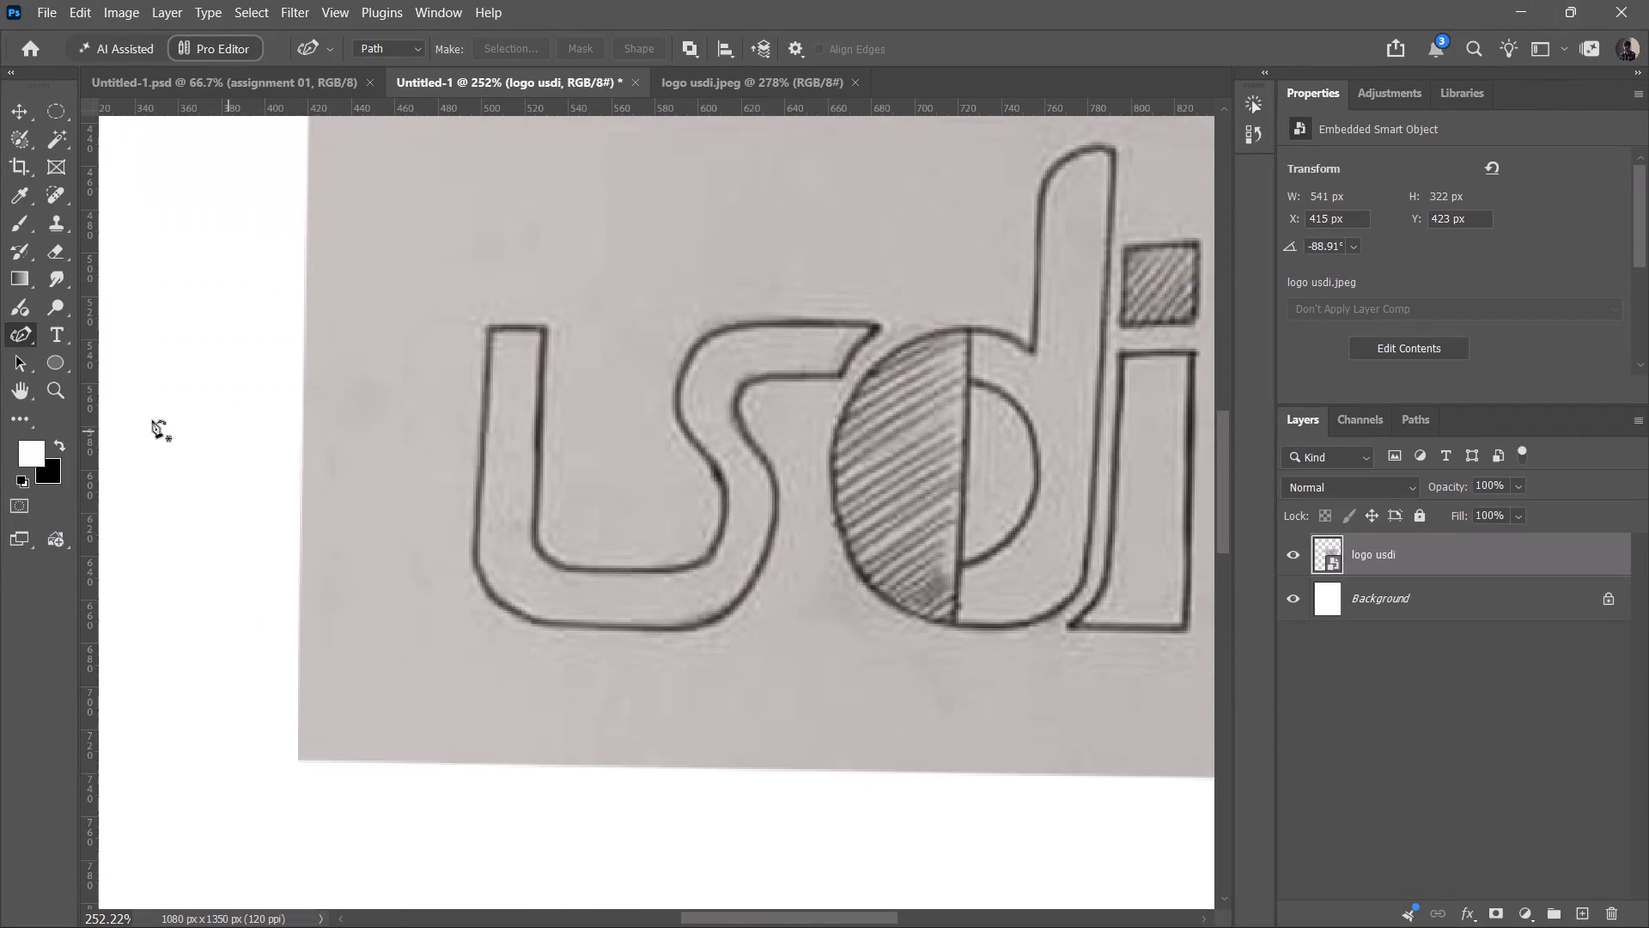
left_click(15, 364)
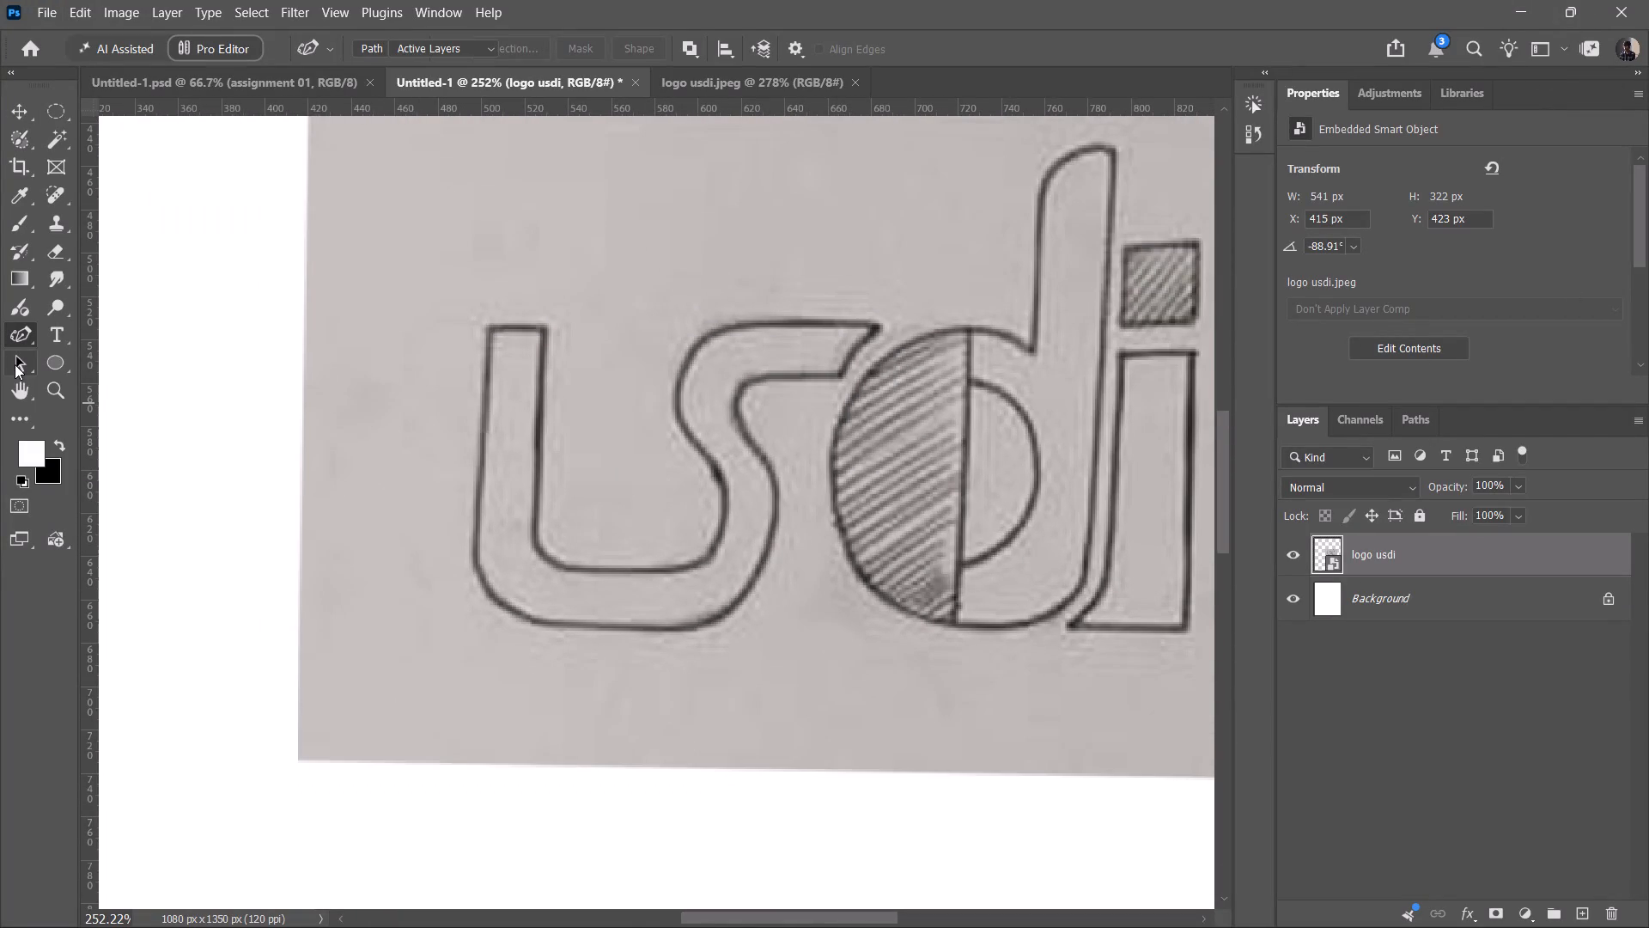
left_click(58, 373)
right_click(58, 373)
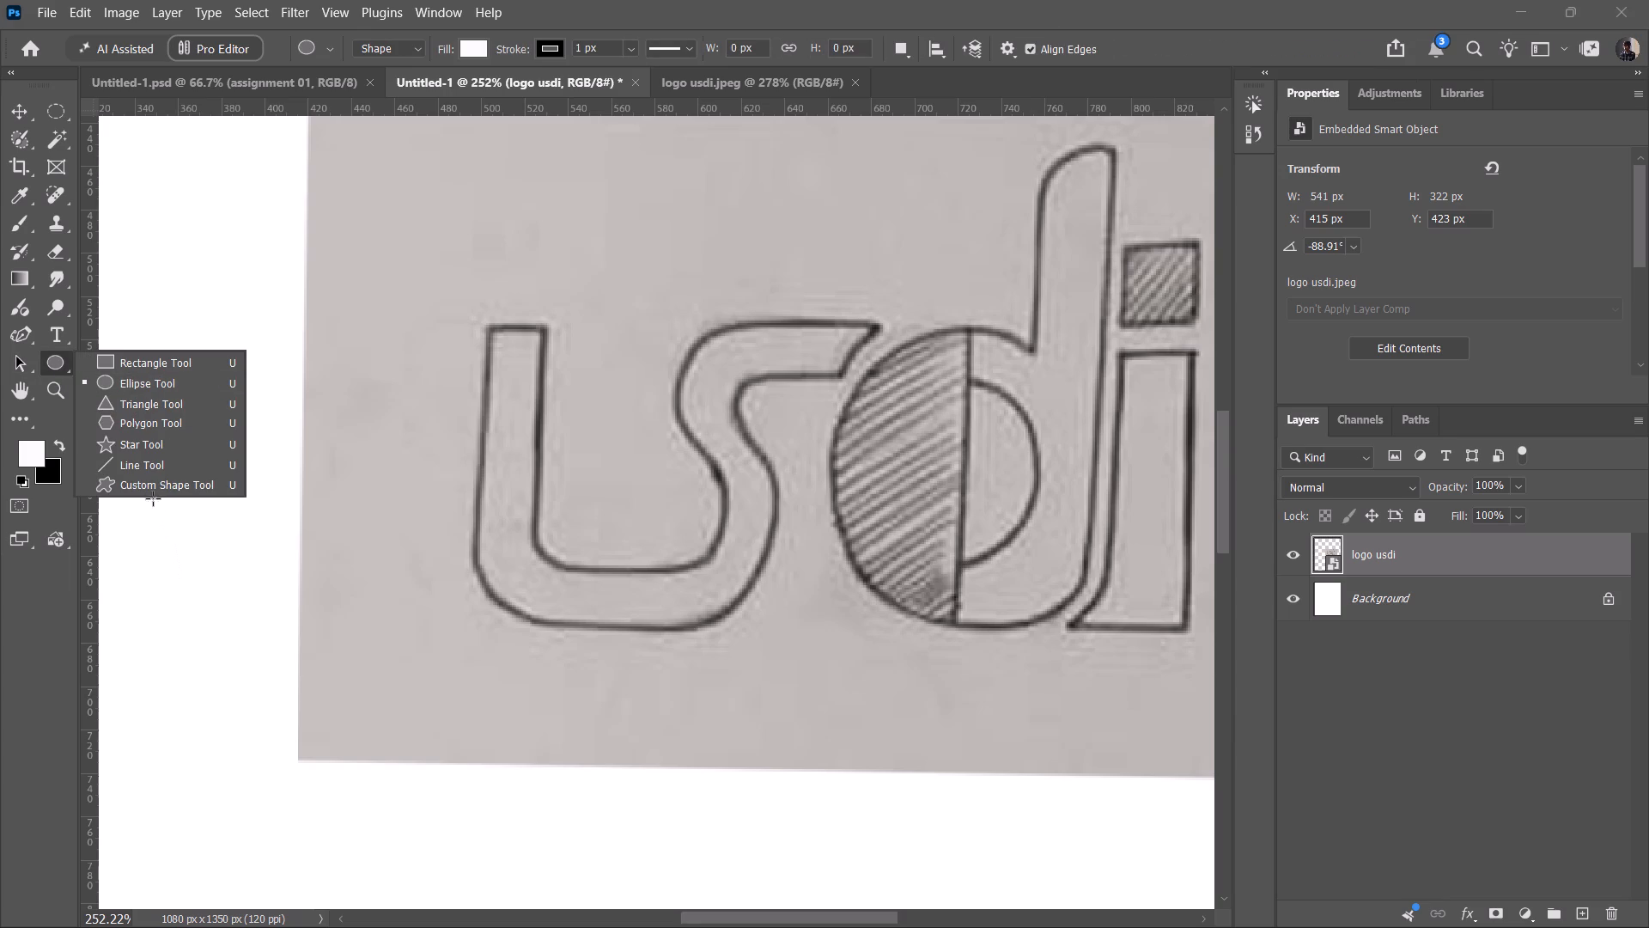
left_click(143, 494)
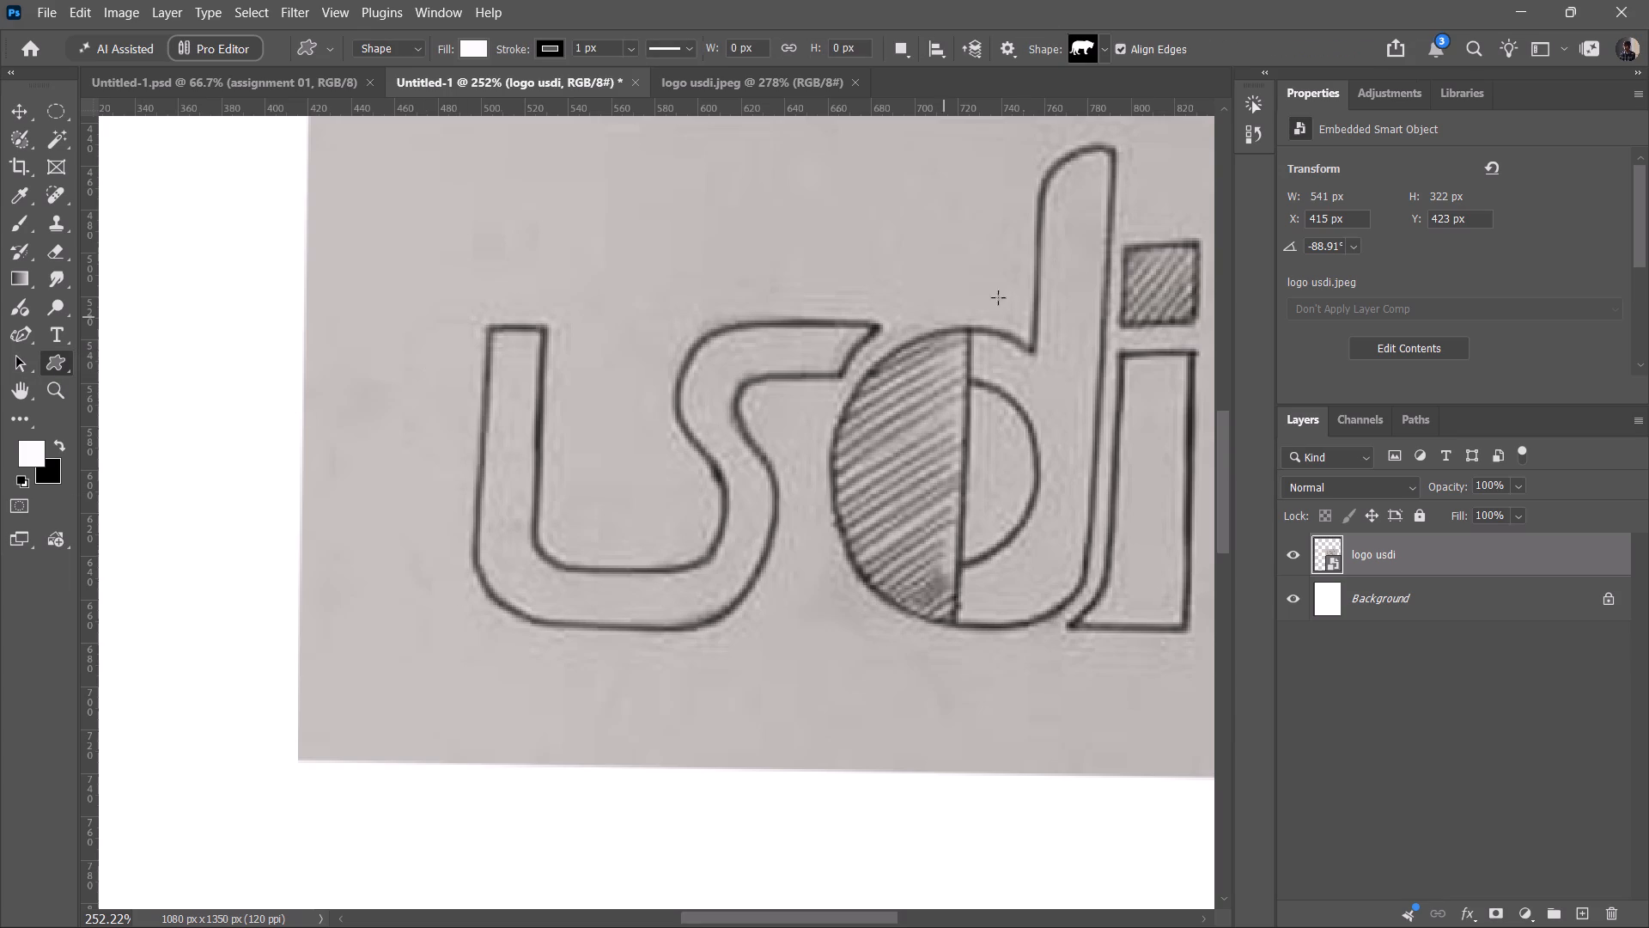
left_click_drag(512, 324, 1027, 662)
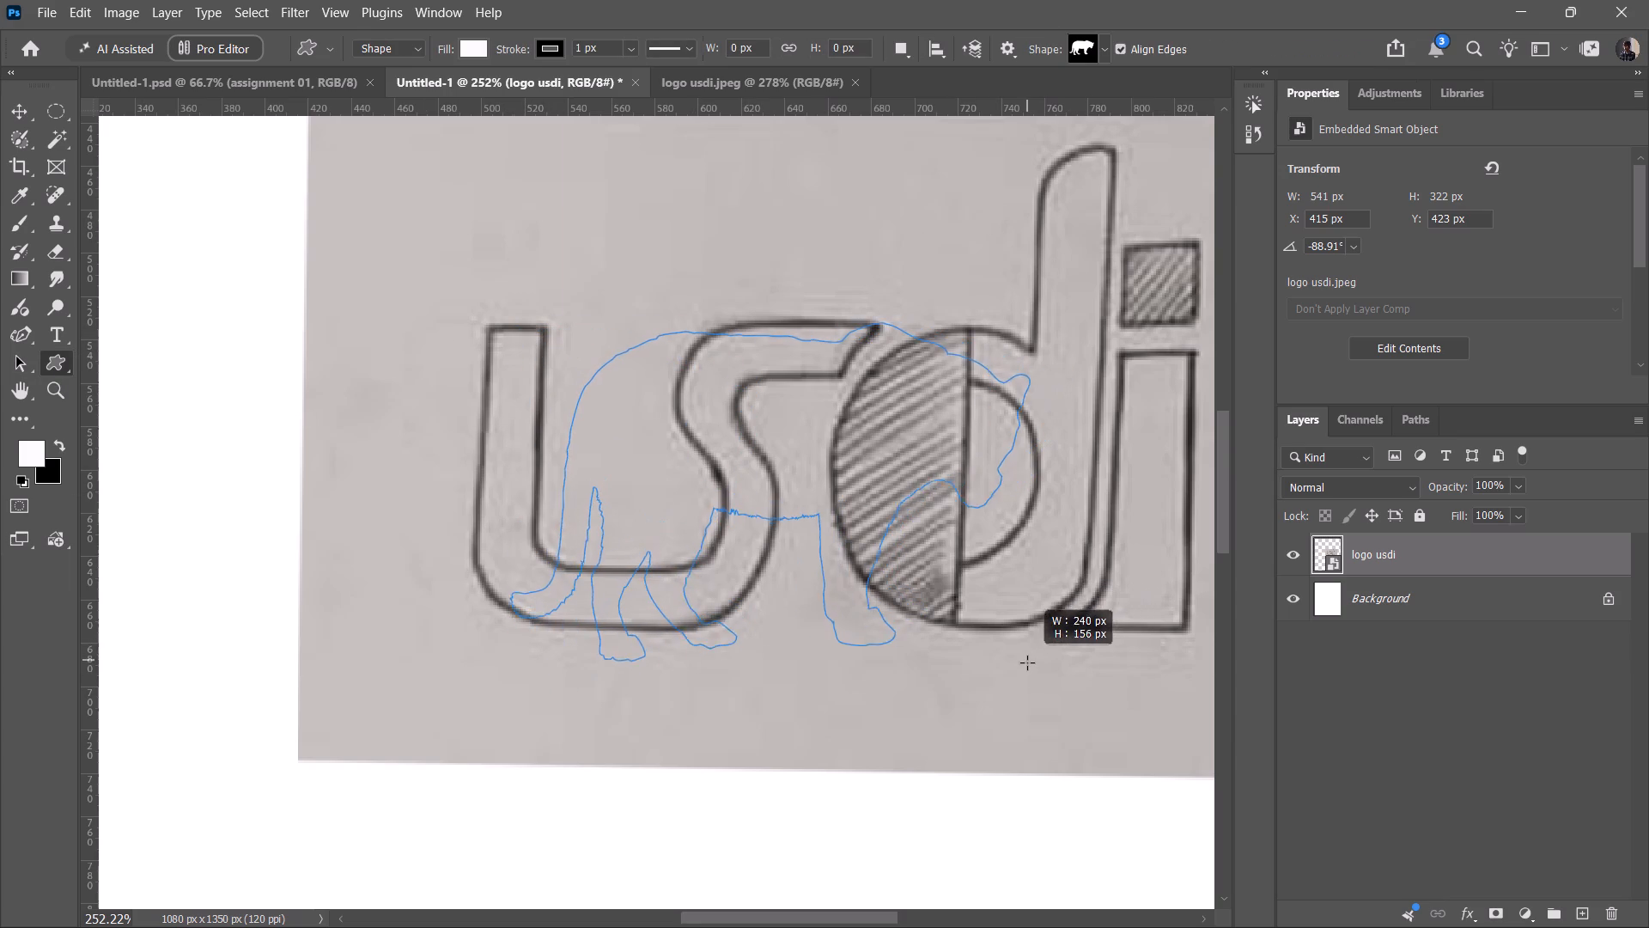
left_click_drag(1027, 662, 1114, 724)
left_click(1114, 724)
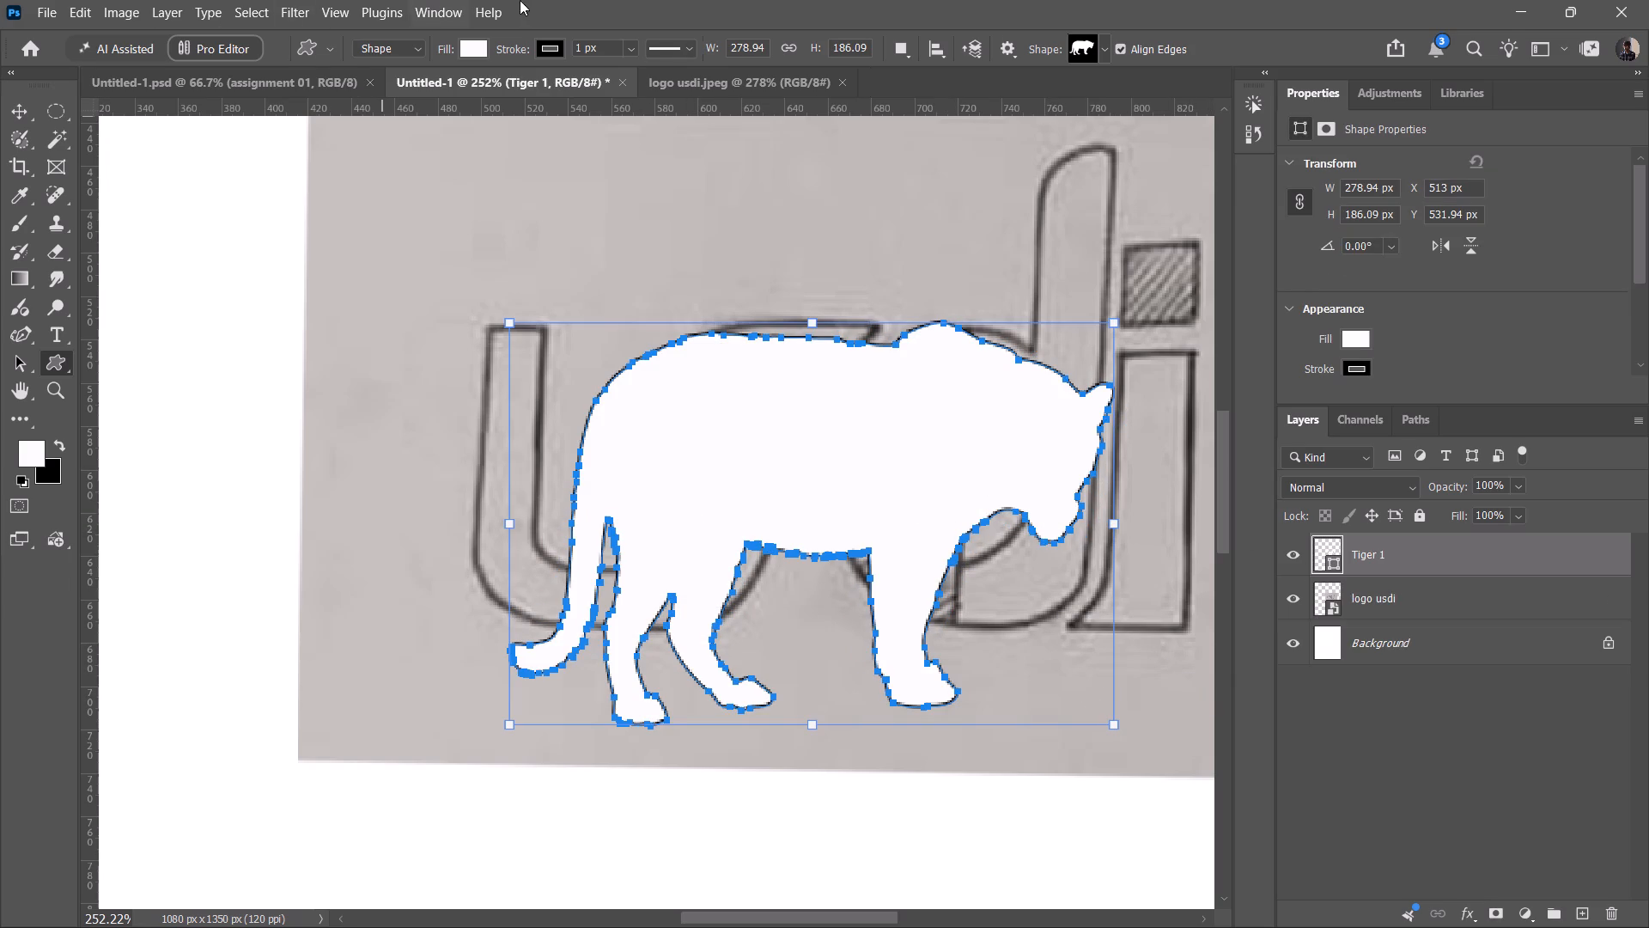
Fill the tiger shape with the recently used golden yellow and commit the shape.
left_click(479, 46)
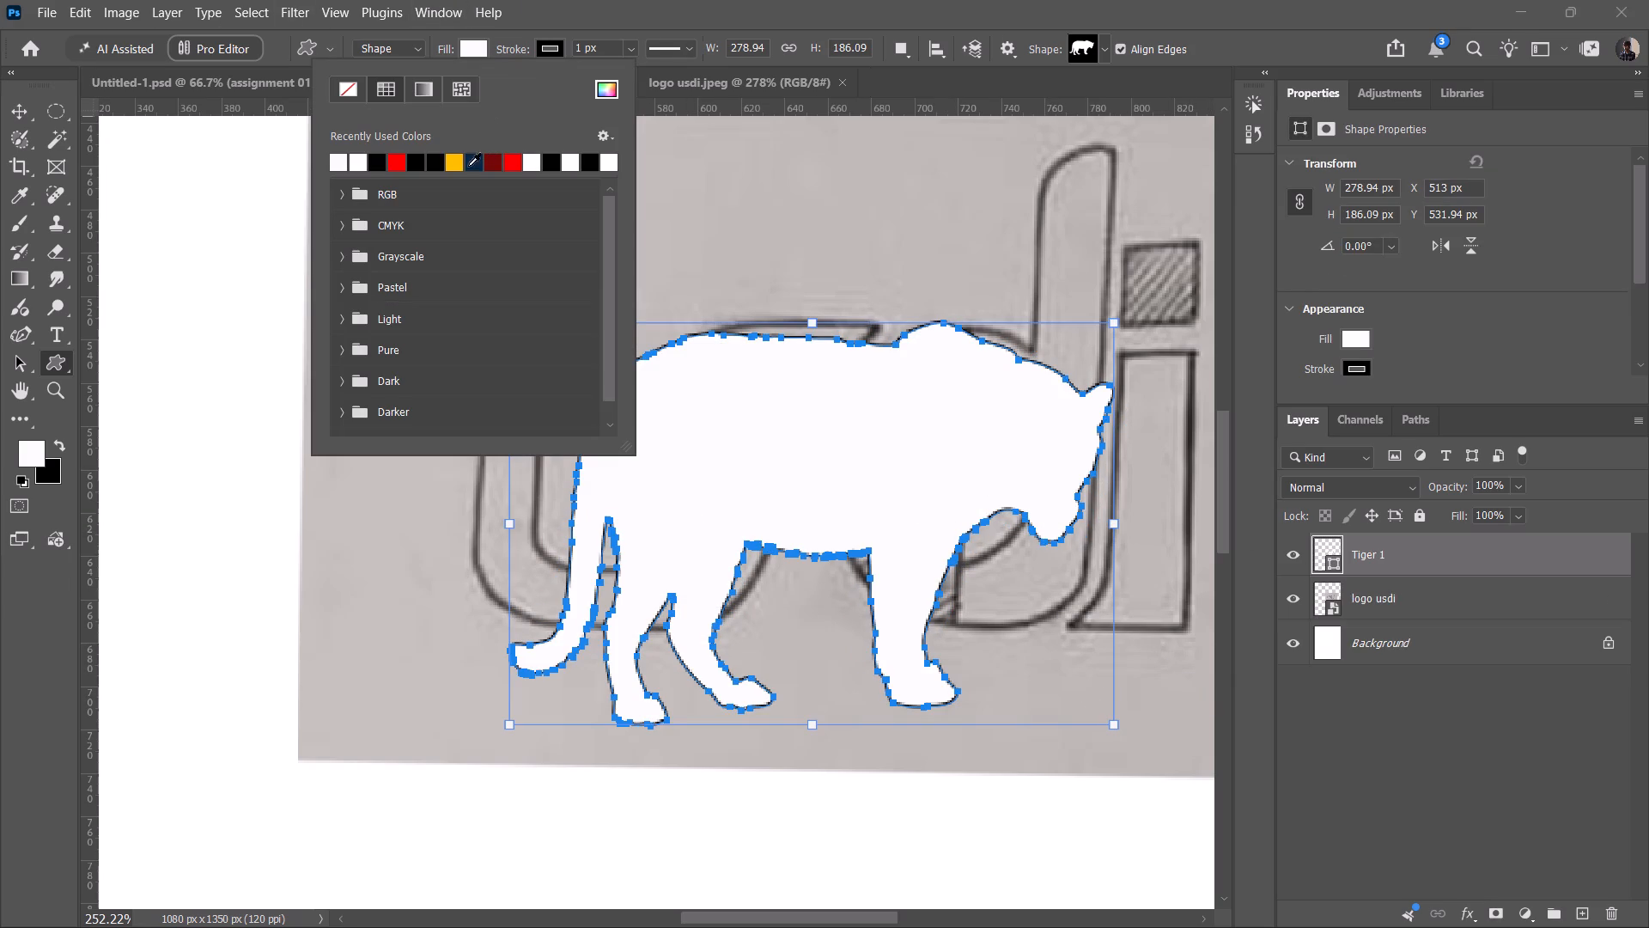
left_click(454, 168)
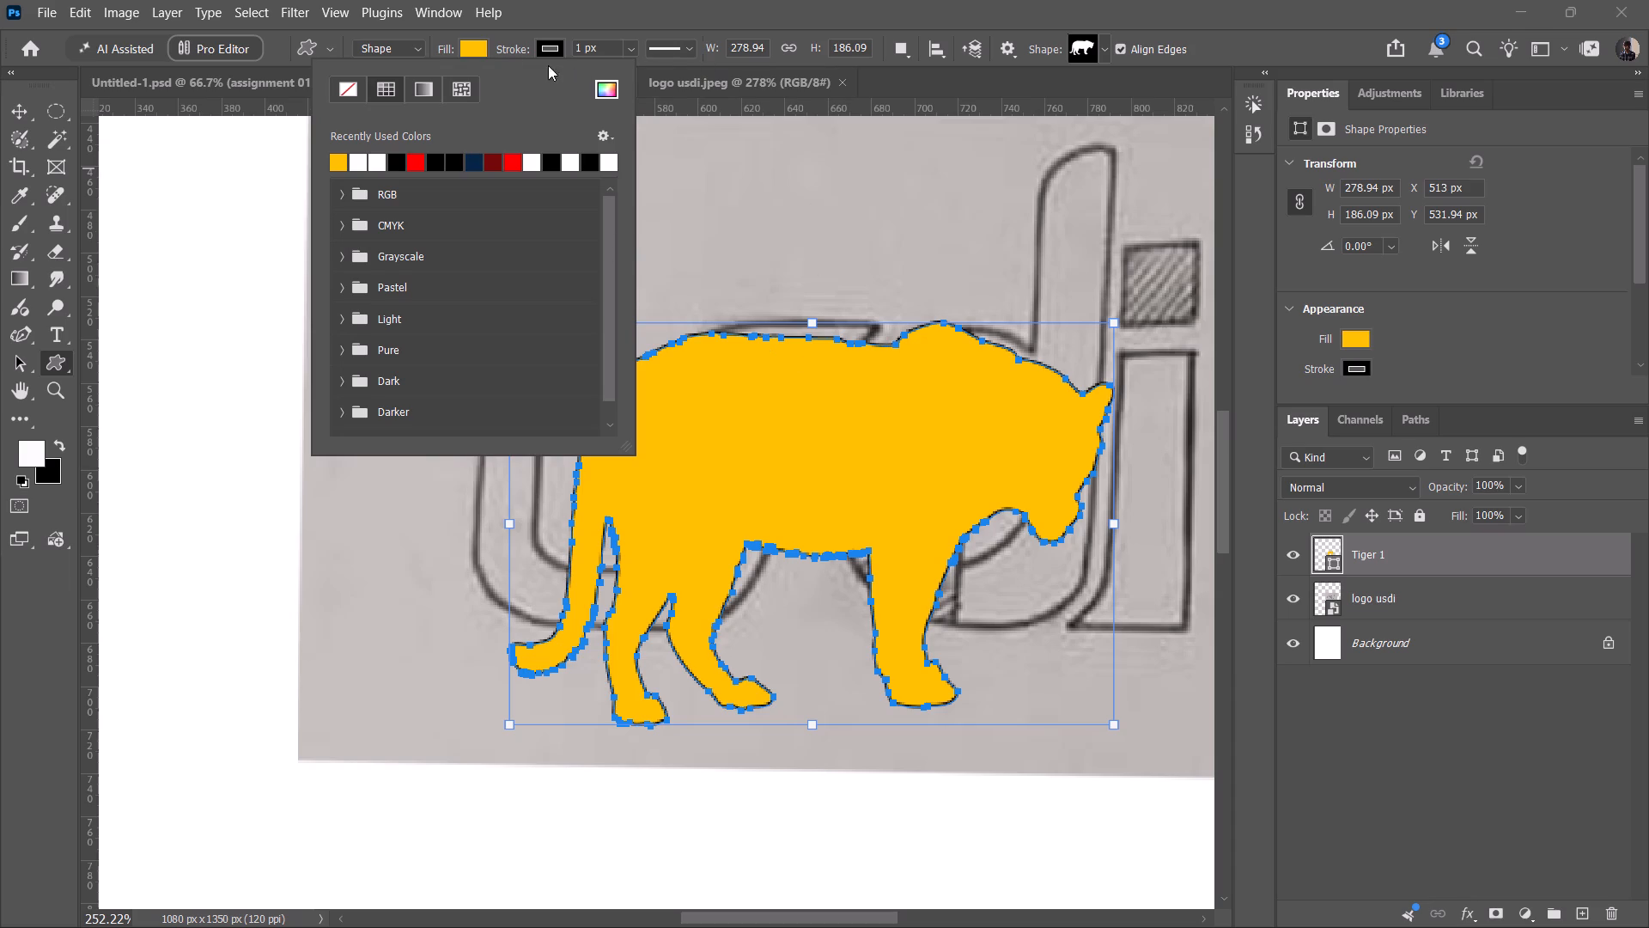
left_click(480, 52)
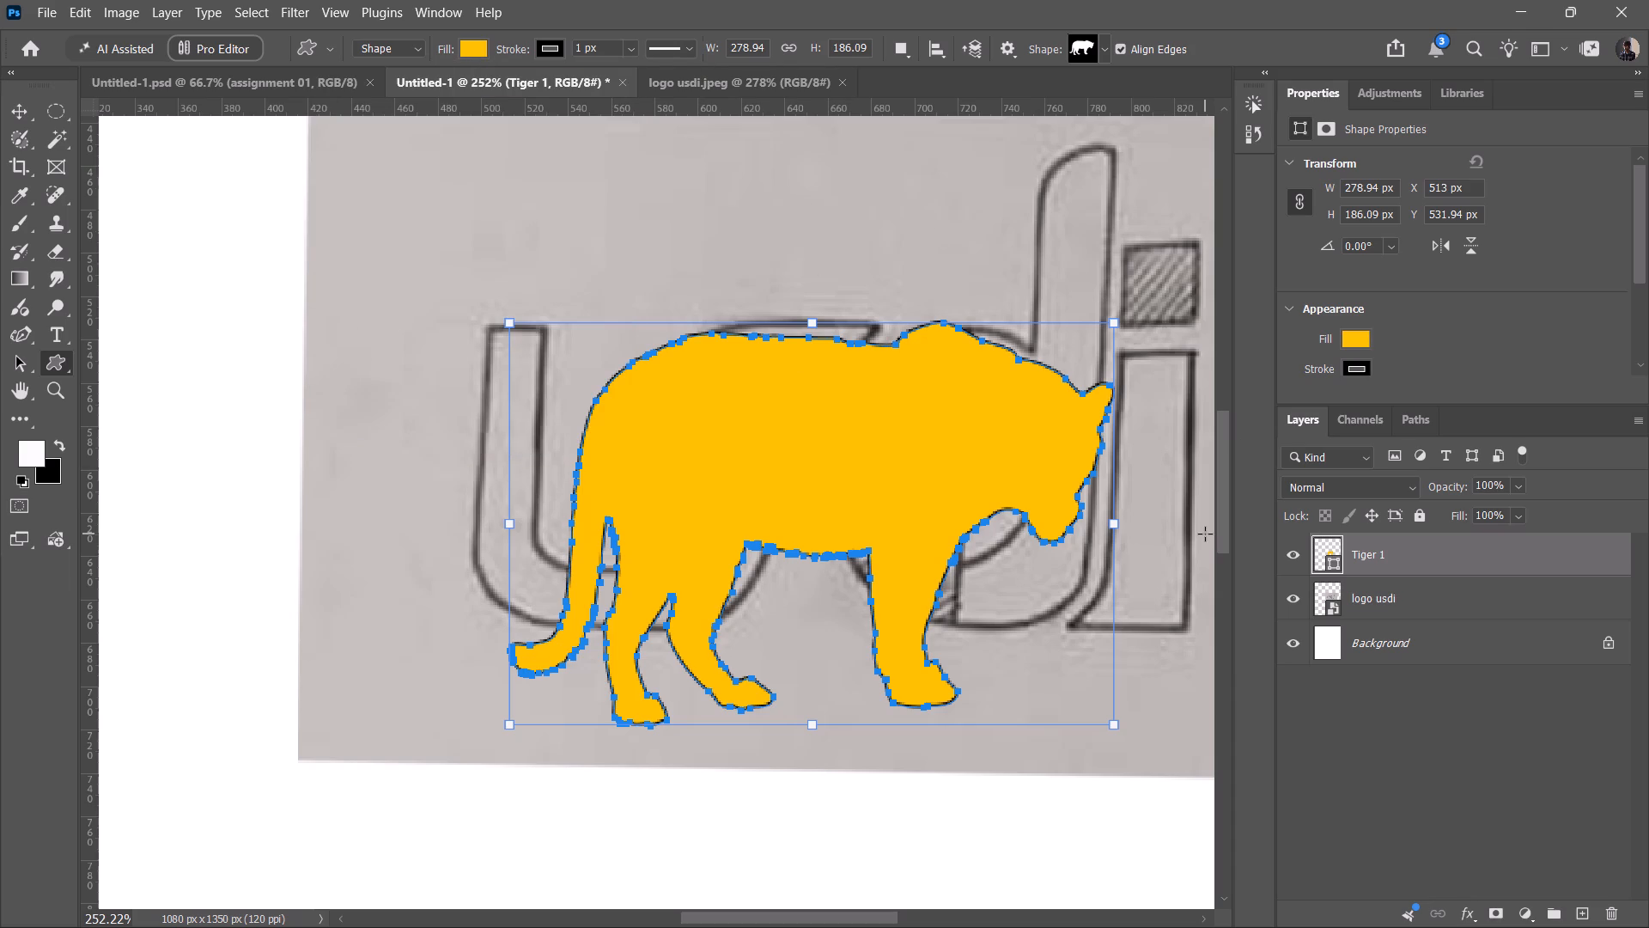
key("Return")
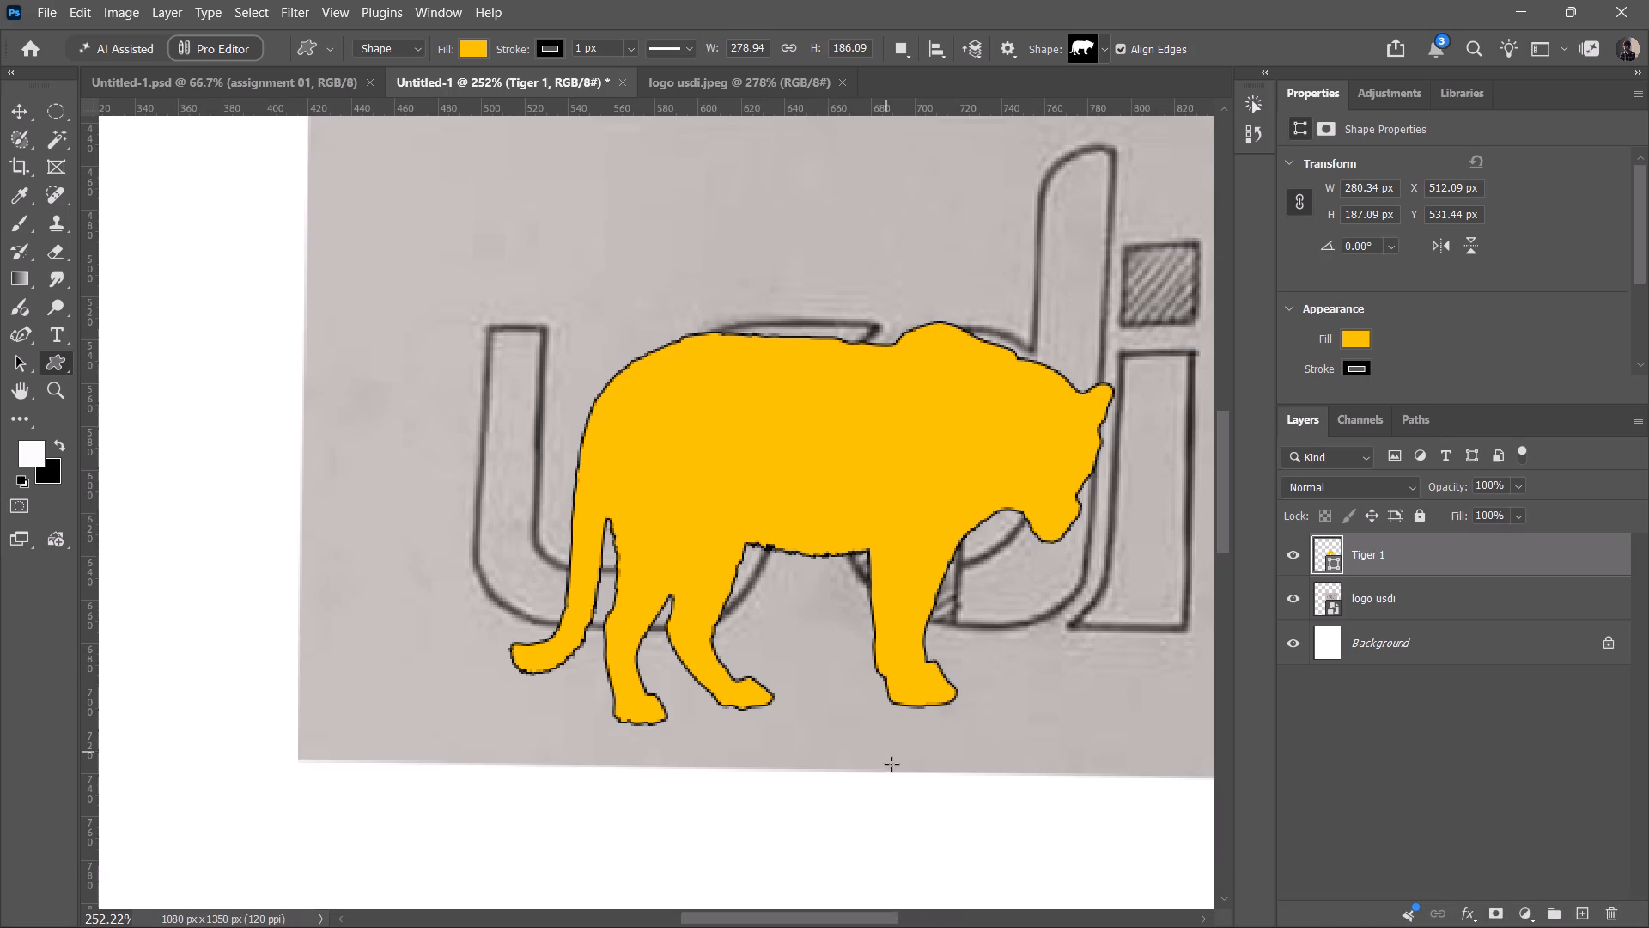
Examine the yellow tiger shape's outline and pixel edges at close and wide magnifications.
scroll(825, 507, "up", 7, "ctrl")
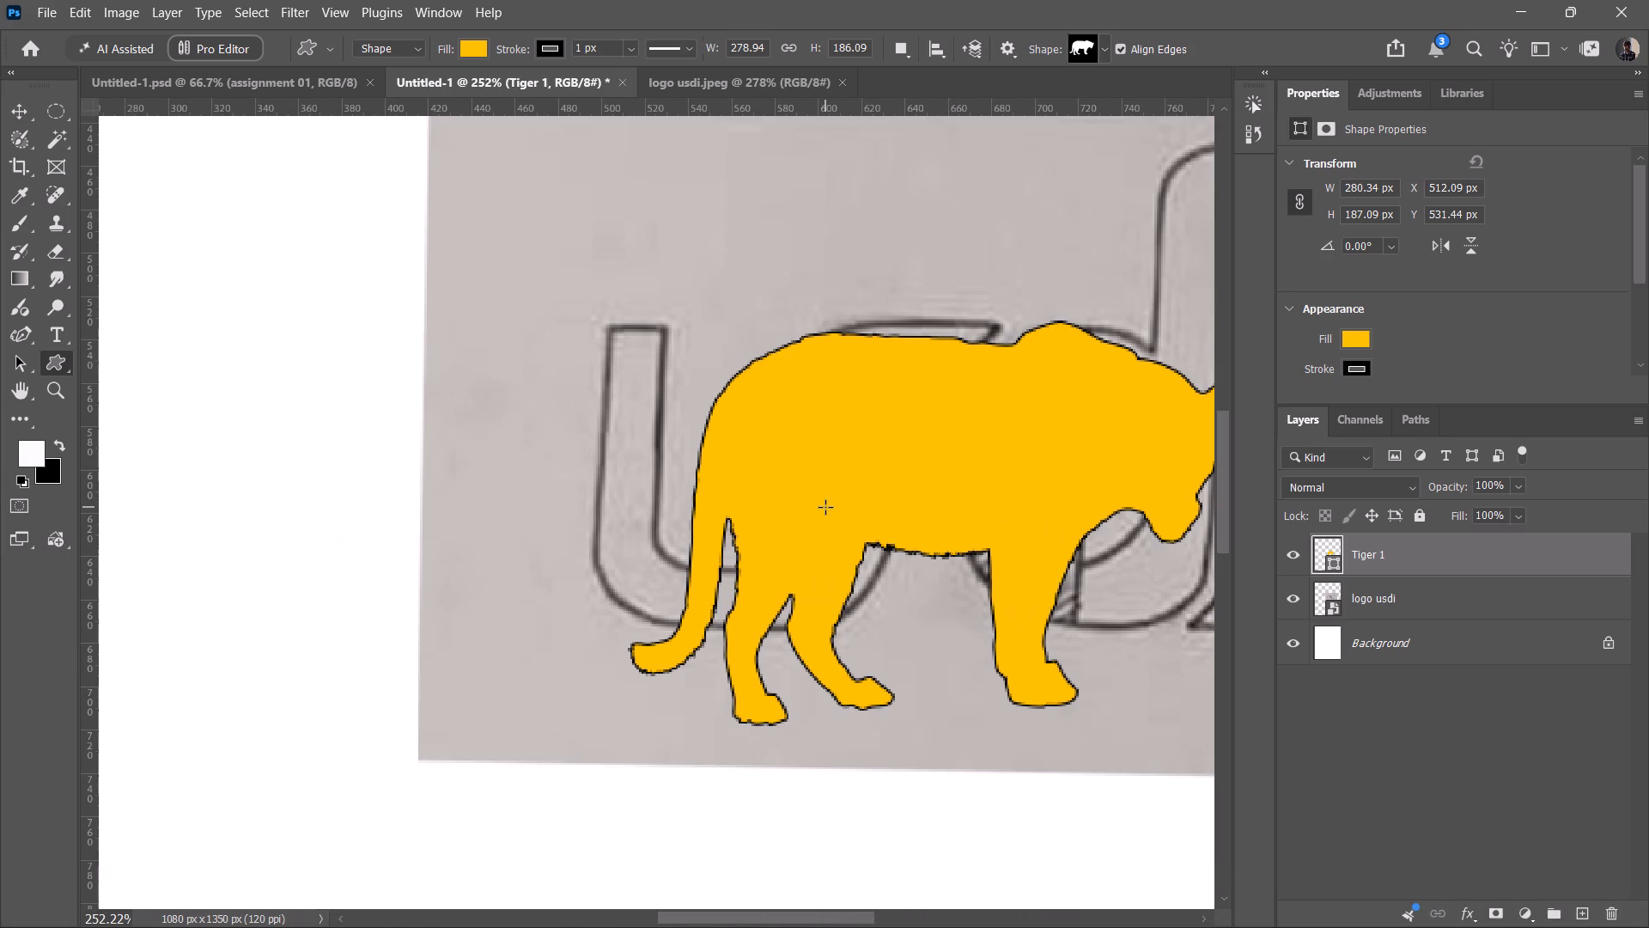
scroll(759, 484, "up", 3, "ctrl+alt")
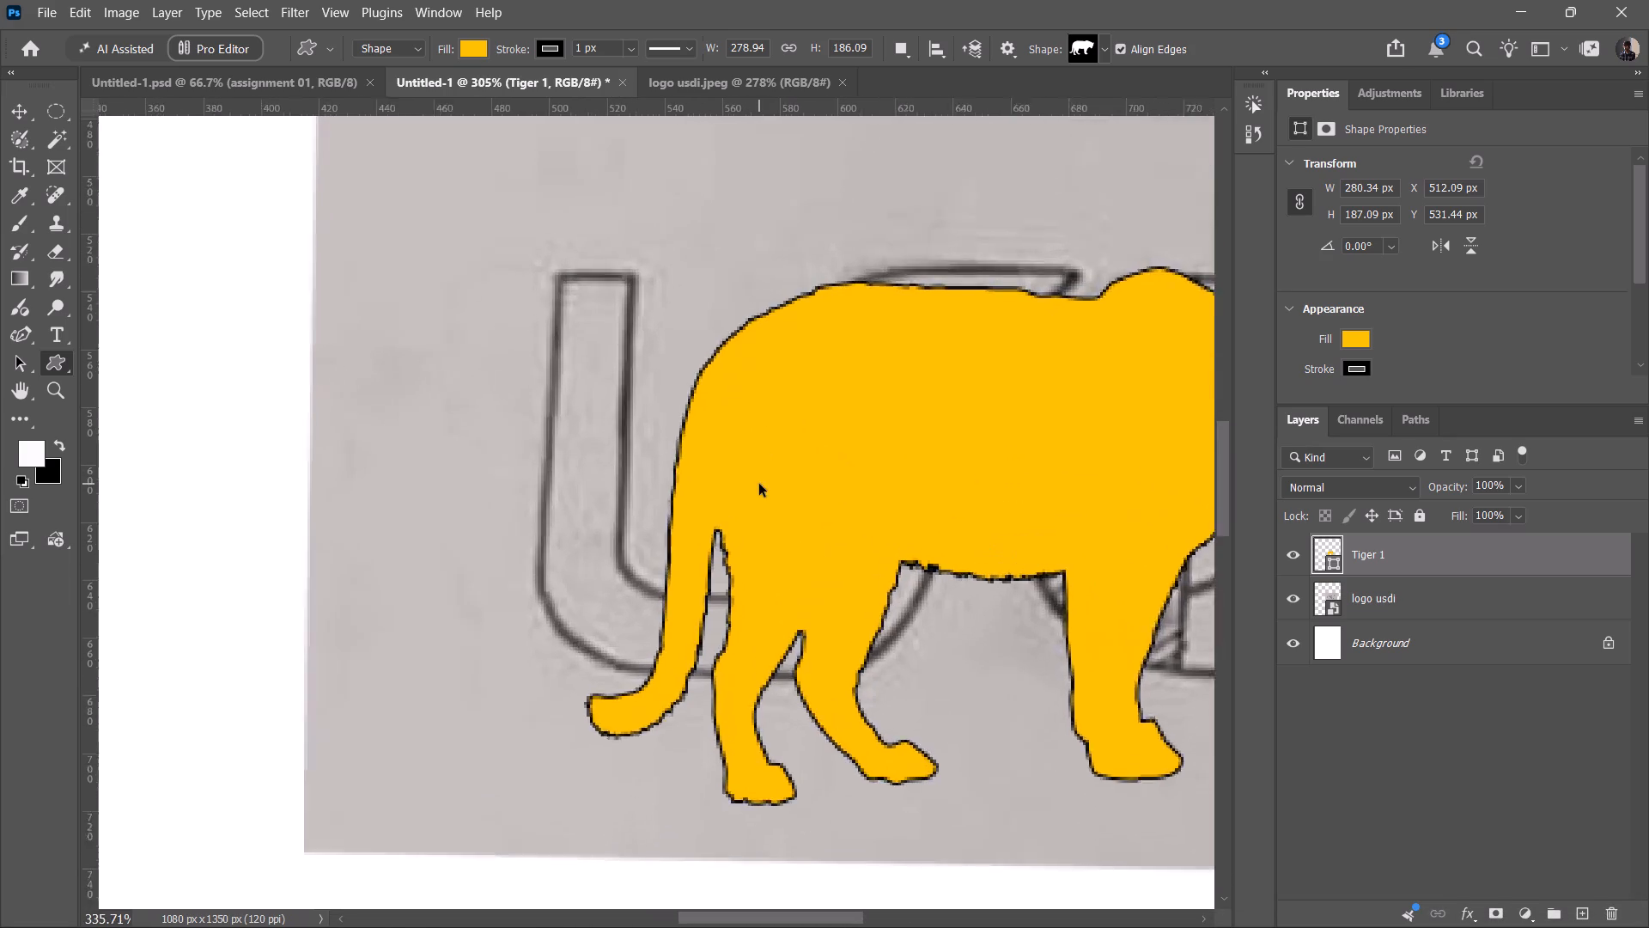
scroll(759, 484, "up", 6, "ctrl+alt")
scroll(693, 438, "up", 6, "ctrl+alt")
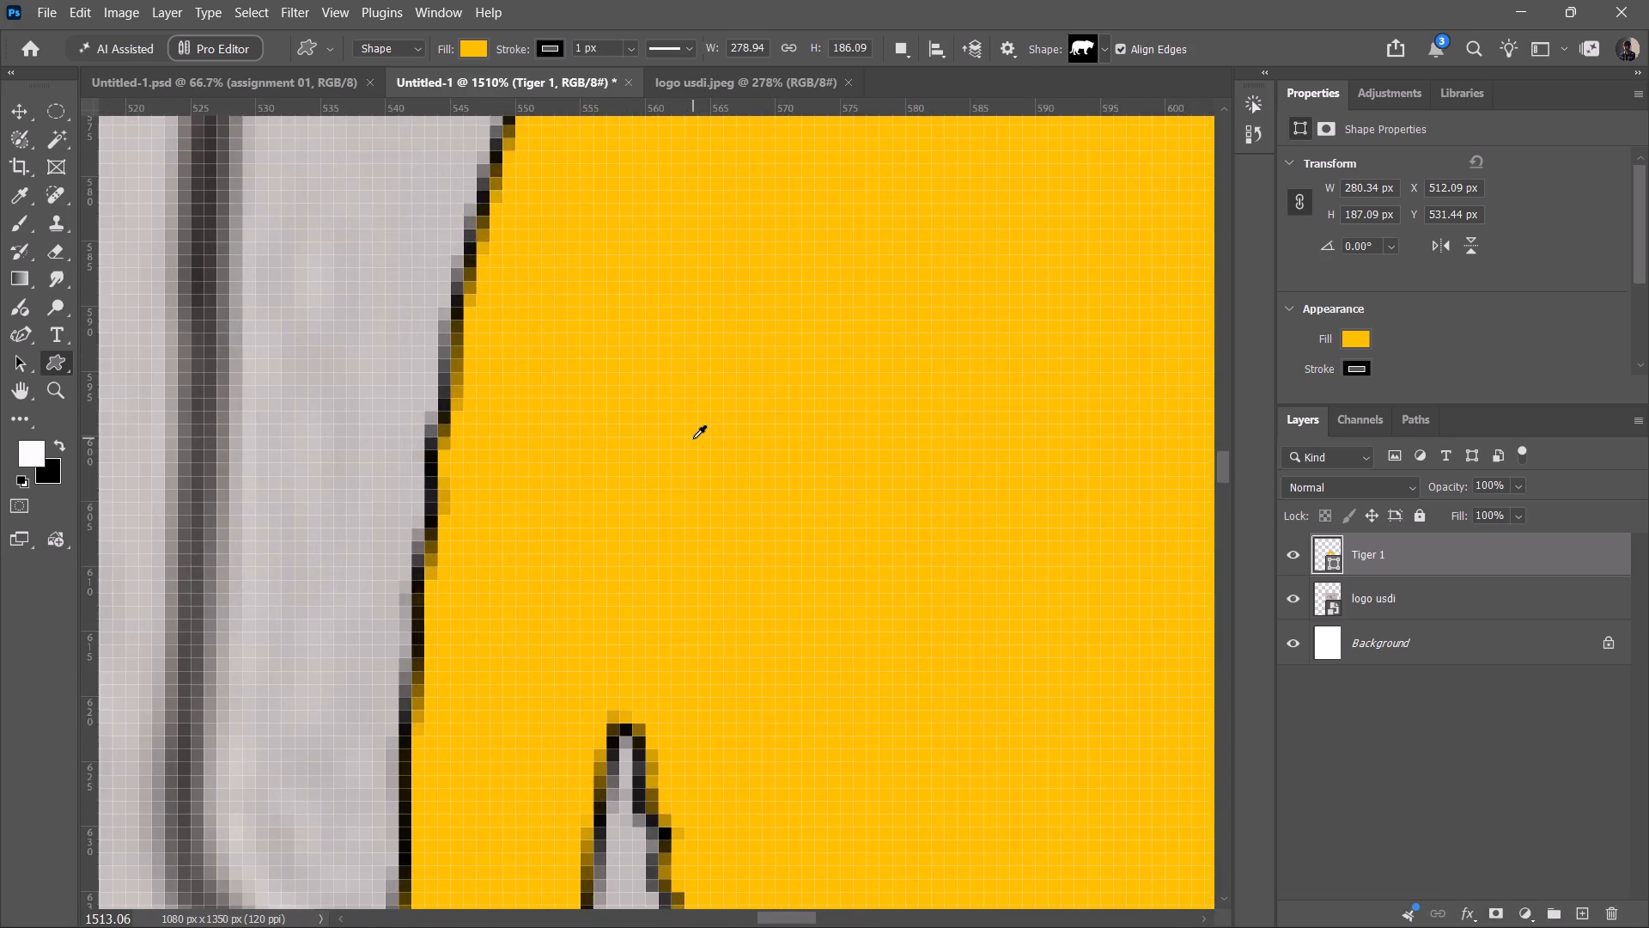
scroll(693, 438, "up", 8, "ctrl+alt")
scroll(693, 438, "down", 19, "ctrl+alt")
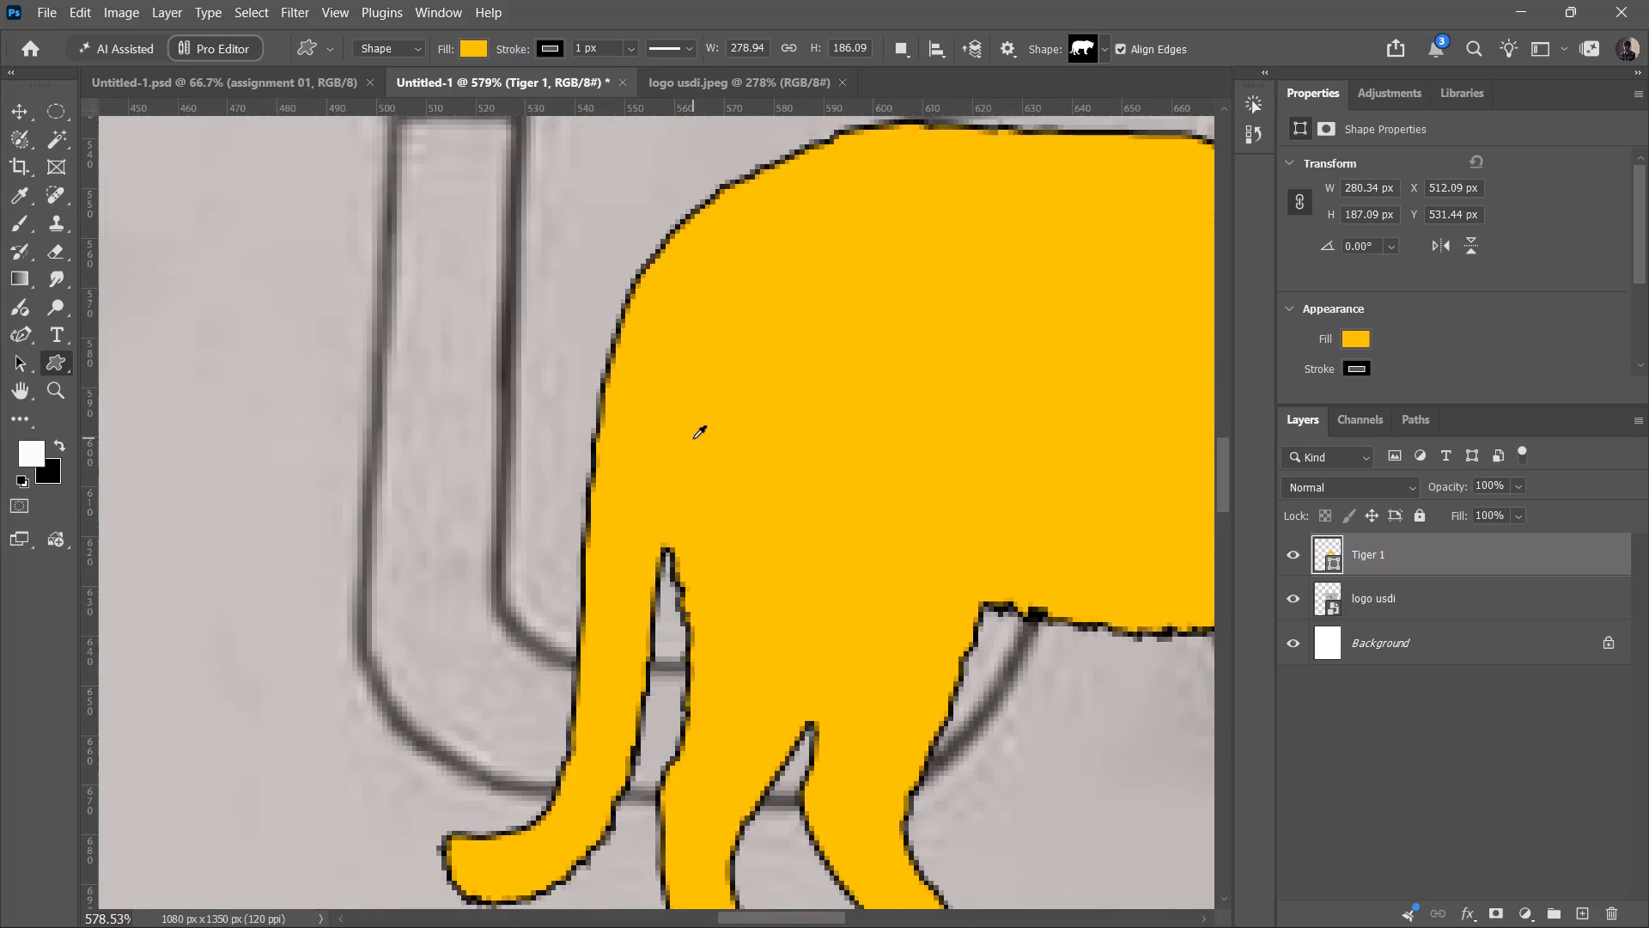
scroll(693, 438, "down", 5, "ctrl+alt")
scroll(693, 438, "up", 4, "alt")
scroll(693, 438, "down", 15, "ctrl+alt")
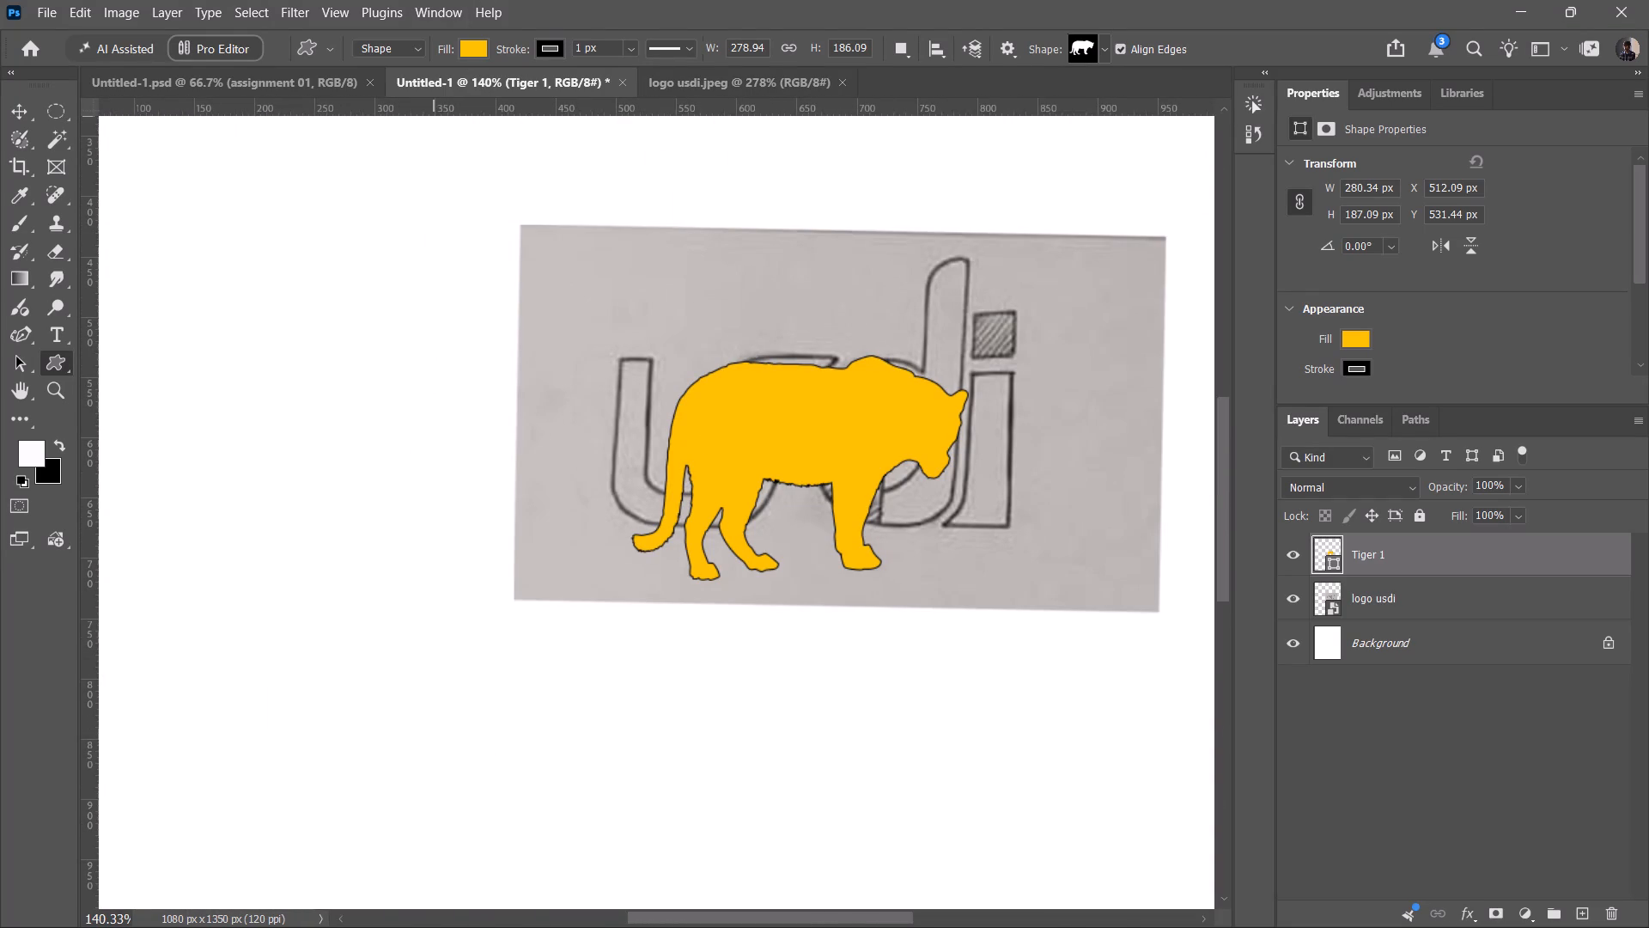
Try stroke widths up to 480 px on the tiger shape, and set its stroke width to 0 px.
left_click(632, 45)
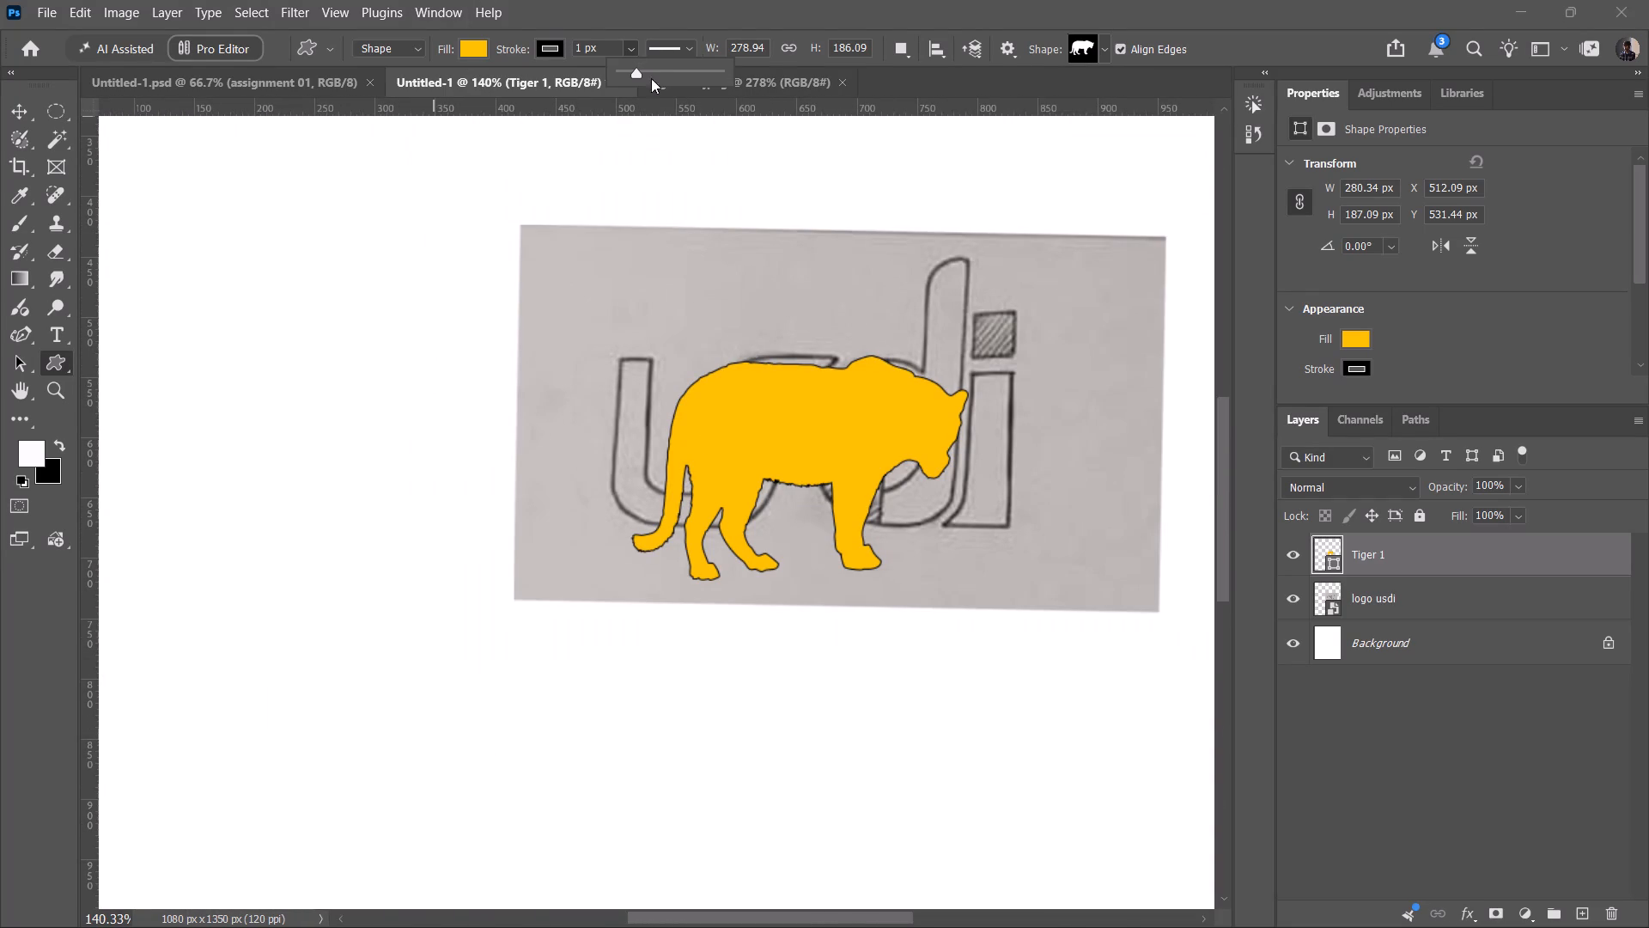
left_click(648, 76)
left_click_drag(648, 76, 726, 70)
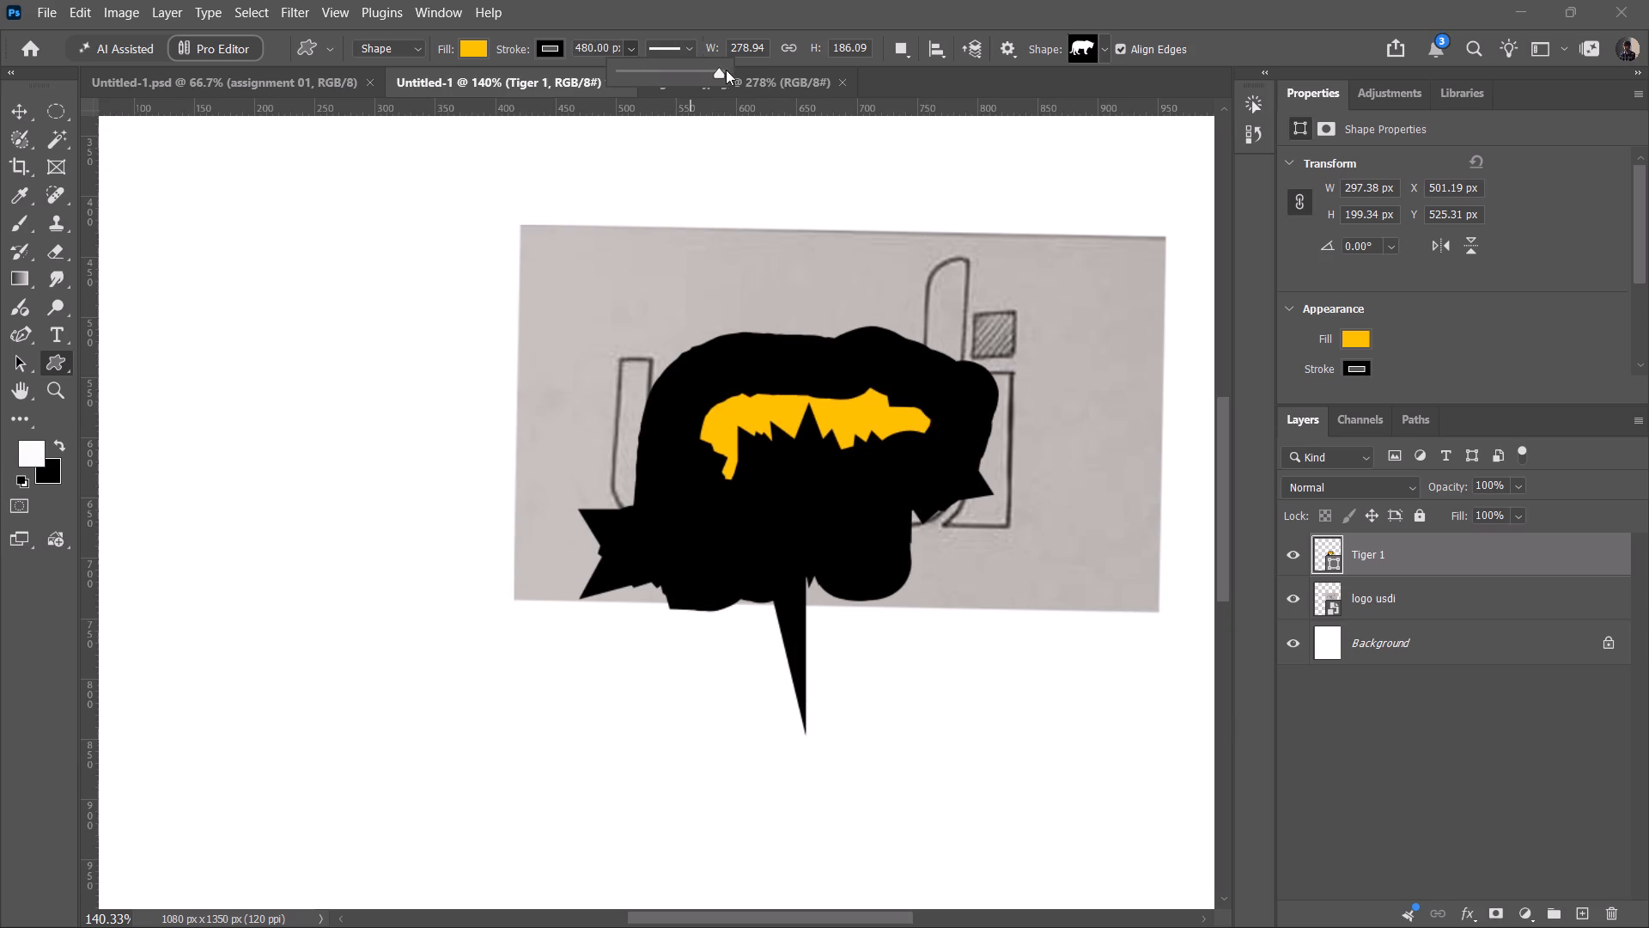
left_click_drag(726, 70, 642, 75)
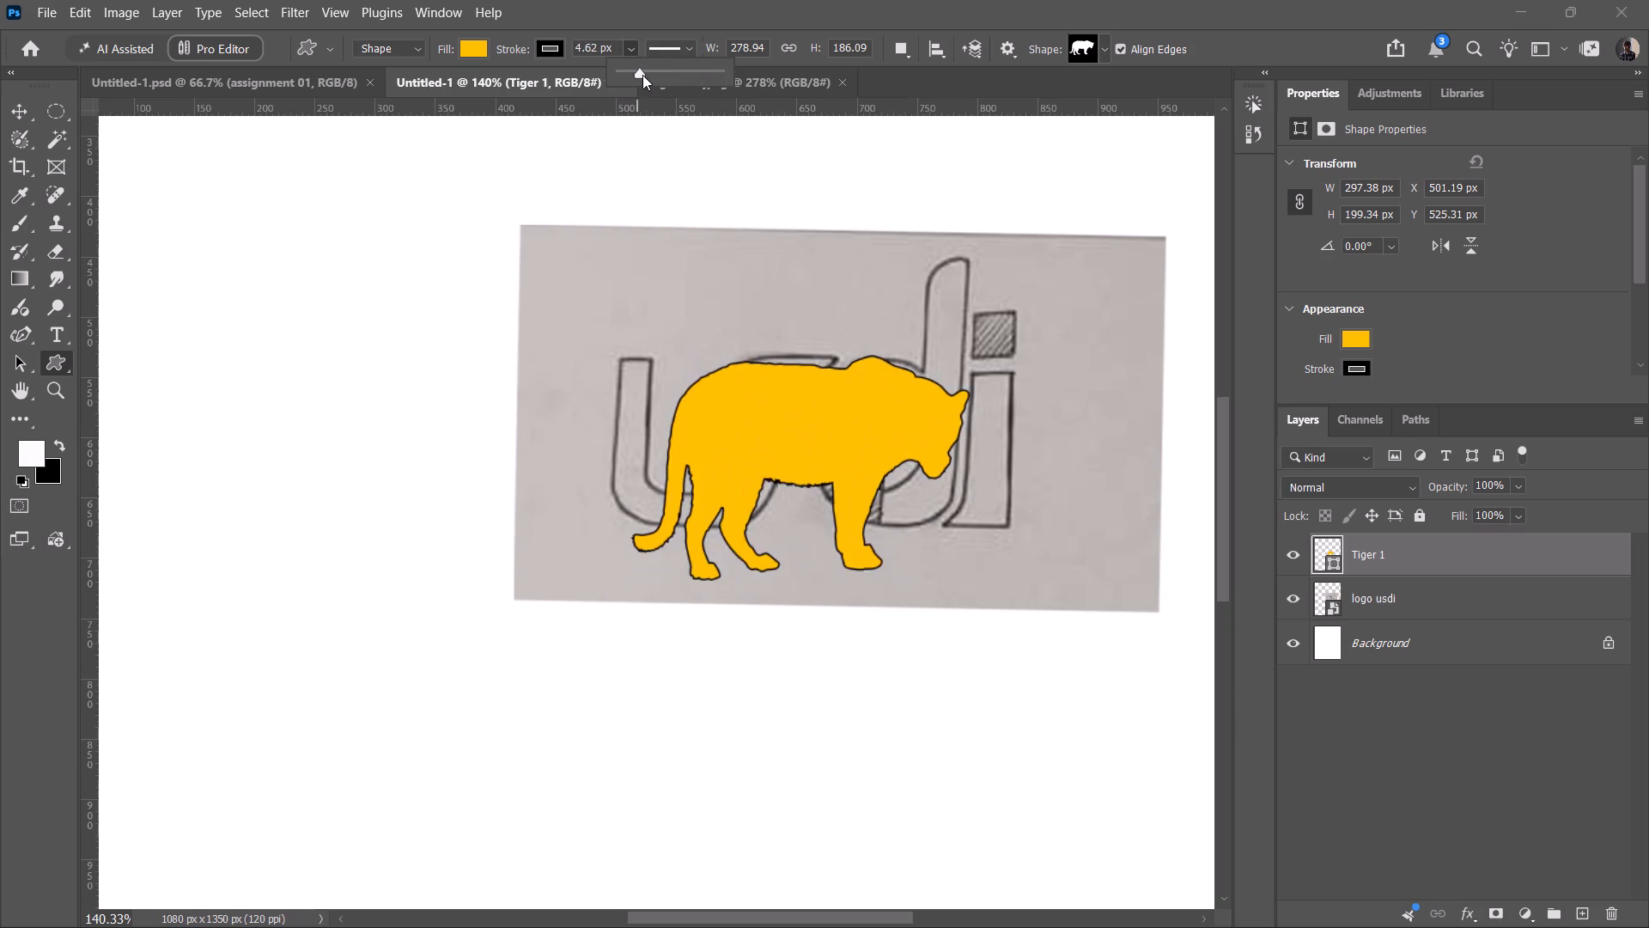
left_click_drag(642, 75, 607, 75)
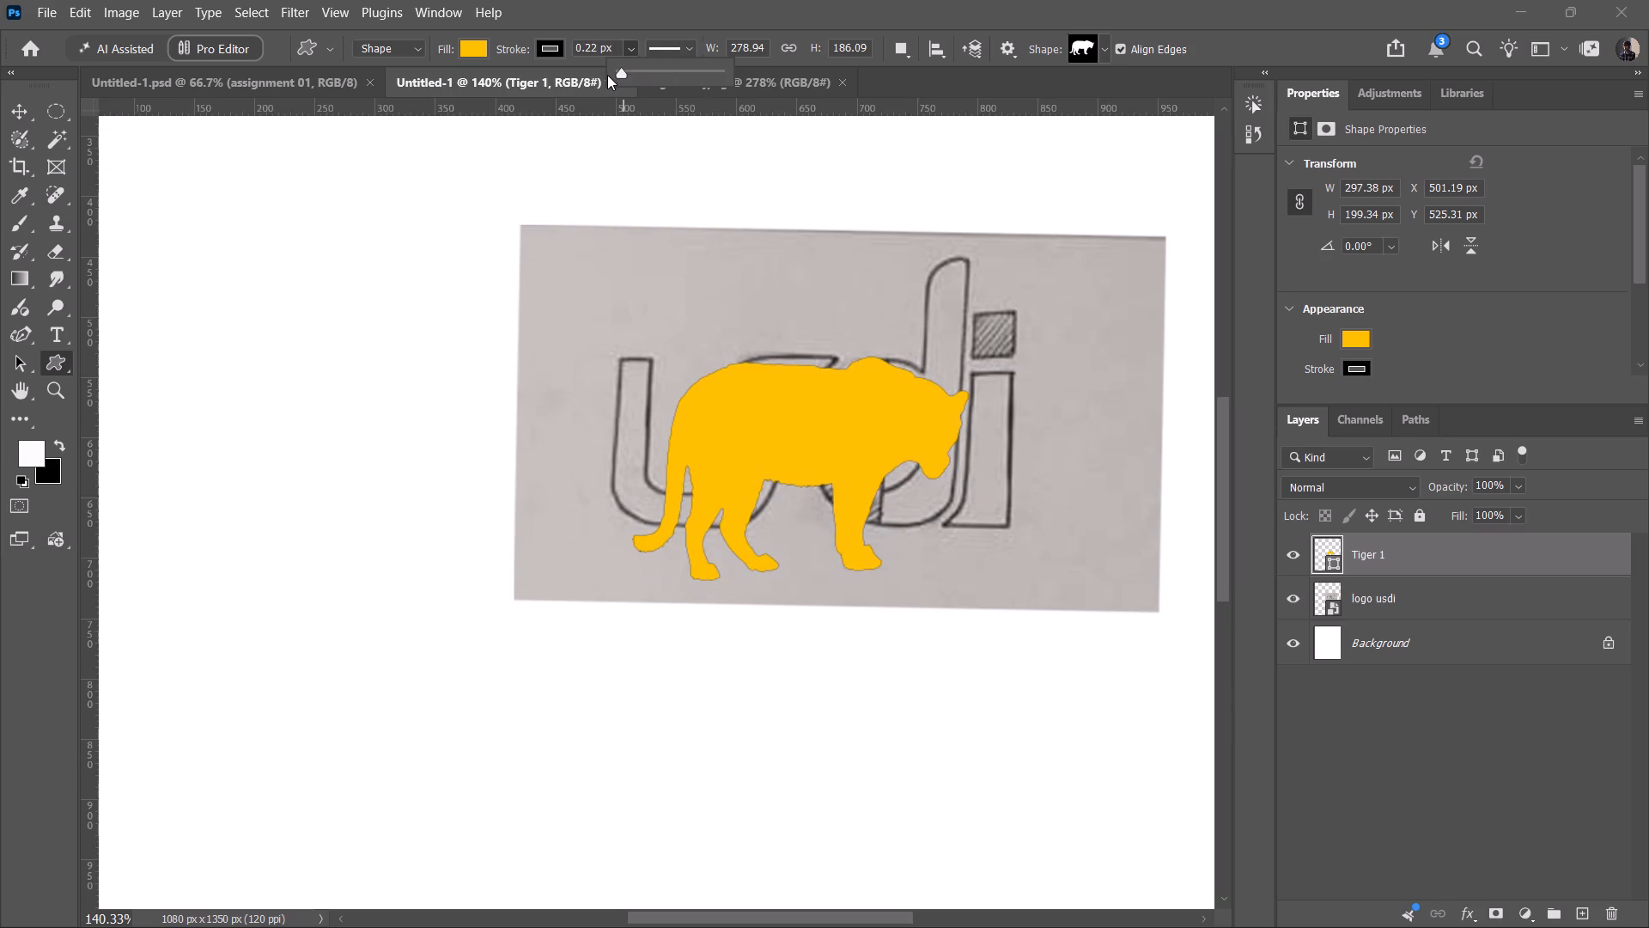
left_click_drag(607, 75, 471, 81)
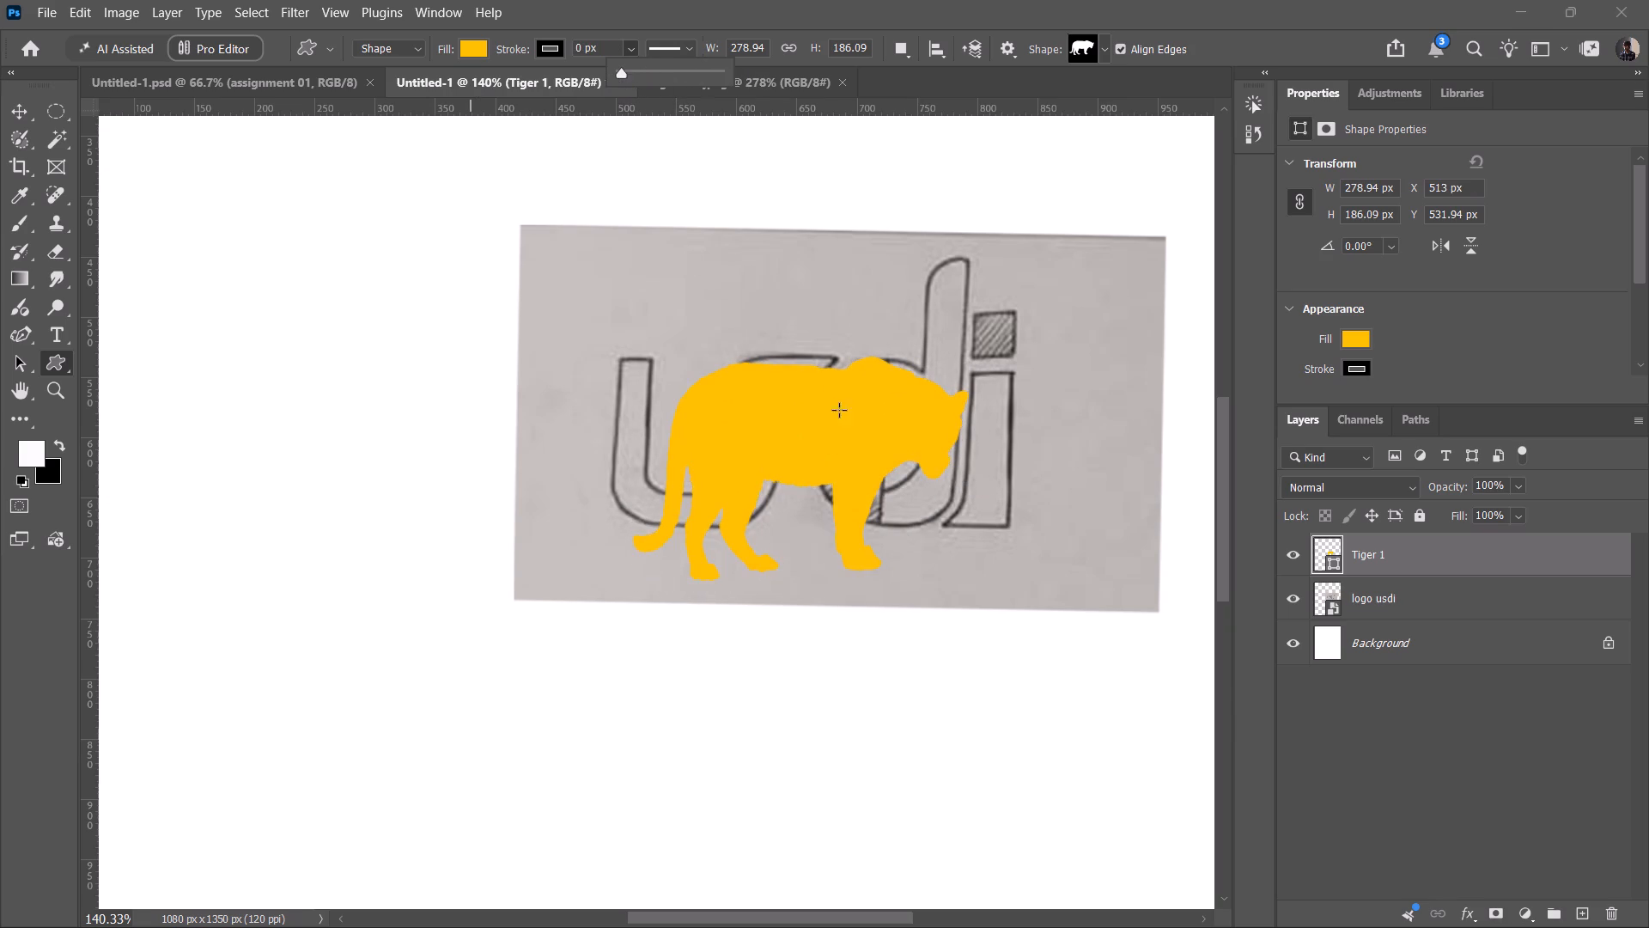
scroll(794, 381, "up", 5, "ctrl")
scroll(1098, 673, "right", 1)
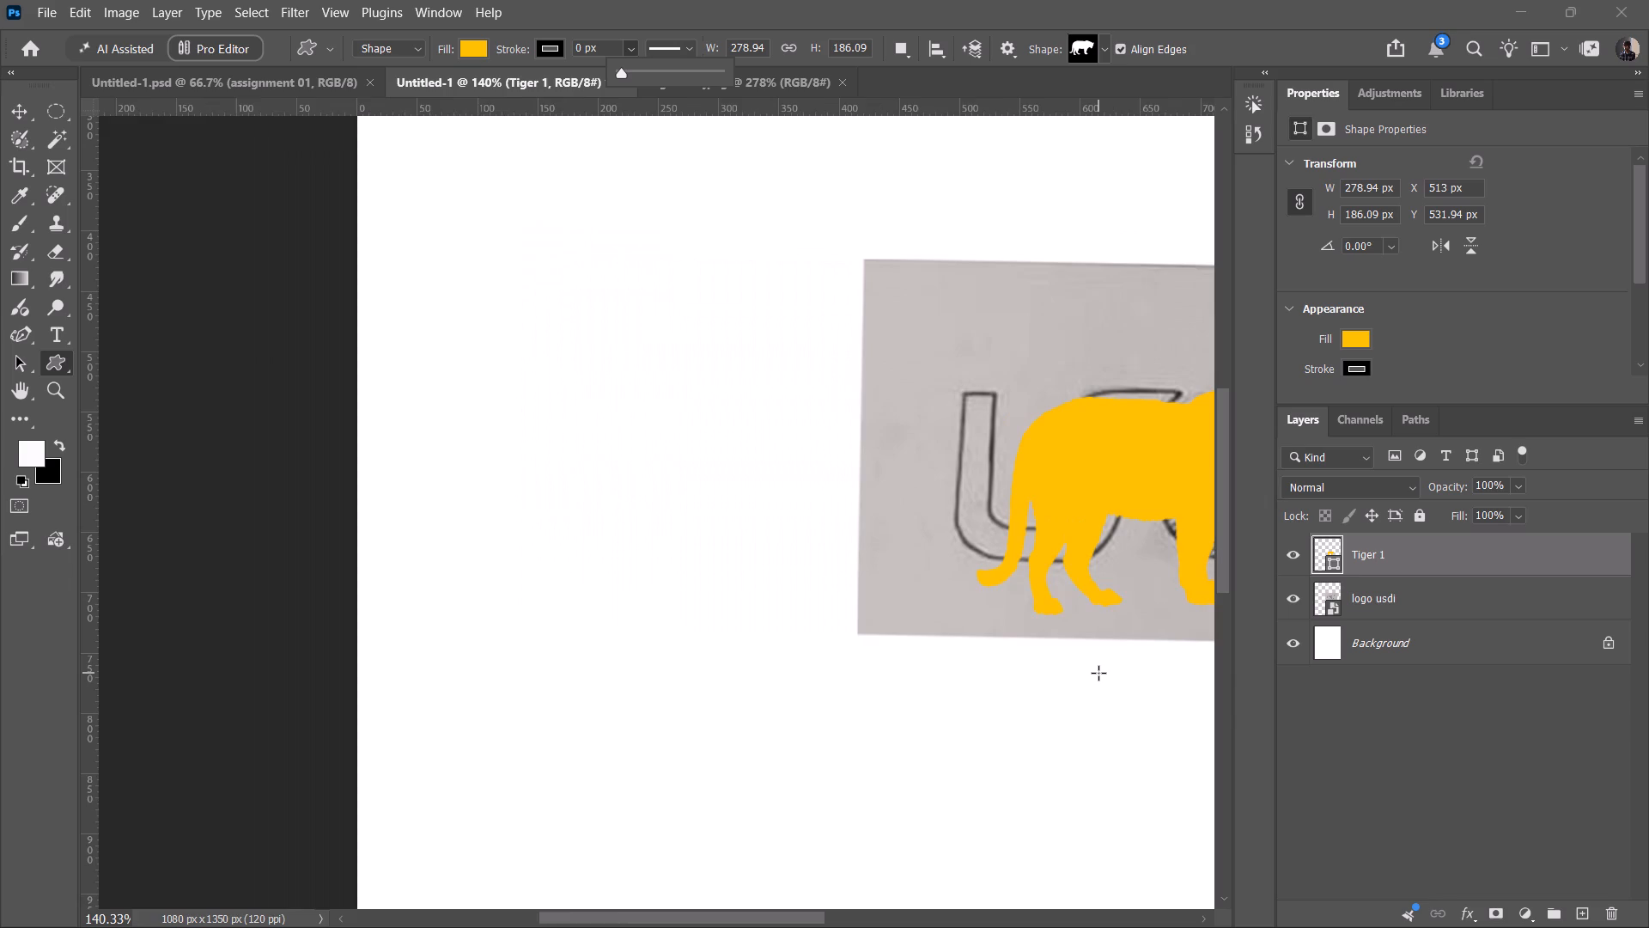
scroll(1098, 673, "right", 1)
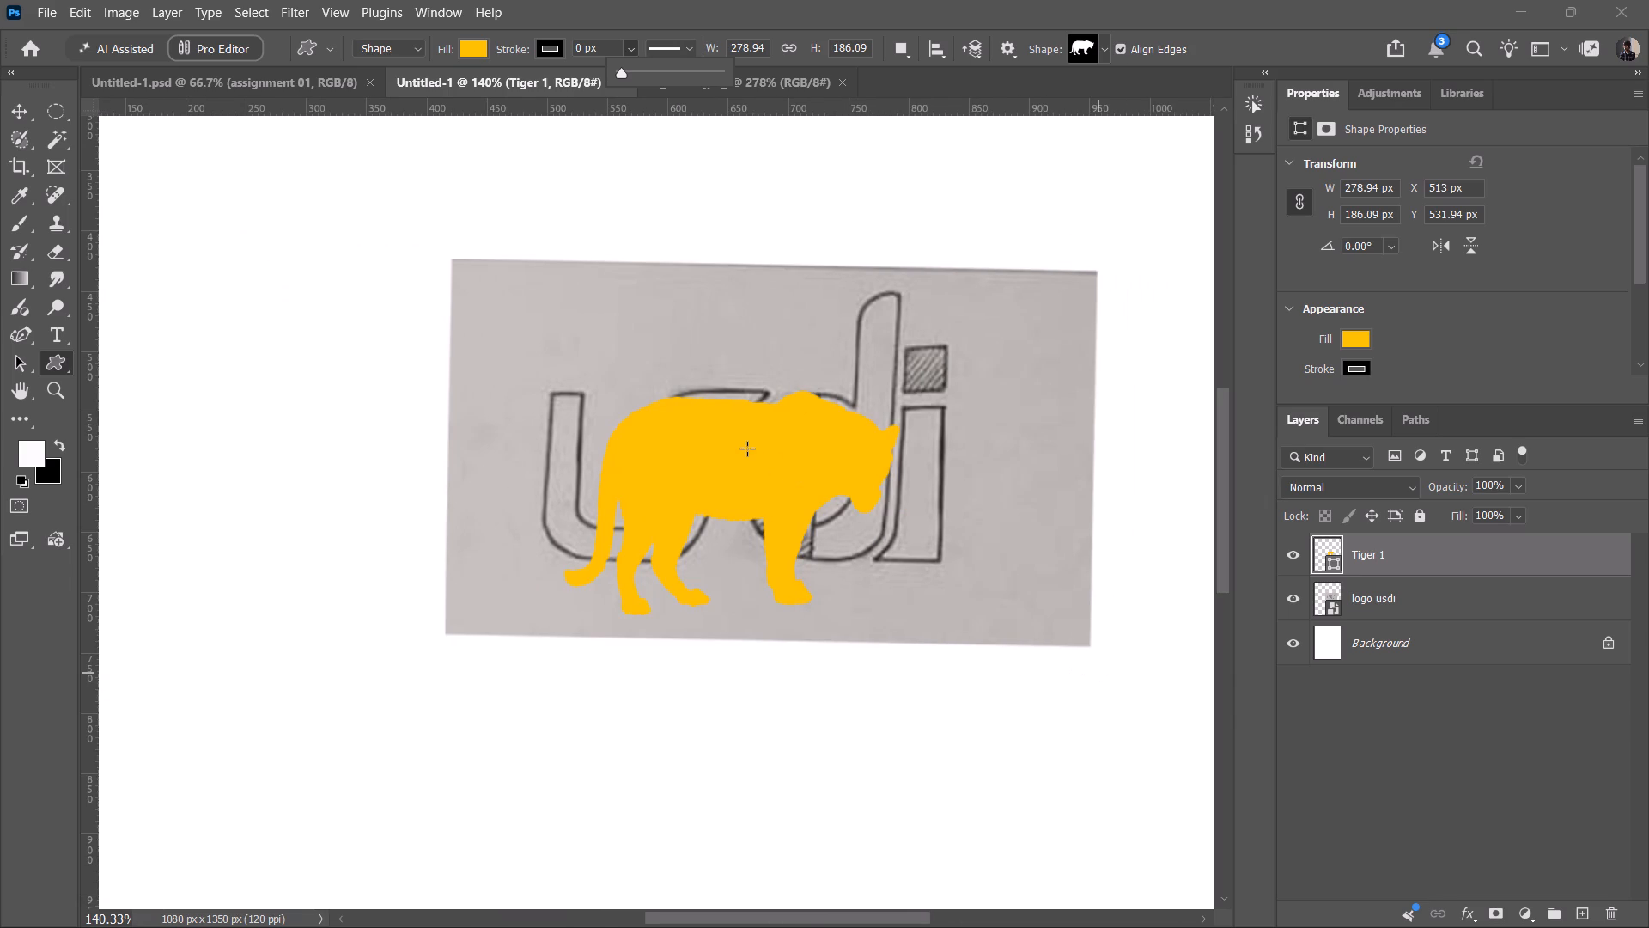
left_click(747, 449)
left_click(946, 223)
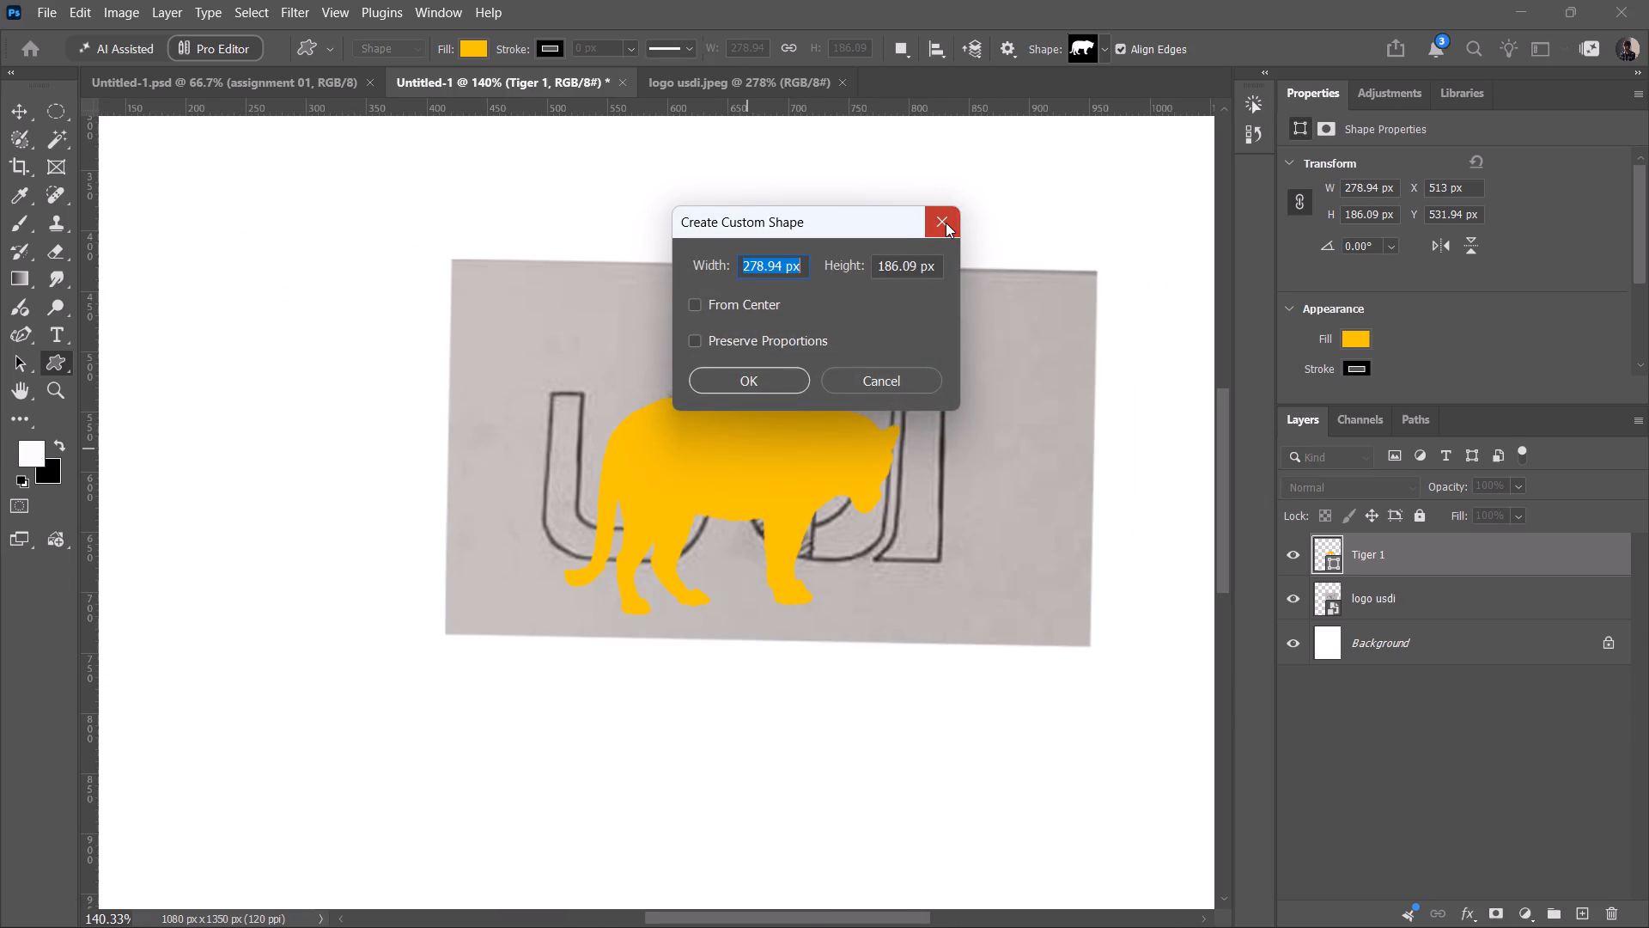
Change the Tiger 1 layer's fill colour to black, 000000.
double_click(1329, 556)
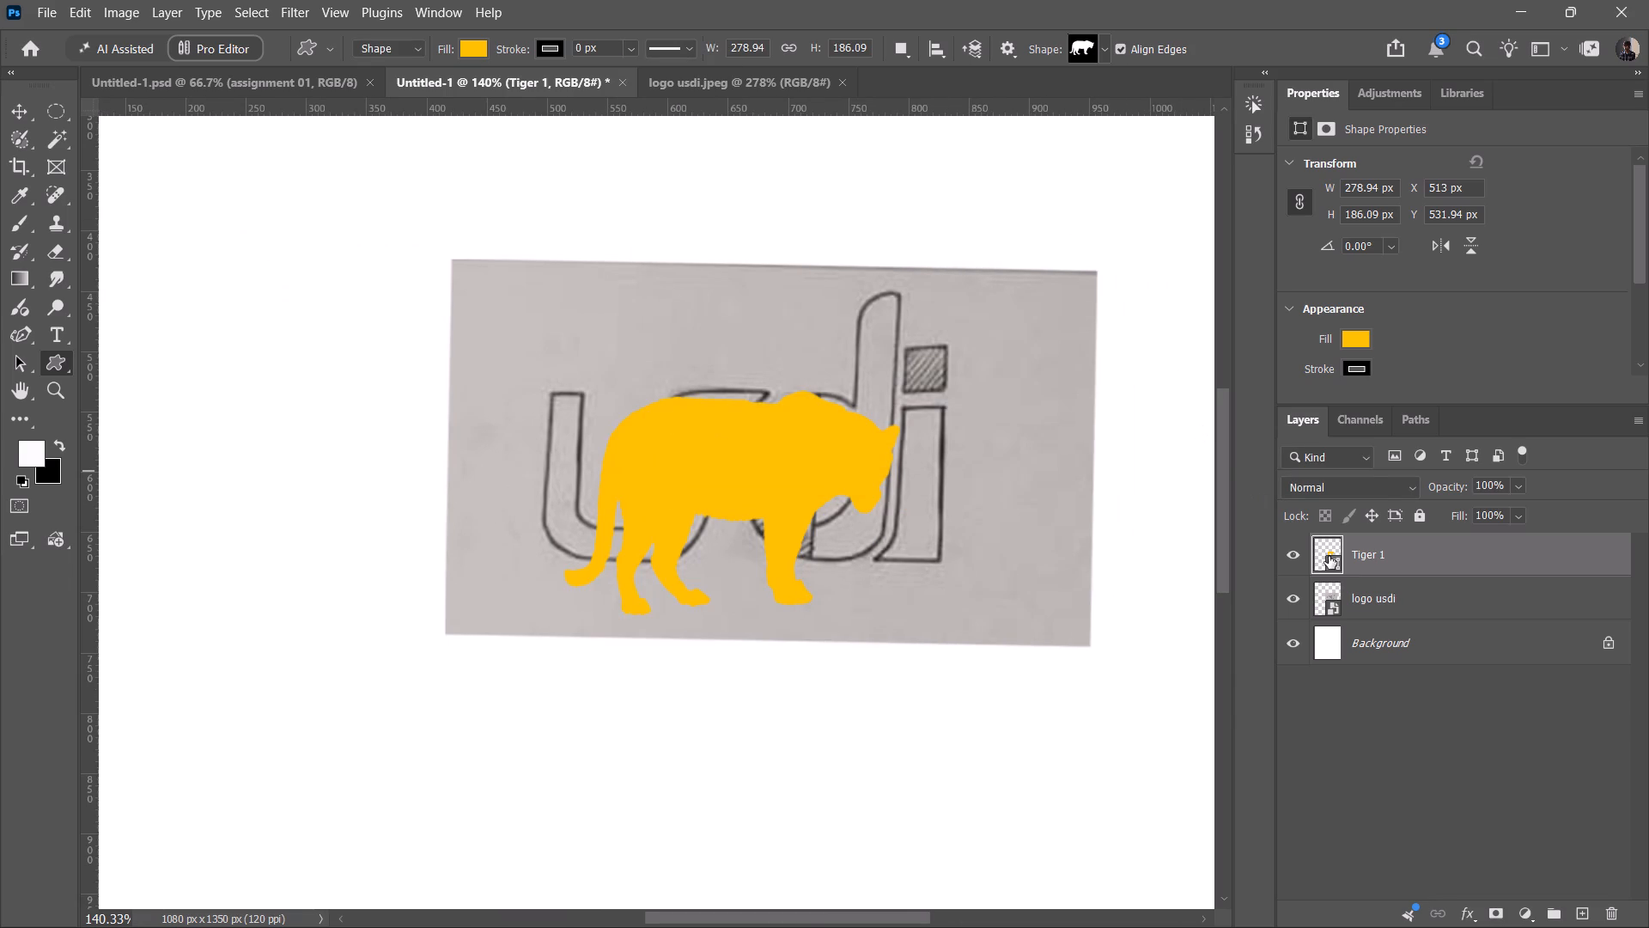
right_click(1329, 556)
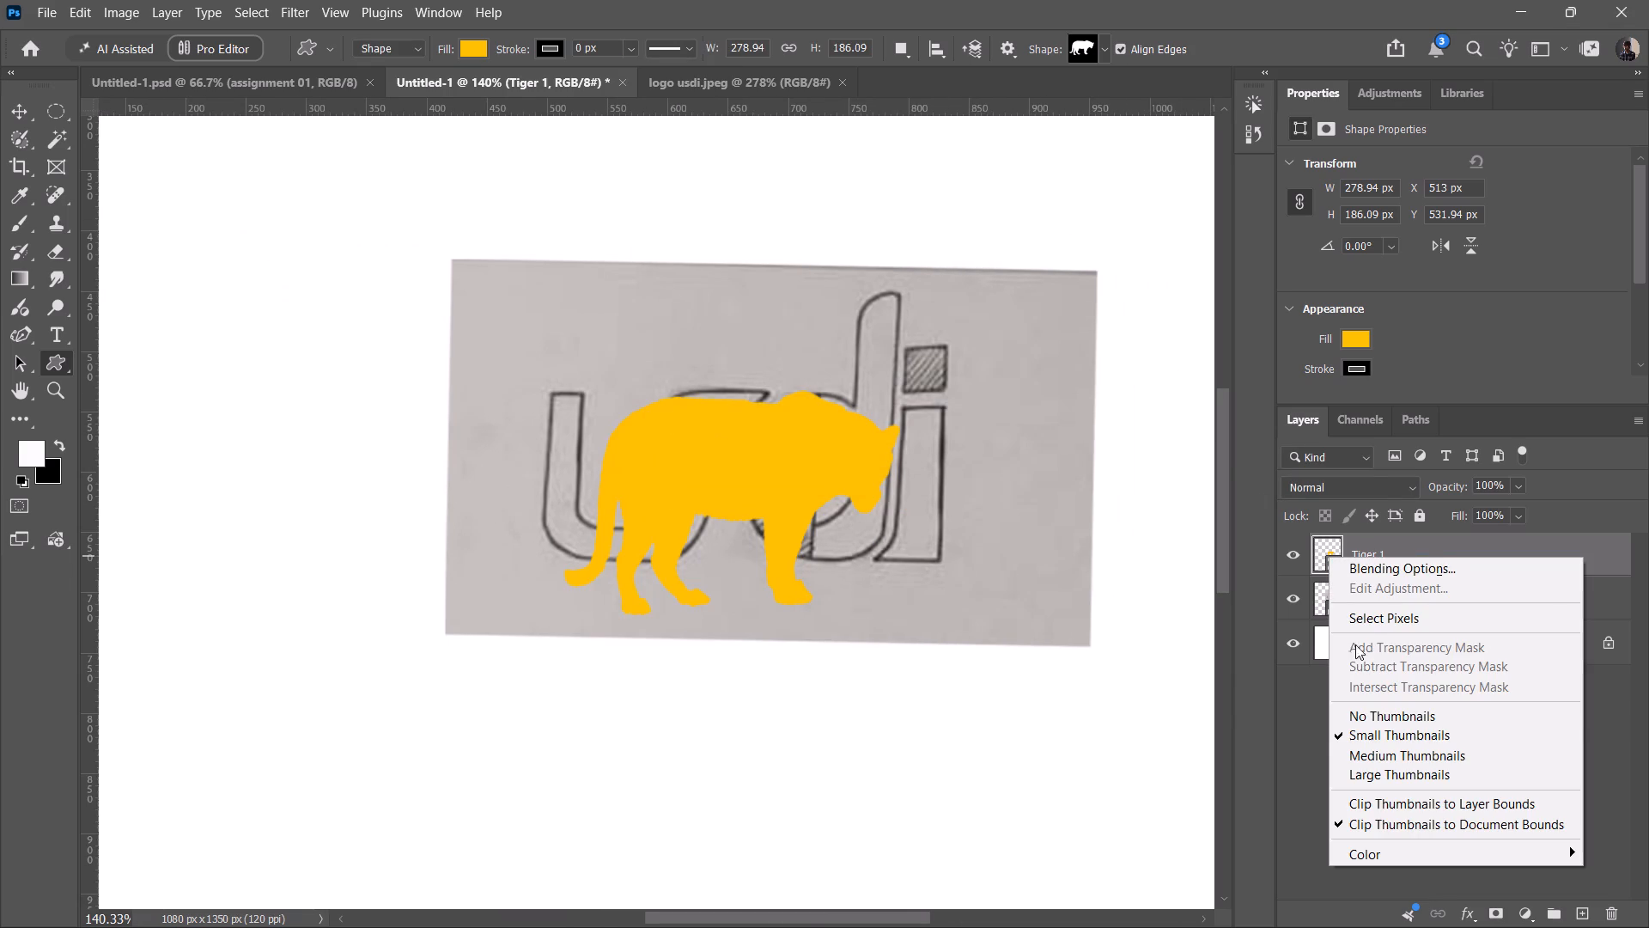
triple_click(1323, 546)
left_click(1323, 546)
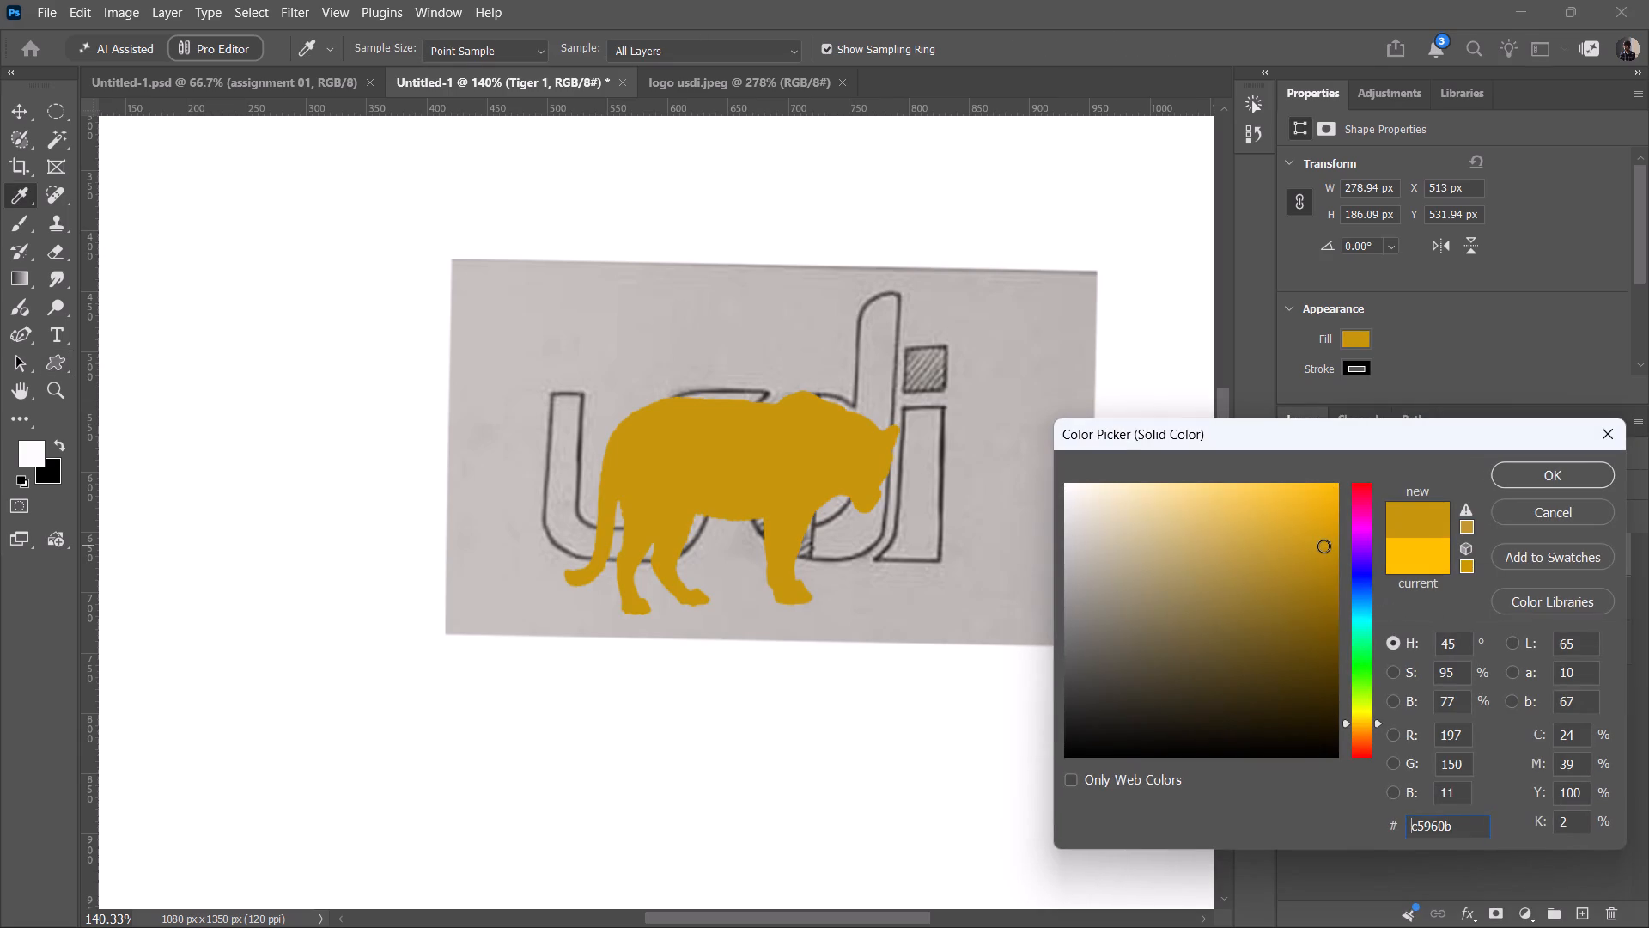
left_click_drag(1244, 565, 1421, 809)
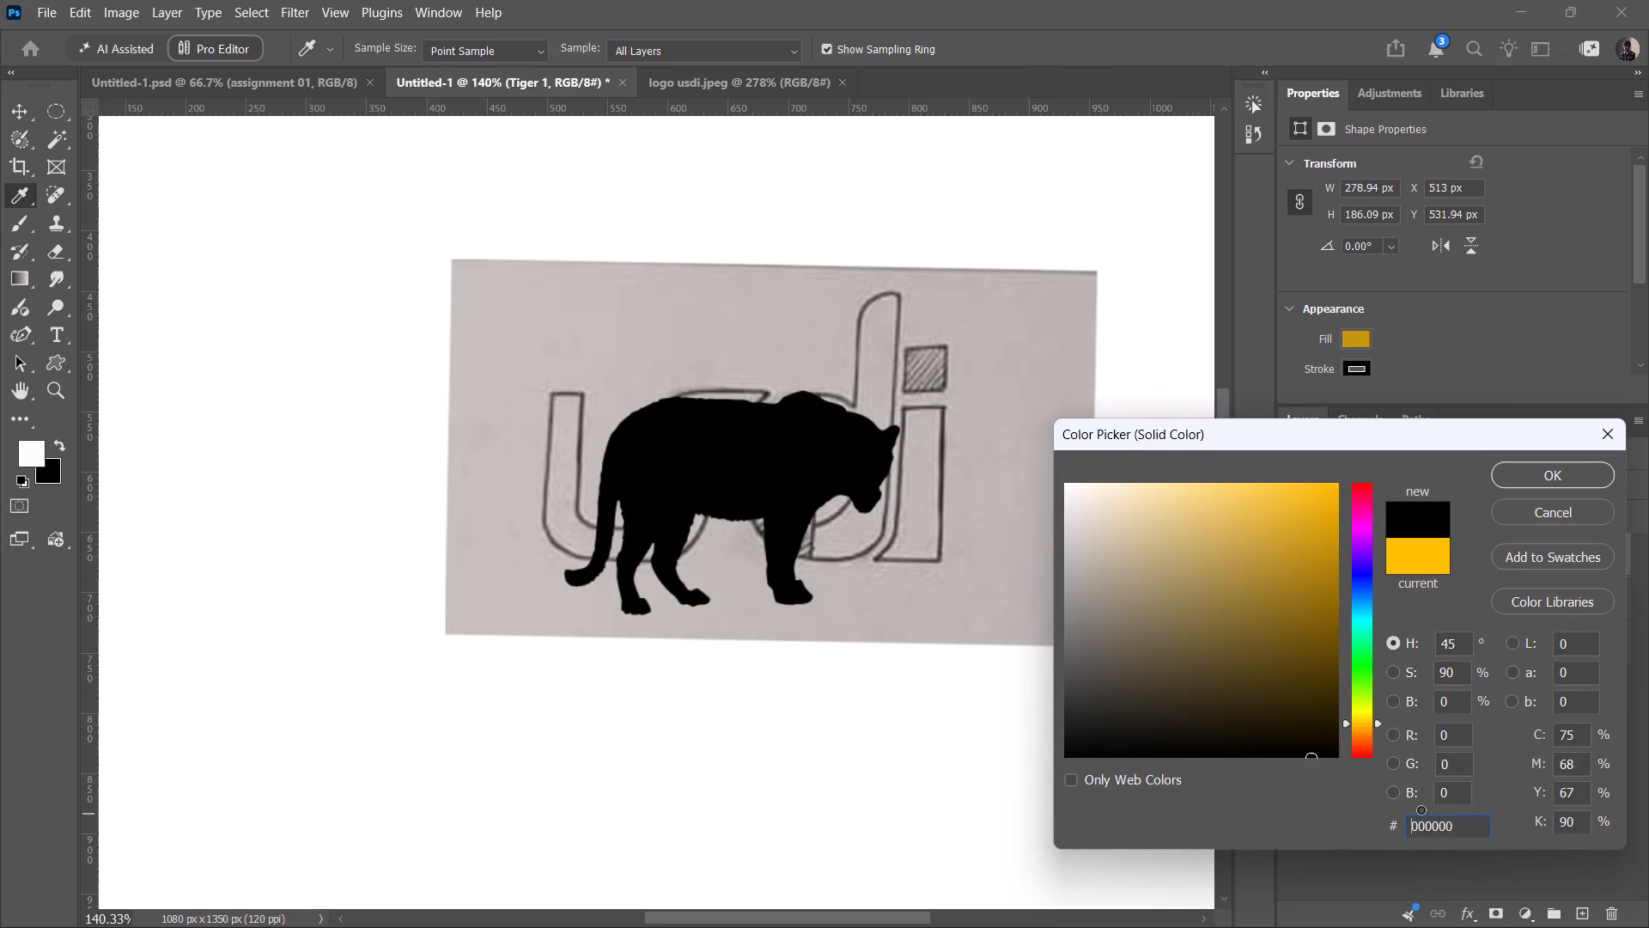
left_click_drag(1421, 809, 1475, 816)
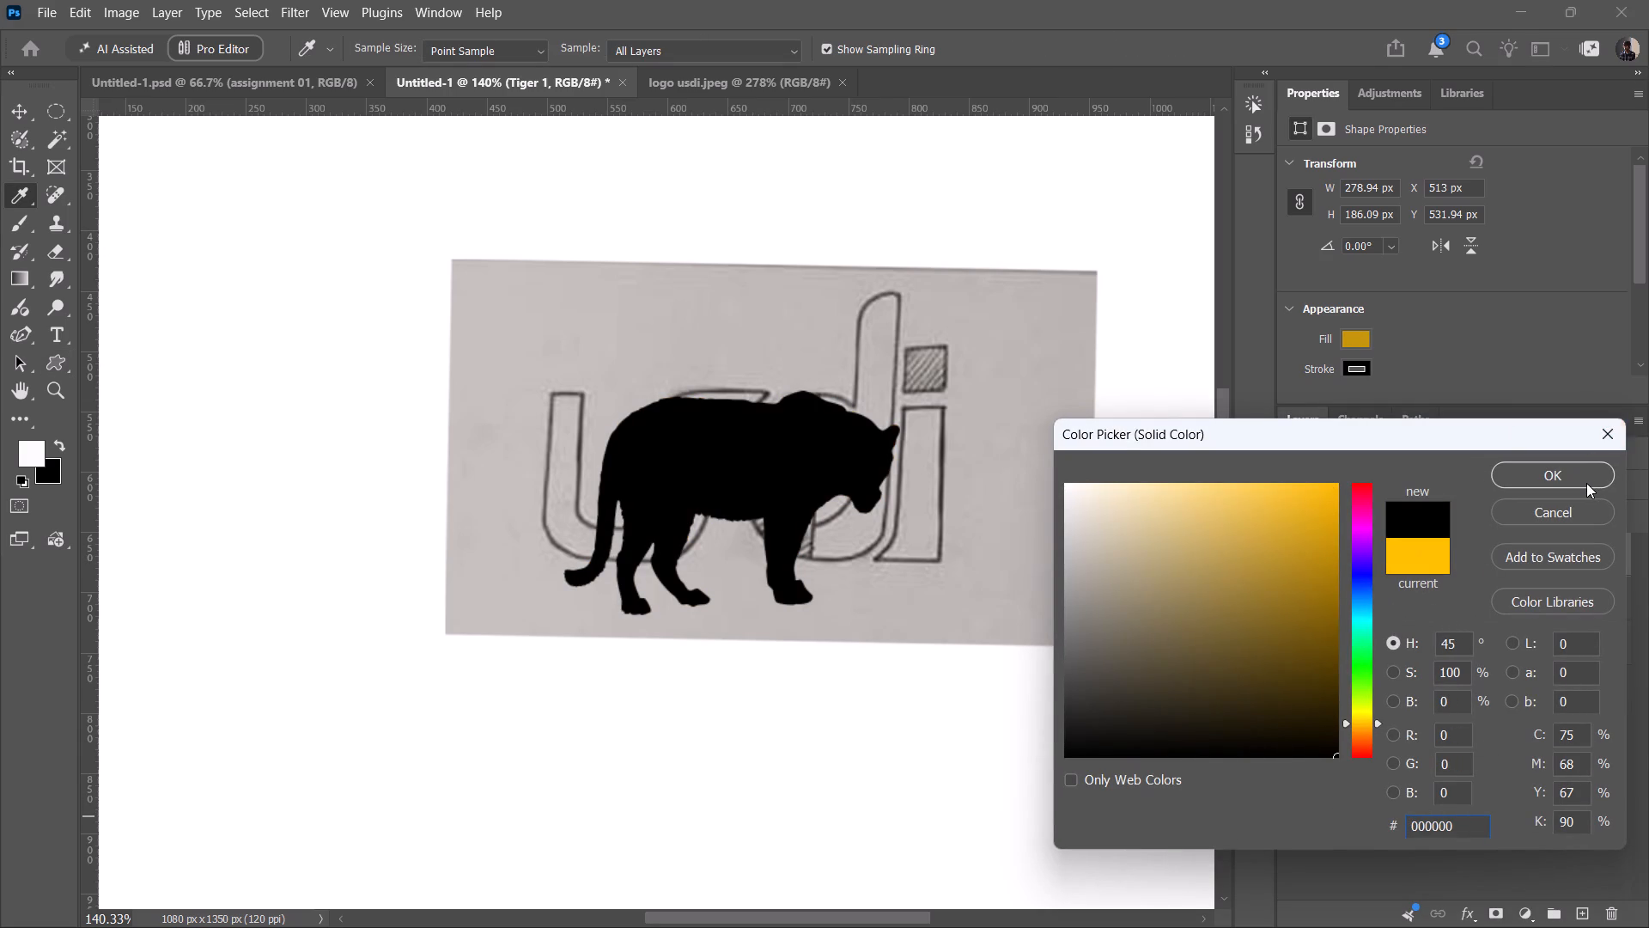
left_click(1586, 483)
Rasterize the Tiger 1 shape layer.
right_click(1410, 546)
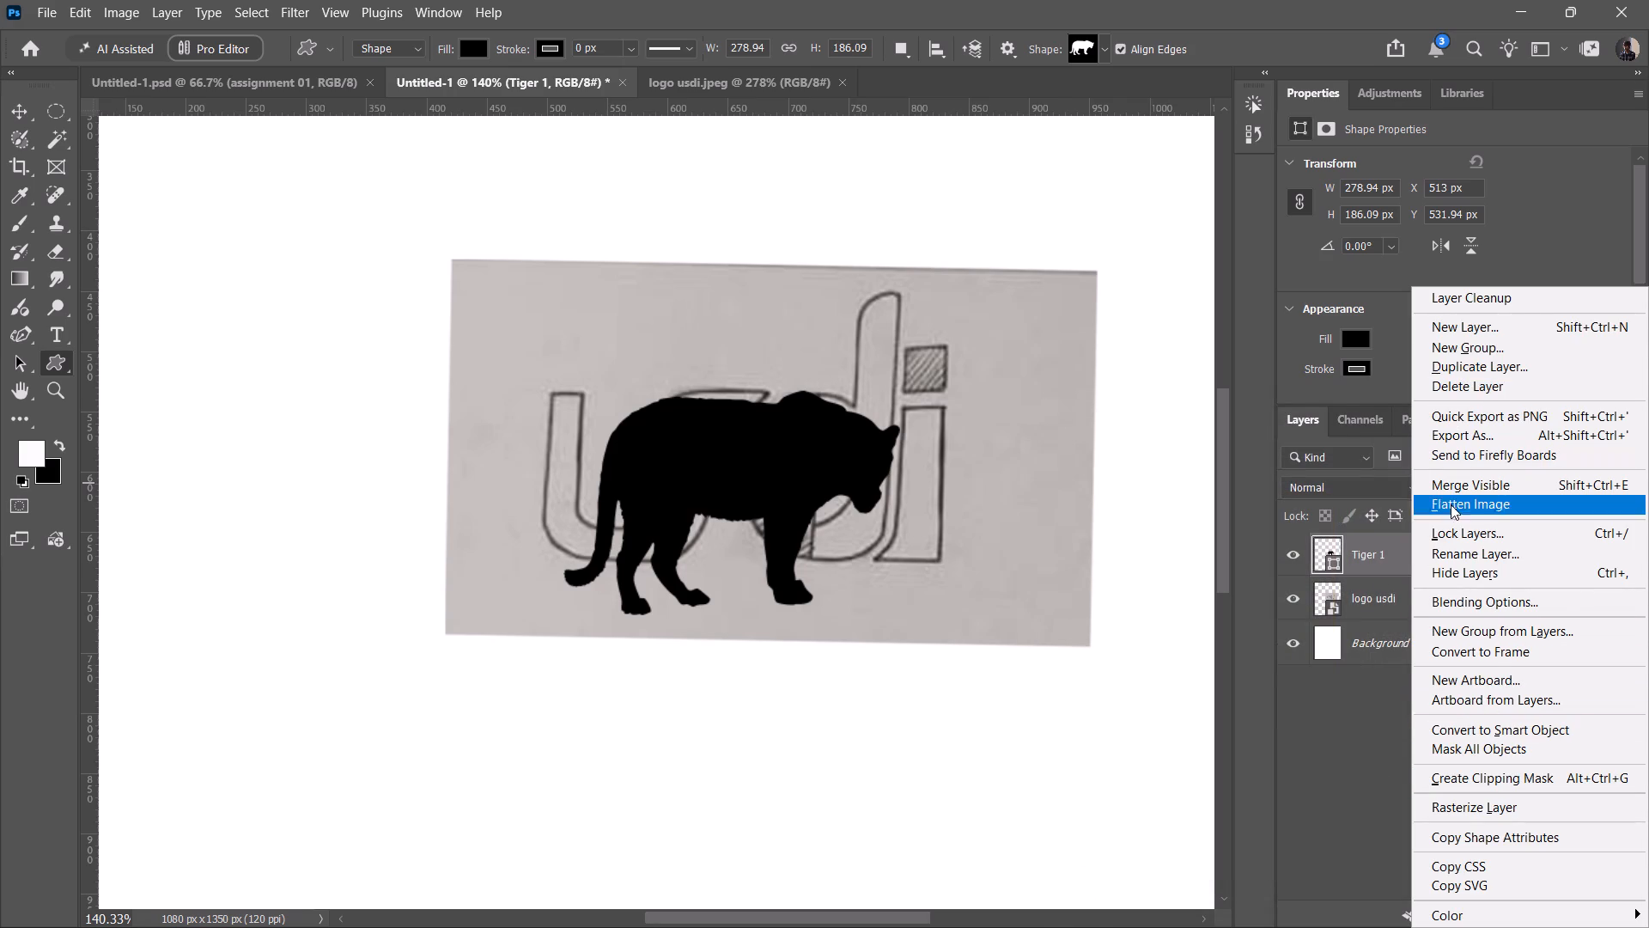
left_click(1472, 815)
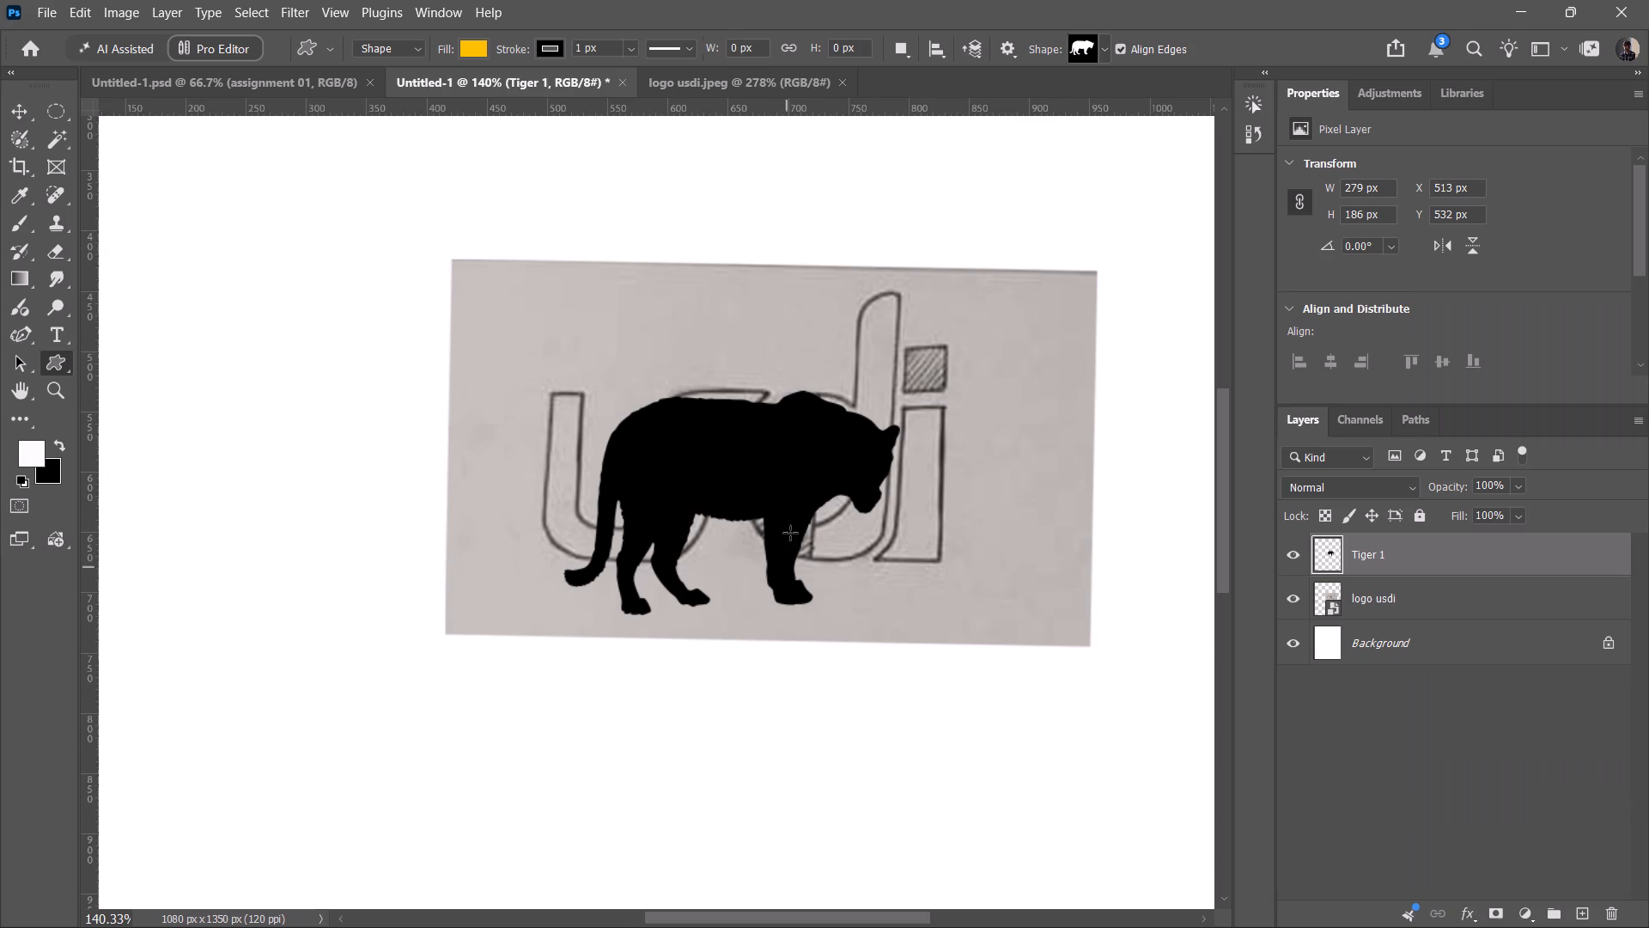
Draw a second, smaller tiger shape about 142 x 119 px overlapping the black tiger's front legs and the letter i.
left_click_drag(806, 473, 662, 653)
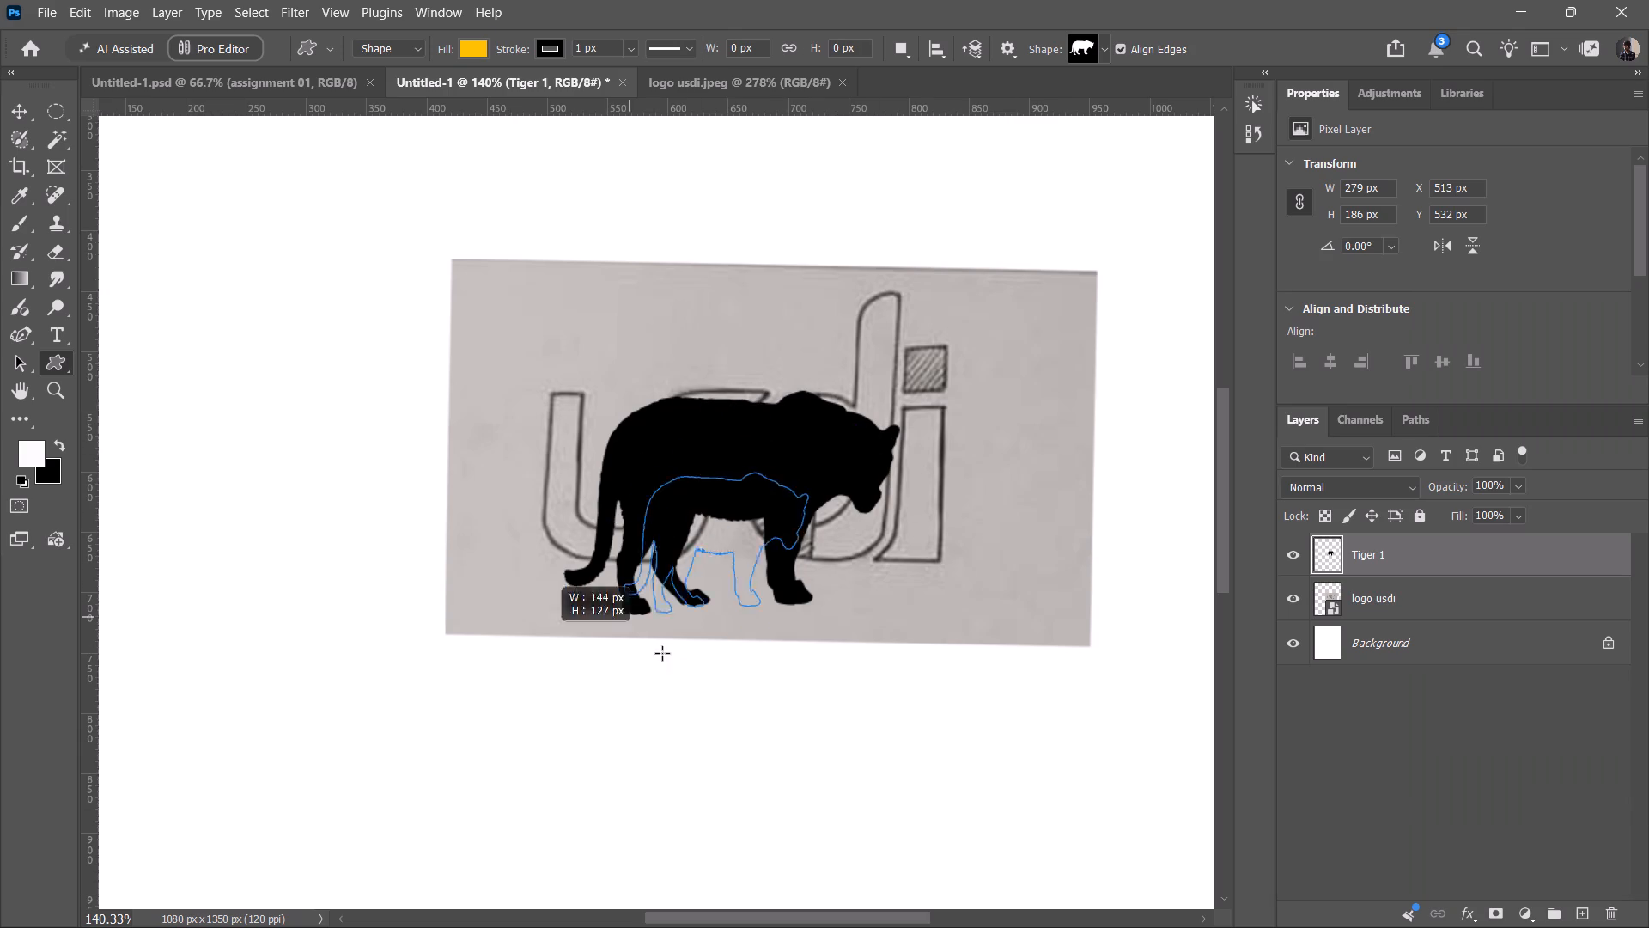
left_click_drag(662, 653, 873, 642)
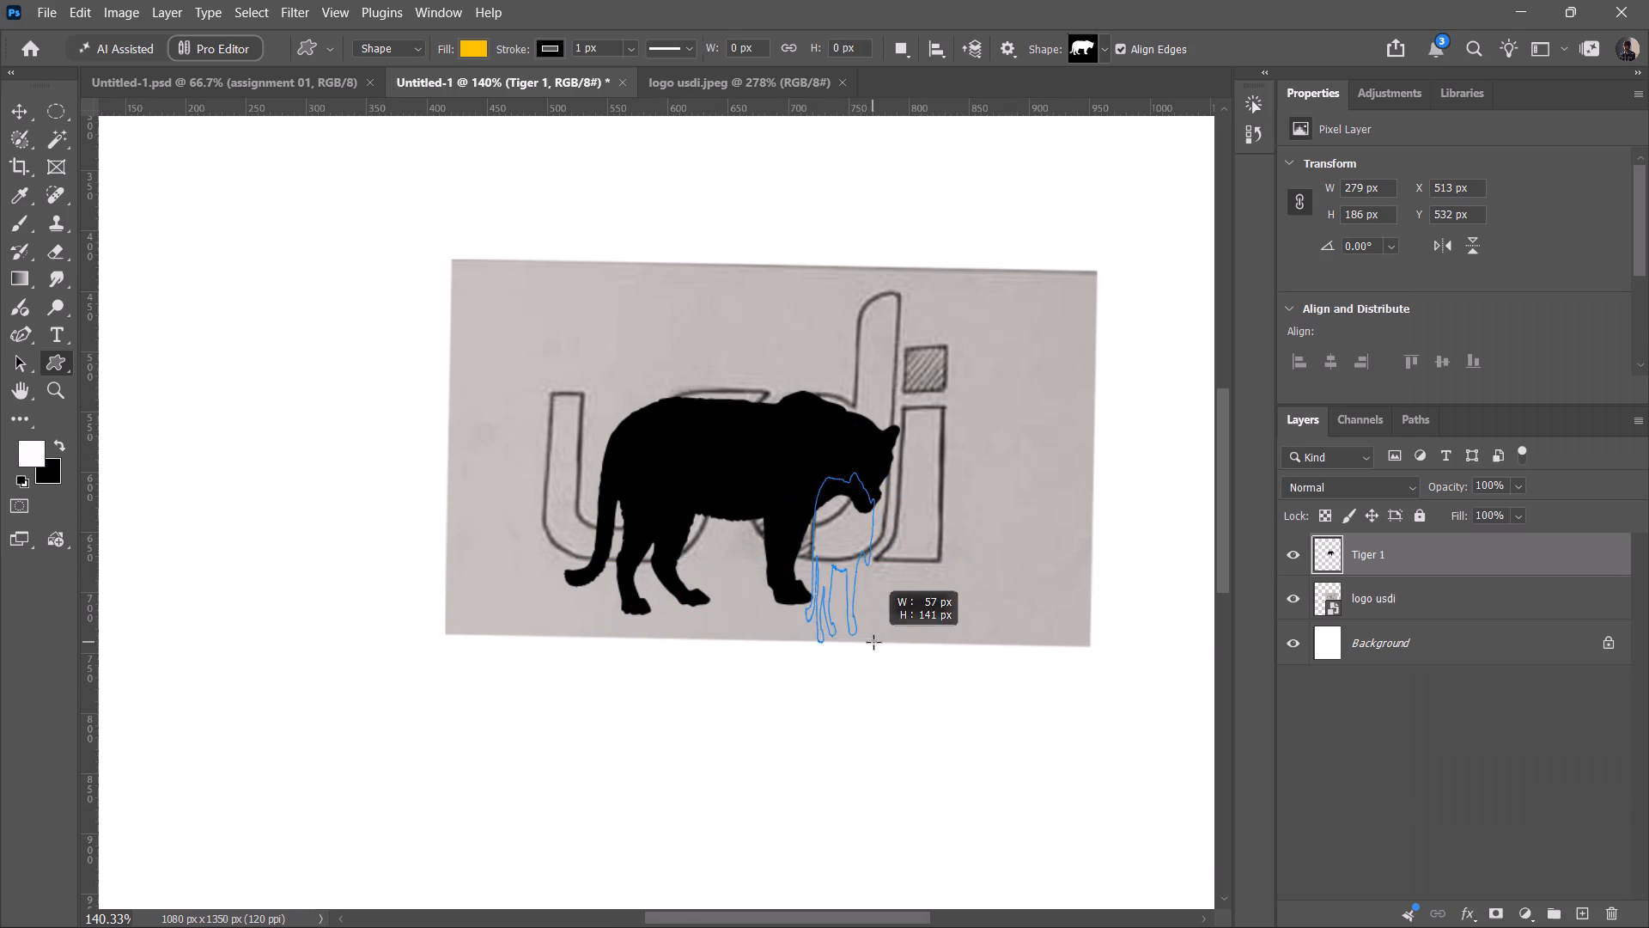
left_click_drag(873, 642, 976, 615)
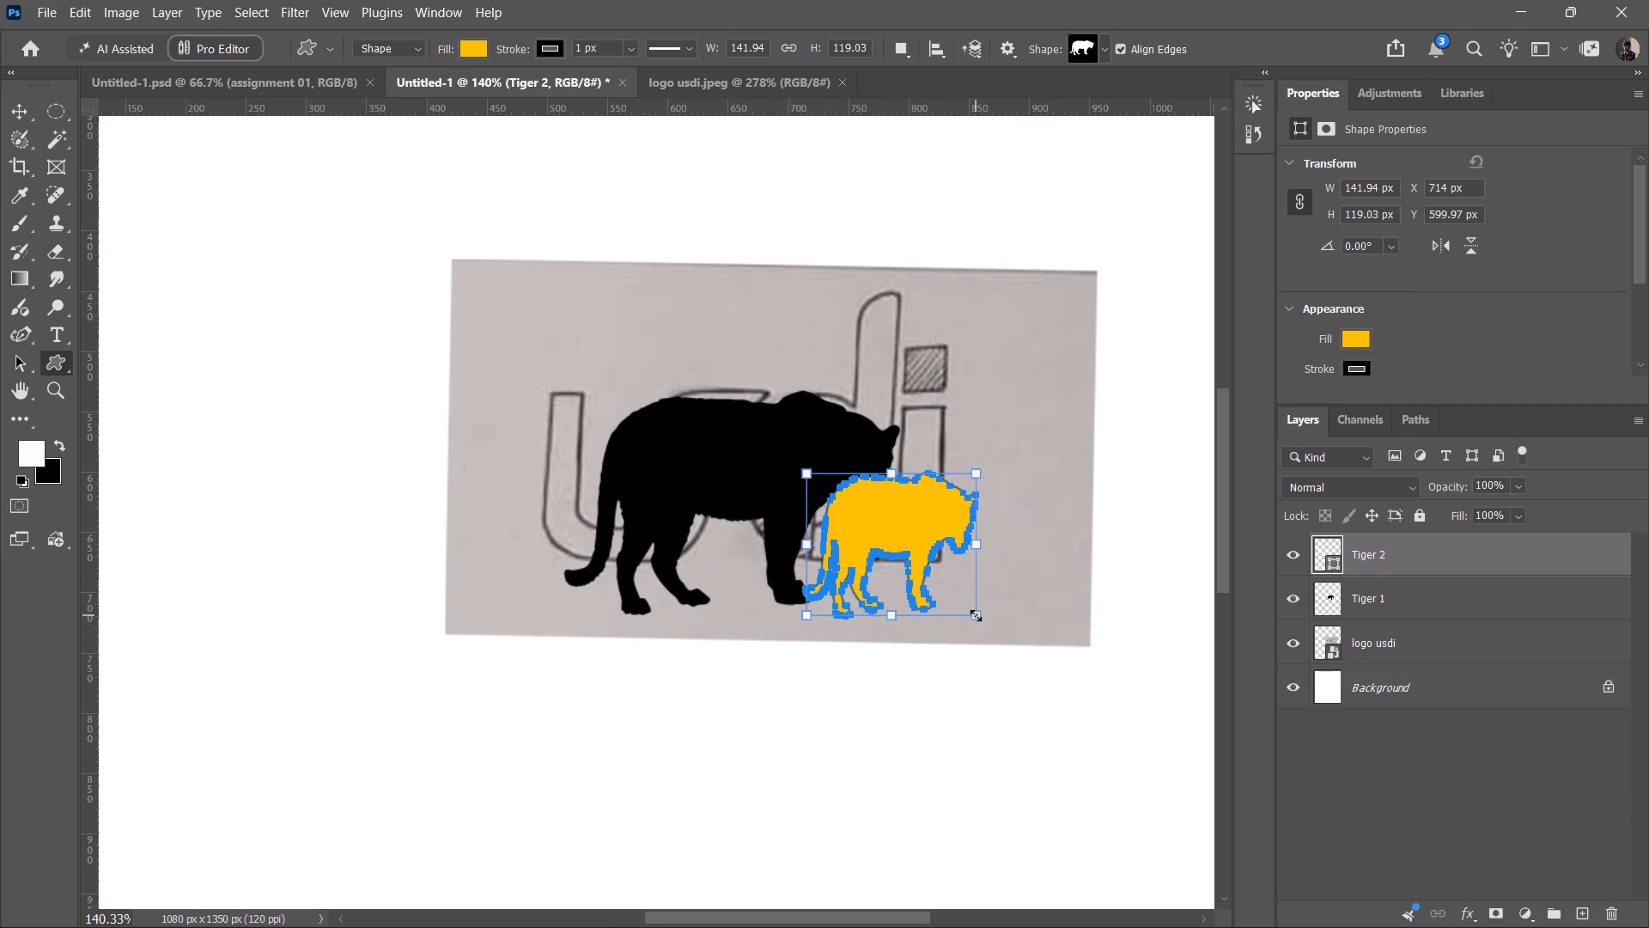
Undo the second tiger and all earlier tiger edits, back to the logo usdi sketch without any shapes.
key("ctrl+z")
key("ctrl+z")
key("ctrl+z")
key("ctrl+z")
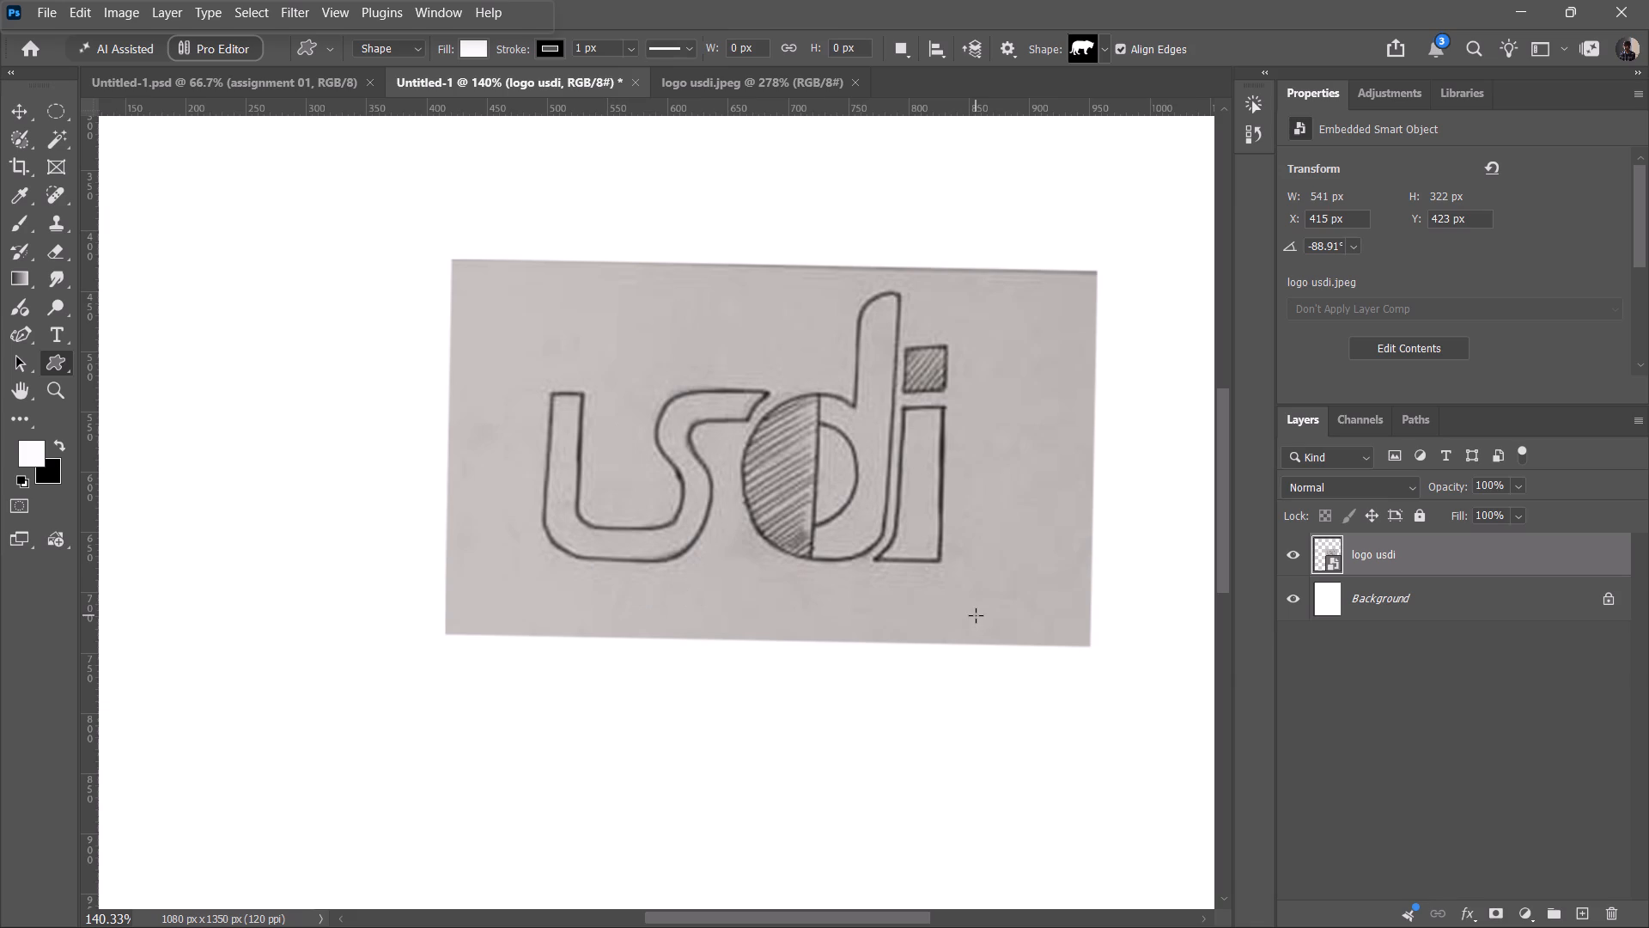
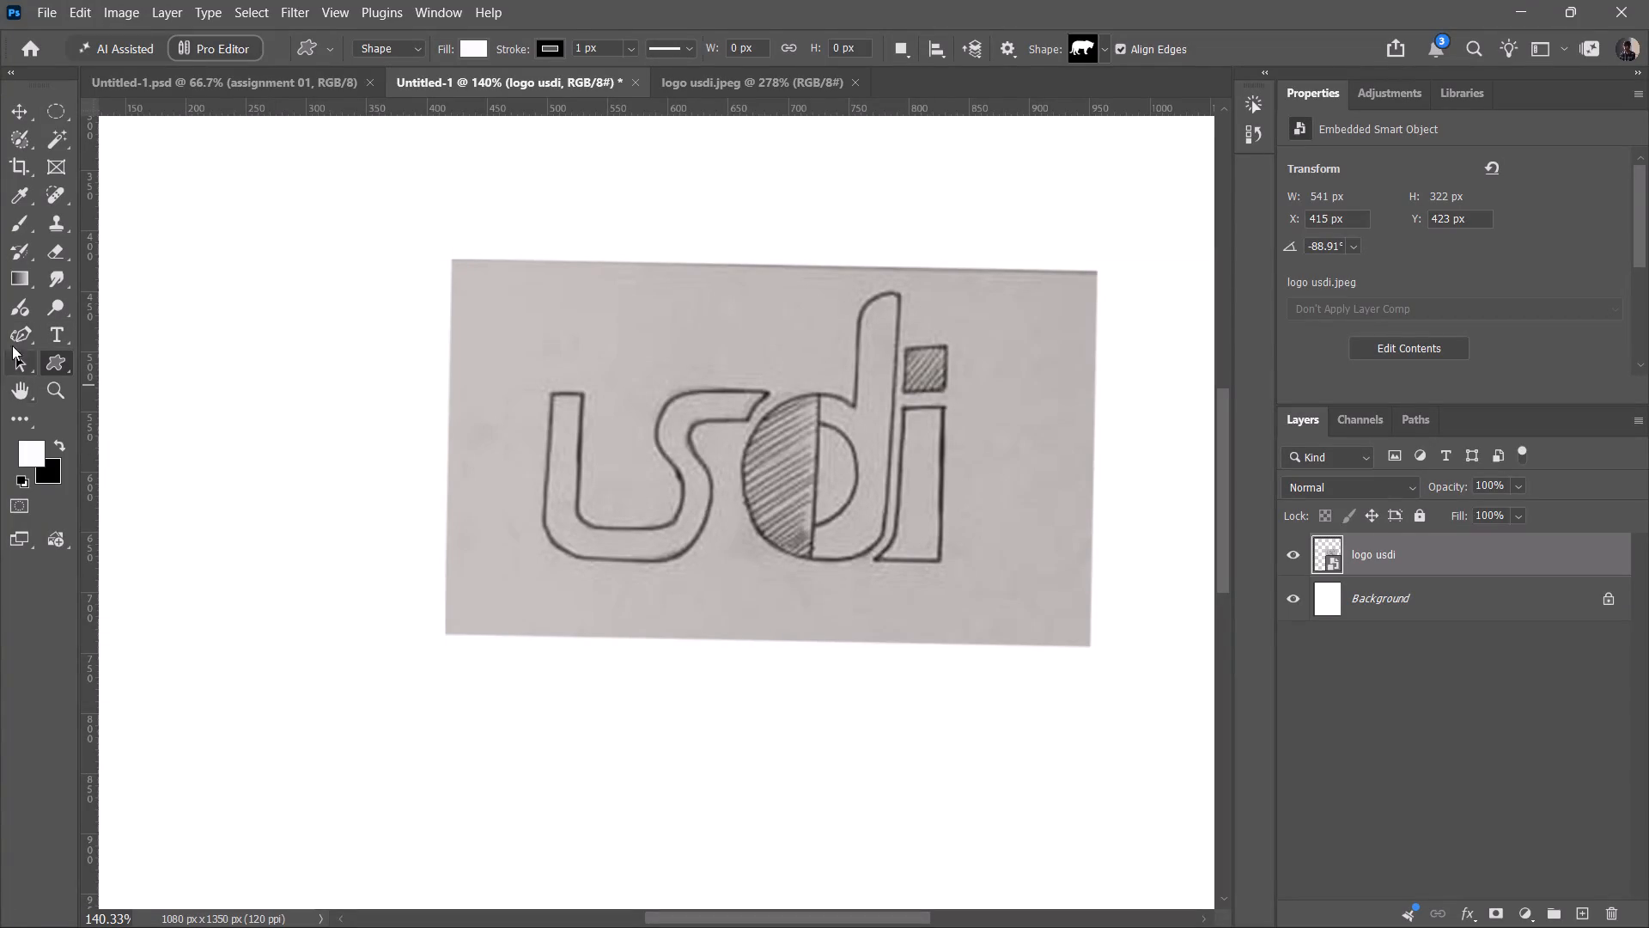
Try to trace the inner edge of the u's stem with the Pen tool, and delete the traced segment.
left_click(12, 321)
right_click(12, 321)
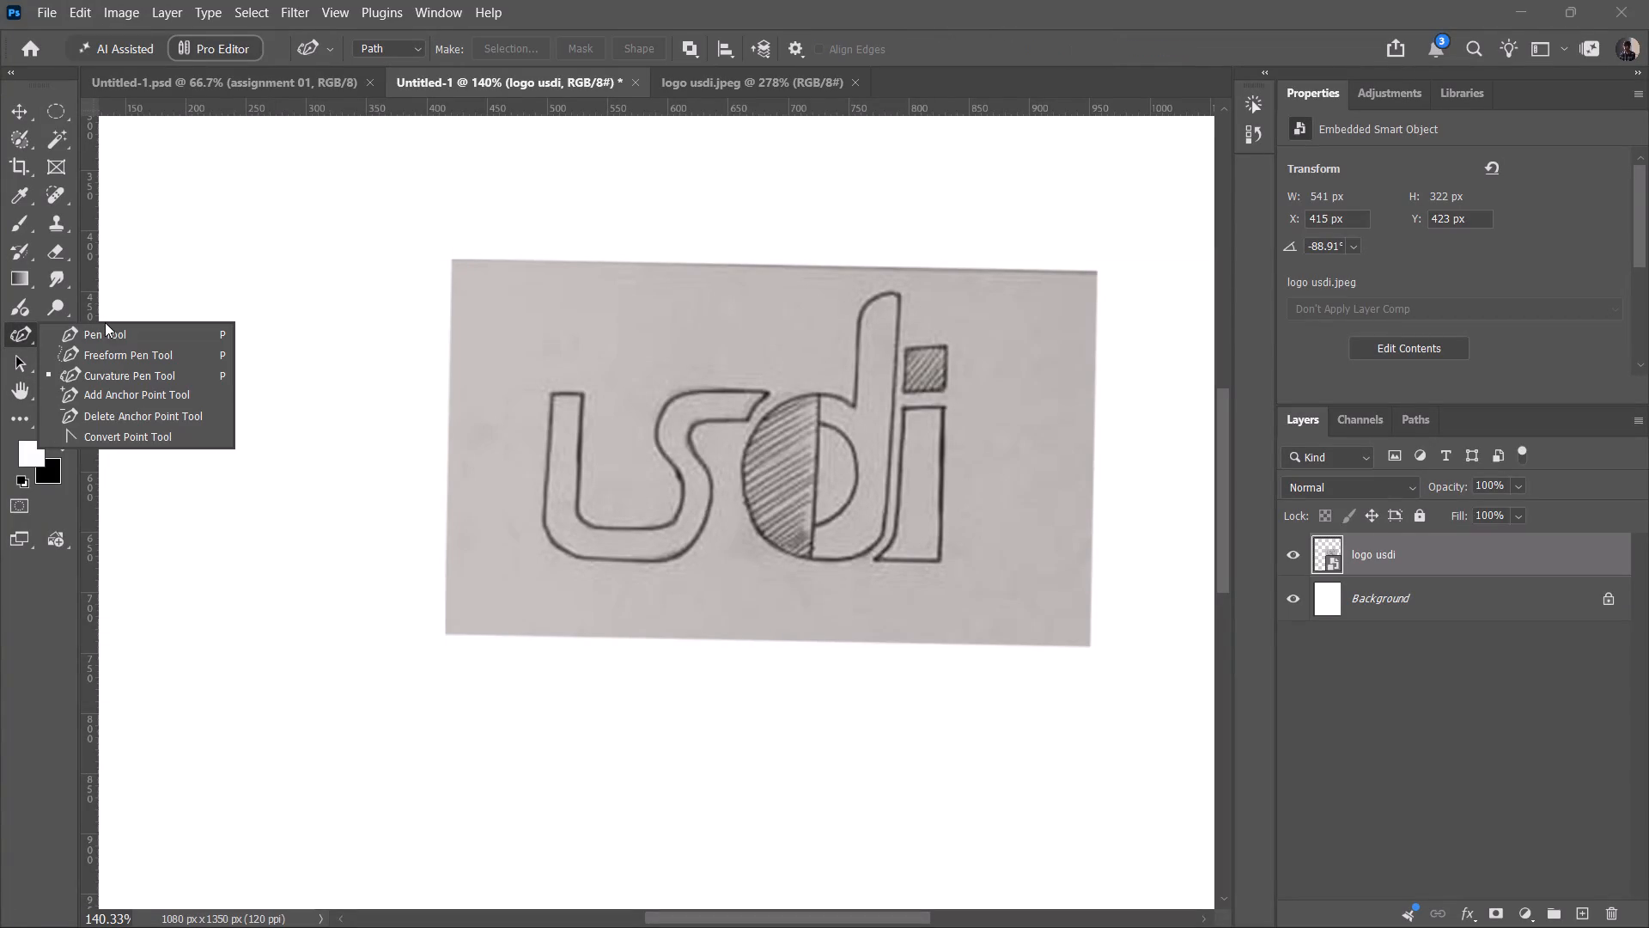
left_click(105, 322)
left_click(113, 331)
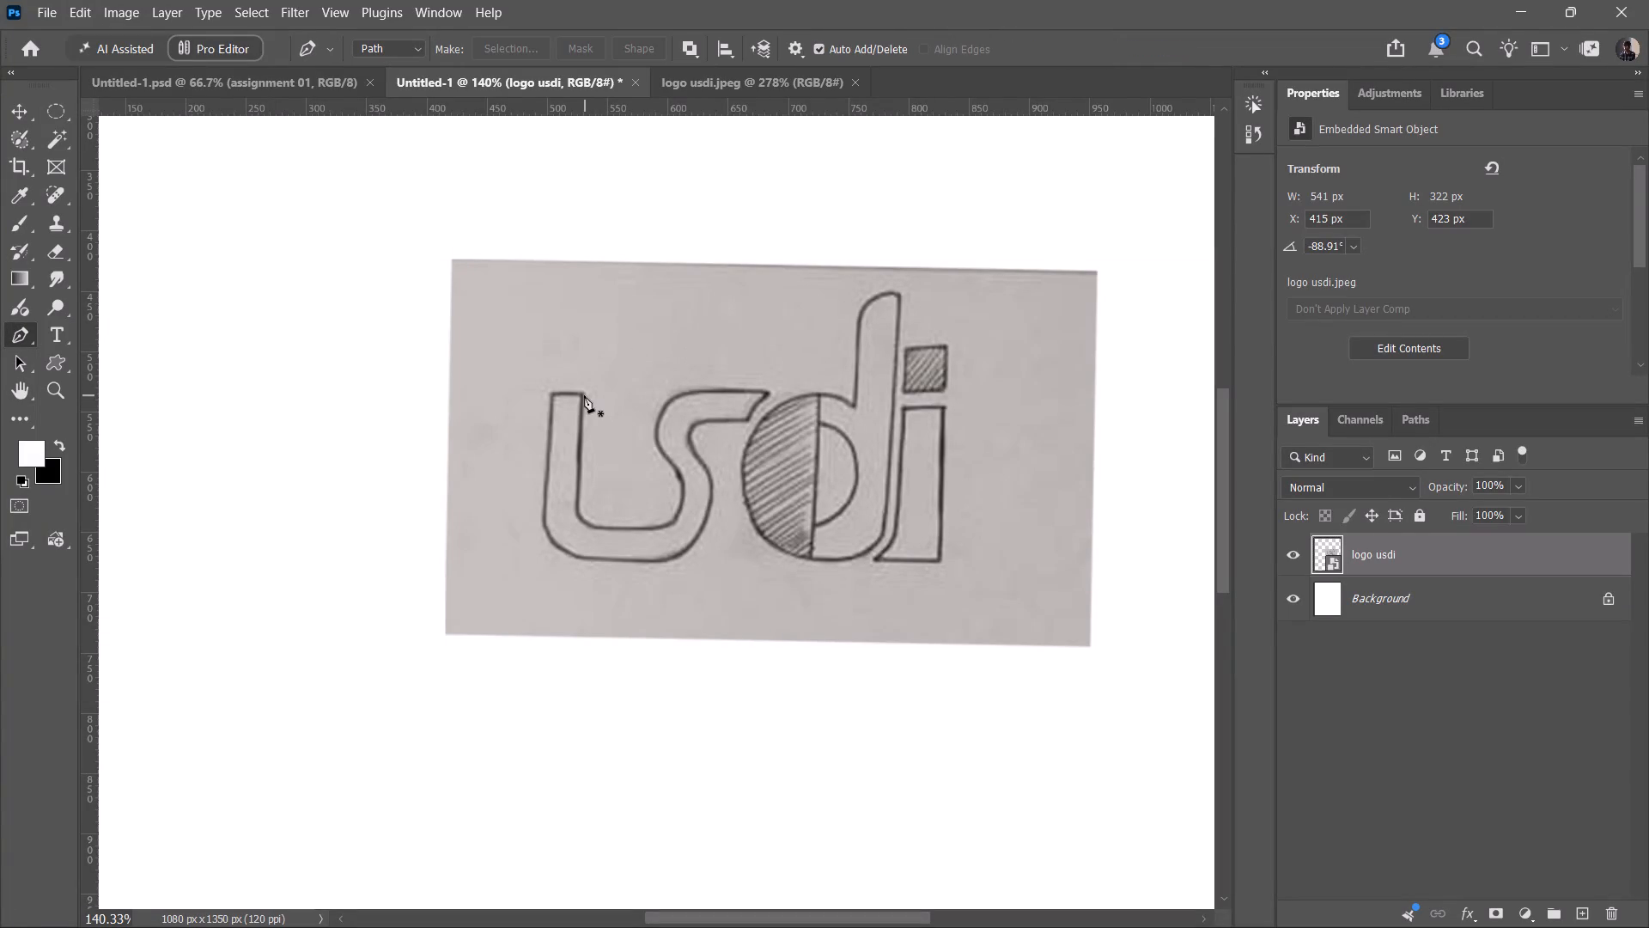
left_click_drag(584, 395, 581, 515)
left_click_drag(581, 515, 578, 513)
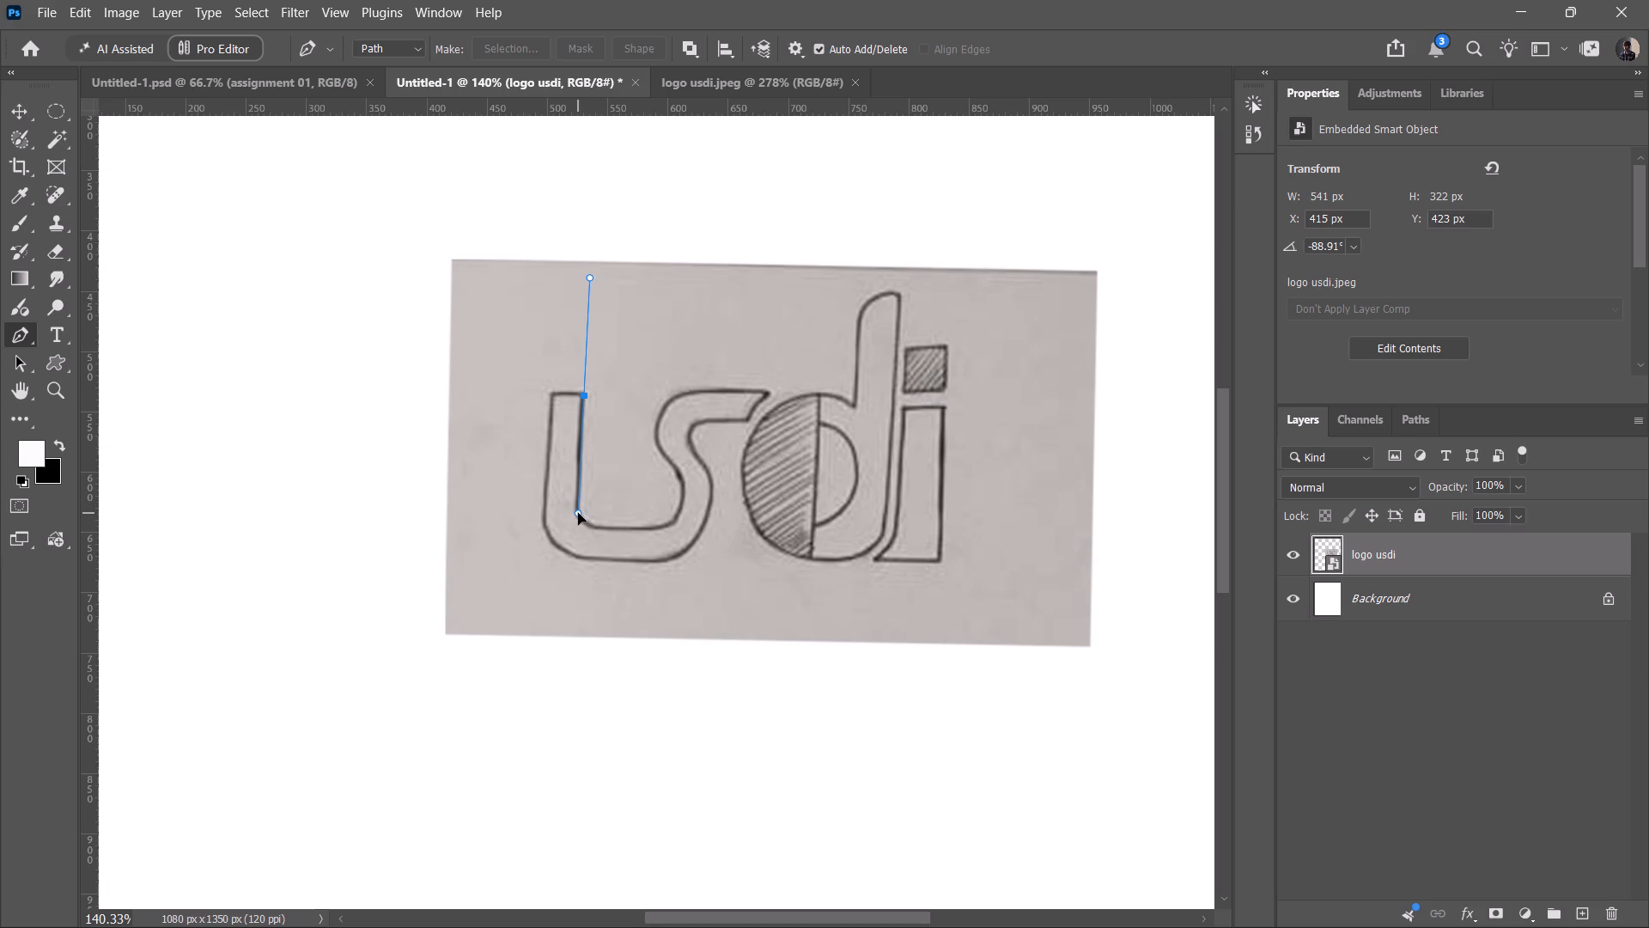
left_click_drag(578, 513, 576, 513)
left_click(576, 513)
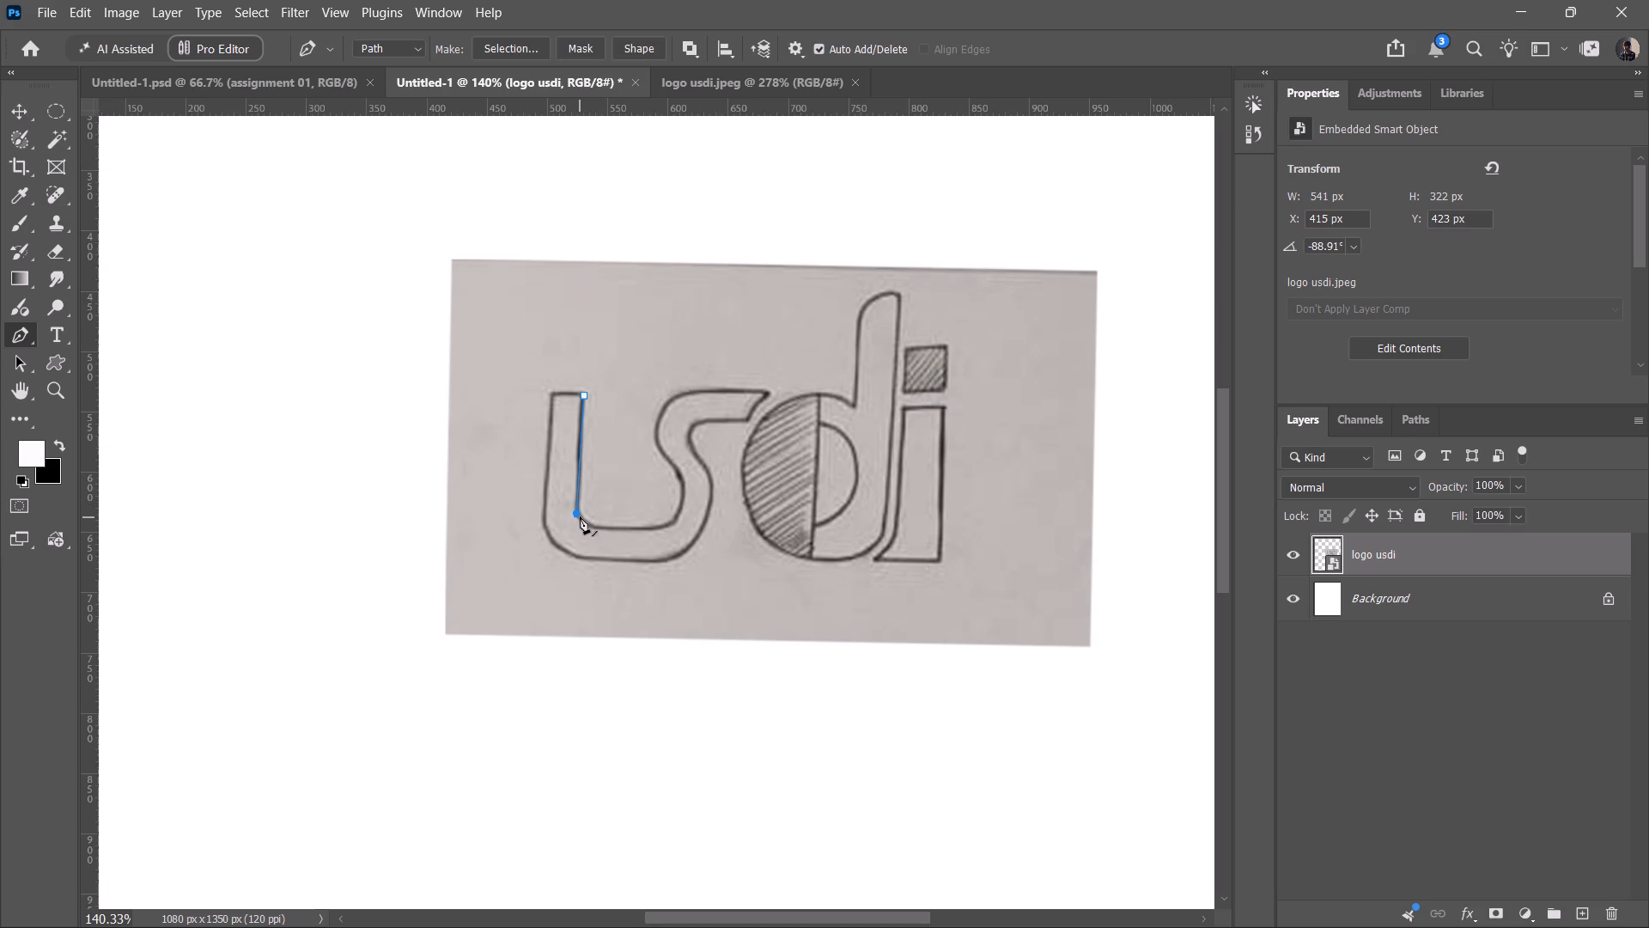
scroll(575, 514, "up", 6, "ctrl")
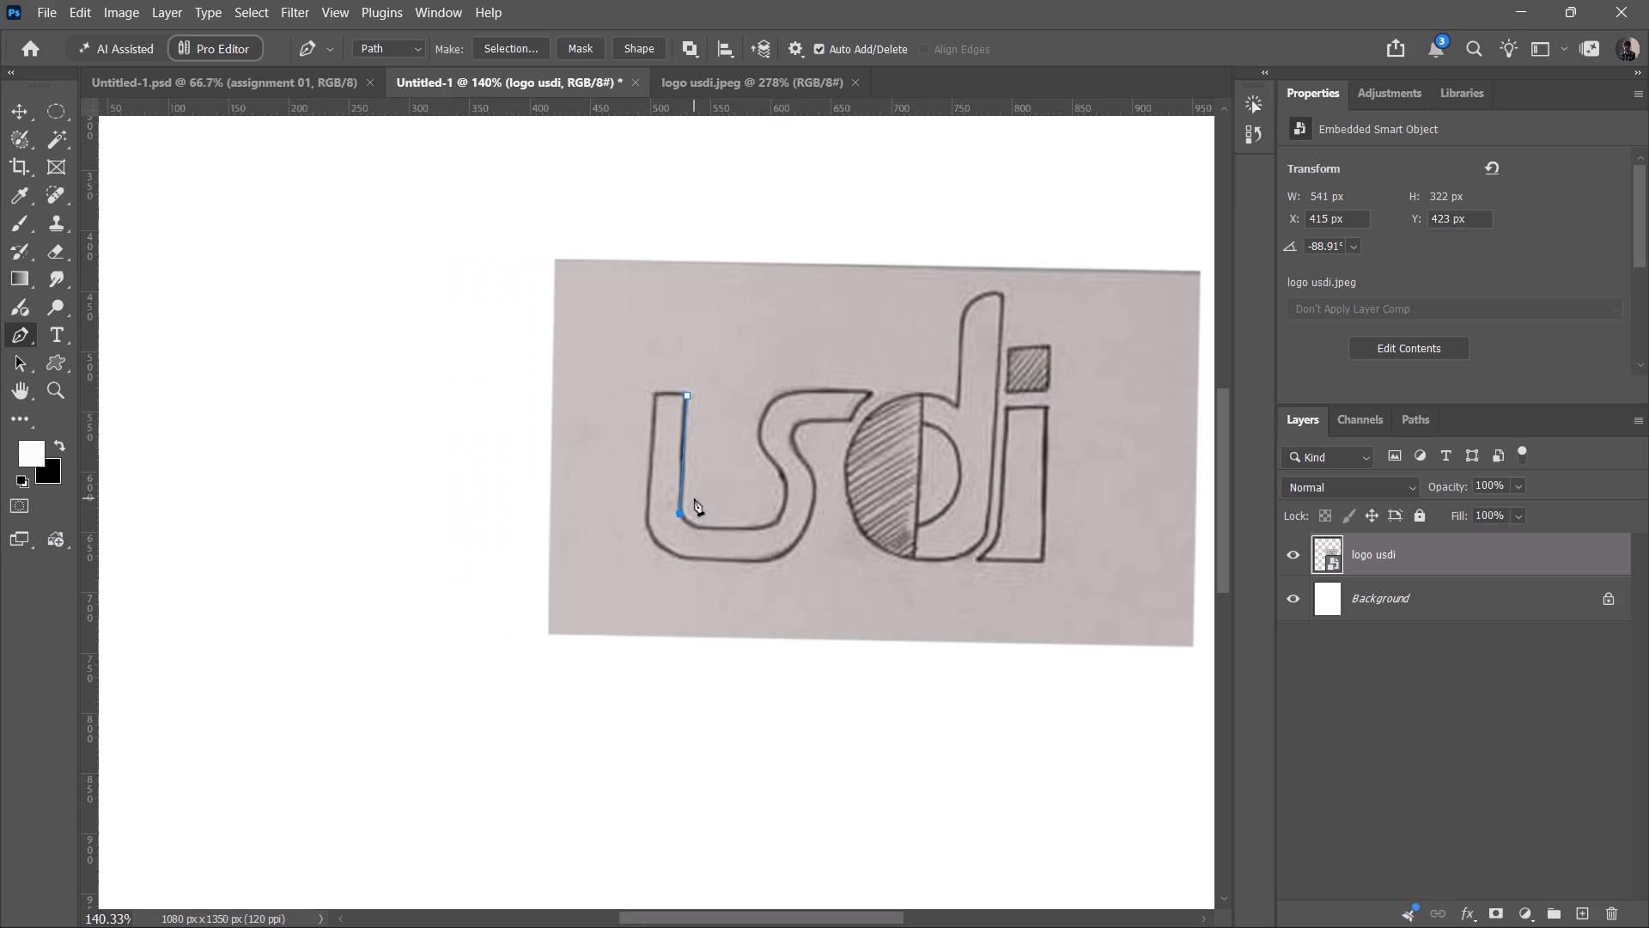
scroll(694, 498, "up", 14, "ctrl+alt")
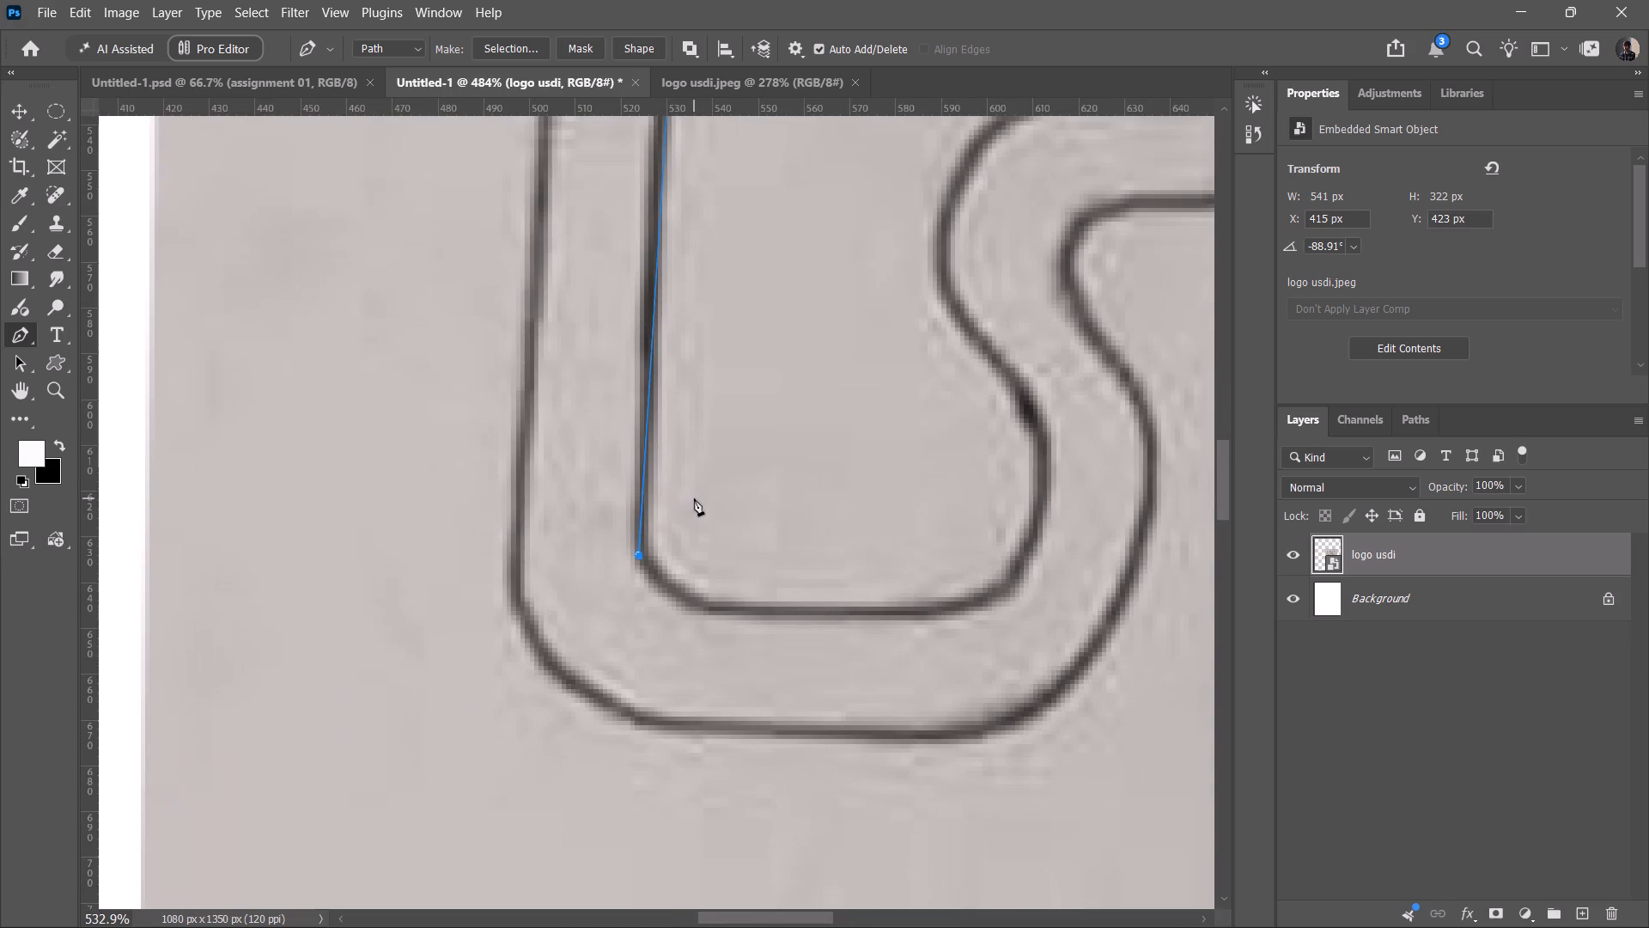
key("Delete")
Add a new empty layer above the logo usdi layer.
scroll(694, 498, "down", 6, "ctrl")
scroll(694, 498, "down", 4, "ctrl+alt")
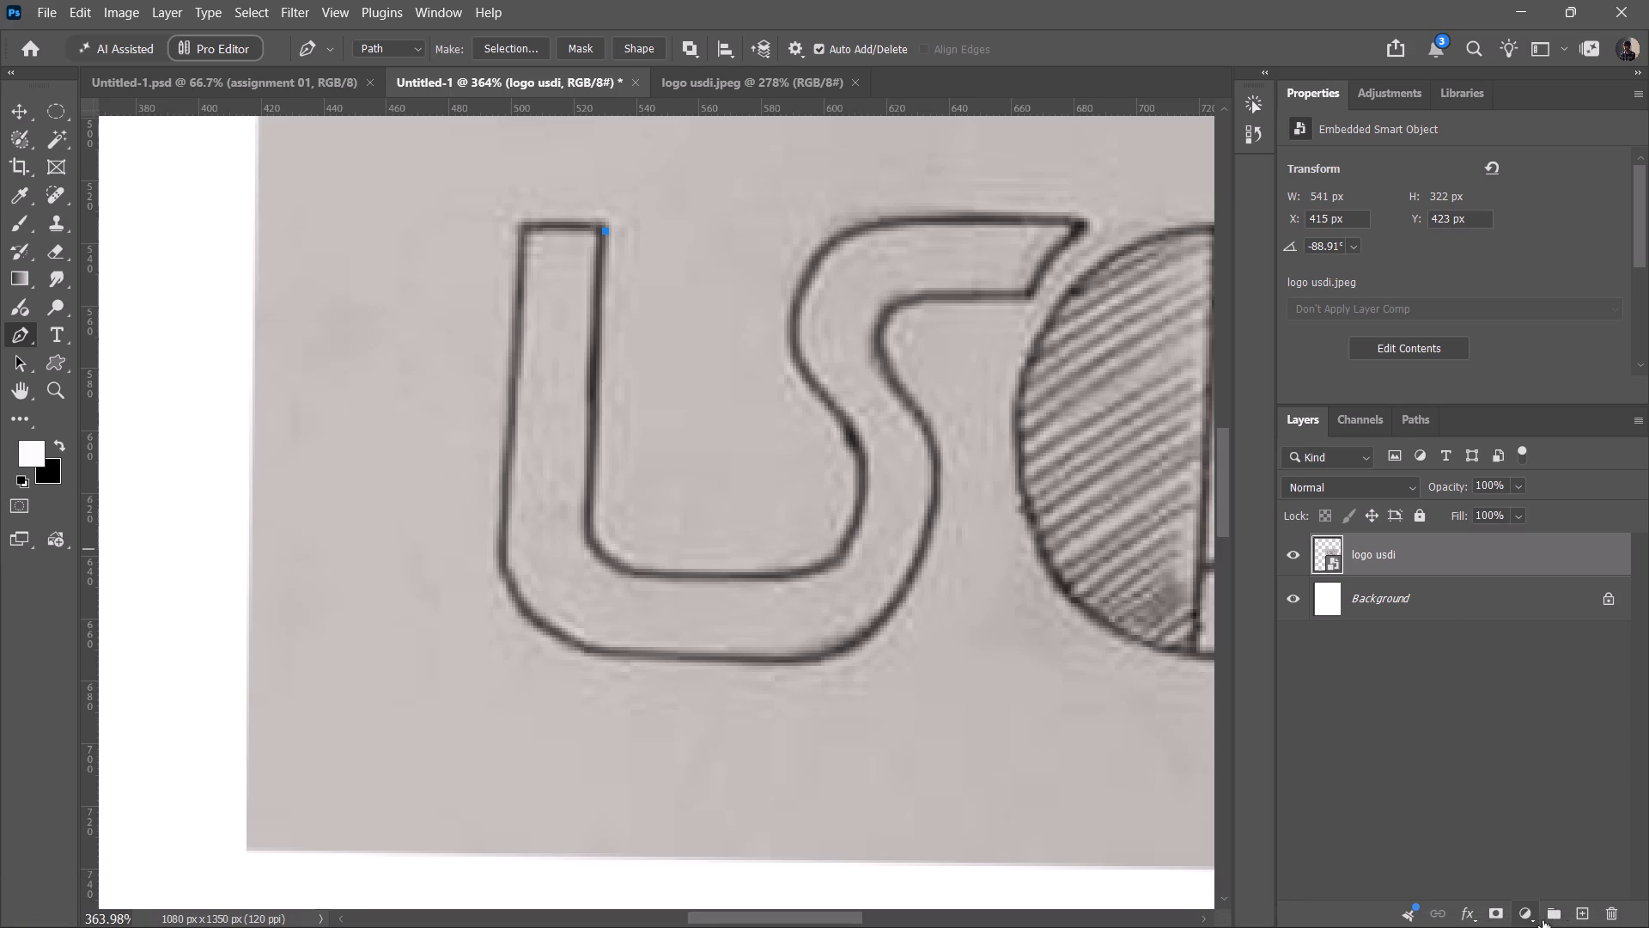
left_click(1581, 920)
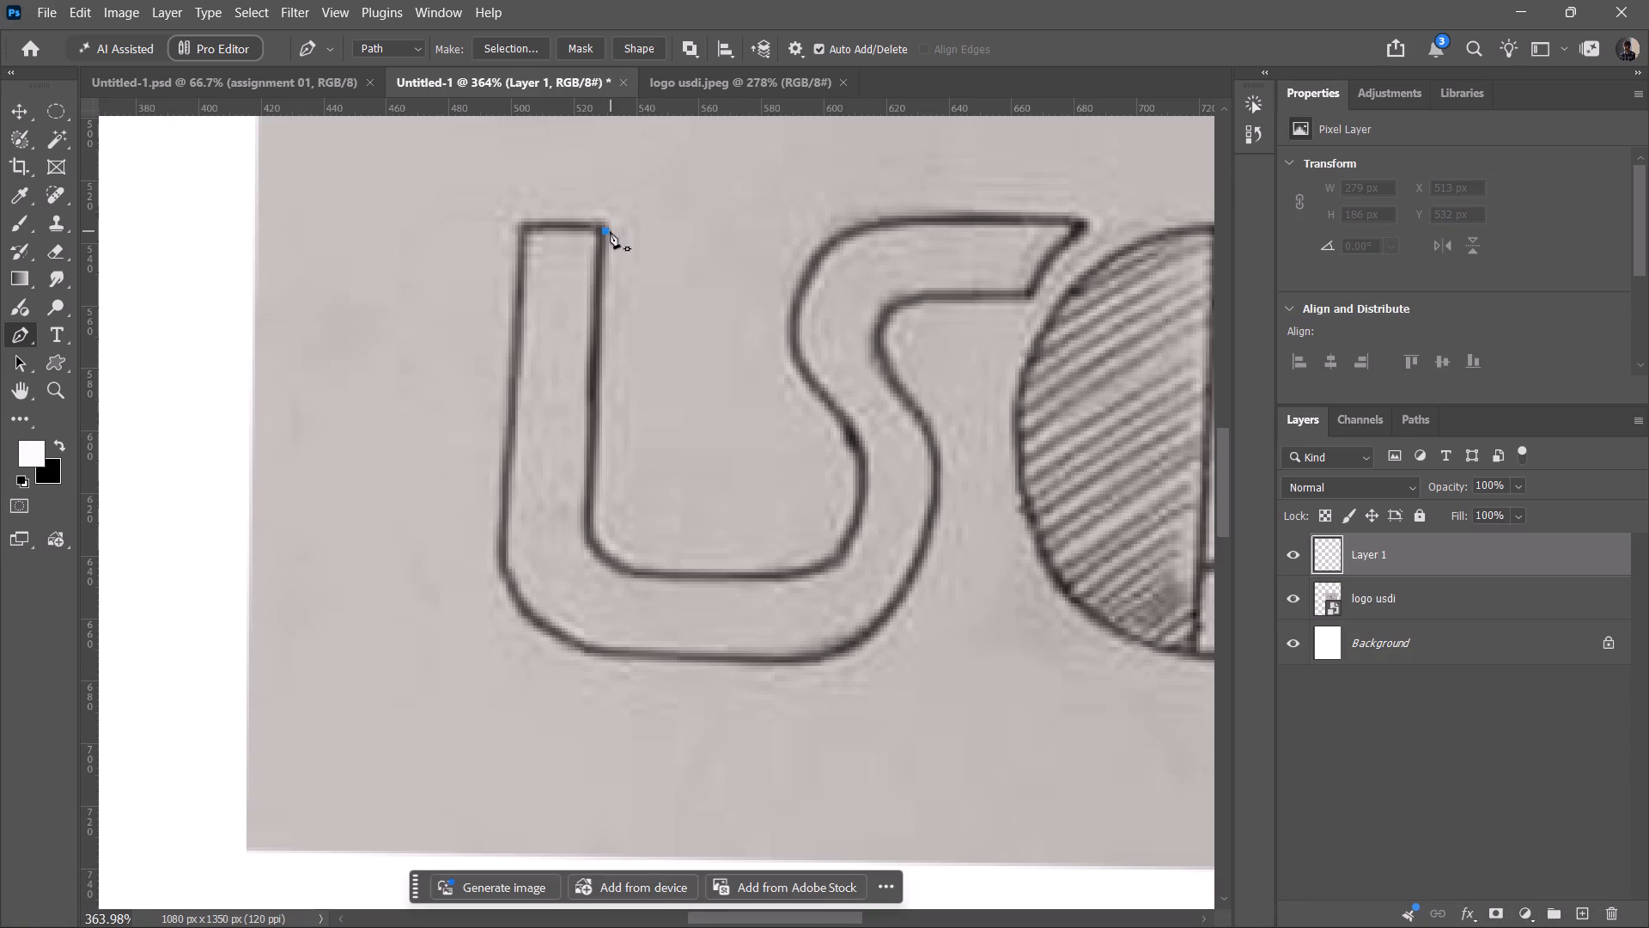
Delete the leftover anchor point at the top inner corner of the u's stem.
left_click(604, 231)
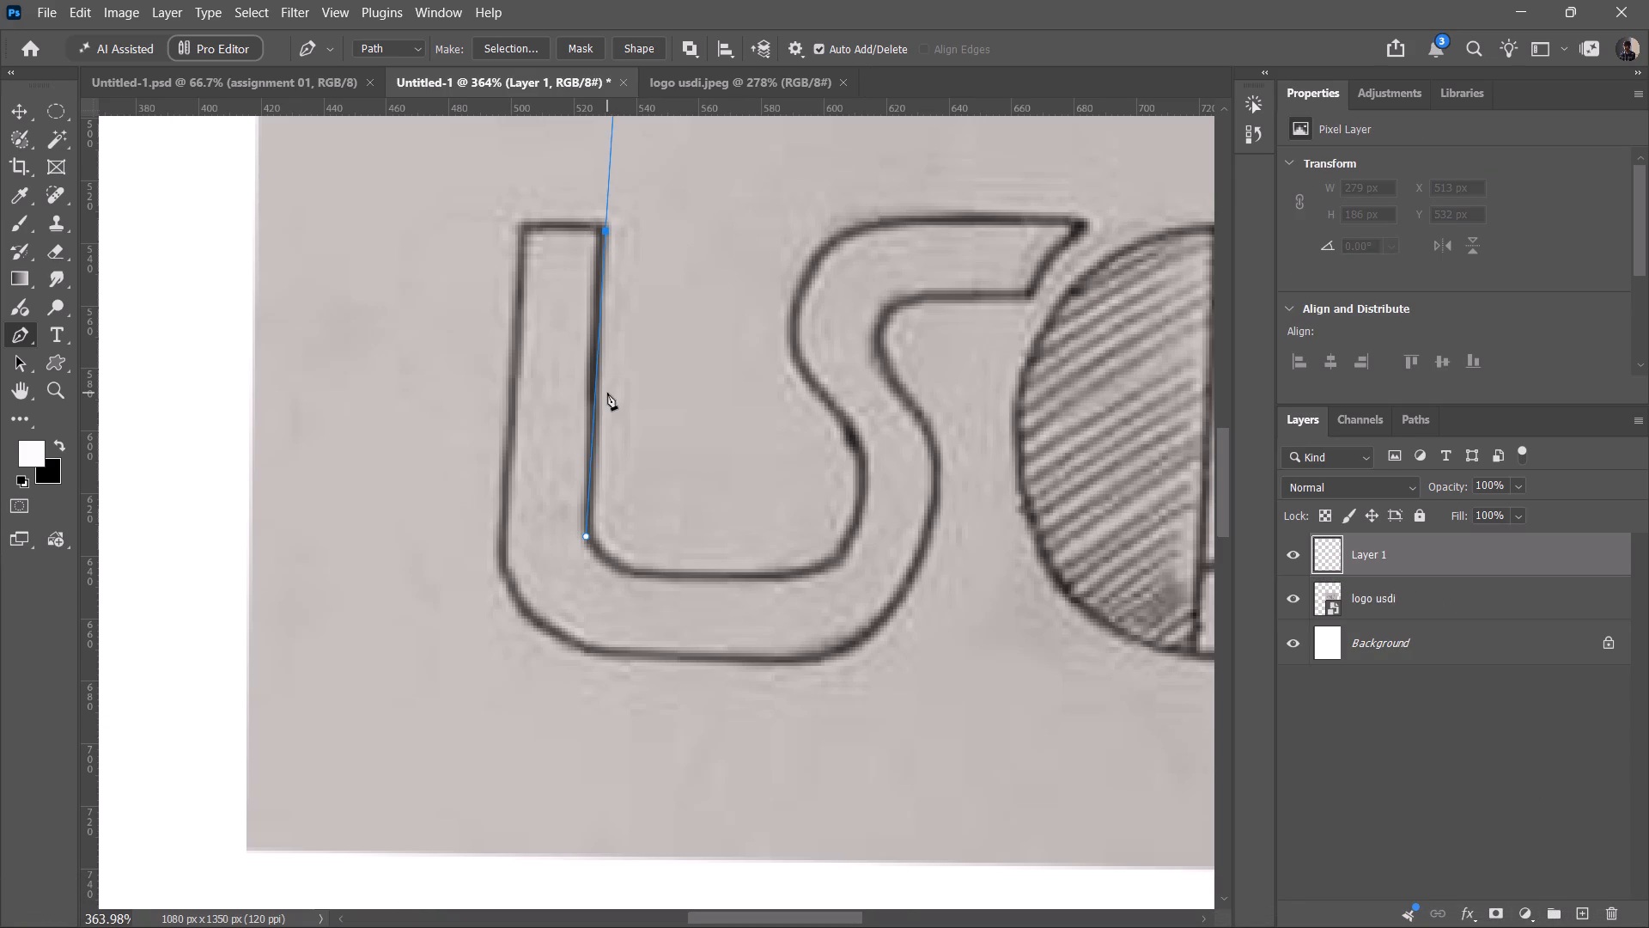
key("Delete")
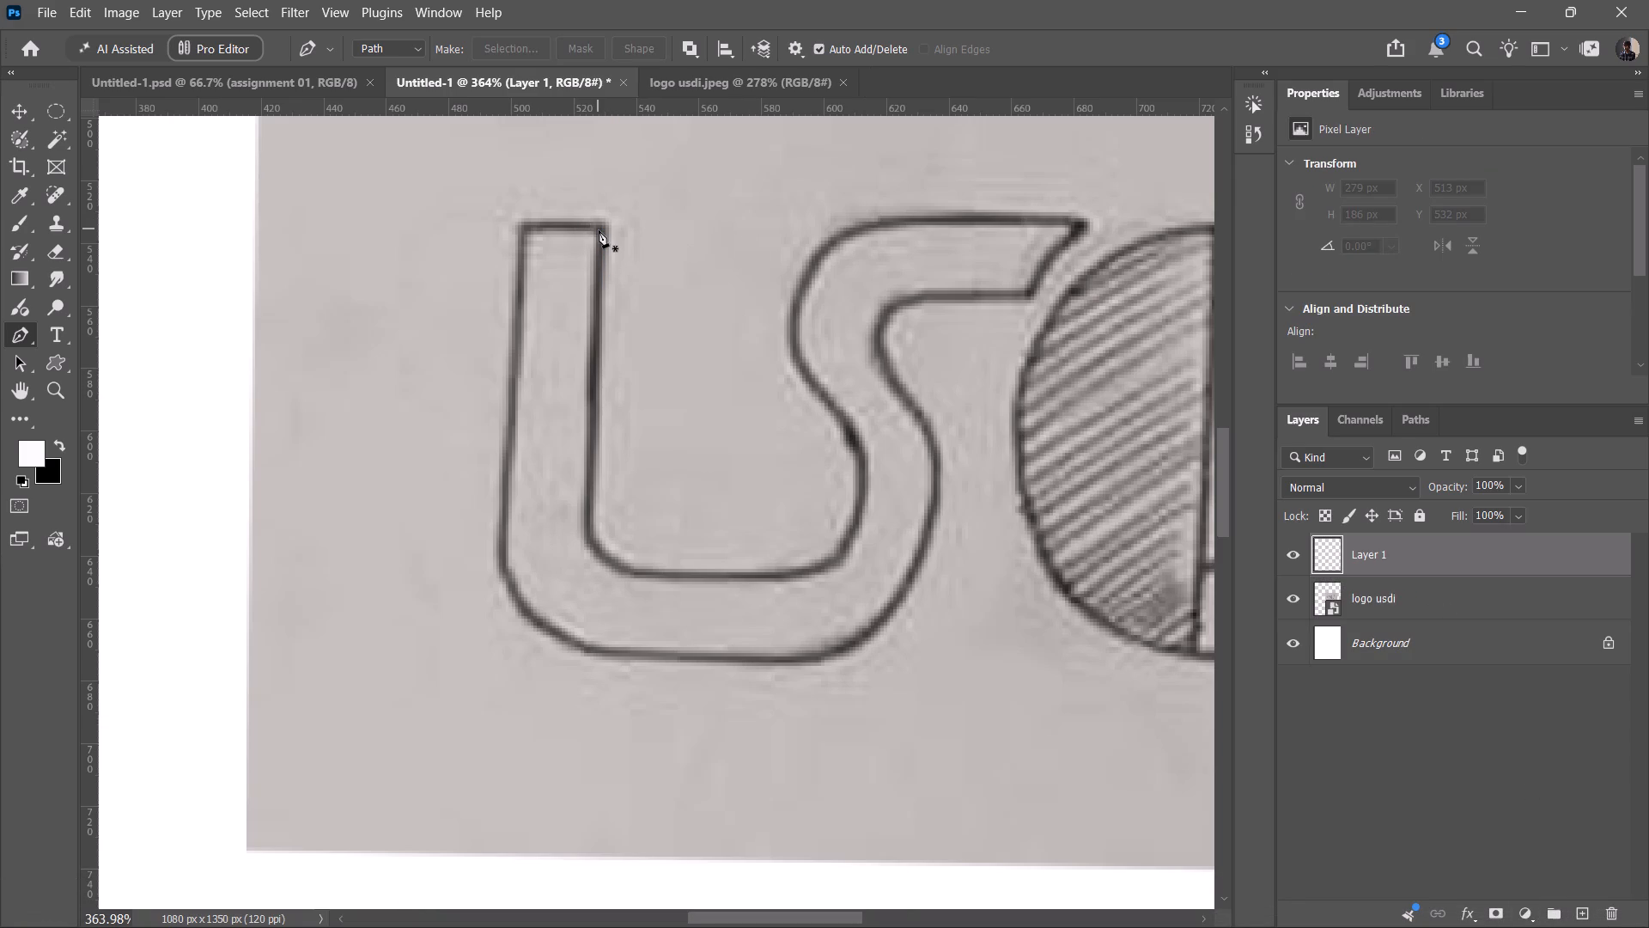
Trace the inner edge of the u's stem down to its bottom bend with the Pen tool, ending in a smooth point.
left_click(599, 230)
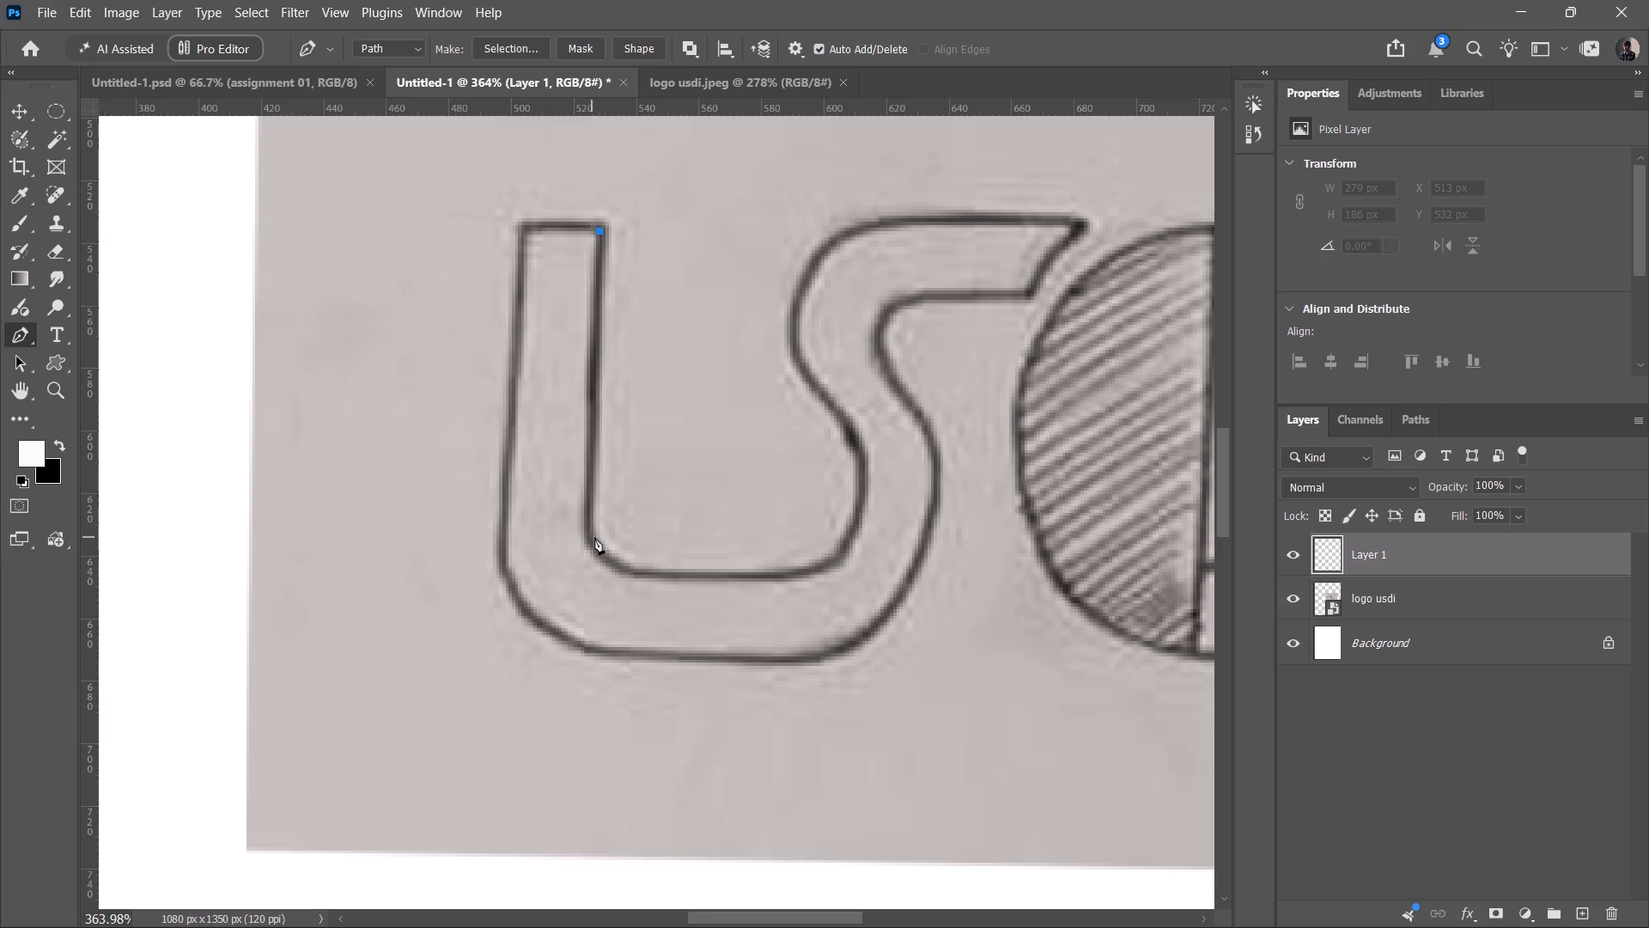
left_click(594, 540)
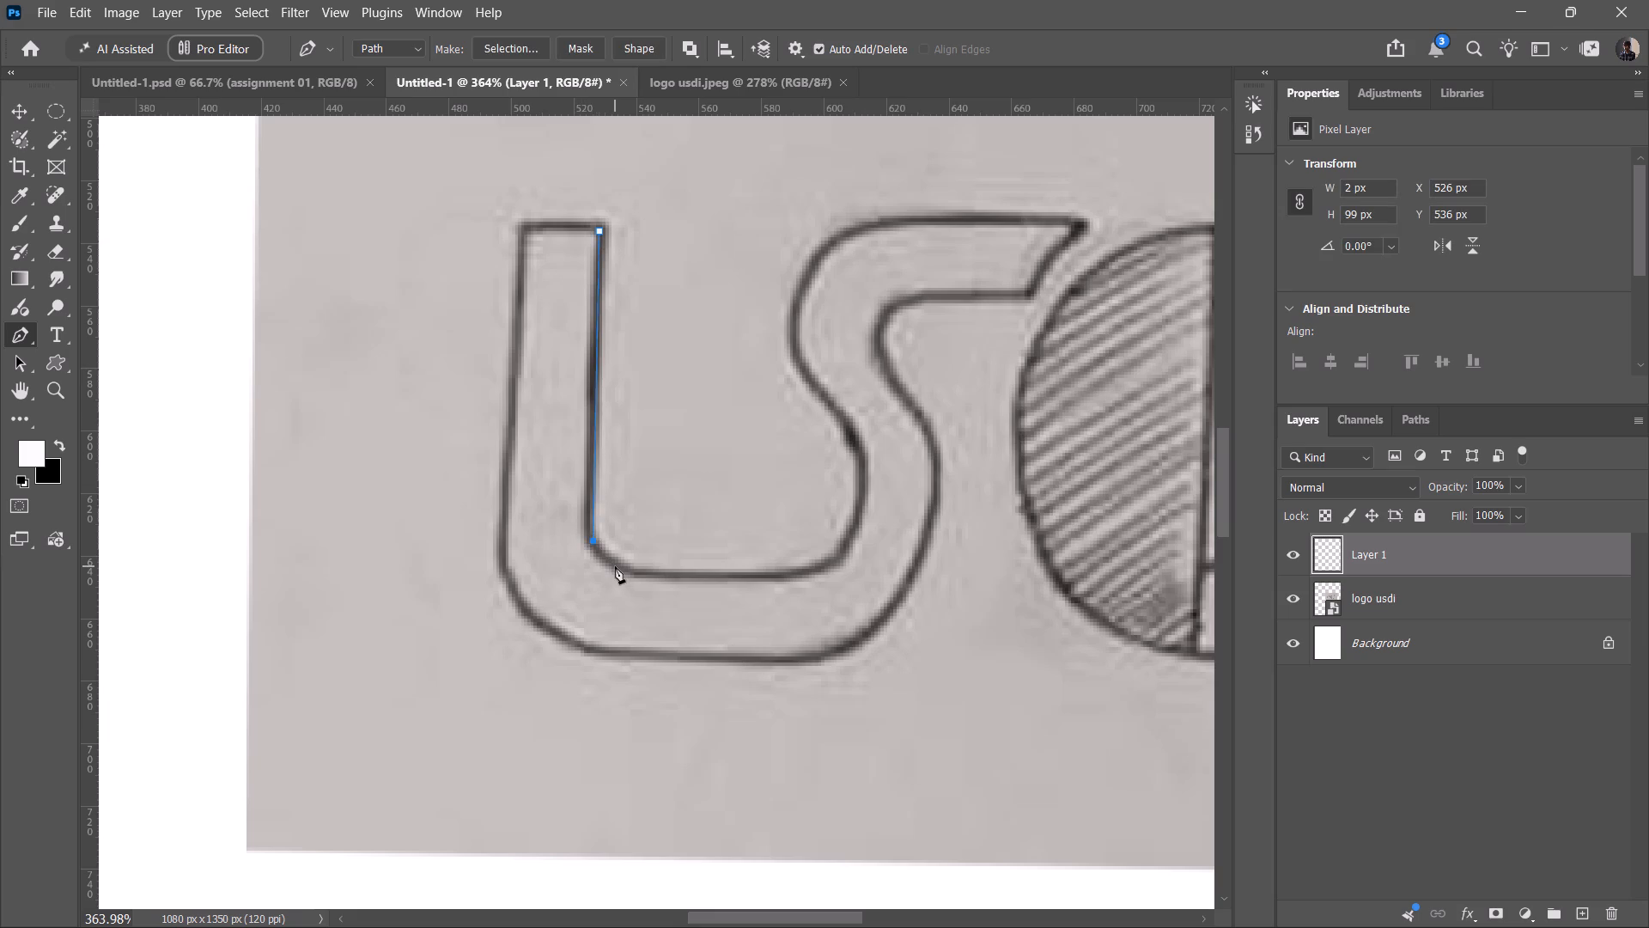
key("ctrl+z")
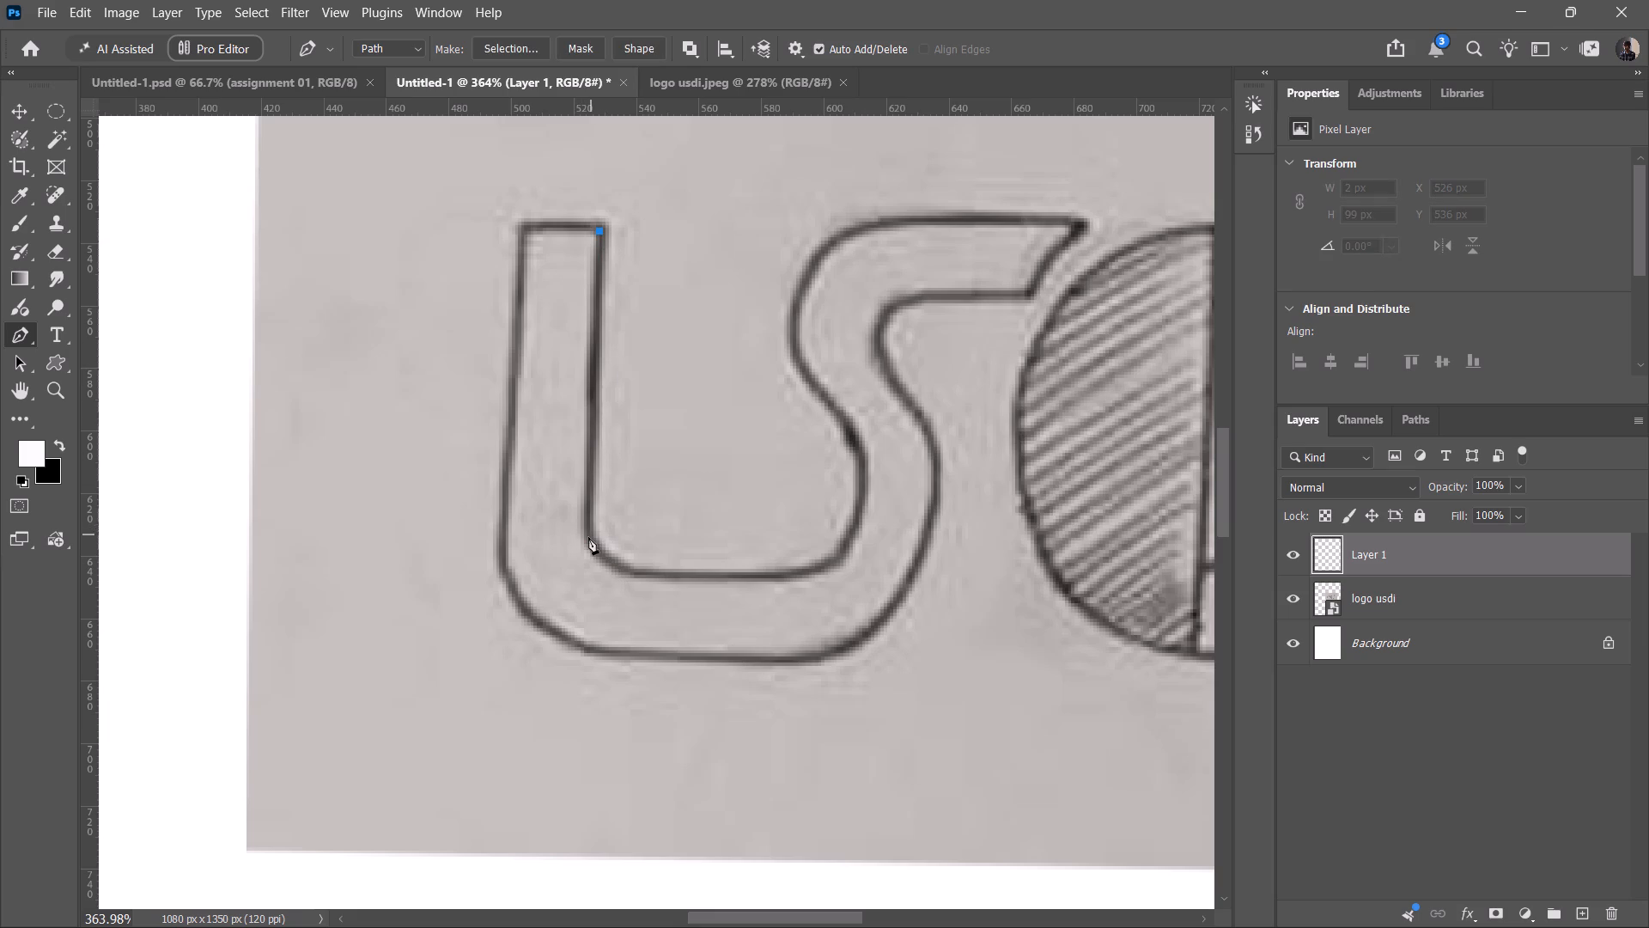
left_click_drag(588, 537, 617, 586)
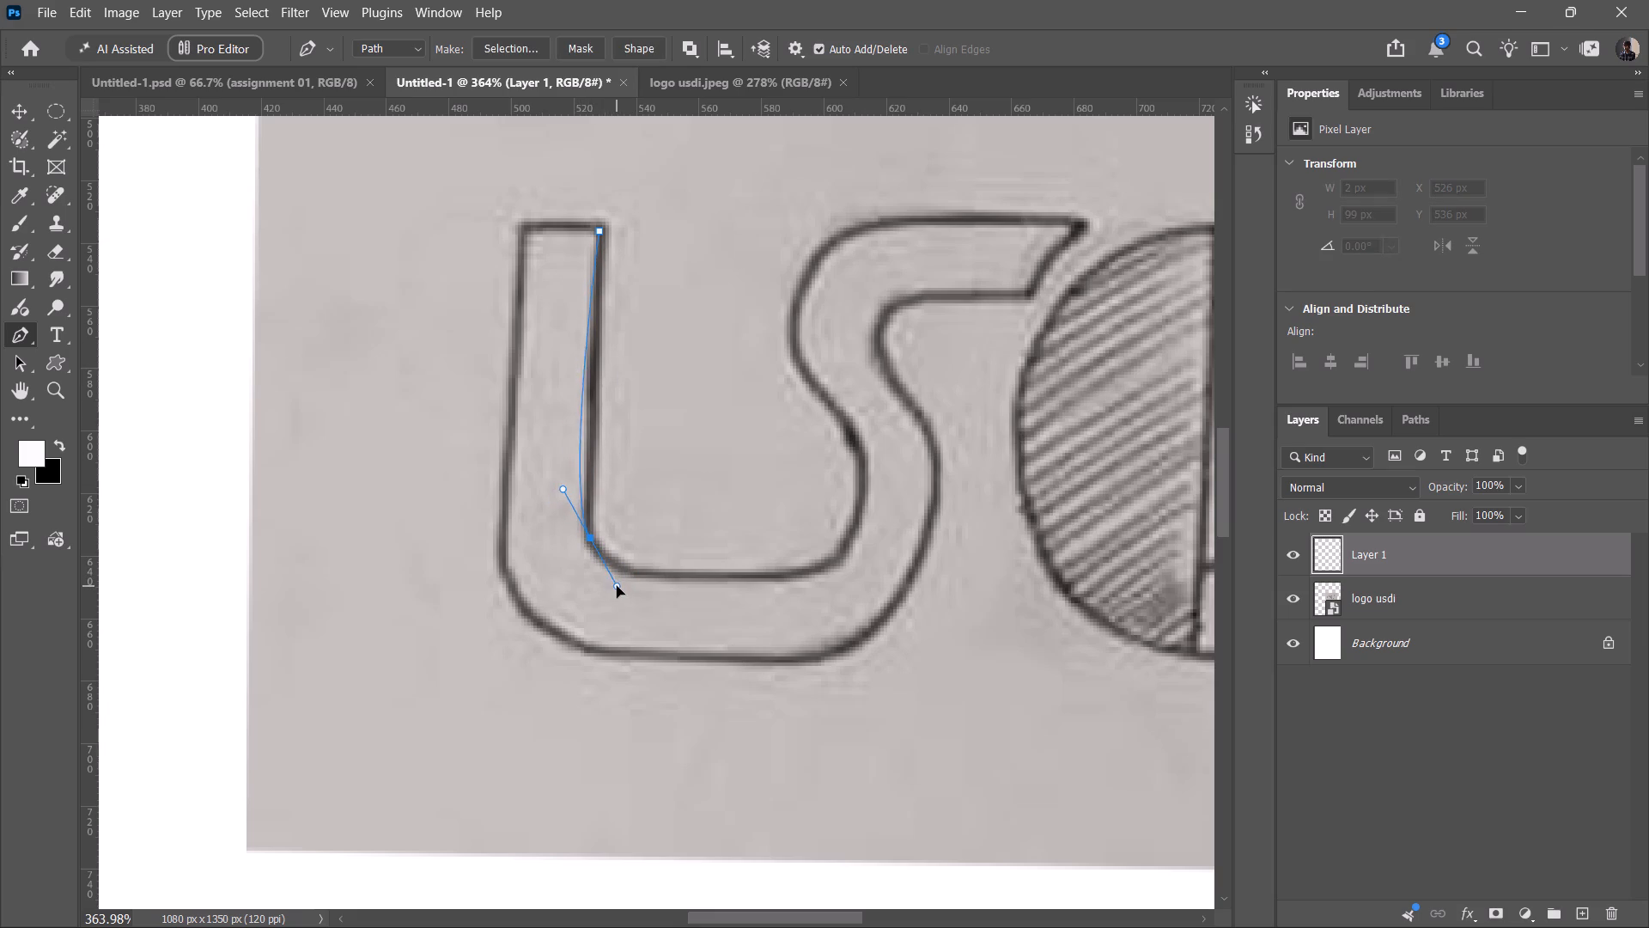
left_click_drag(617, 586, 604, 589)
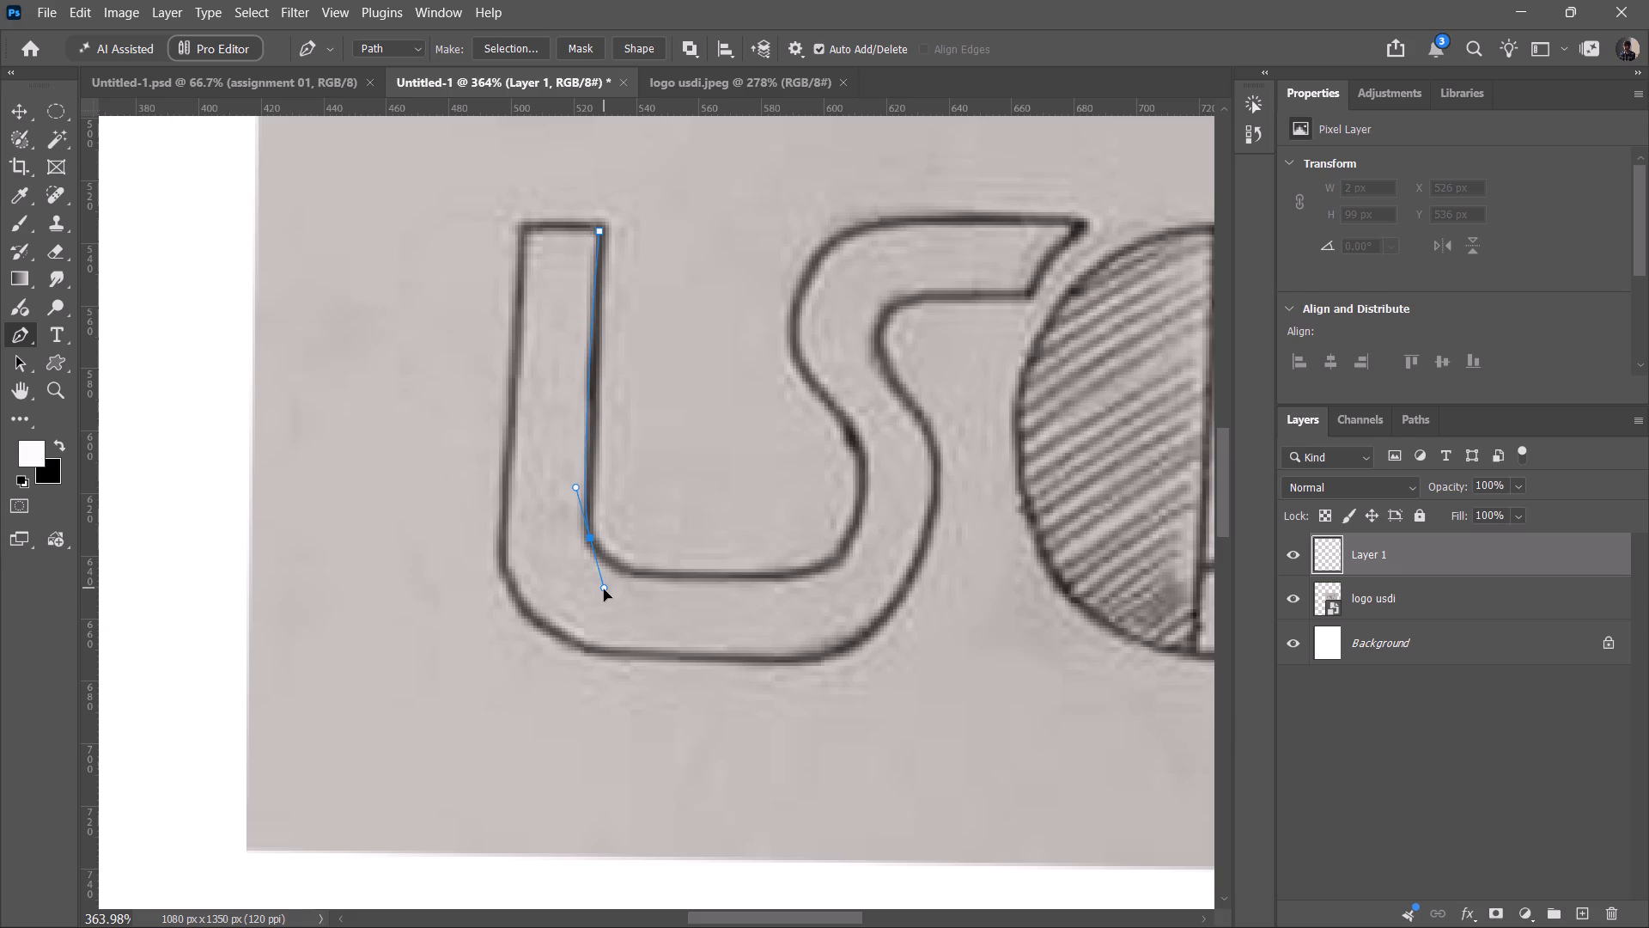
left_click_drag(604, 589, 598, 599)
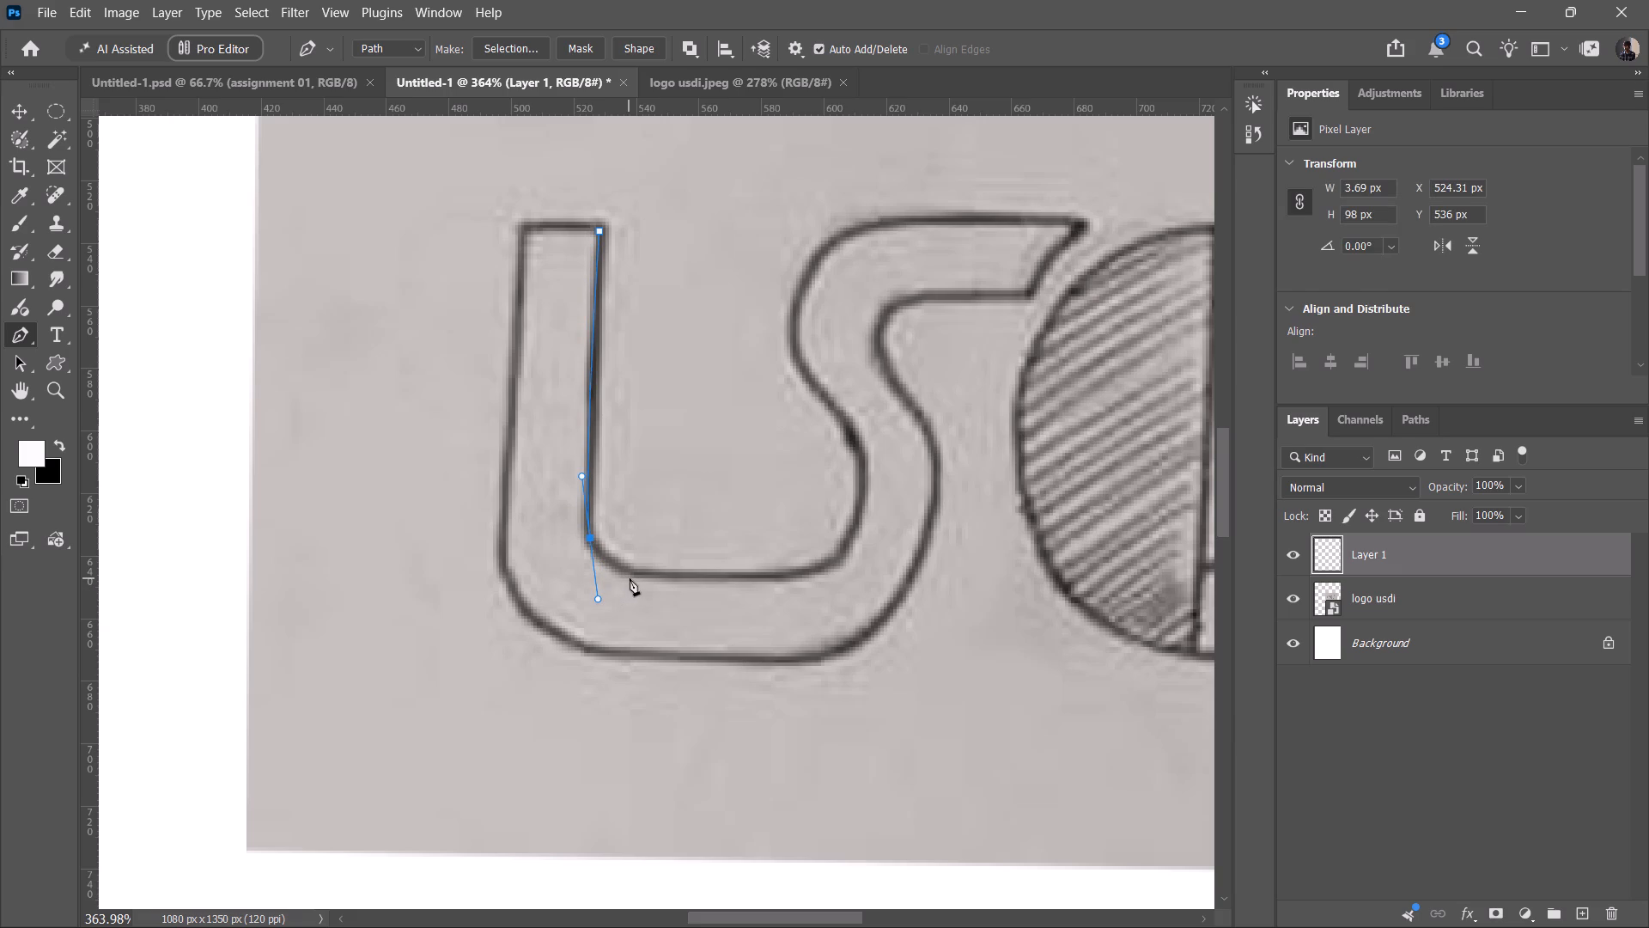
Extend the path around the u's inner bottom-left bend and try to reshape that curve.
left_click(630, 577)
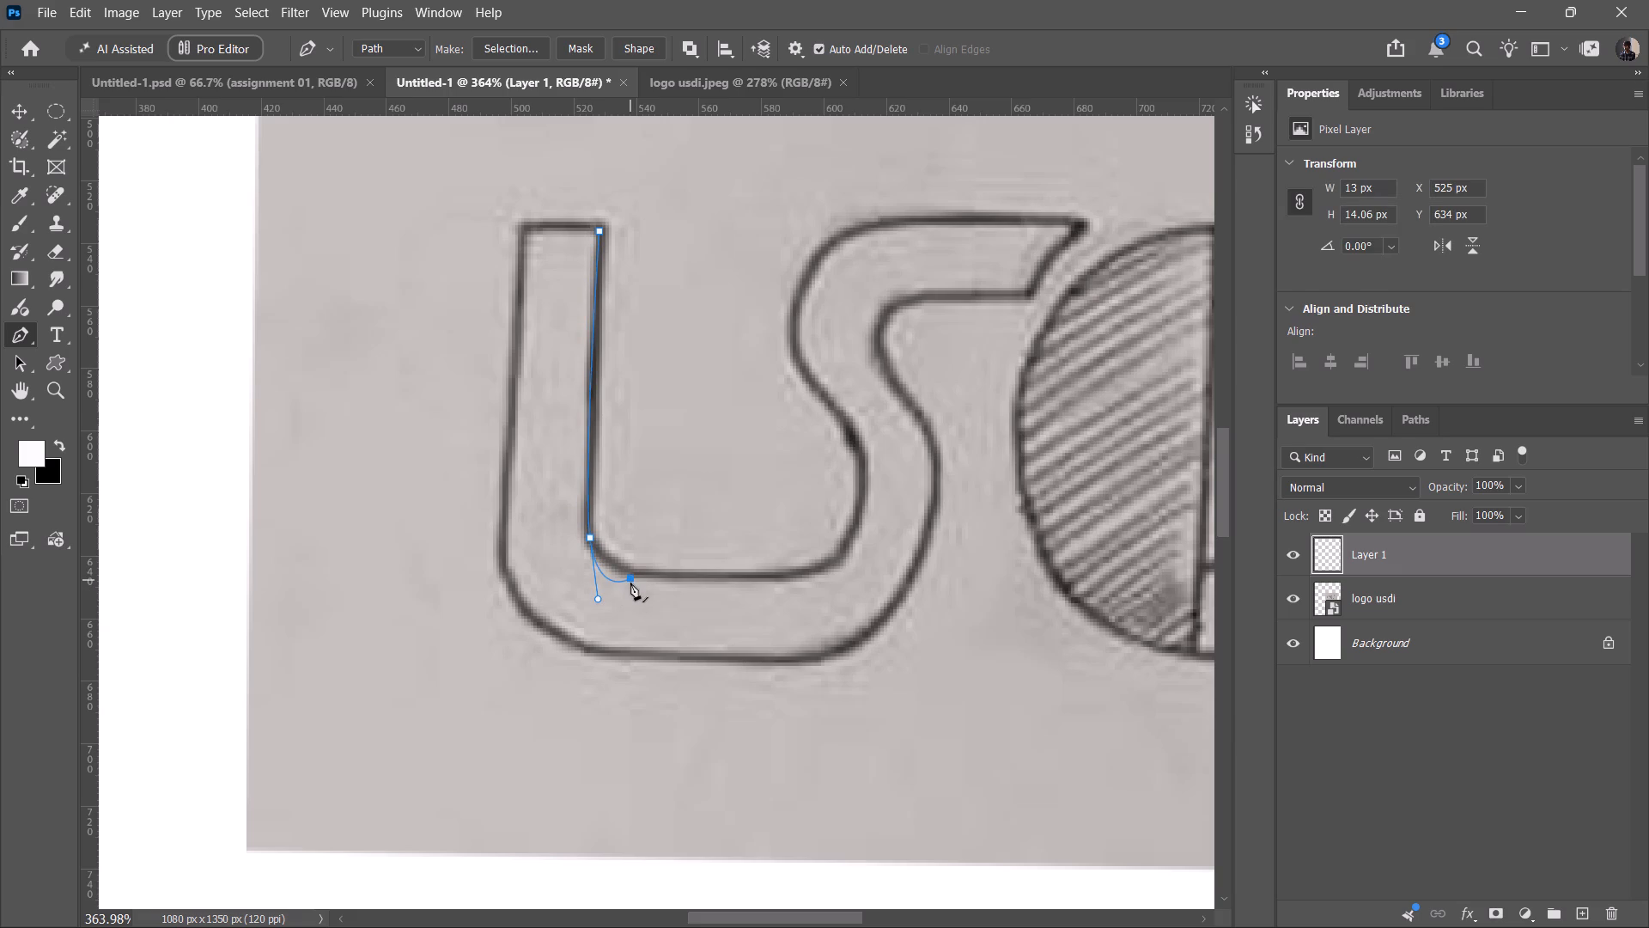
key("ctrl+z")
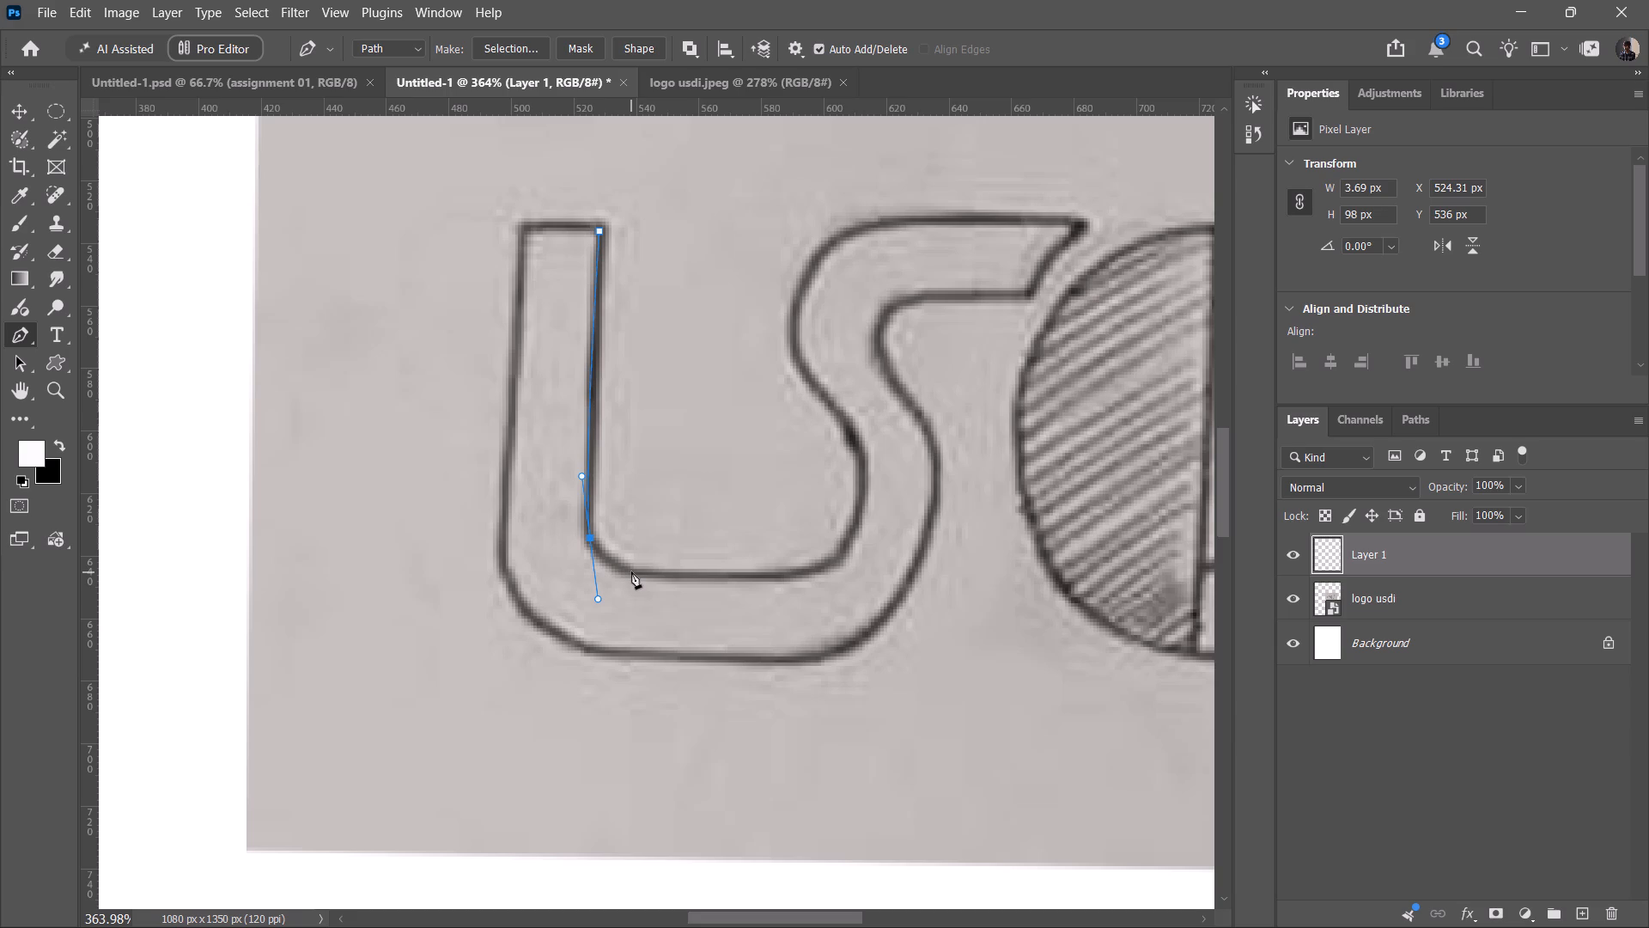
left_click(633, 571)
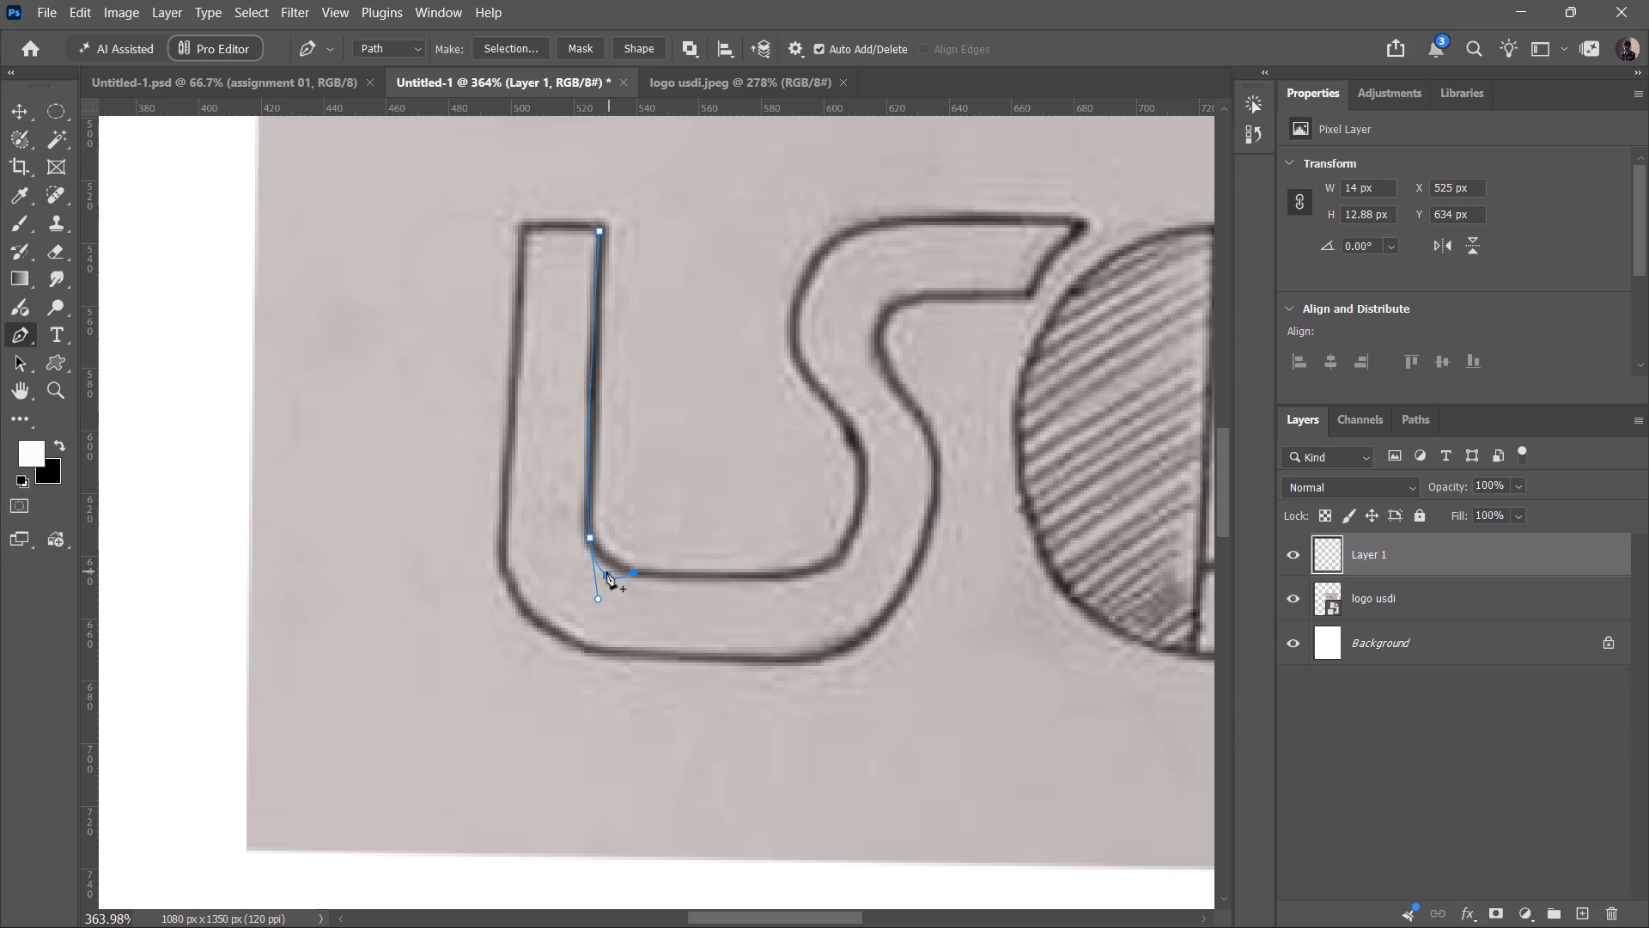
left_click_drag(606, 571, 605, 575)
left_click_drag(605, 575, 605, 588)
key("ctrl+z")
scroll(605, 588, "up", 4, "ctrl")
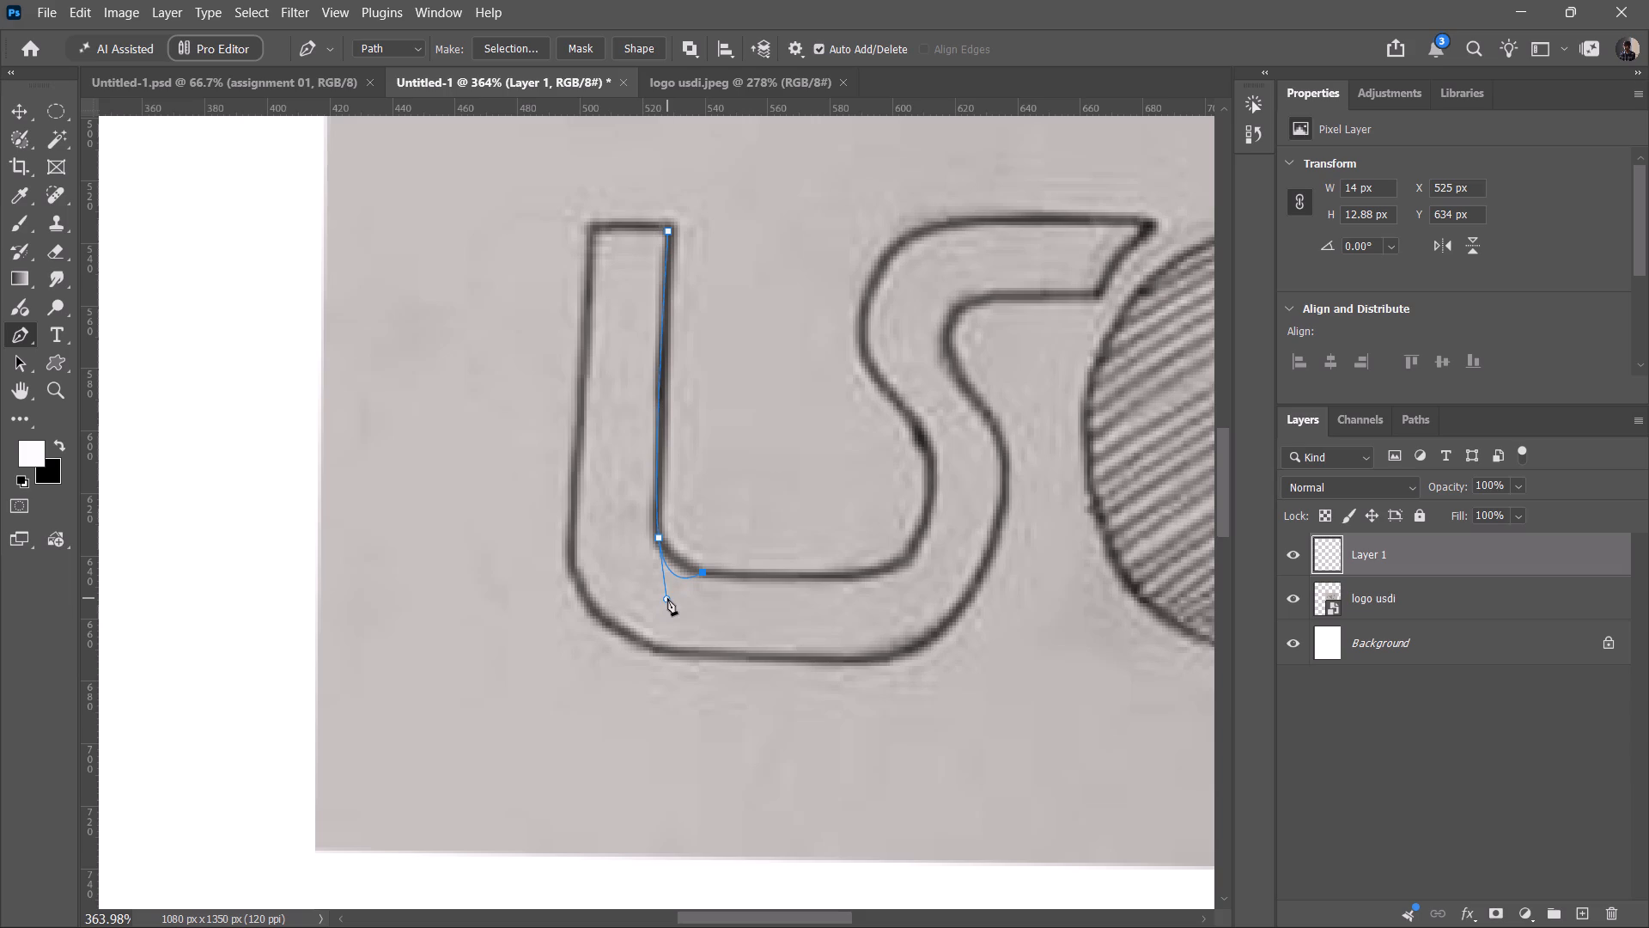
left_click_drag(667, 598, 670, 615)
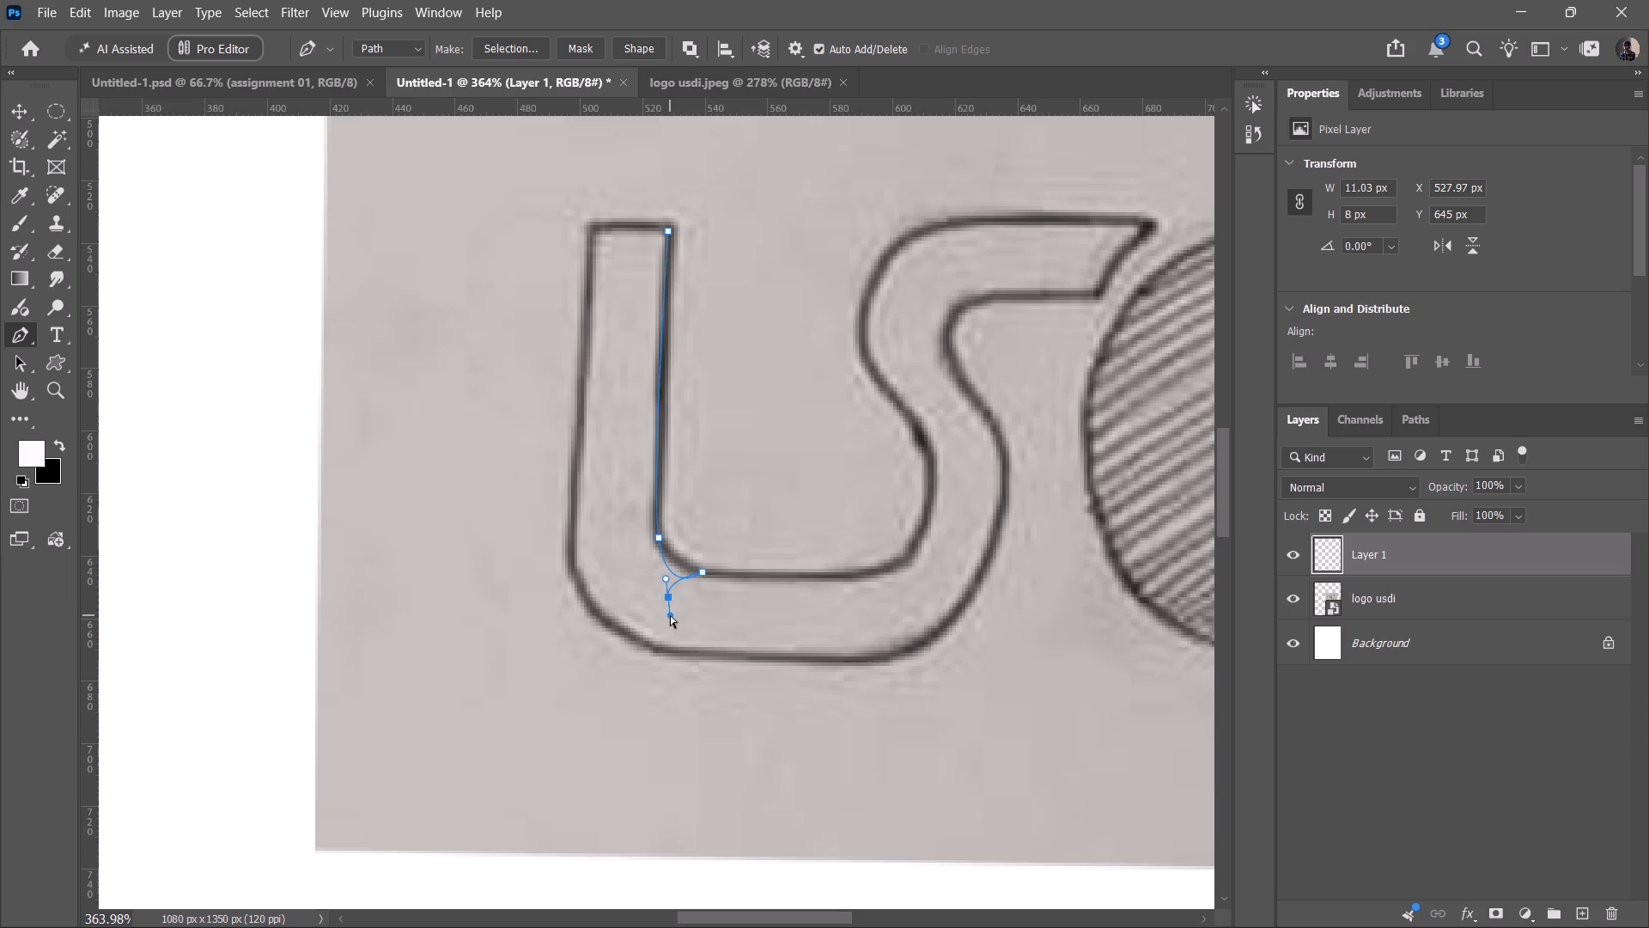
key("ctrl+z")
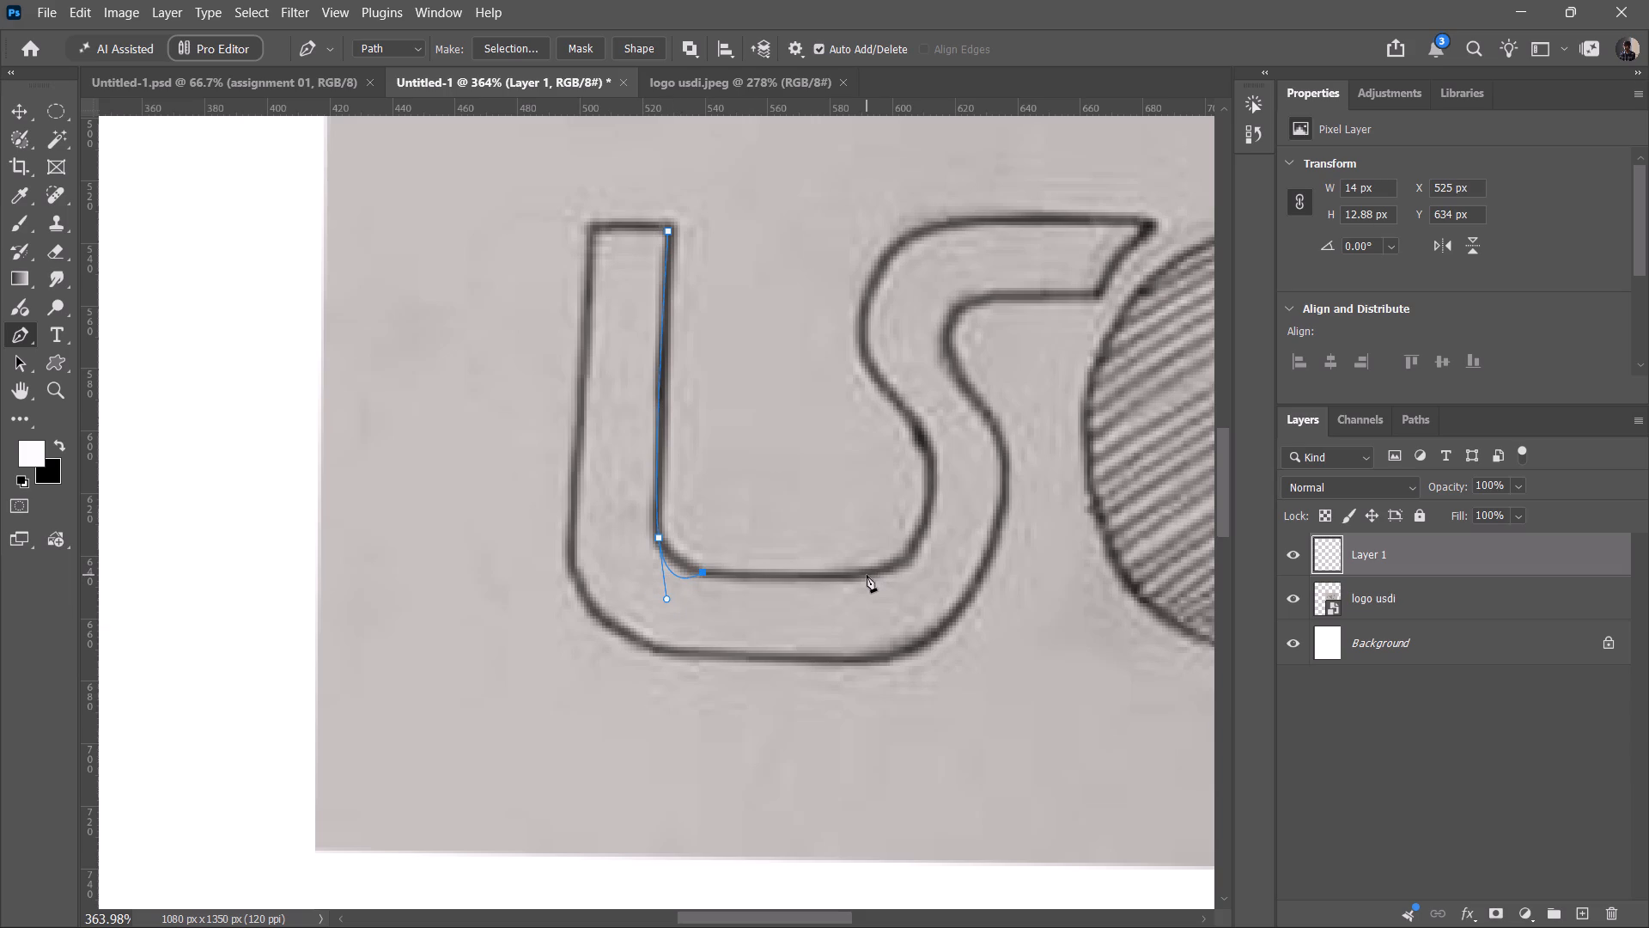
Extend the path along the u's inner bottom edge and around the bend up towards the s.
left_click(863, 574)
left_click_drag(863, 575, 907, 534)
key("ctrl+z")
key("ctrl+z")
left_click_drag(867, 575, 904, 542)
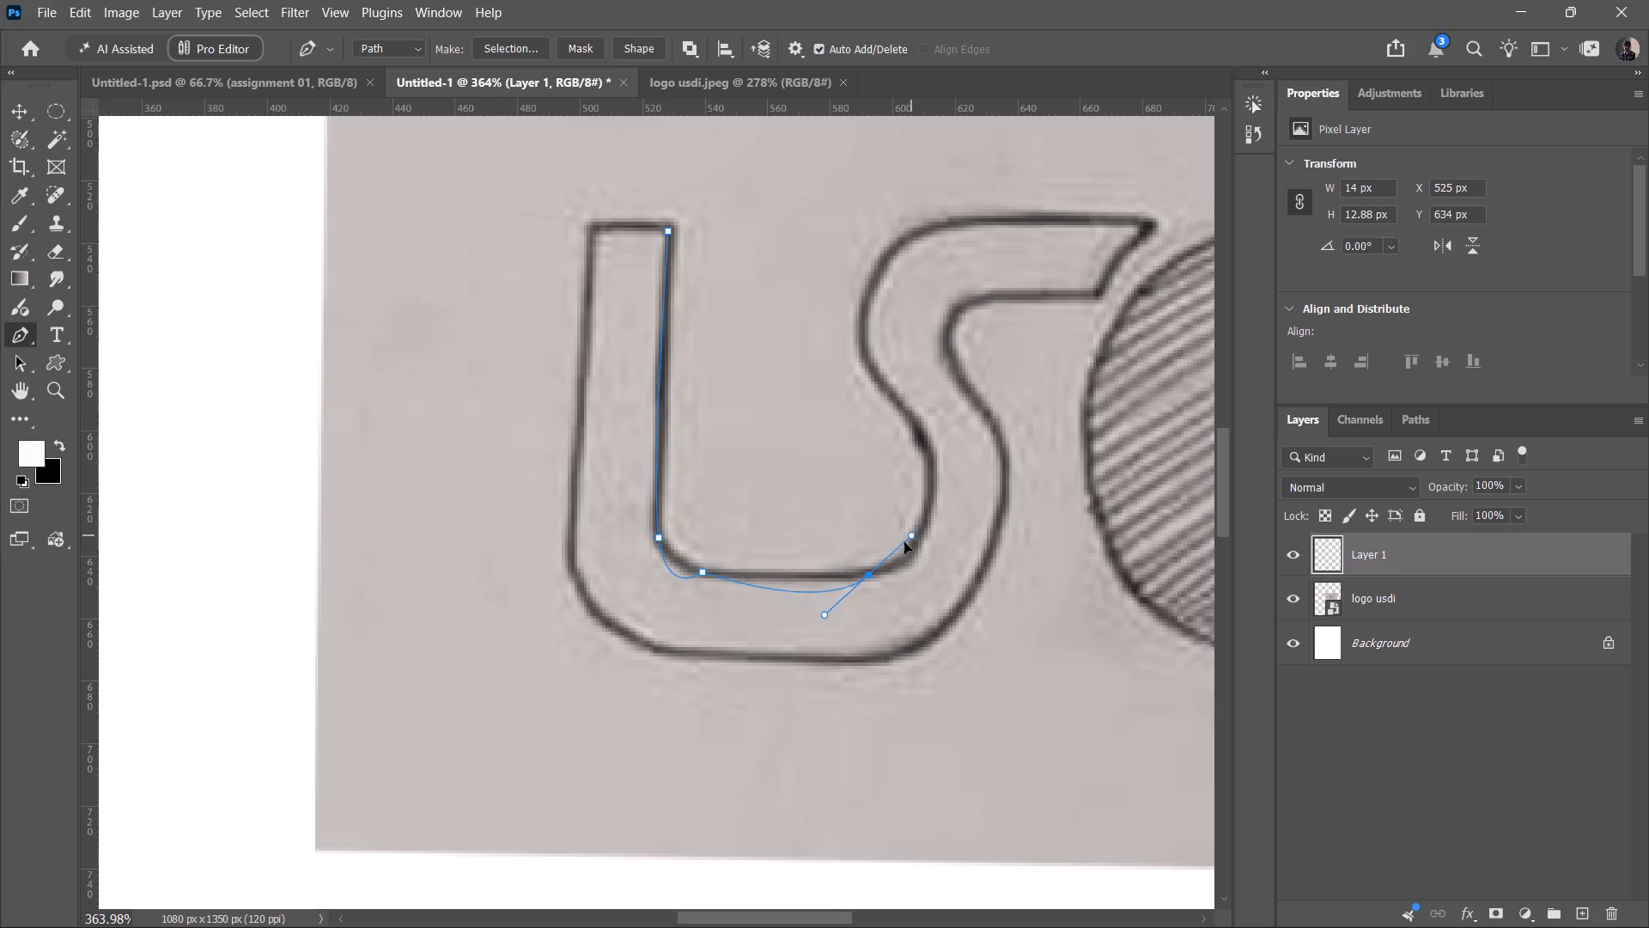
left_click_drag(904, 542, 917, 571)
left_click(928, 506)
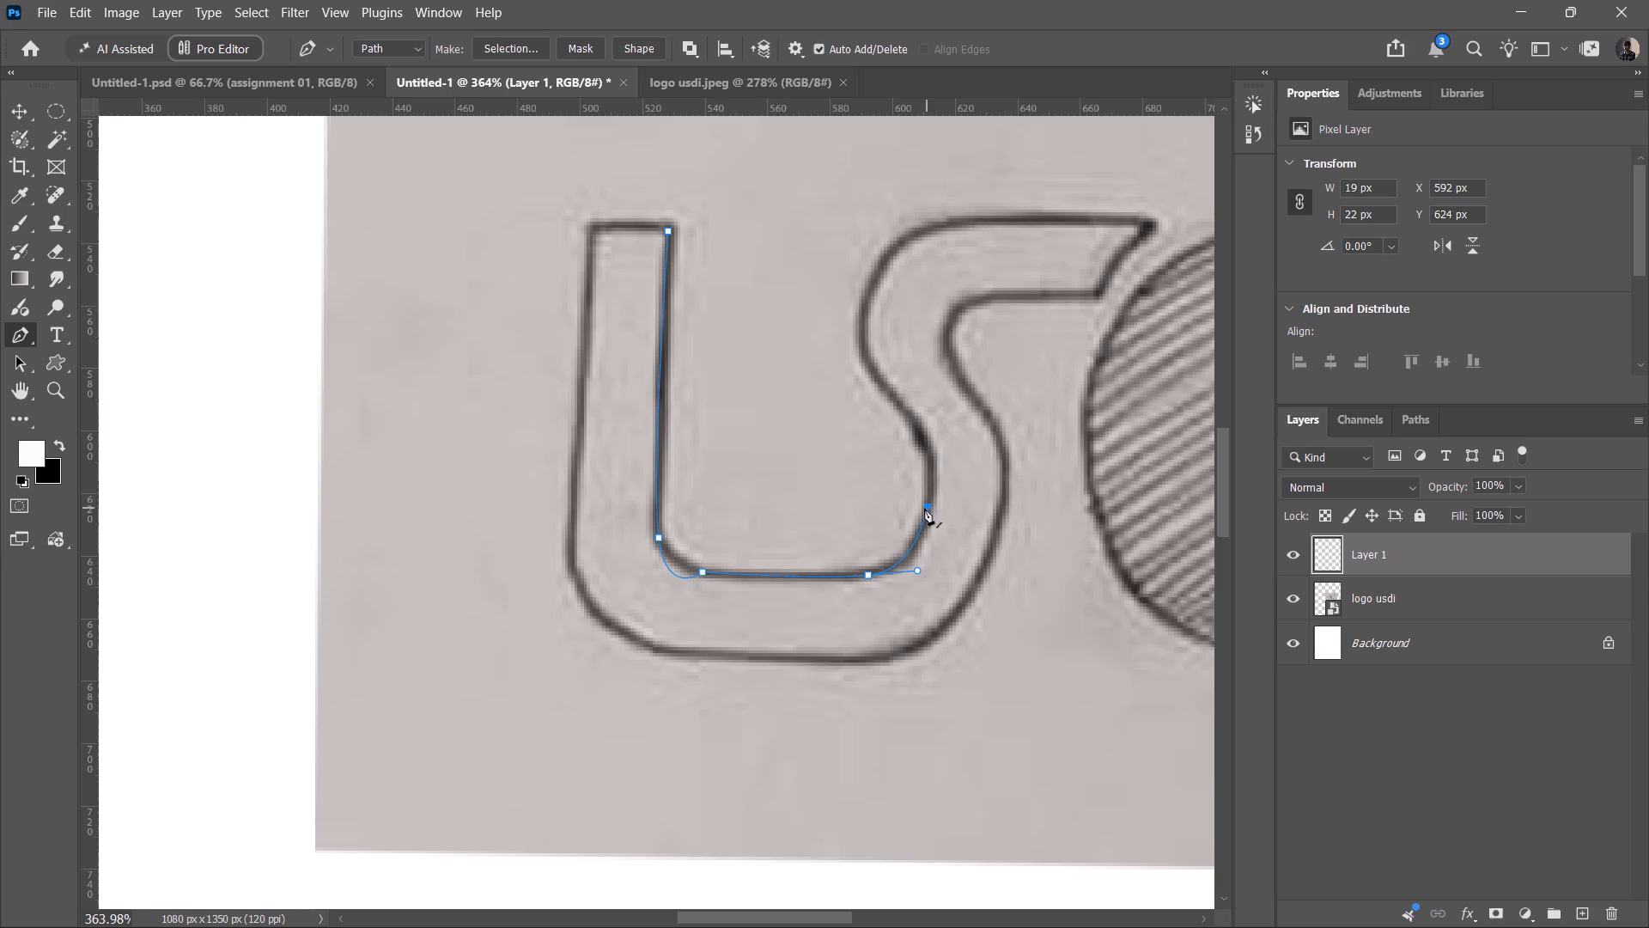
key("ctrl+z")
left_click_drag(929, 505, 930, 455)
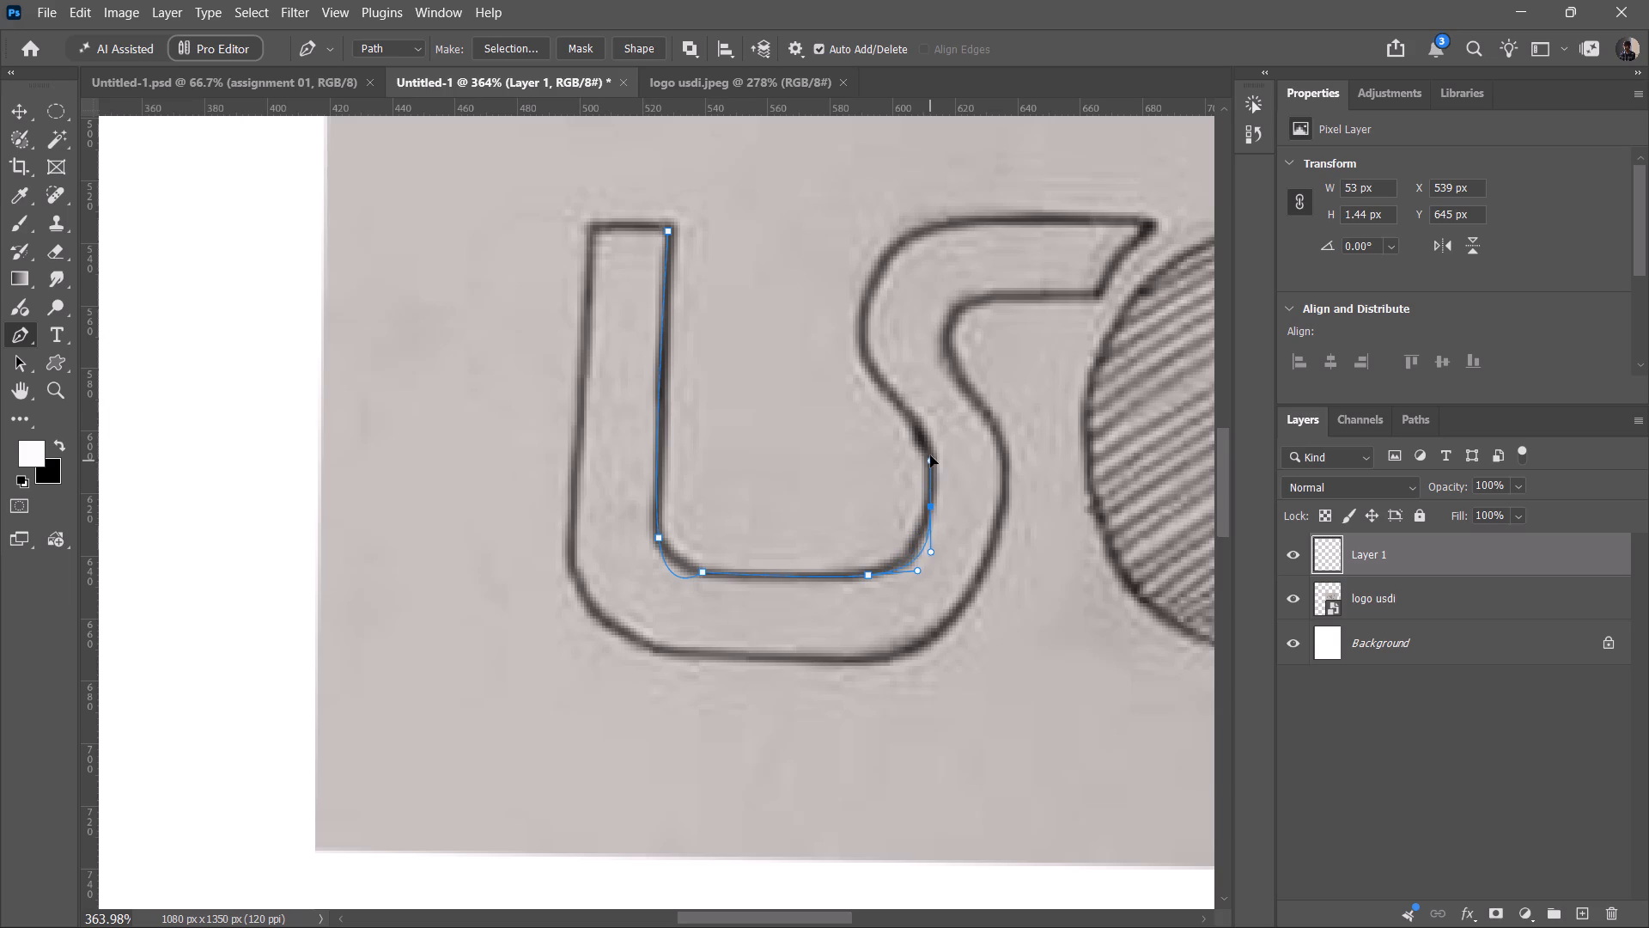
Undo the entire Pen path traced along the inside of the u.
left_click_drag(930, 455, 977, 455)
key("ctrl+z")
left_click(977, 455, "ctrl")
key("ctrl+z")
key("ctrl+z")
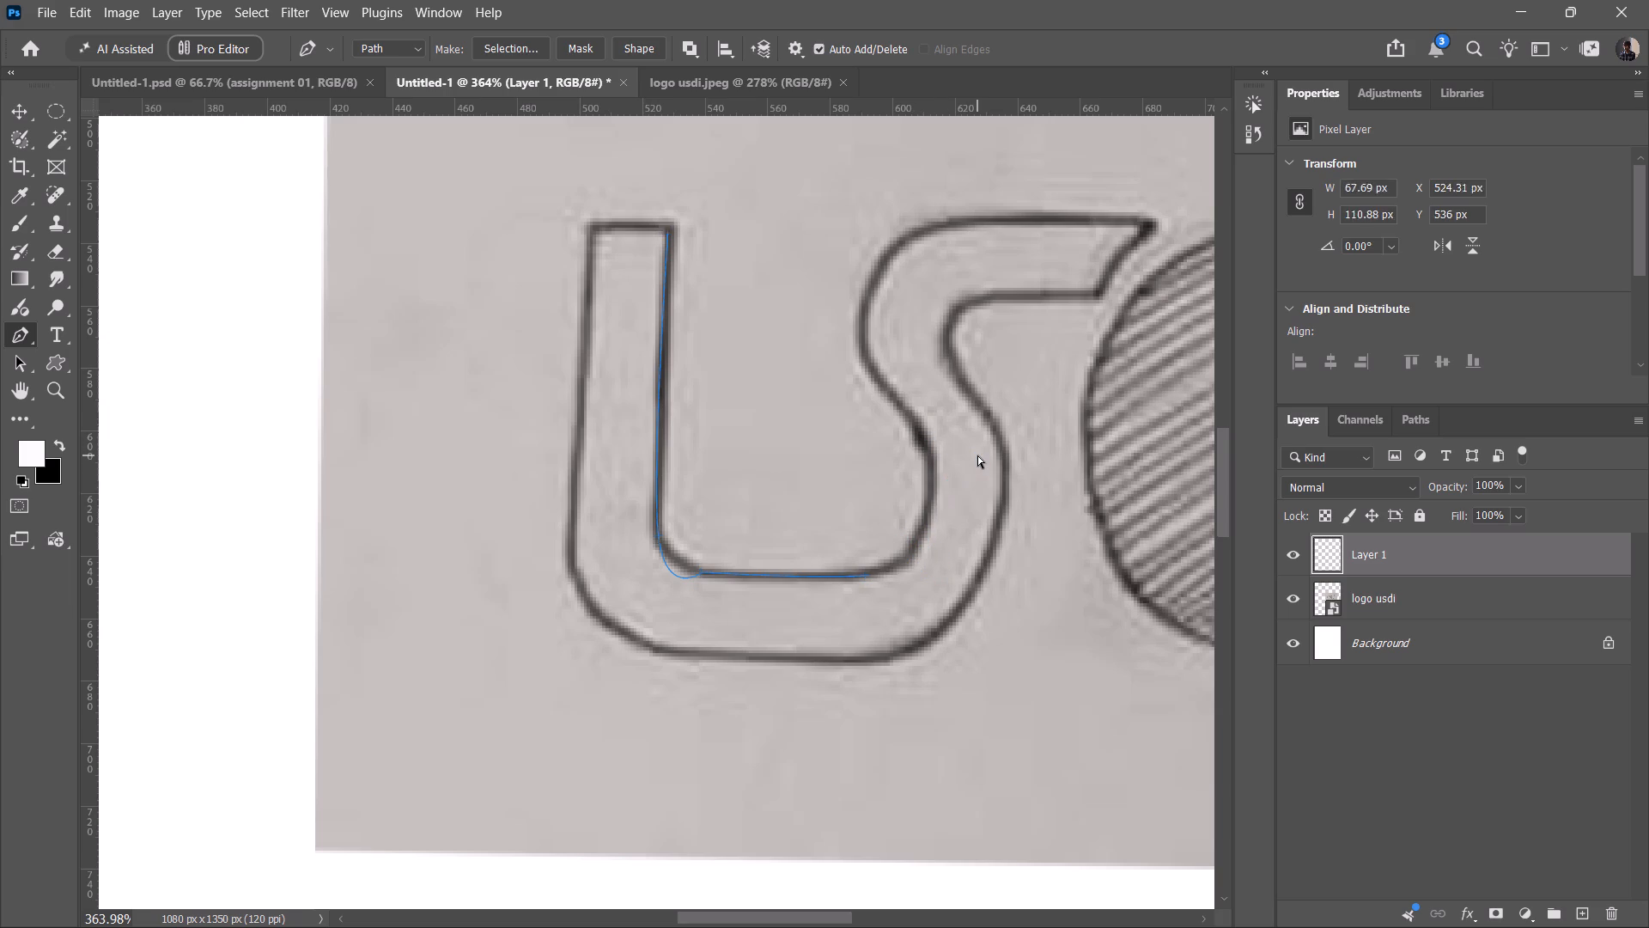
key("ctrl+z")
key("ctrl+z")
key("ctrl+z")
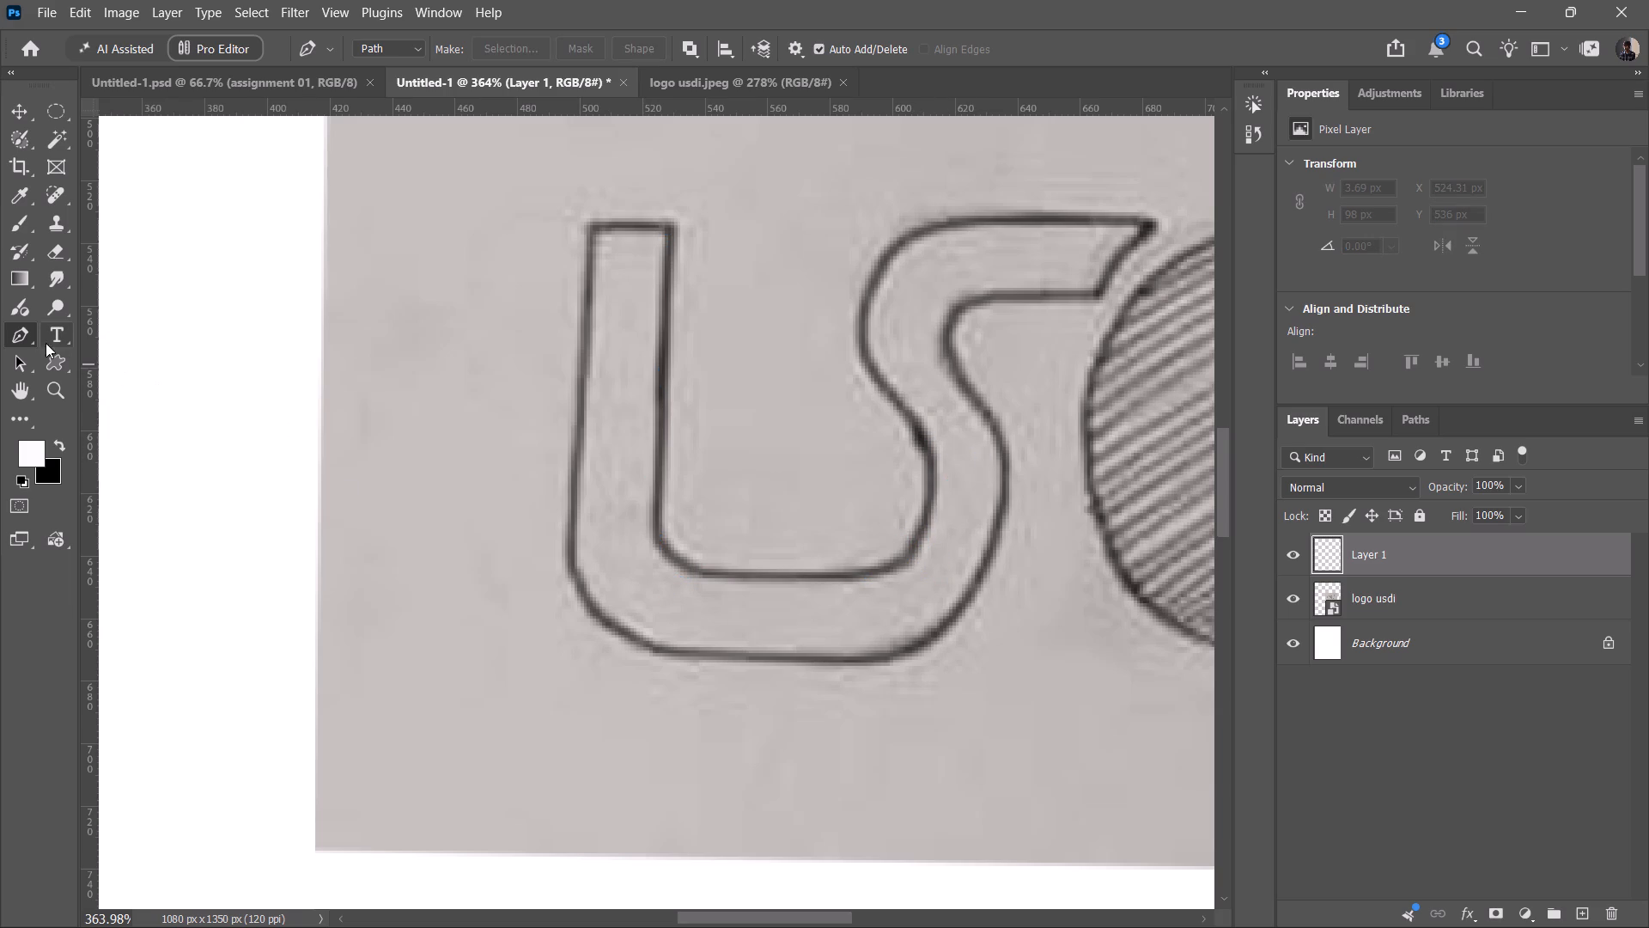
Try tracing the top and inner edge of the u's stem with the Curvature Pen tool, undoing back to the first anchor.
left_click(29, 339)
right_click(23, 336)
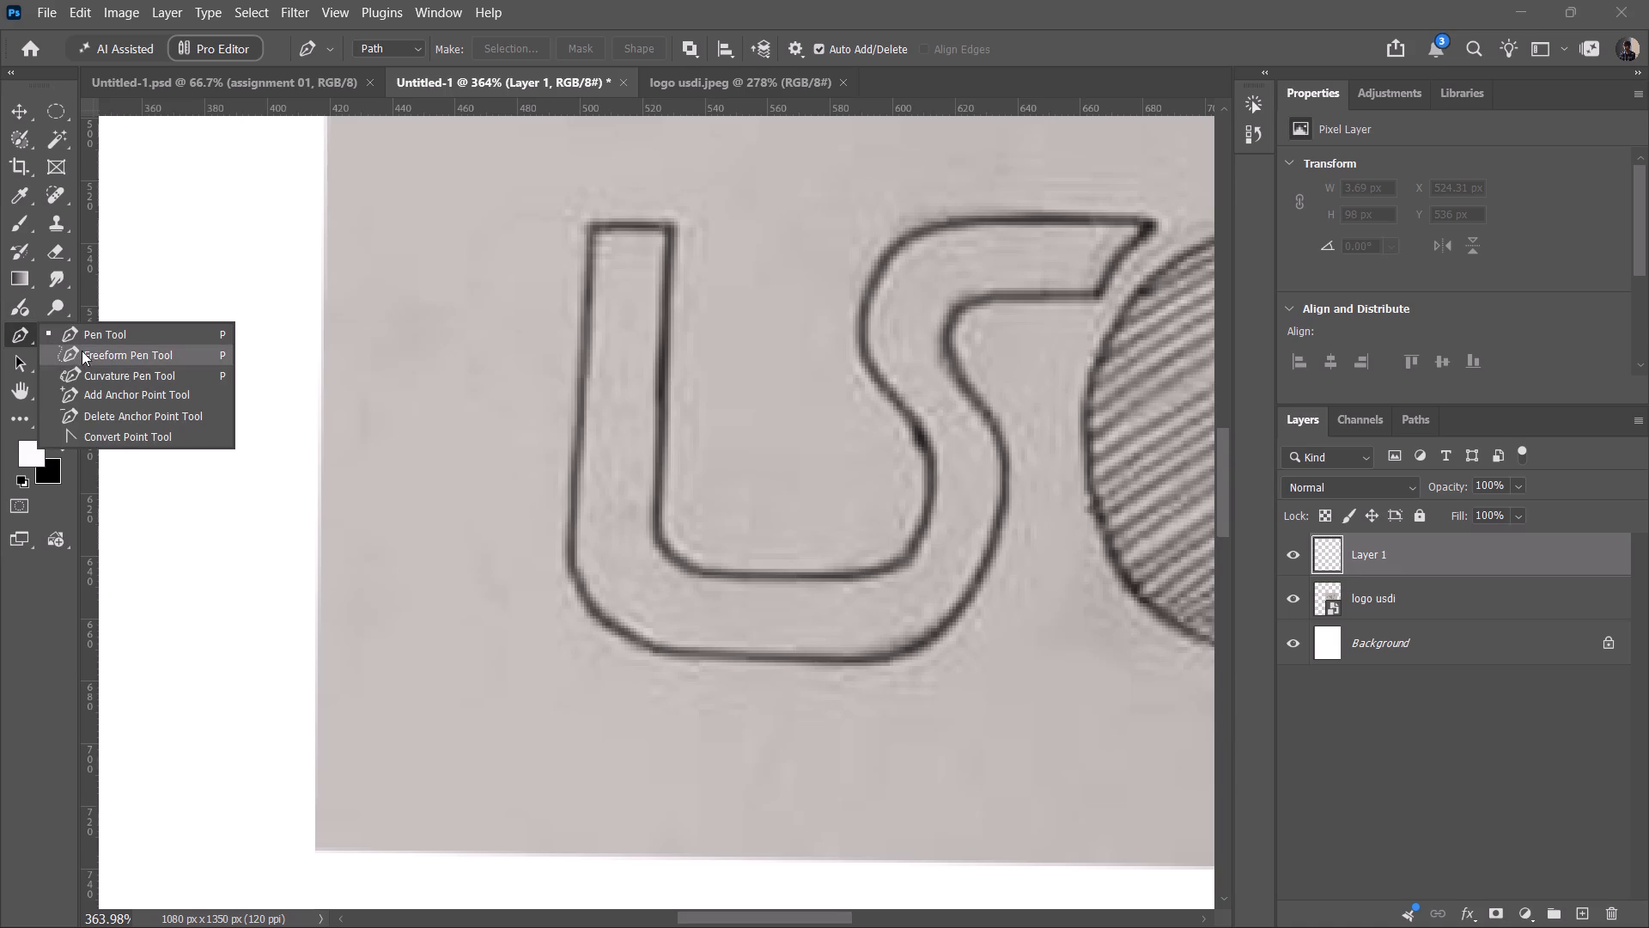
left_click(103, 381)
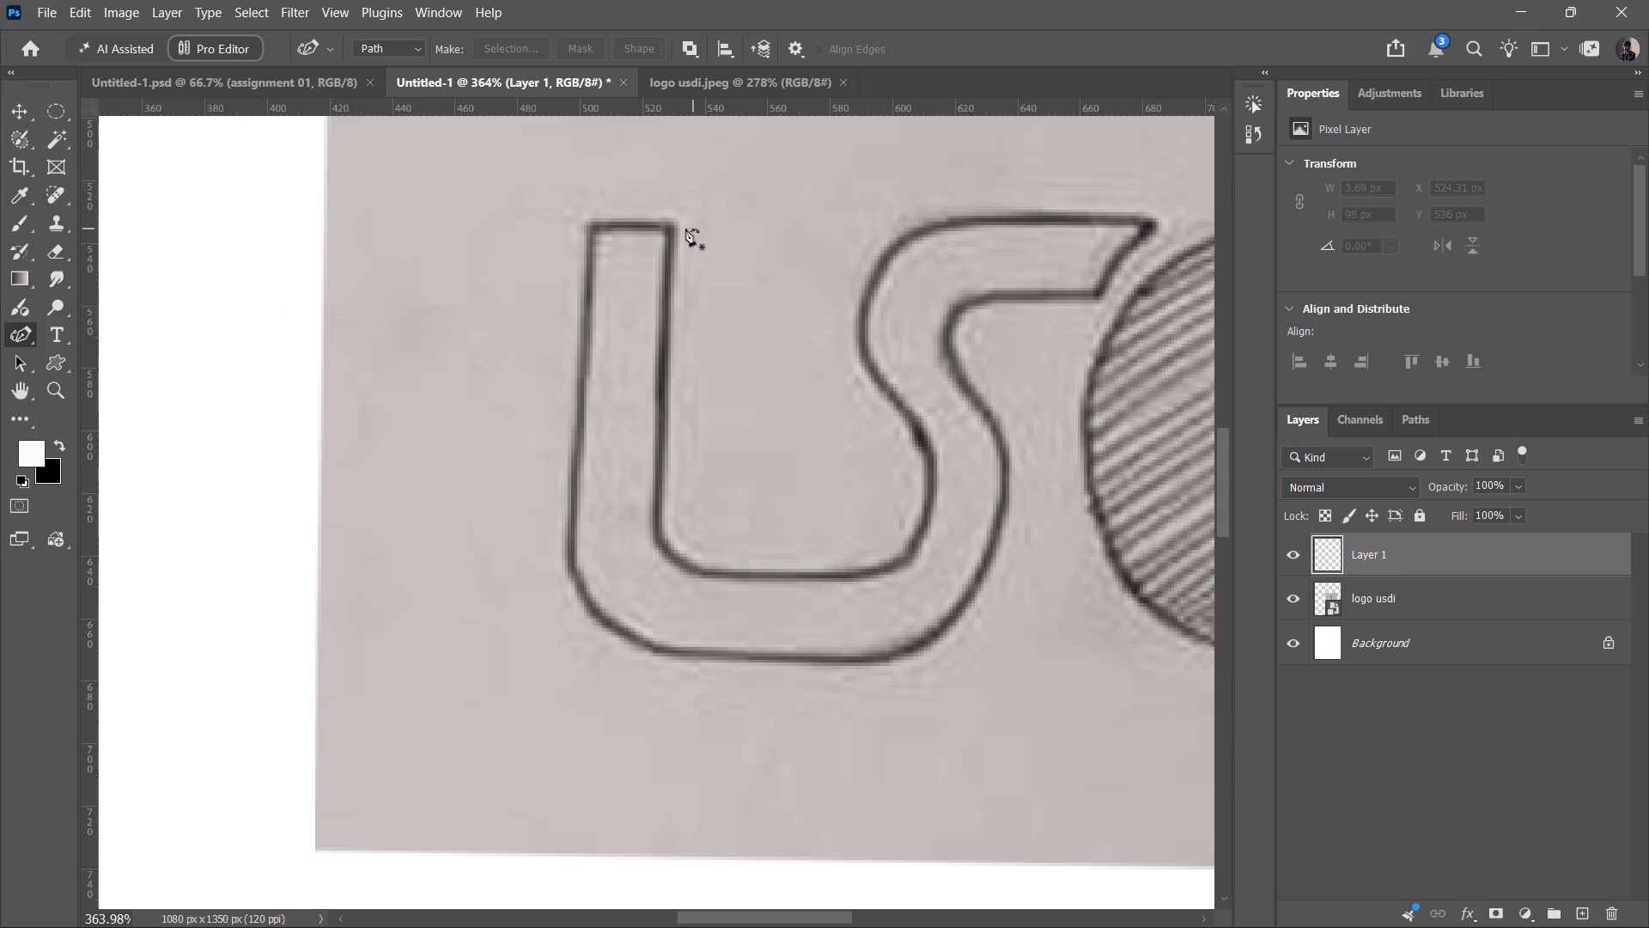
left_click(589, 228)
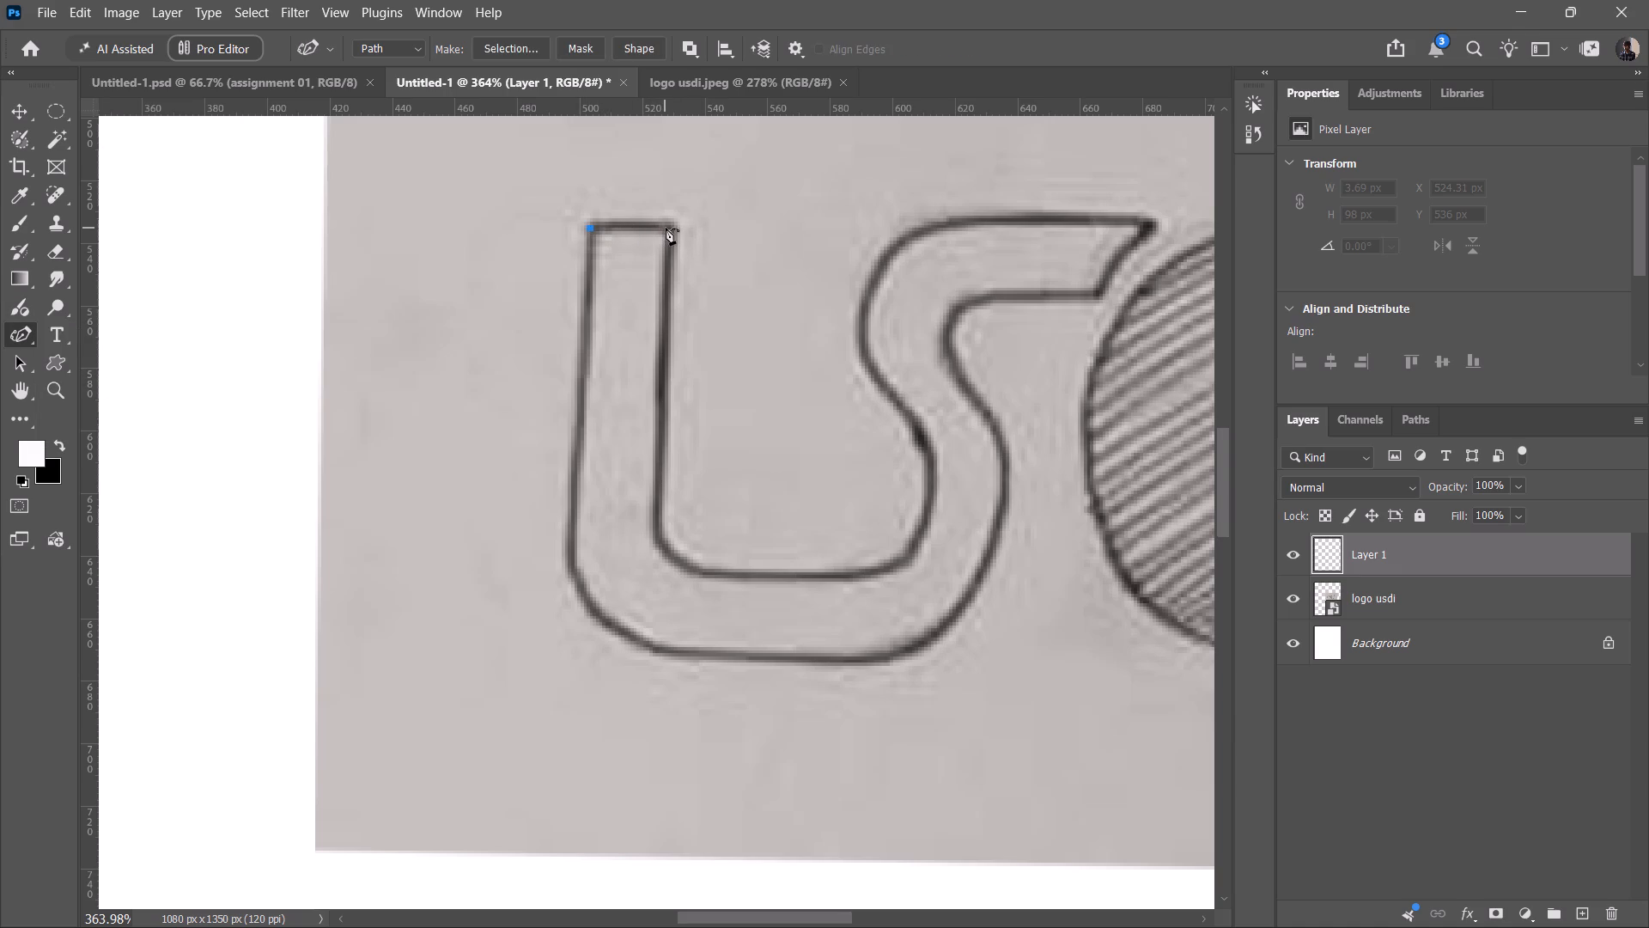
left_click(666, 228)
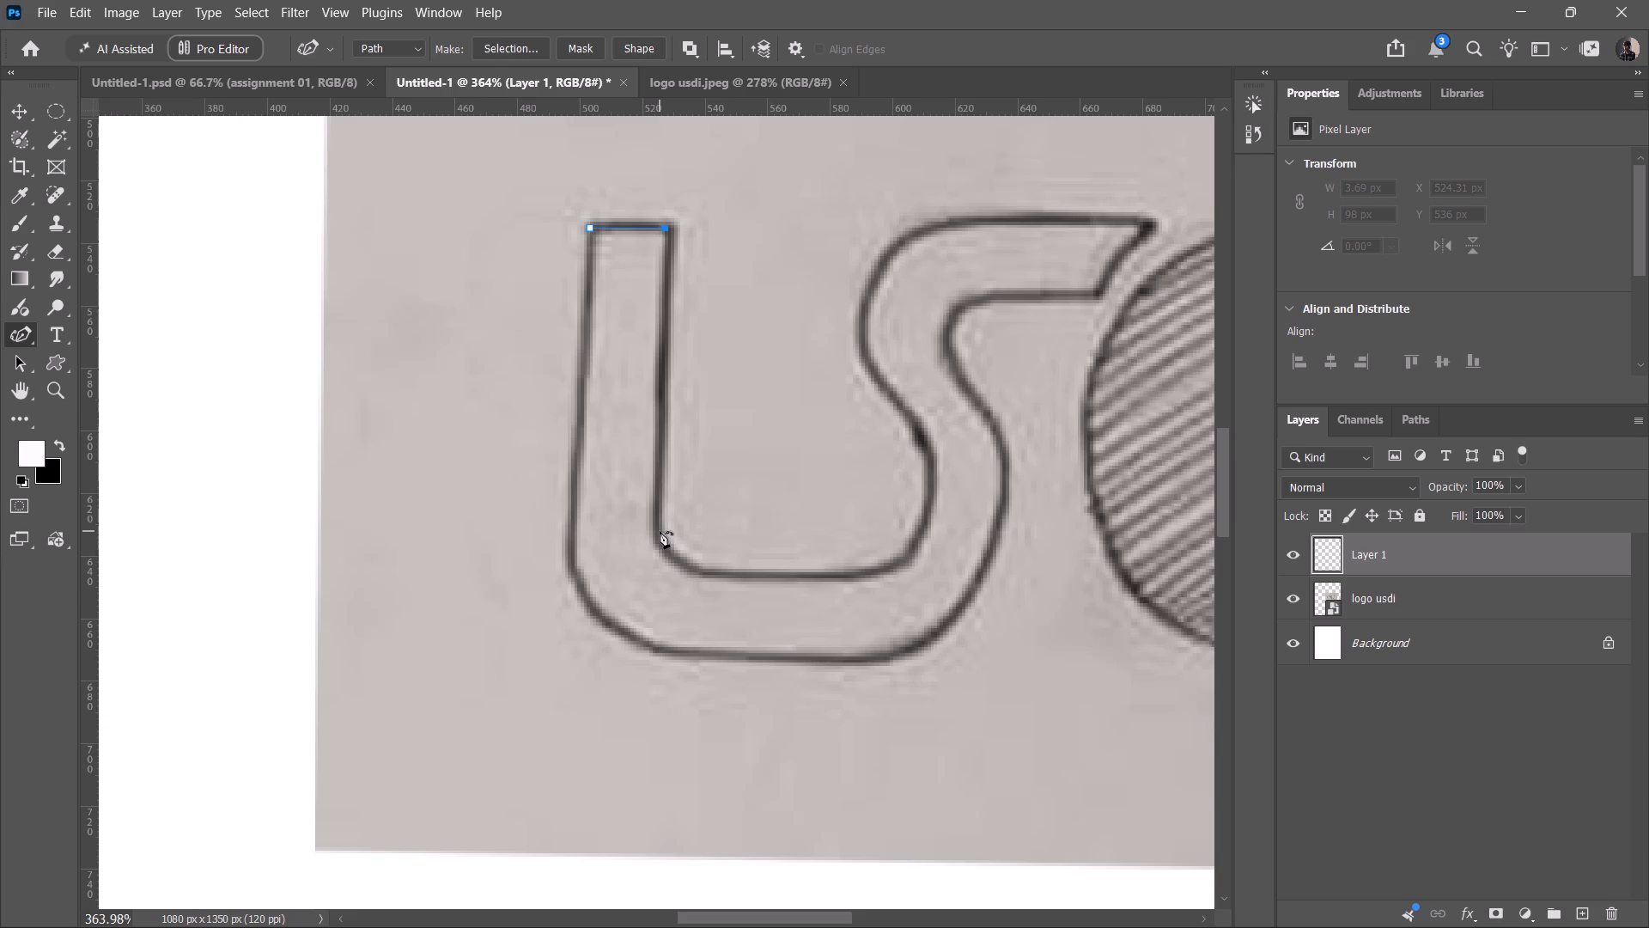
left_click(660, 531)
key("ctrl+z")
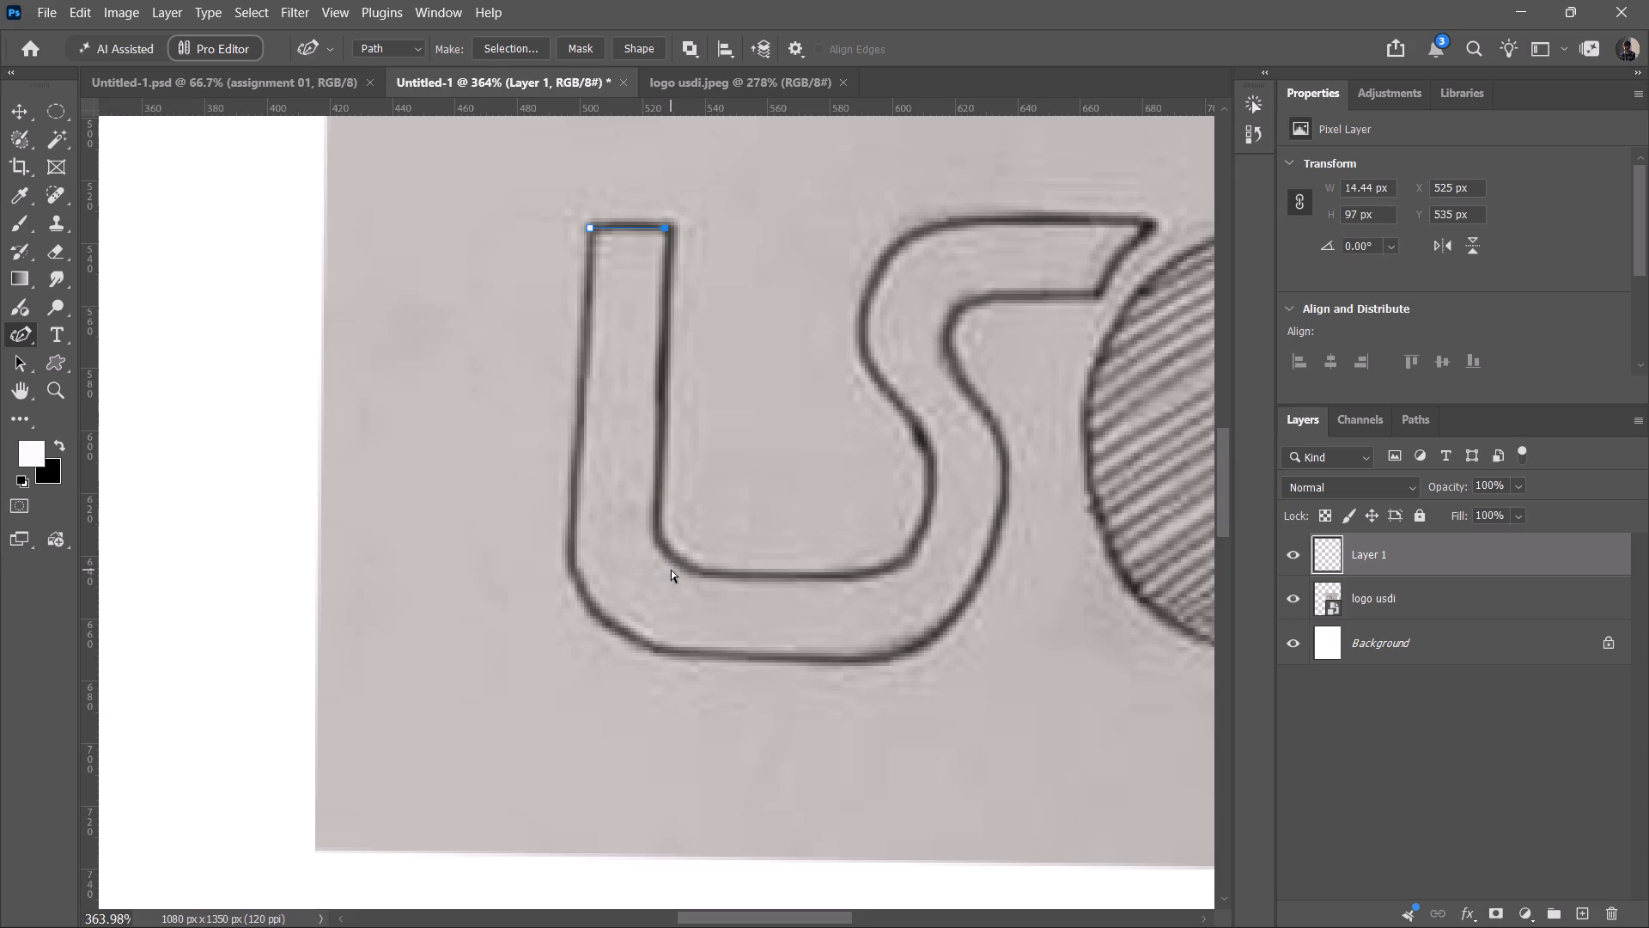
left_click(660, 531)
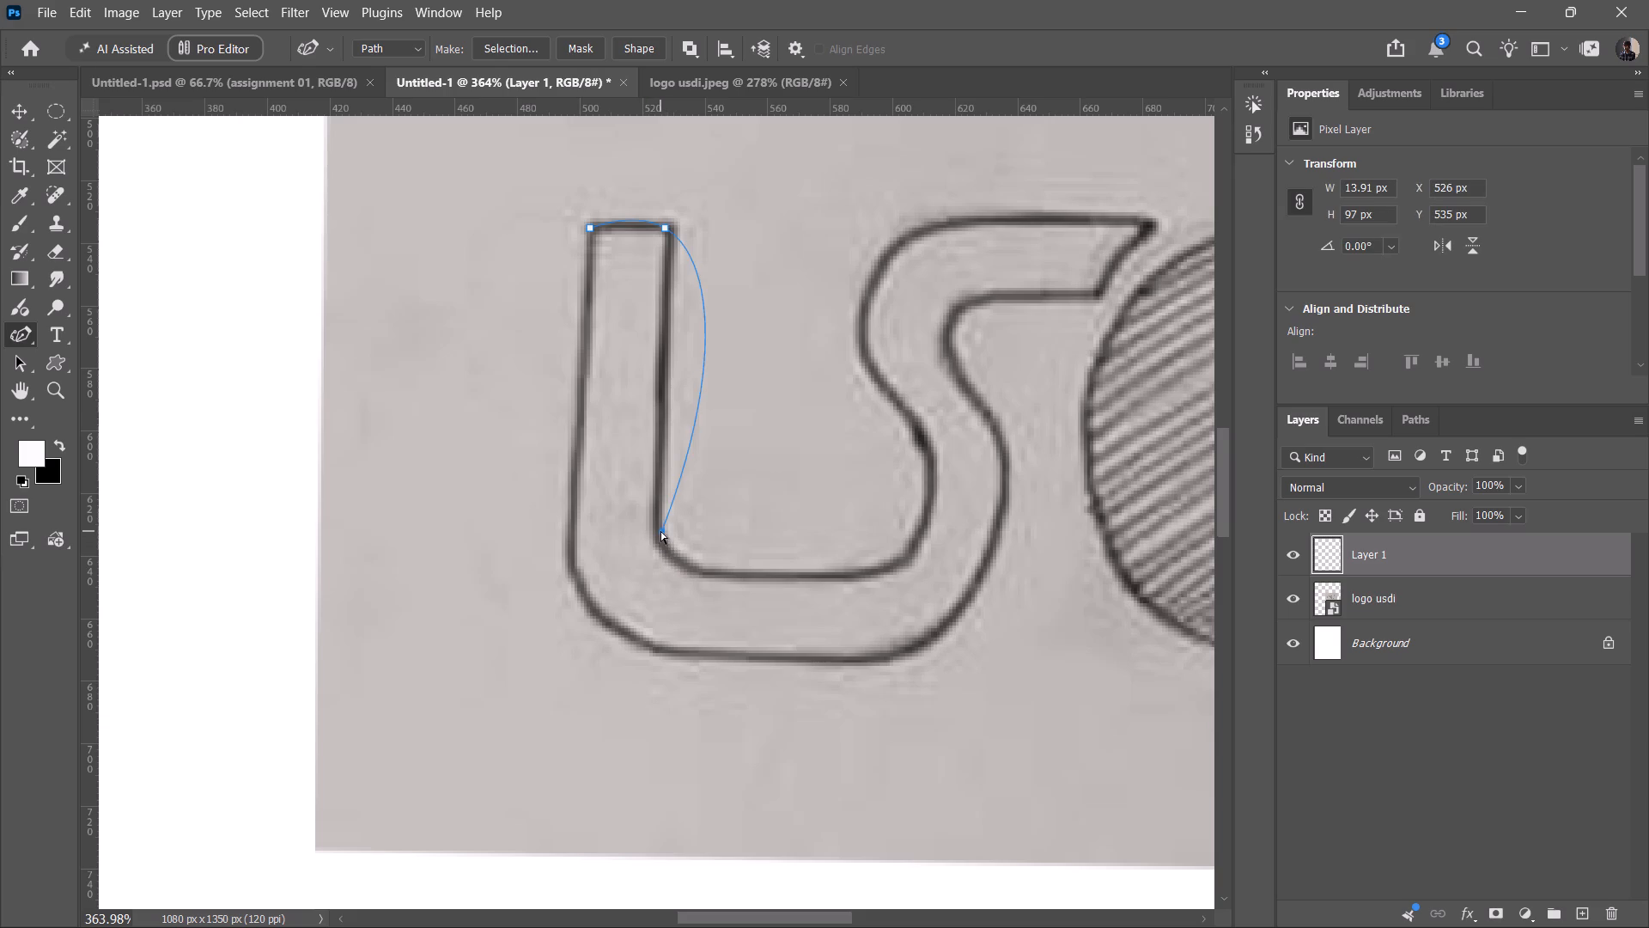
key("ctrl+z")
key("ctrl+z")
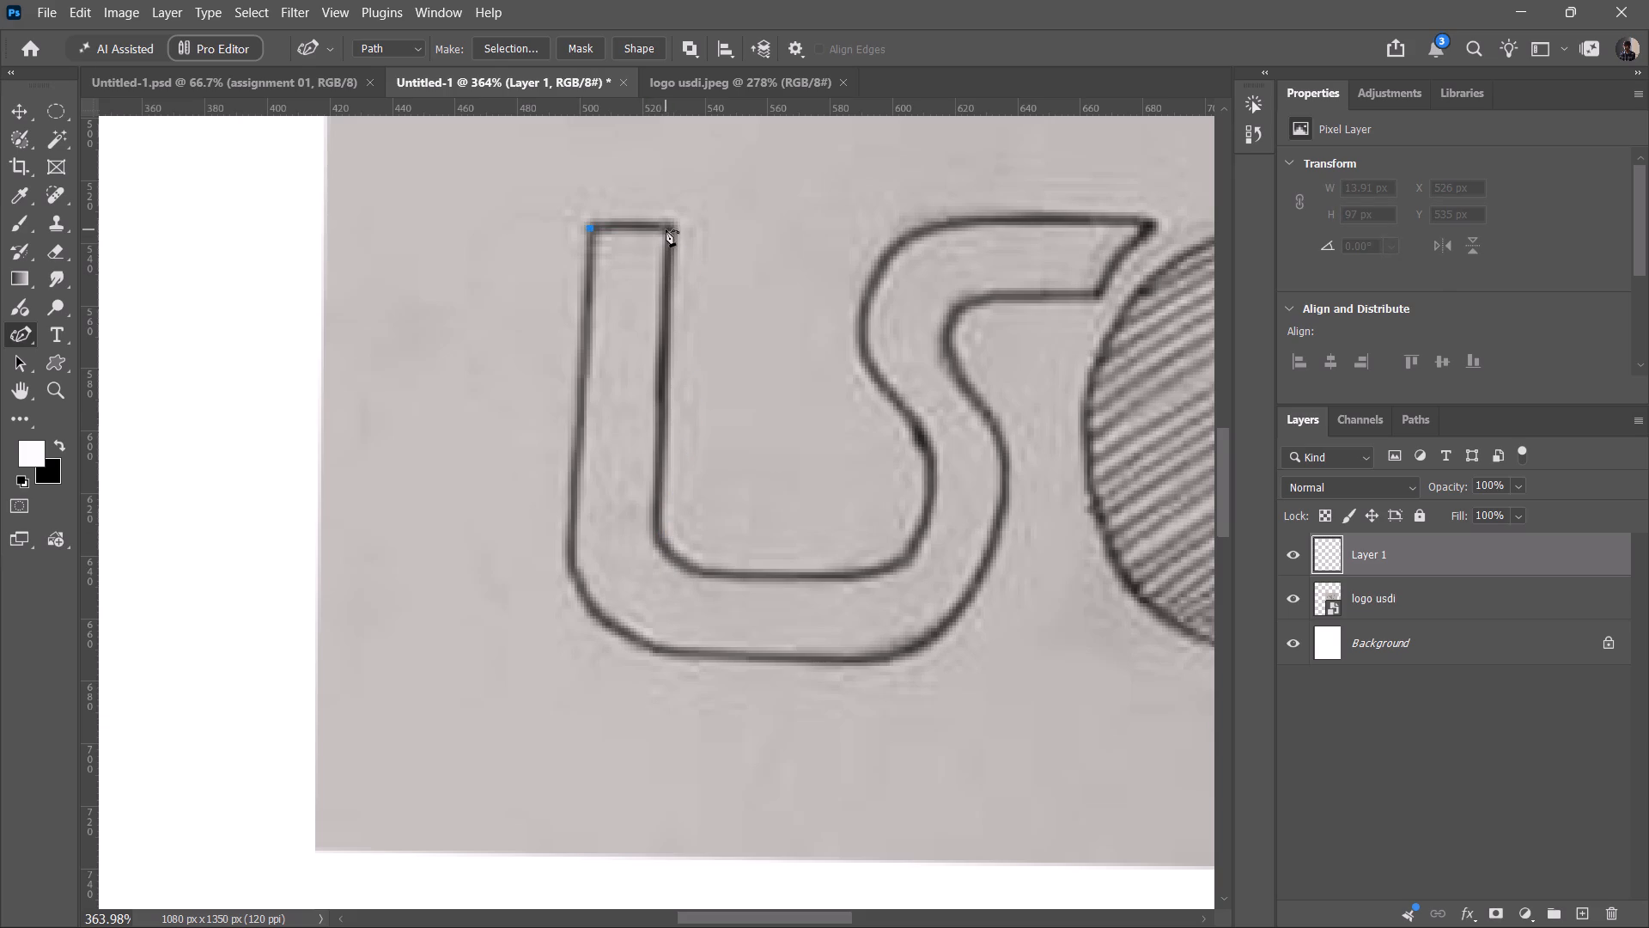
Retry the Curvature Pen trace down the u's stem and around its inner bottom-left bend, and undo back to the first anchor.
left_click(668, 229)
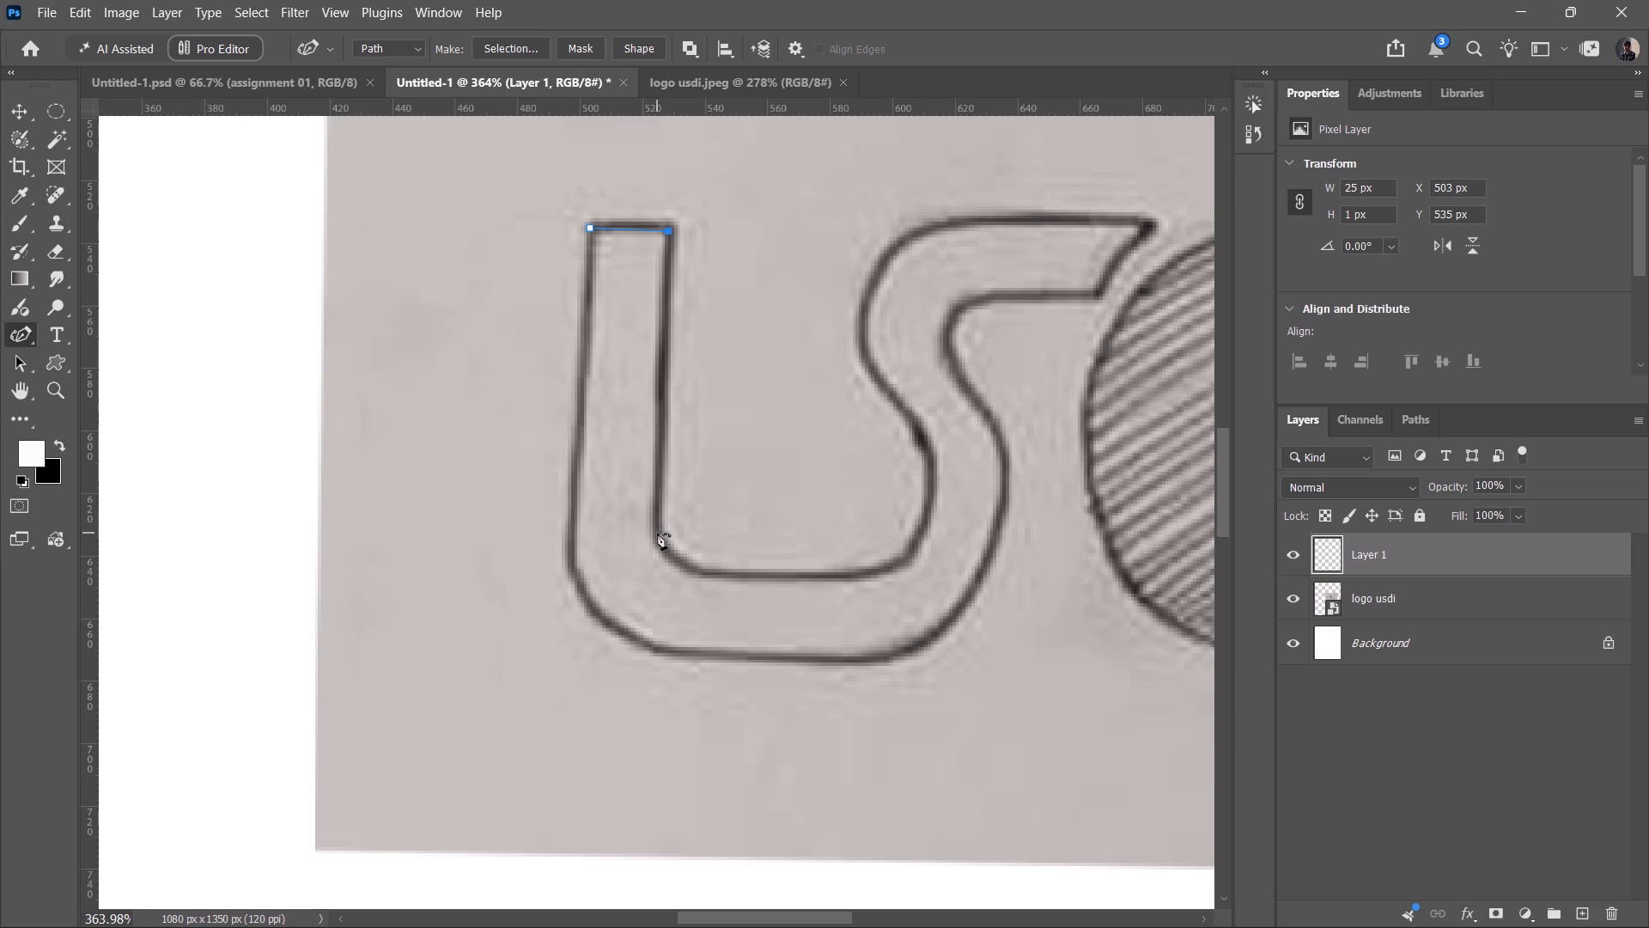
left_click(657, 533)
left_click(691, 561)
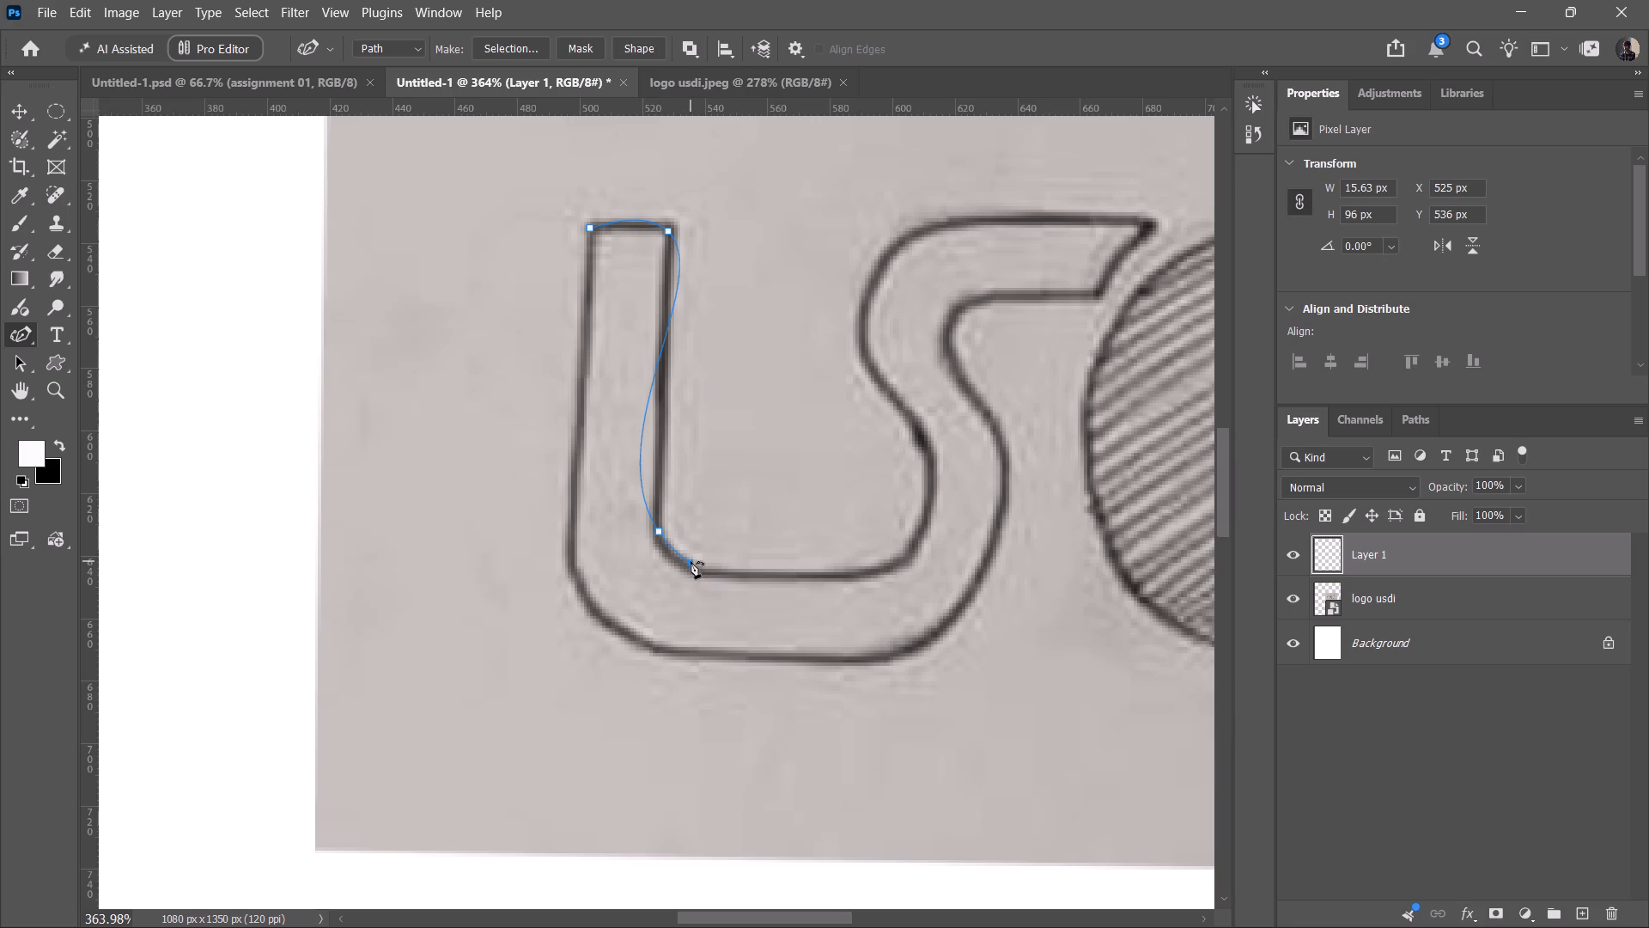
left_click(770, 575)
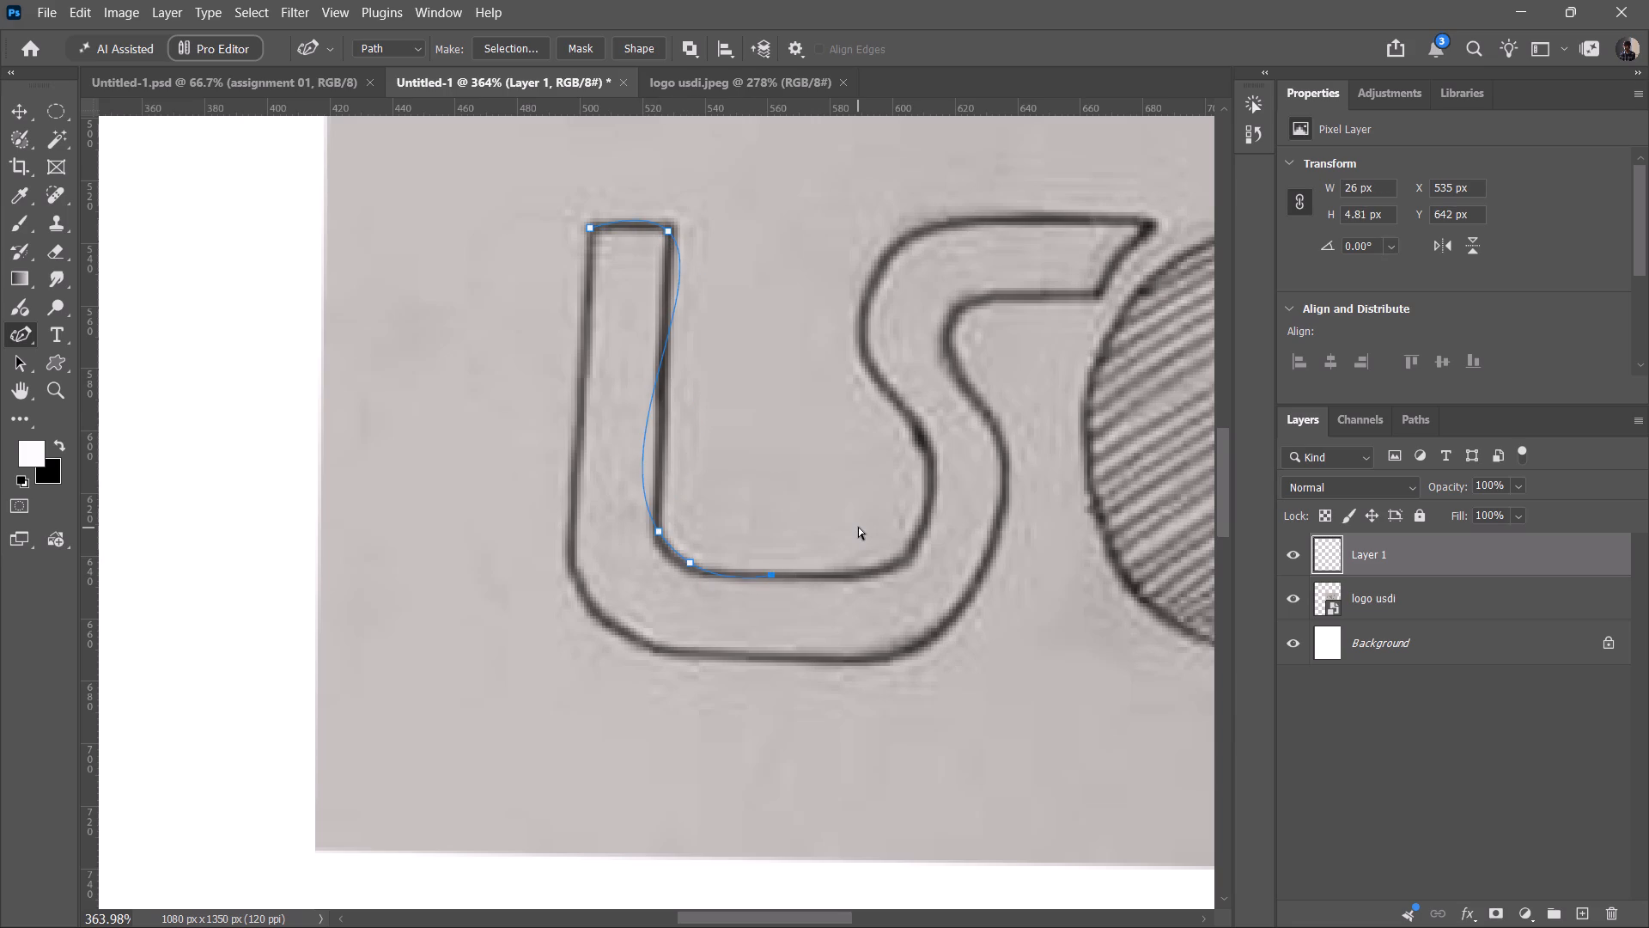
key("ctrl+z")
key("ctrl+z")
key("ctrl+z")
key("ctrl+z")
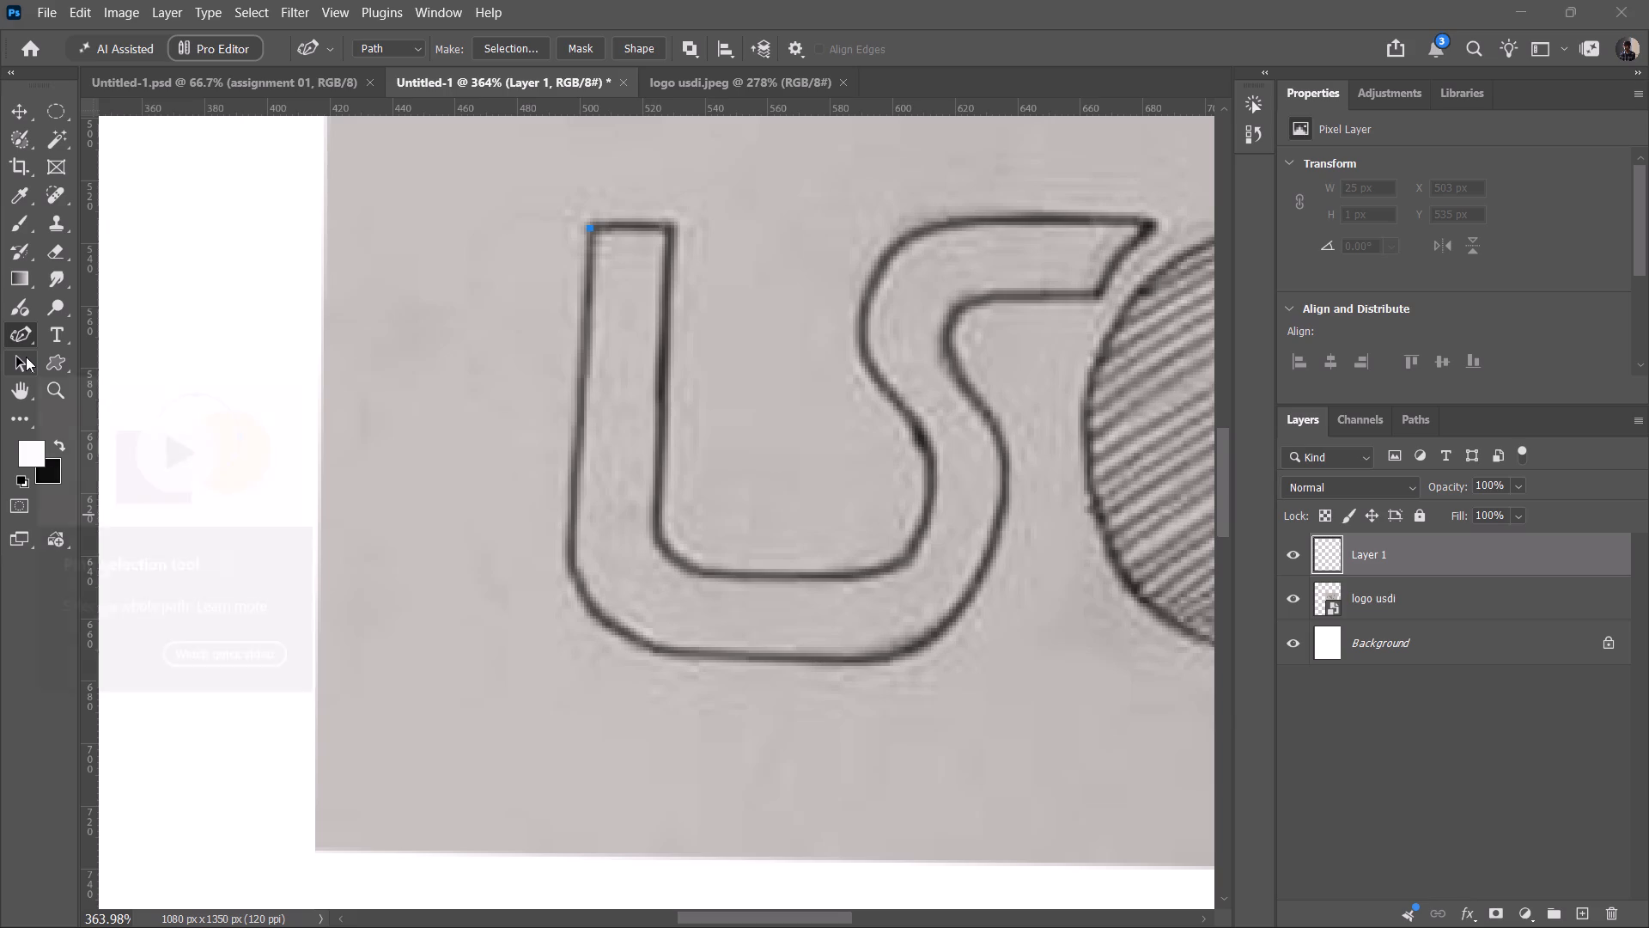
With the Pen tool, trace the u's stem top, inner stem edge, bottom-left bend and inner bottom edge using straight segments.
right_click(27, 333)
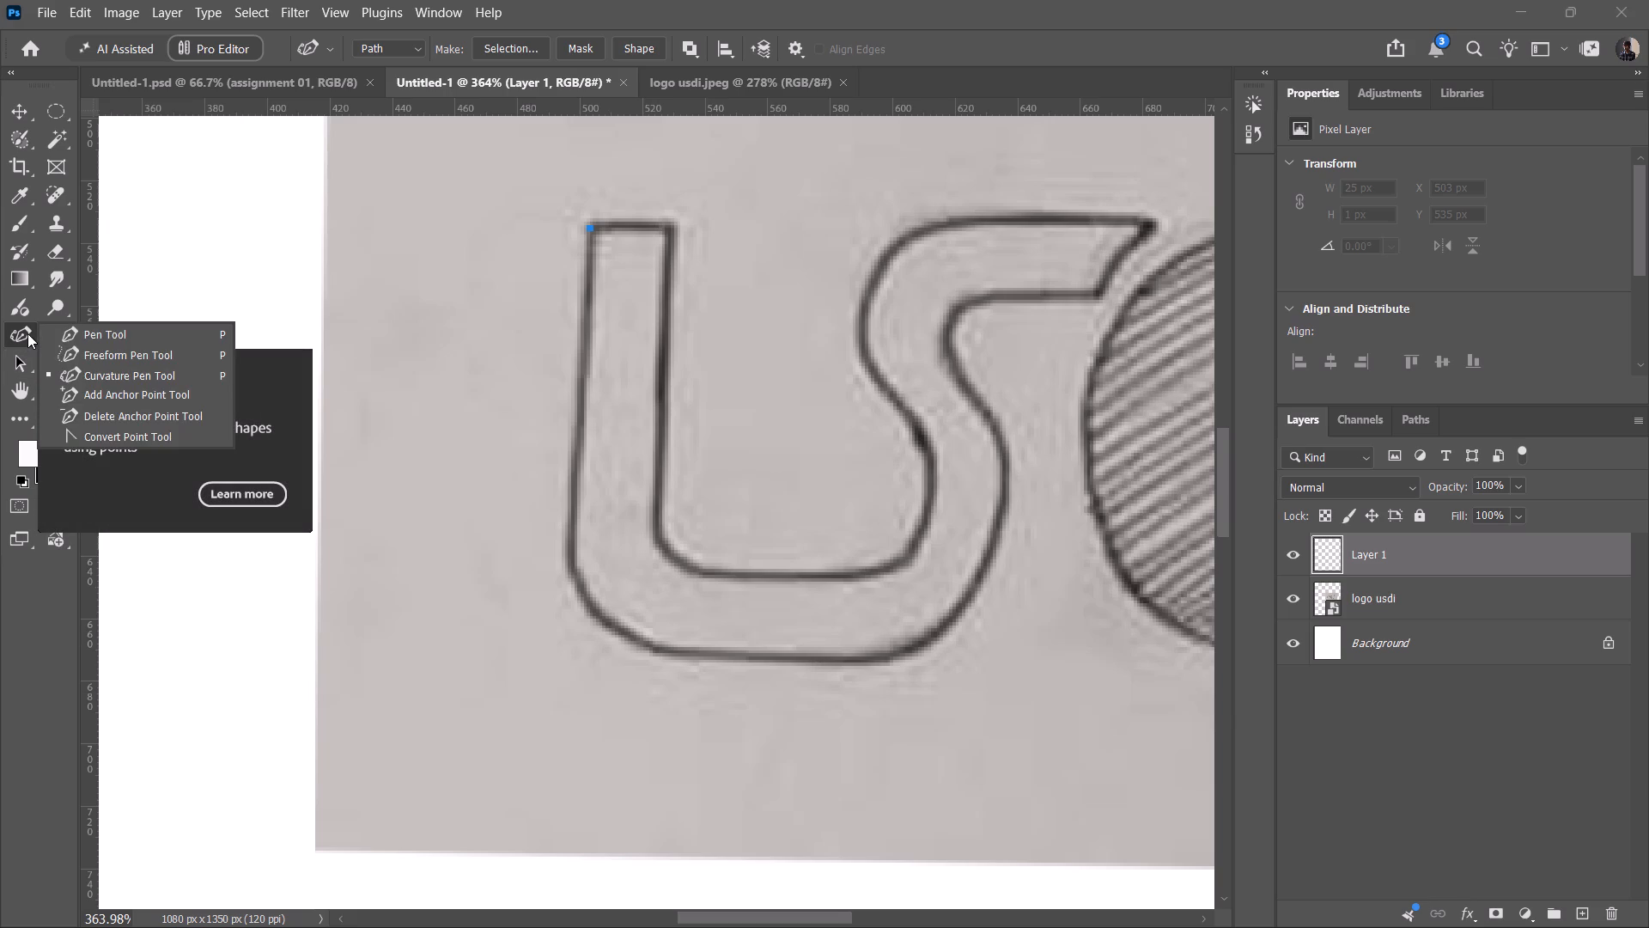
left_click(86, 326)
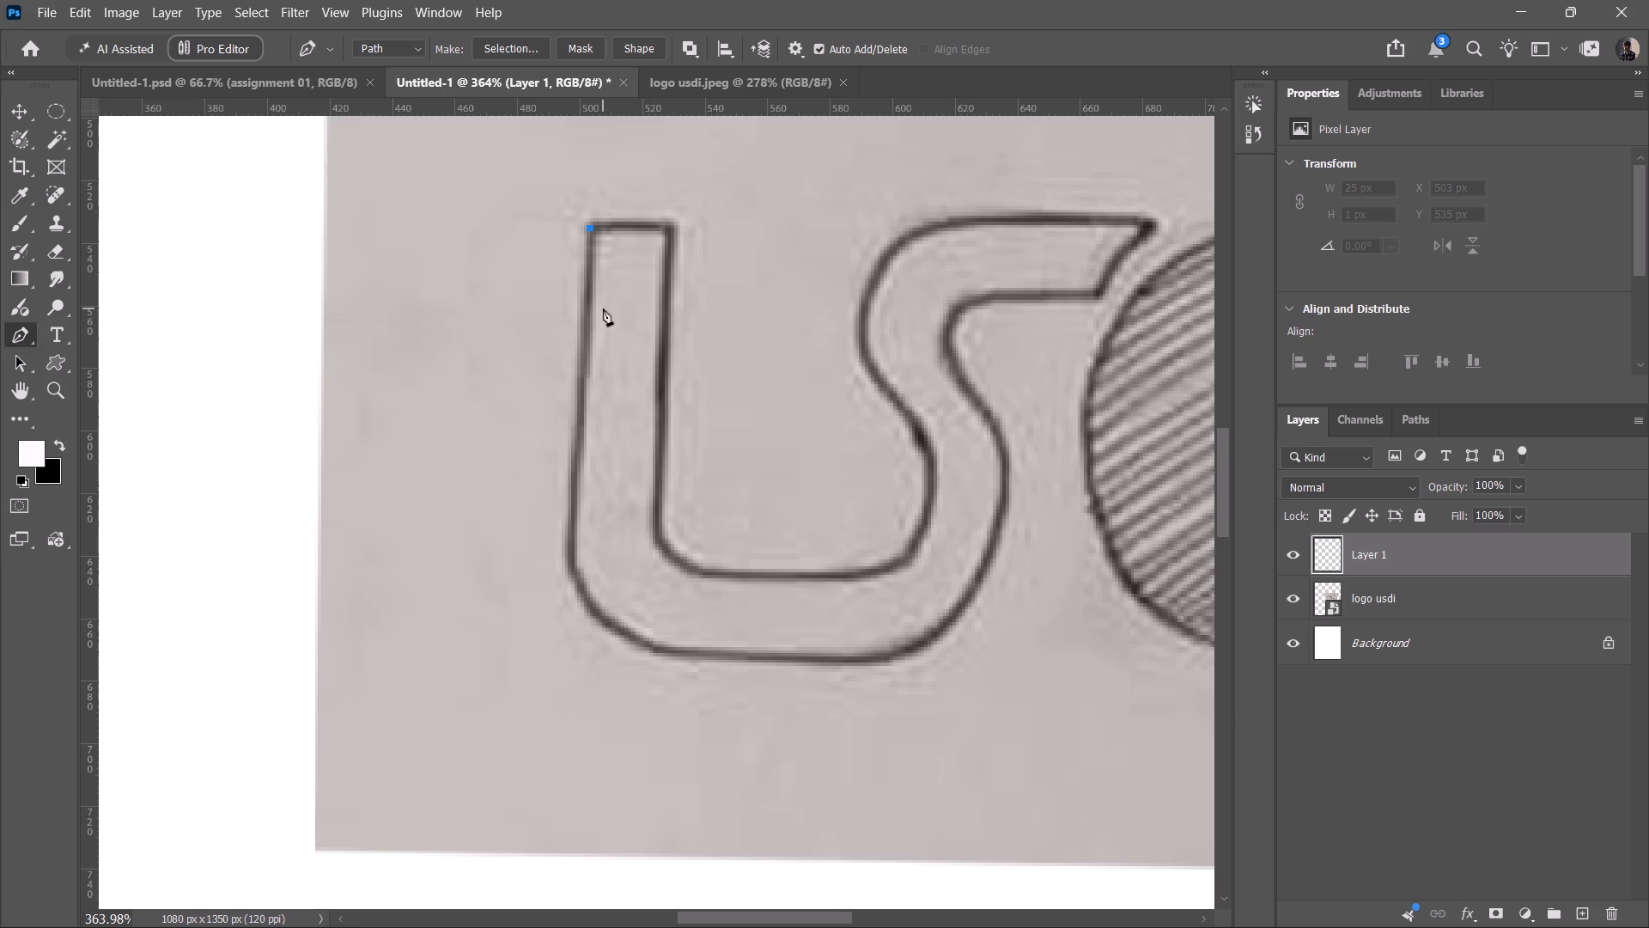
left_click(587, 226)
left_click(672, 223)
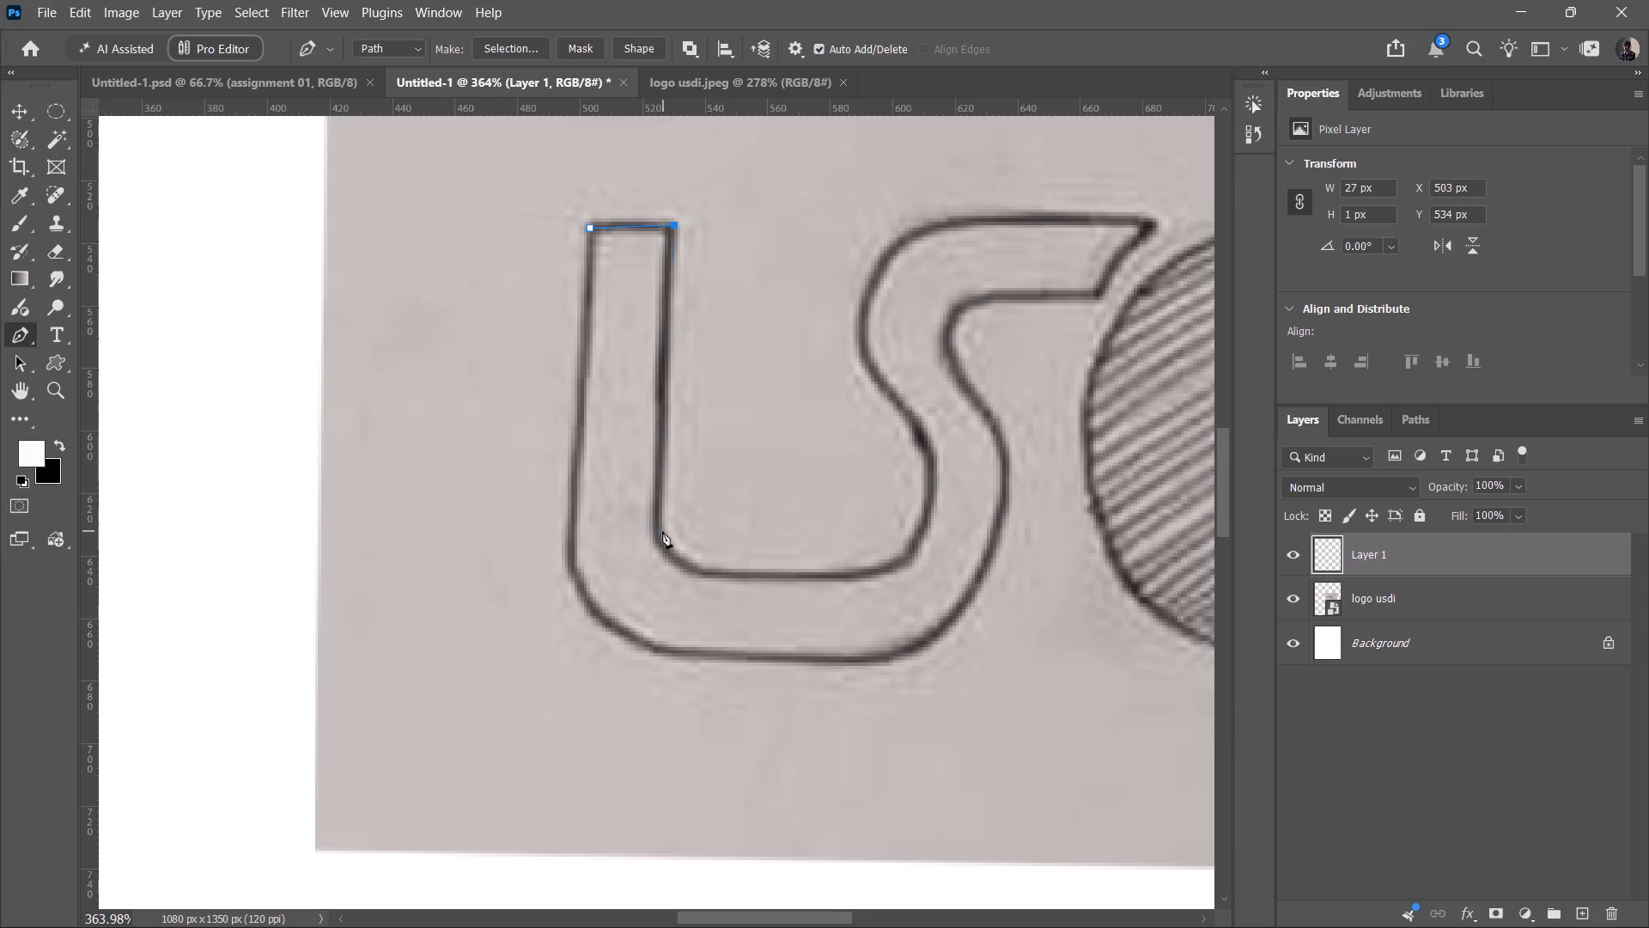
left_click(662, 531)
left_click(710, 576)
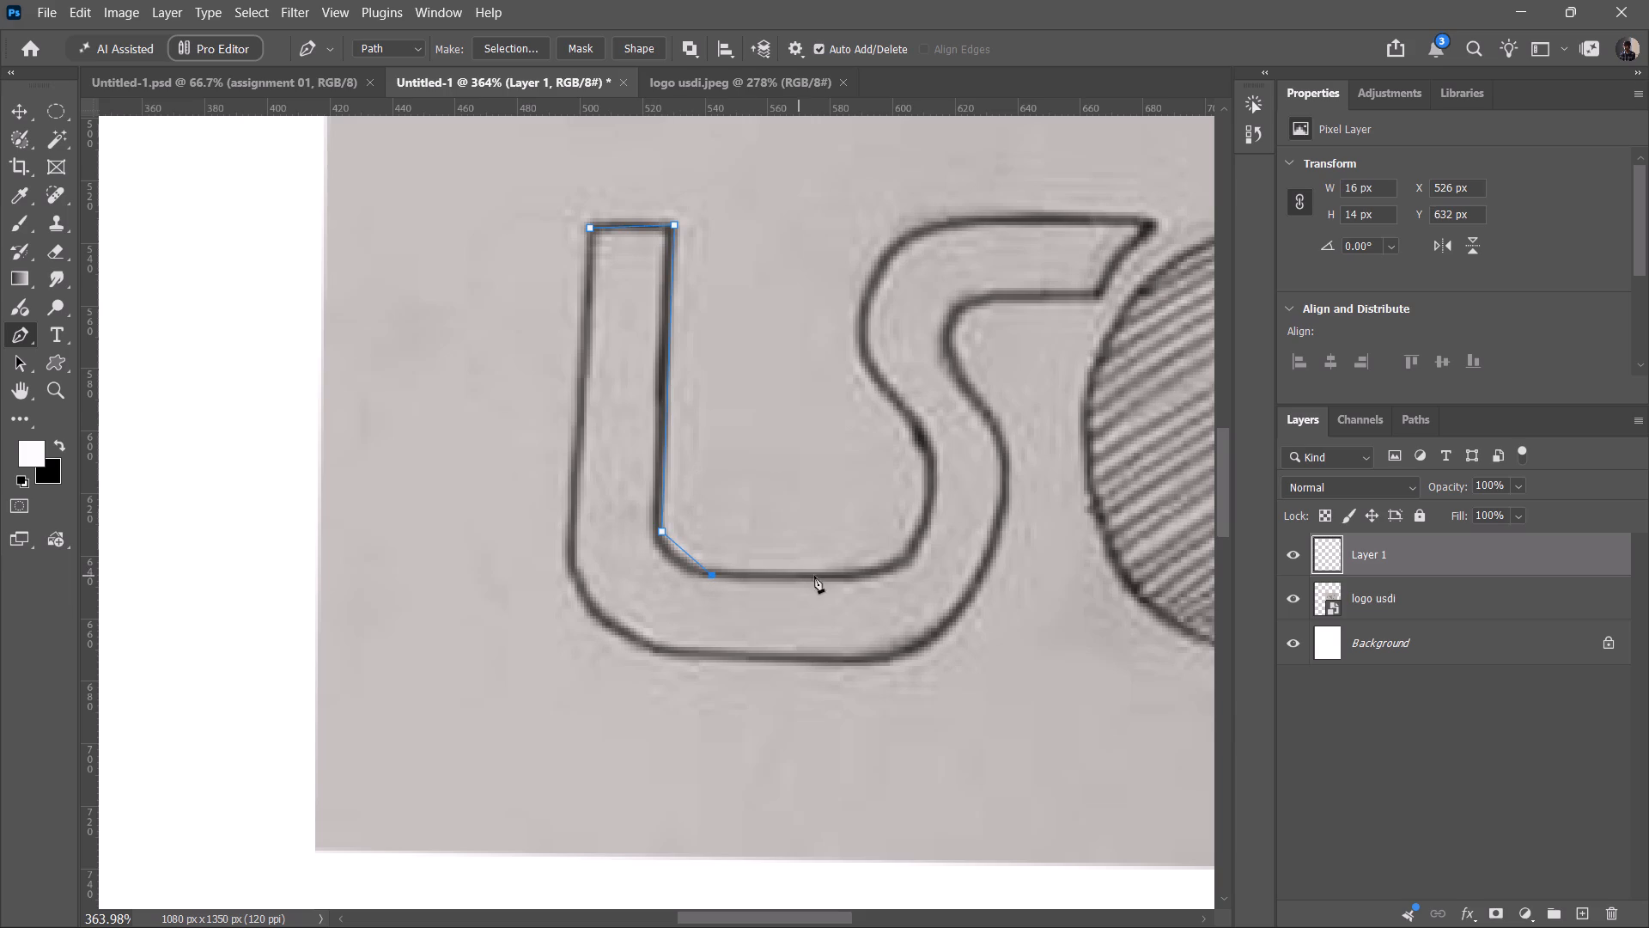
left_click_drag(881, 571, 934, 438)
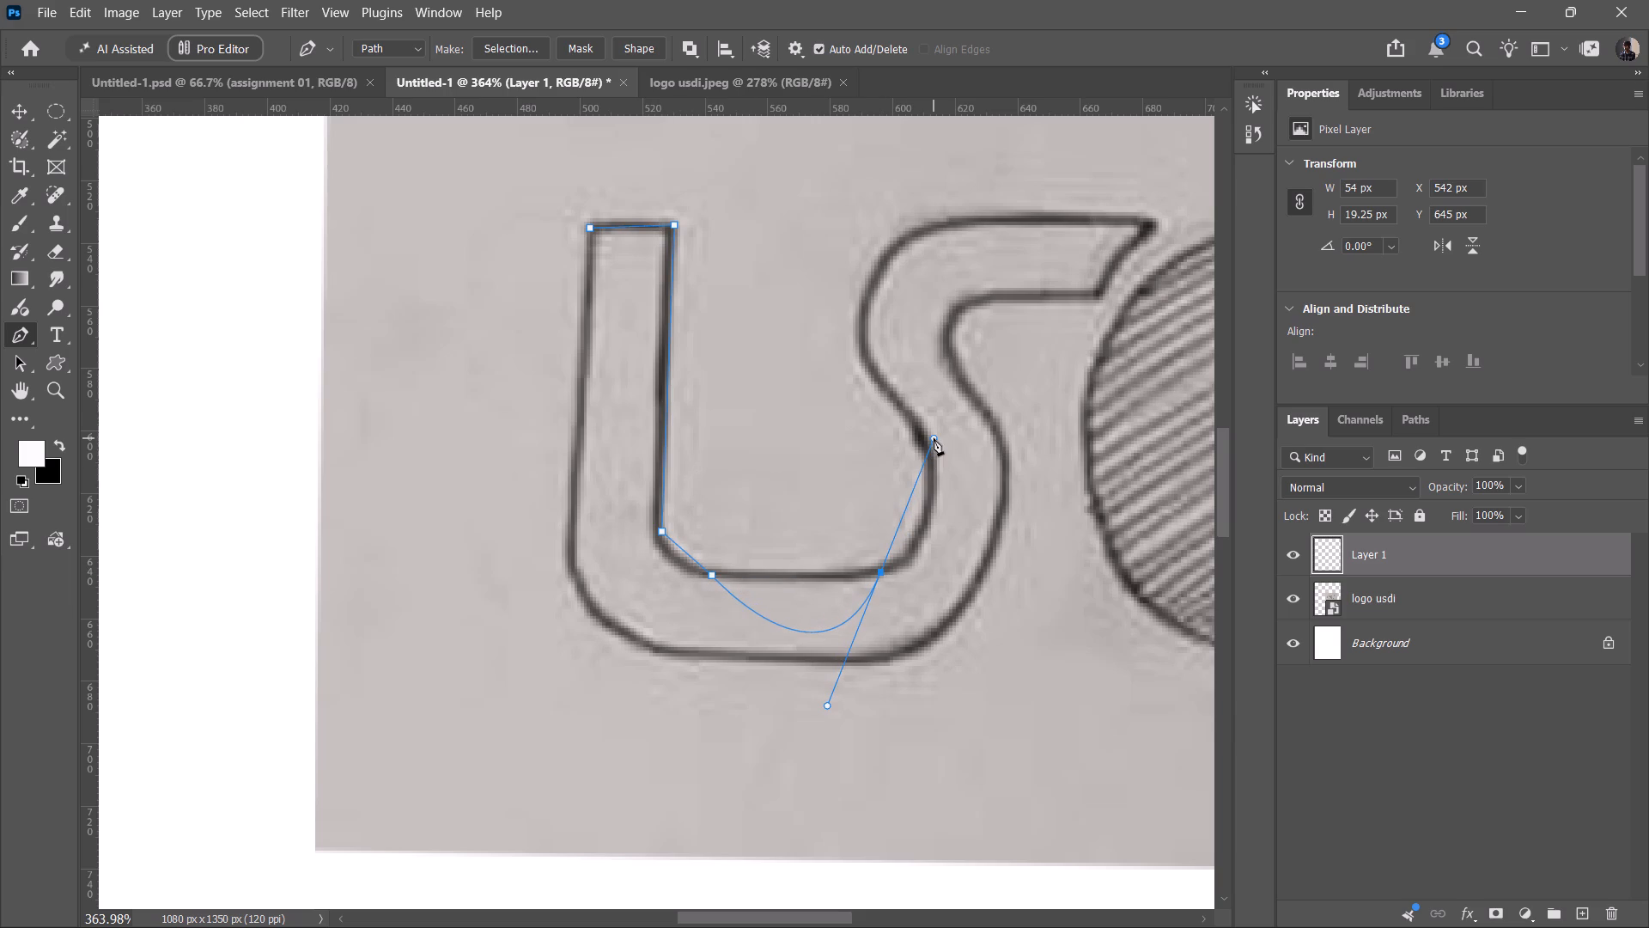
key("ctrl+z")
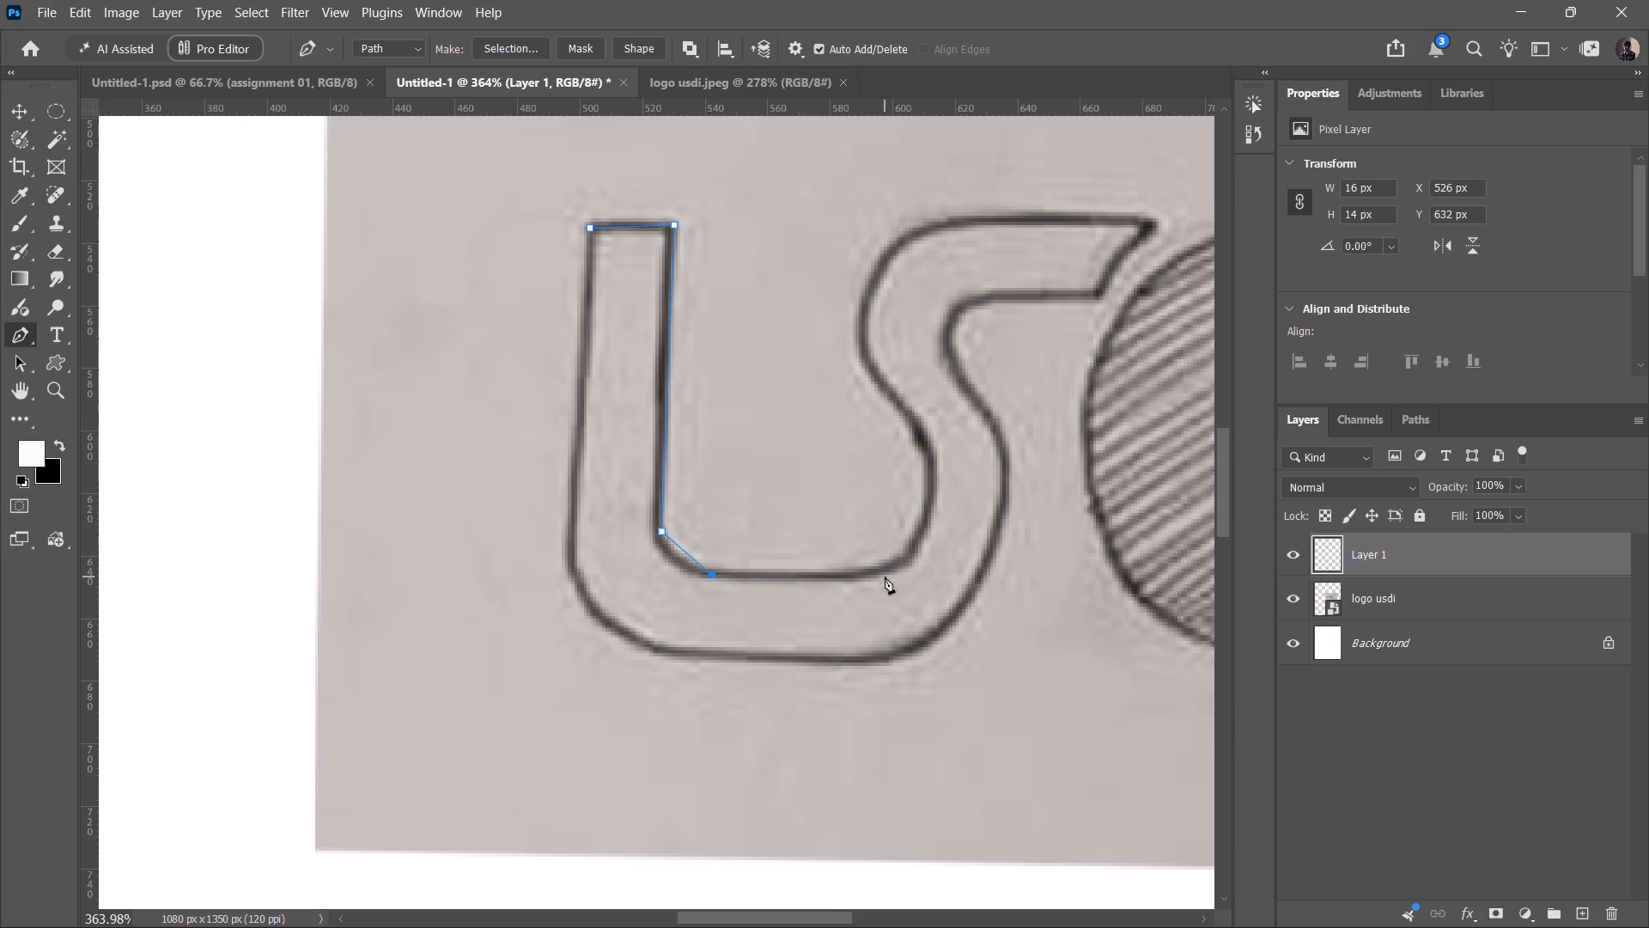
left_click(851, 579)
Extend the path with straight segments up the inner side of the s and along its top edge to the tip.
left_click(925, 447)
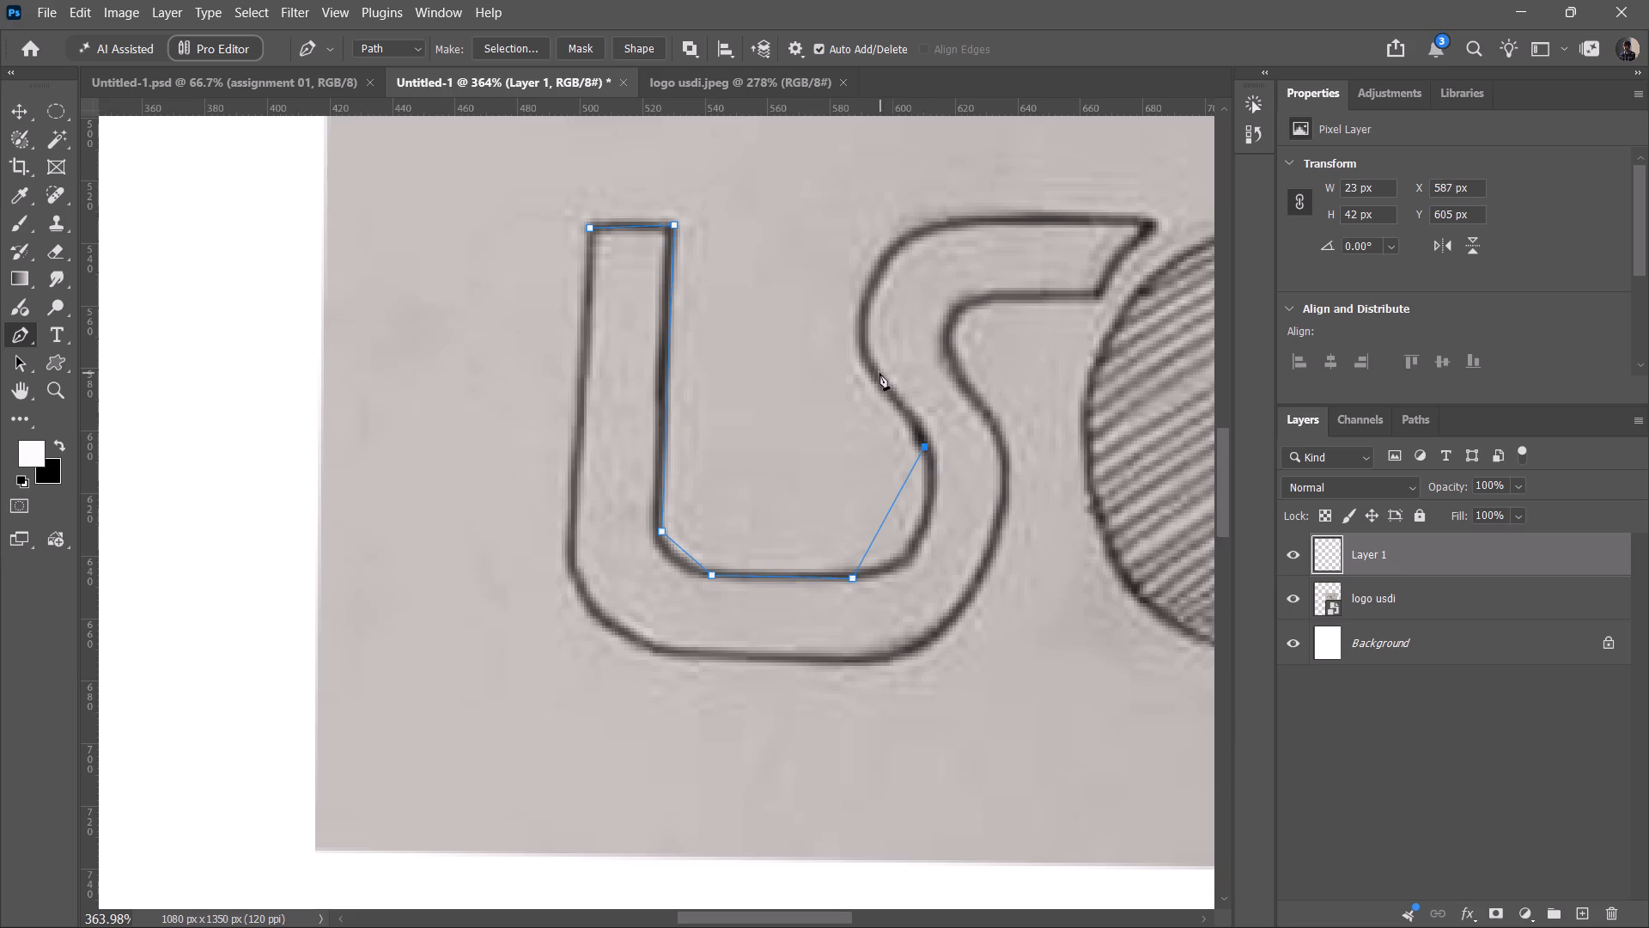
left_click(867, 363)
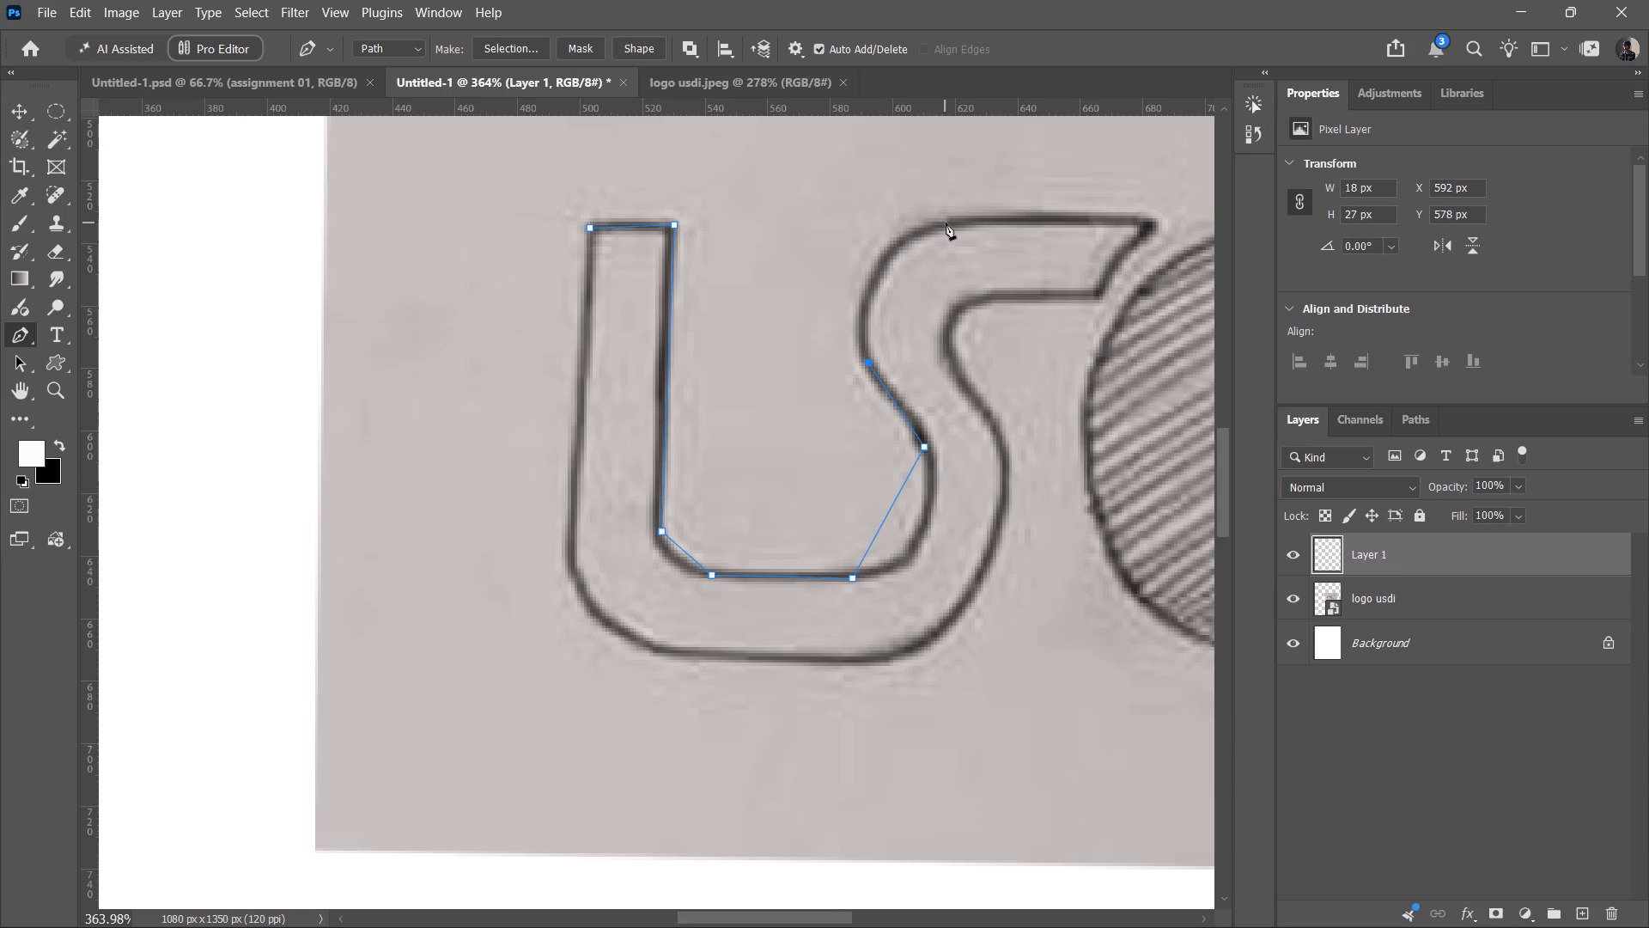
left_click(946, 223)
left_click(1142, 216)
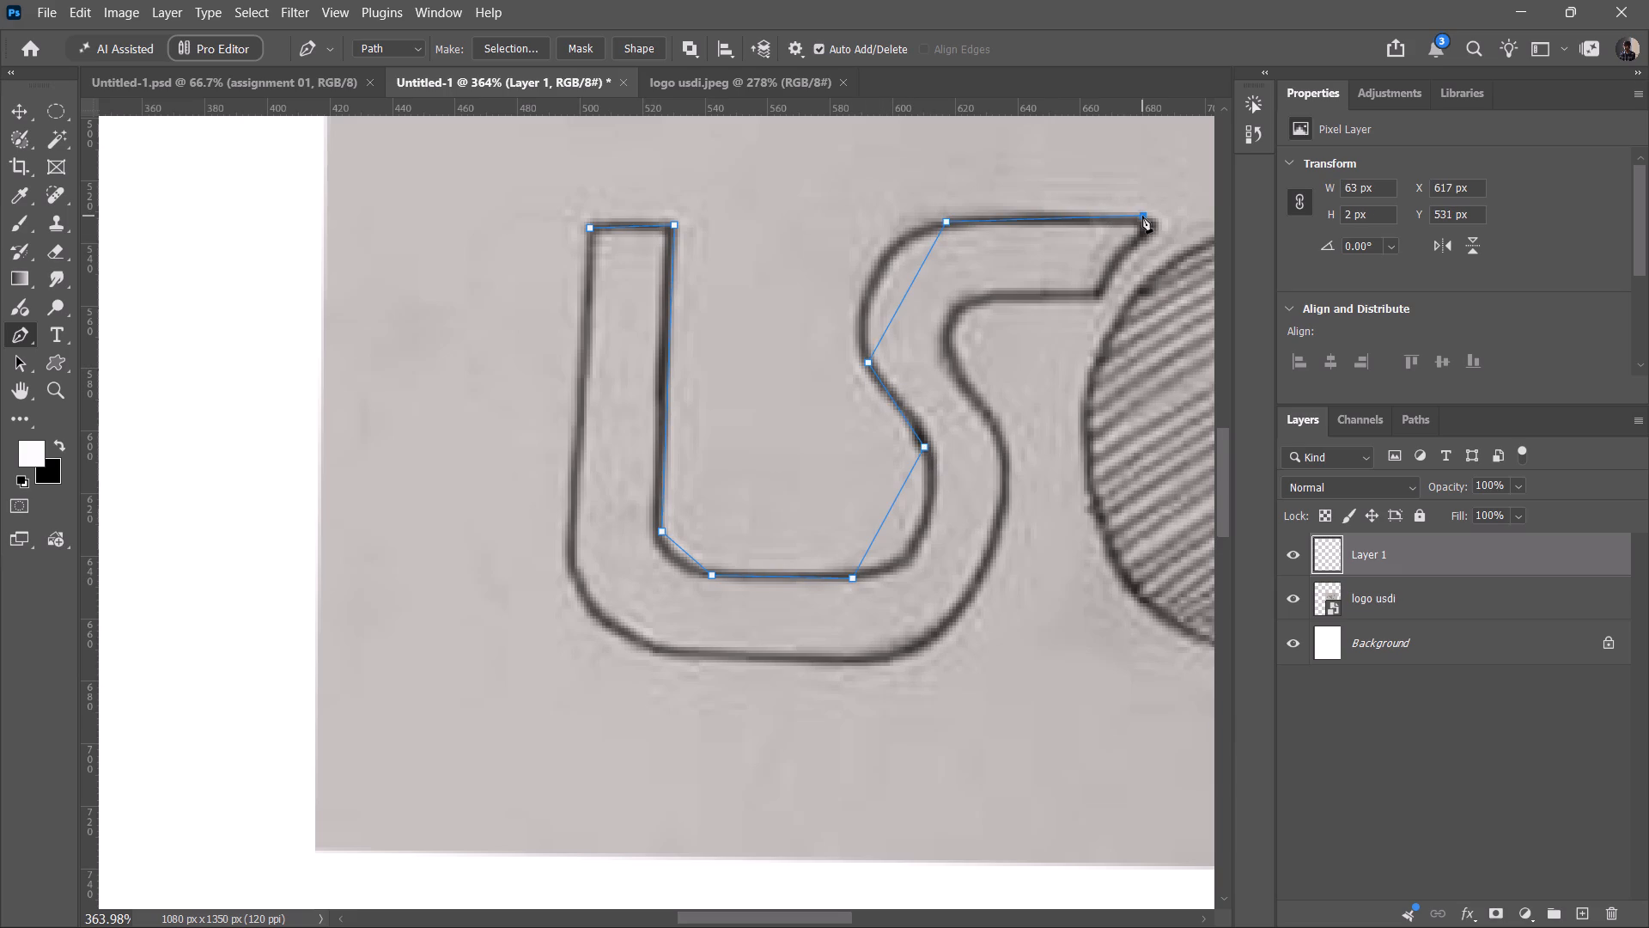
Extend the path down the s's slanted end, back along its underside and around the notch with straight segments.
left_click(1092, 291)
left_click(1001, 296)
left_click_drag(952, 351, 989, 423)
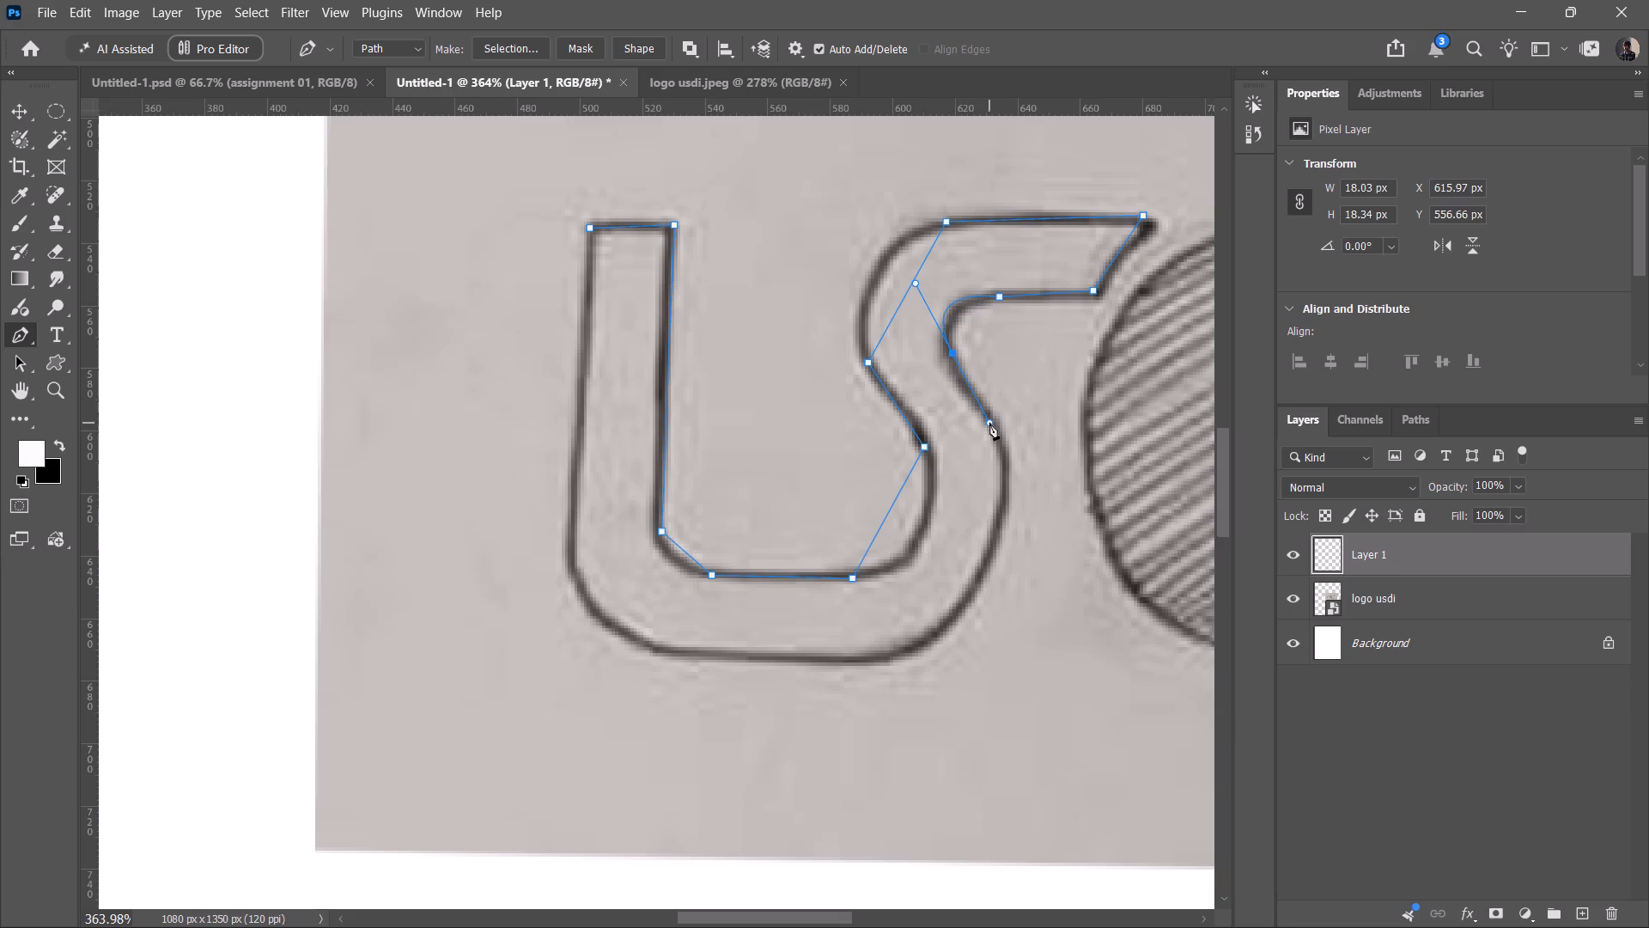
key("ctrl+z")
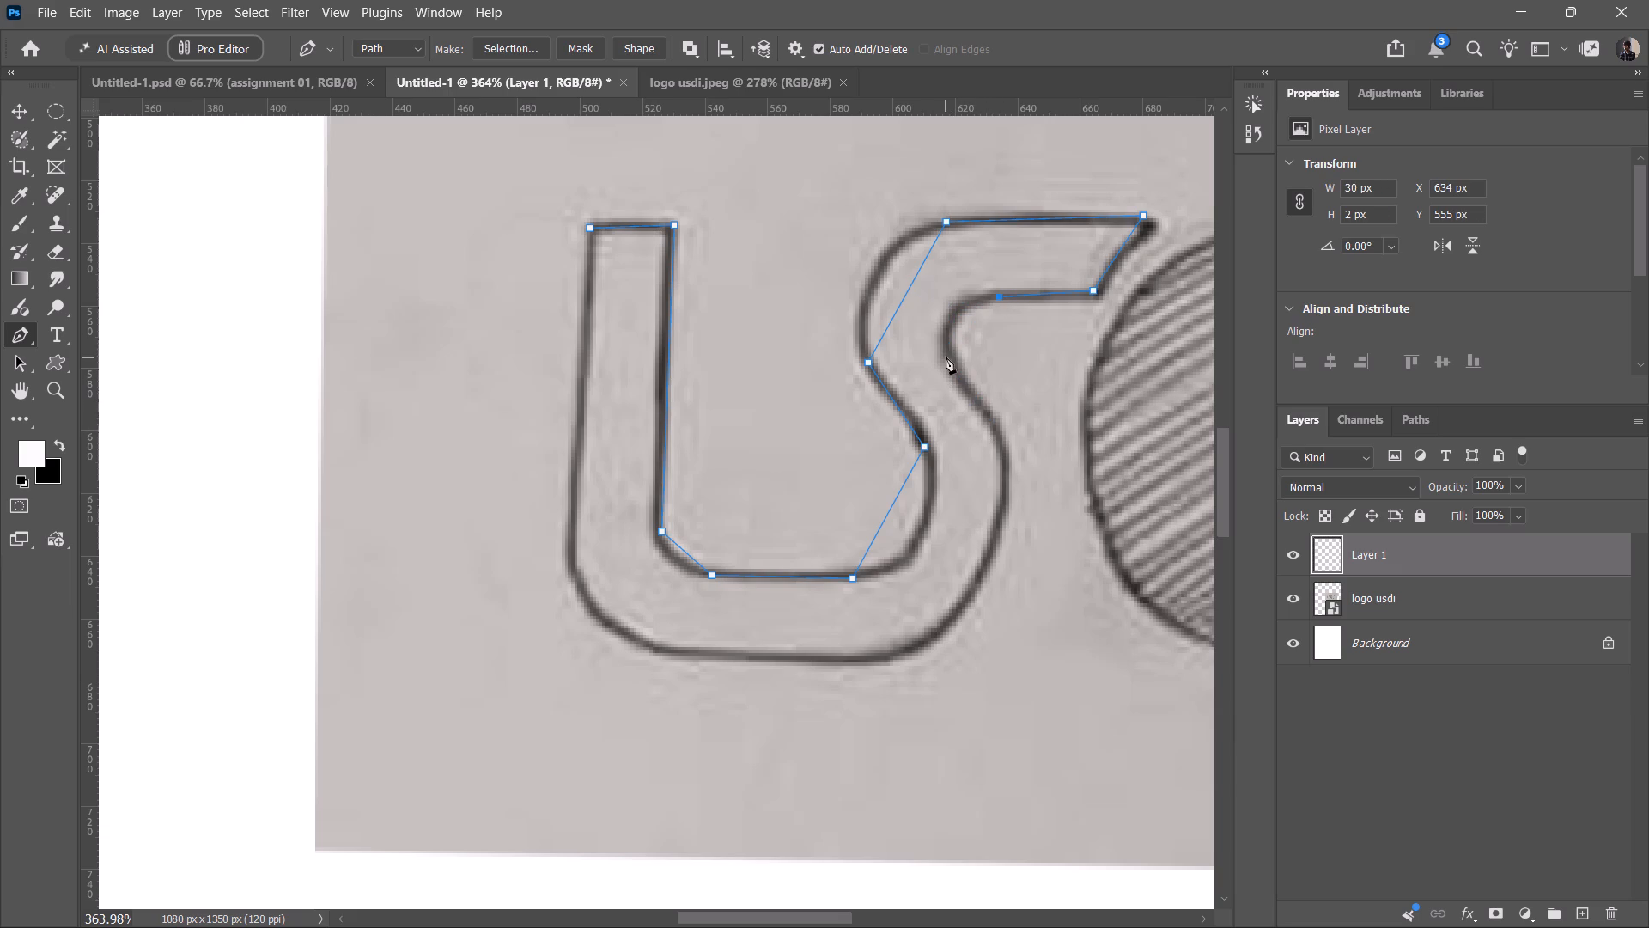
left_click(946, 357)
left_click(995, 422)
Trace the outer right bend, bottom edge, bottom-left bend and outer stem edge with straight segments, closing the path at the first anchor.
left_click(982, 579)
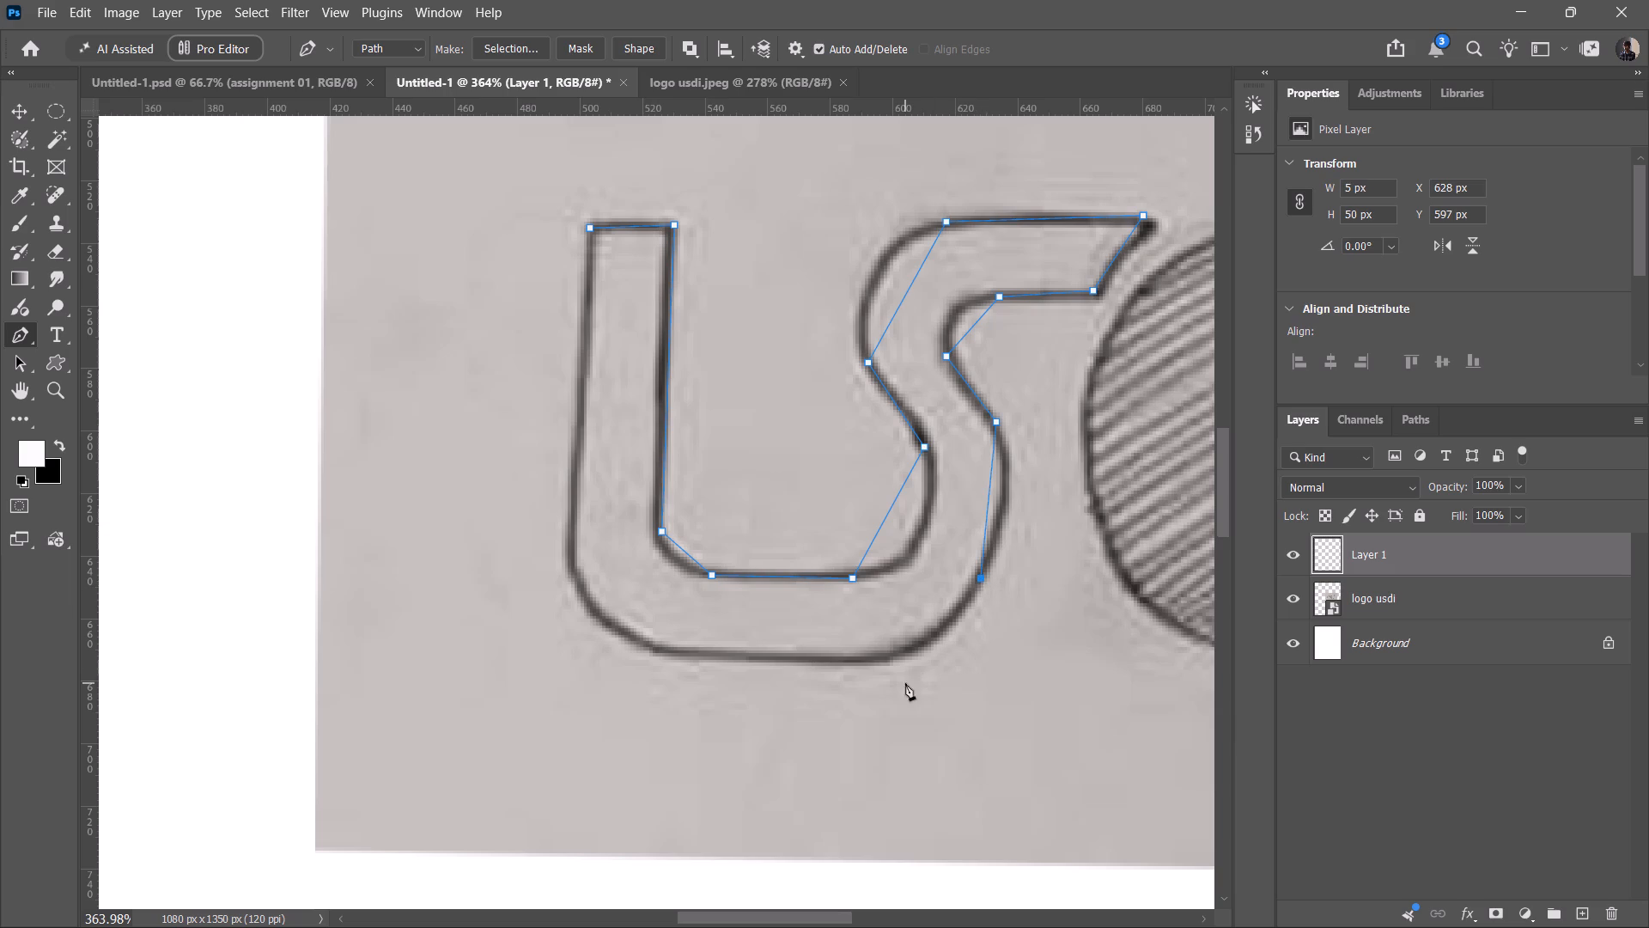
left_click_drag(880, 661, 723, 668)
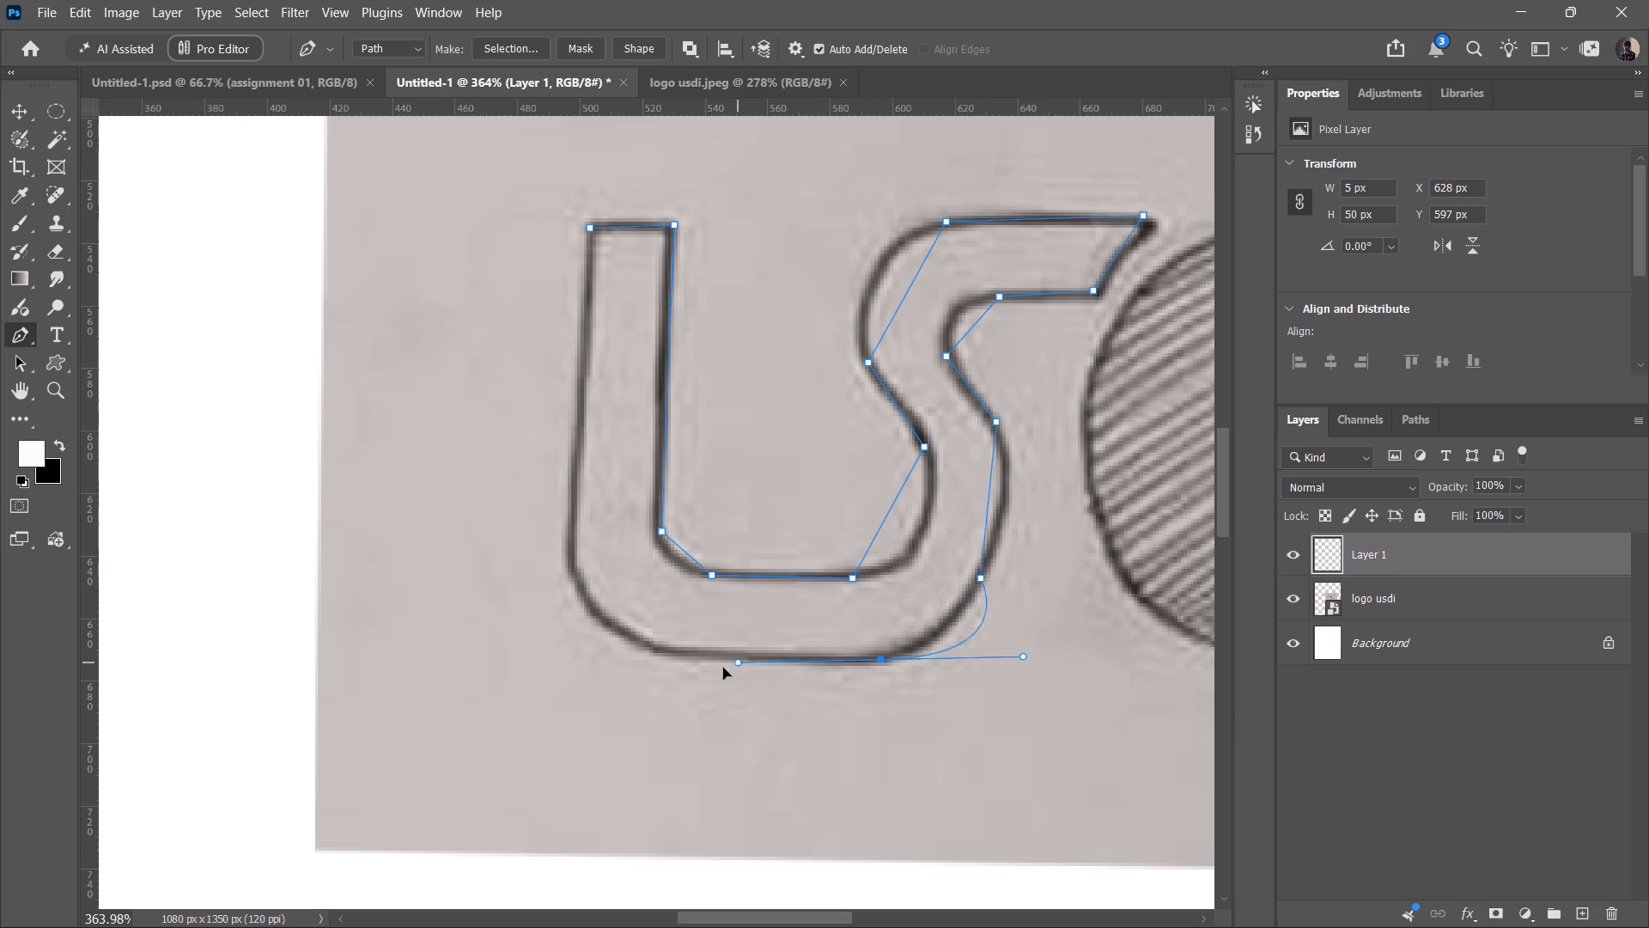
left_click_drag(723, 668, 701, 665)
key("ctrl+z")
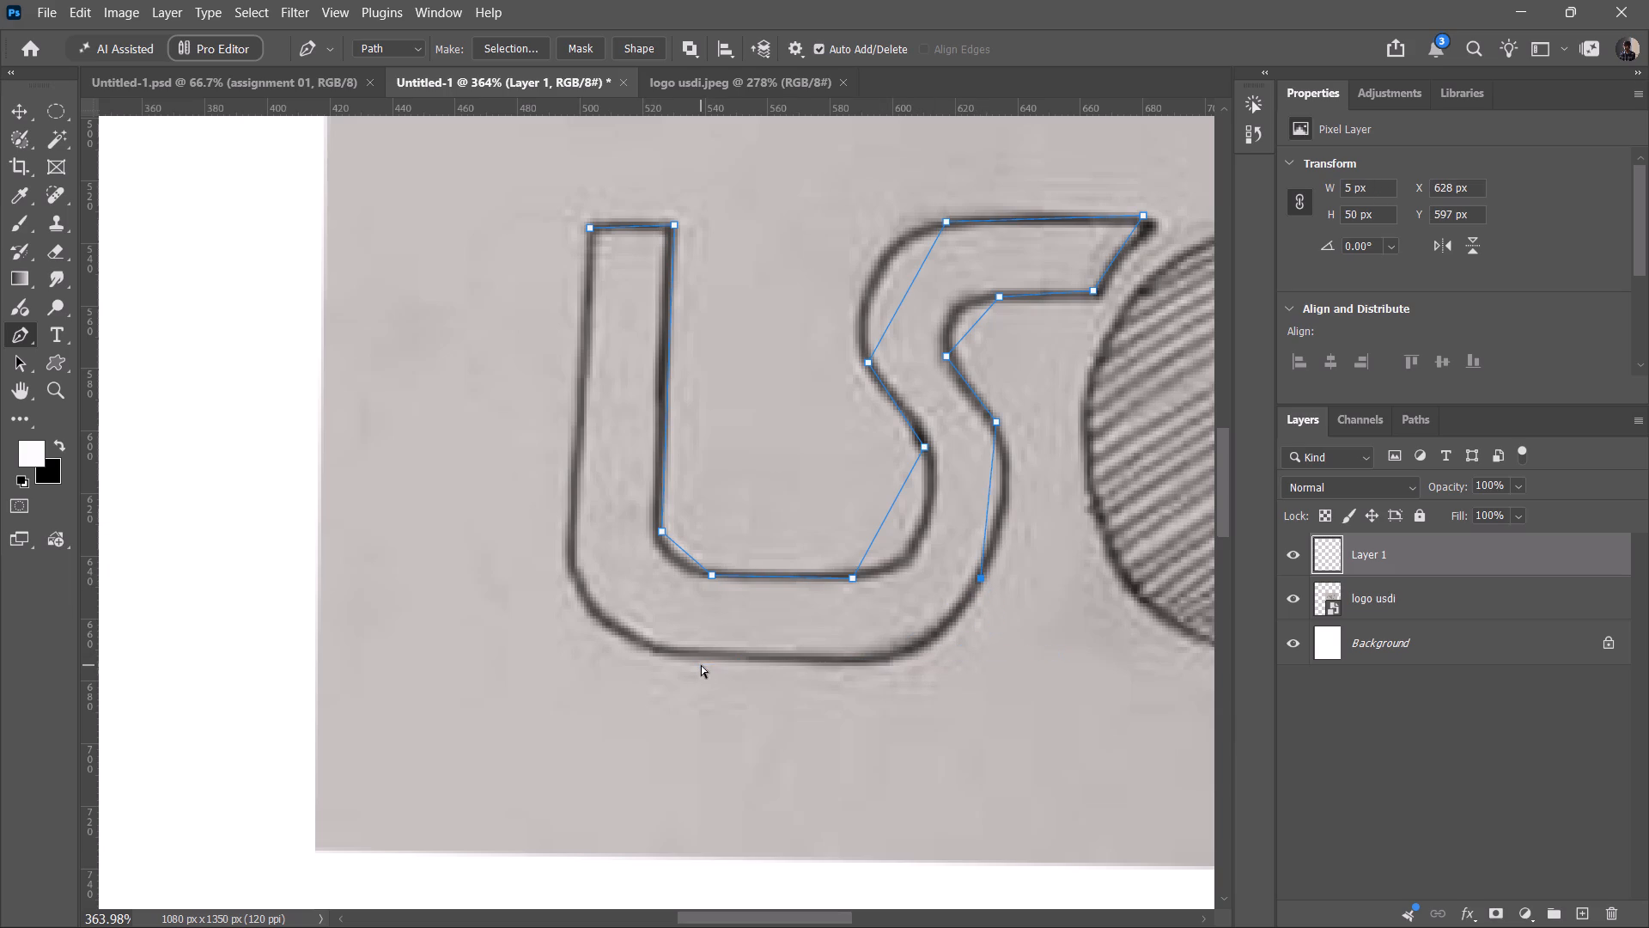
left_click(888, 658)
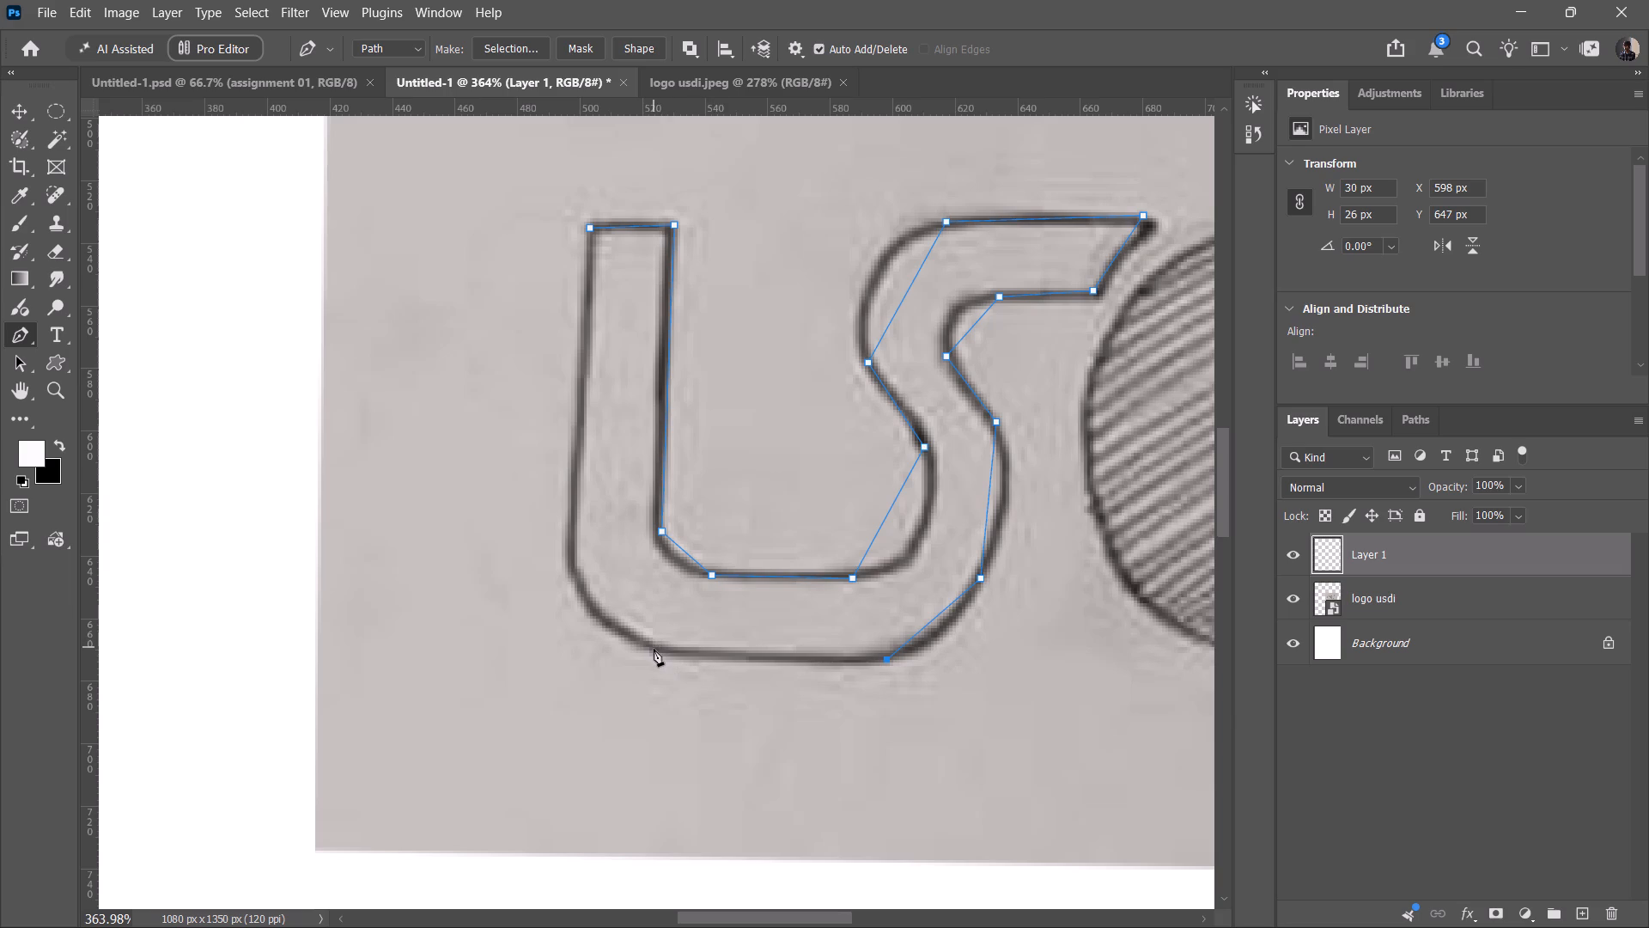
left_click(658, 651)
left_click(570, 565)
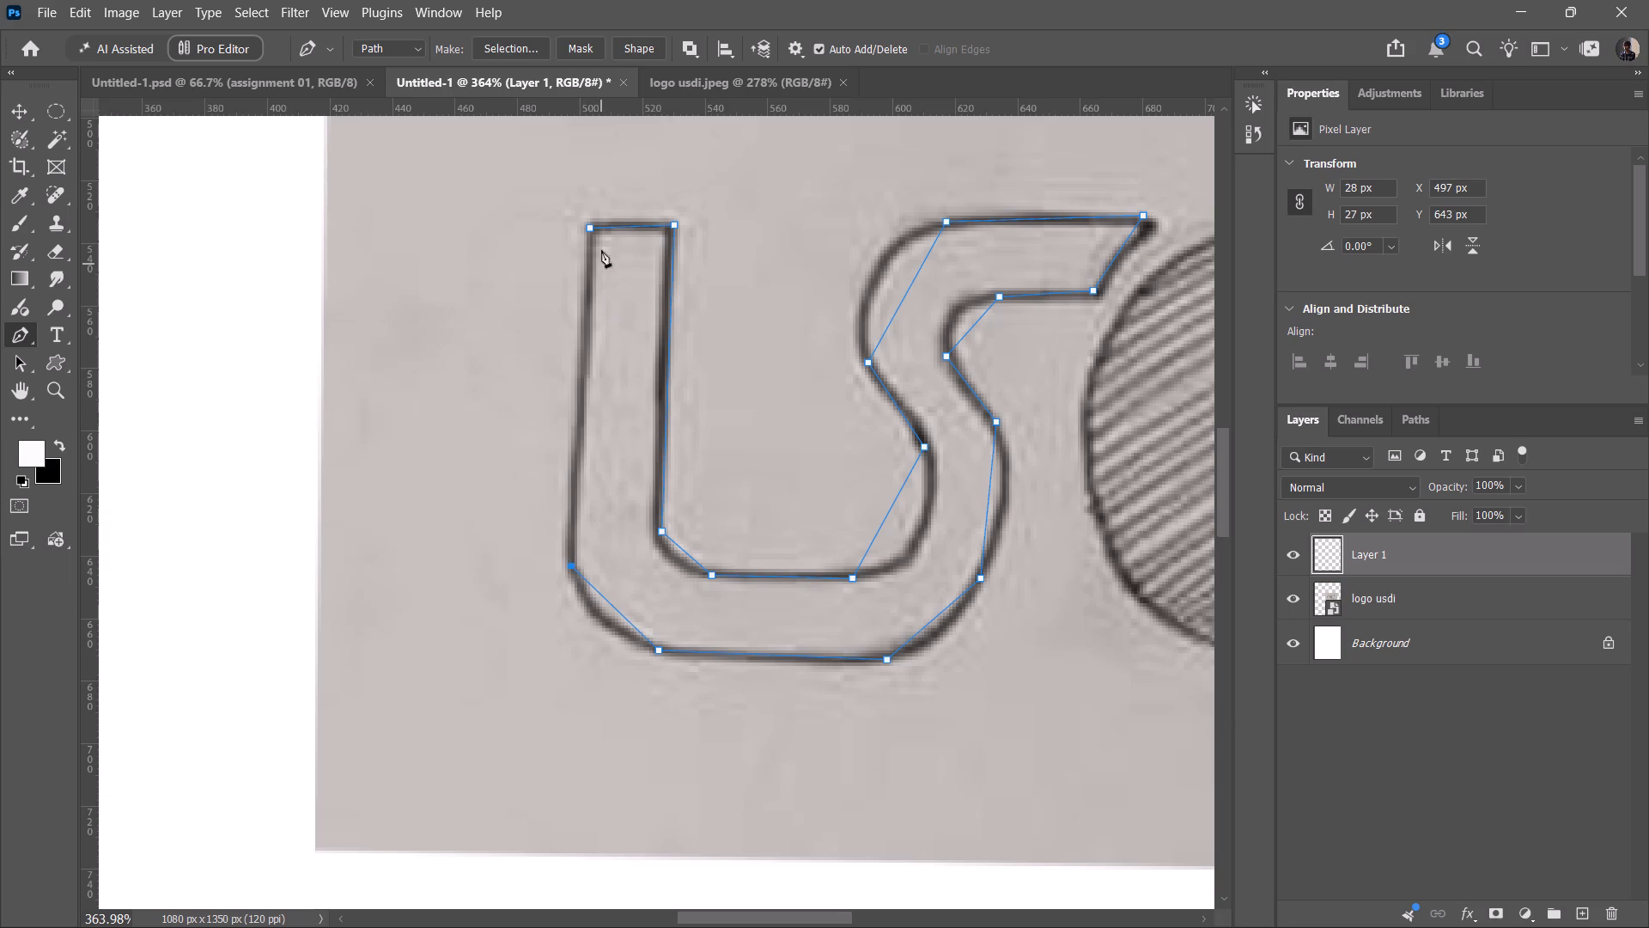
left_click(589, 224)
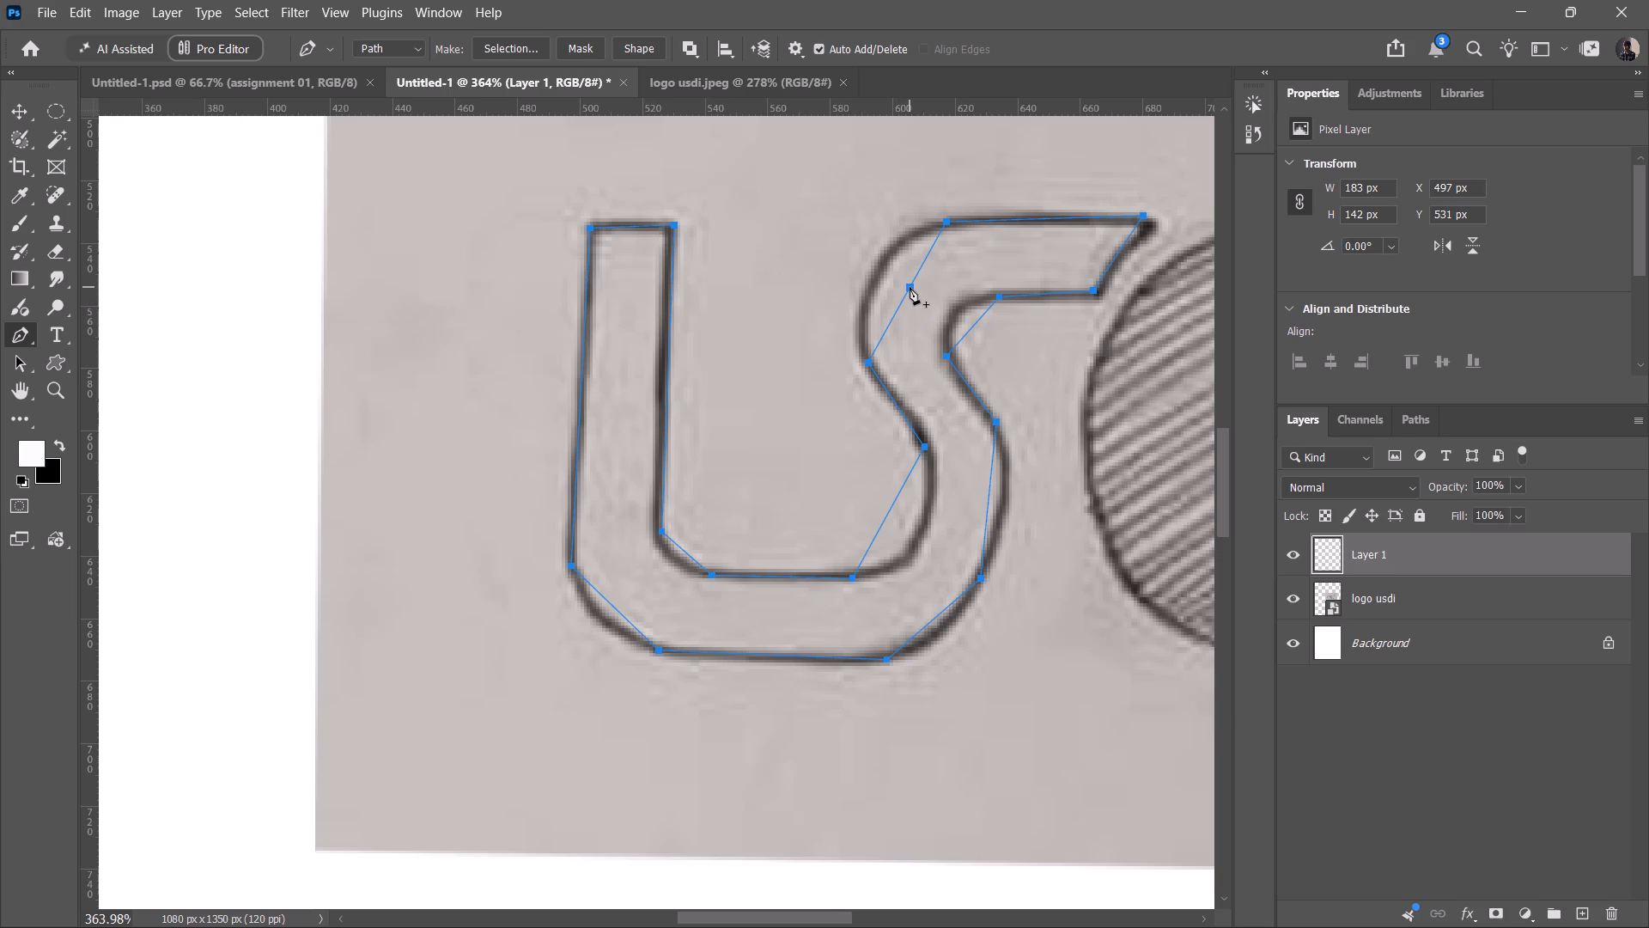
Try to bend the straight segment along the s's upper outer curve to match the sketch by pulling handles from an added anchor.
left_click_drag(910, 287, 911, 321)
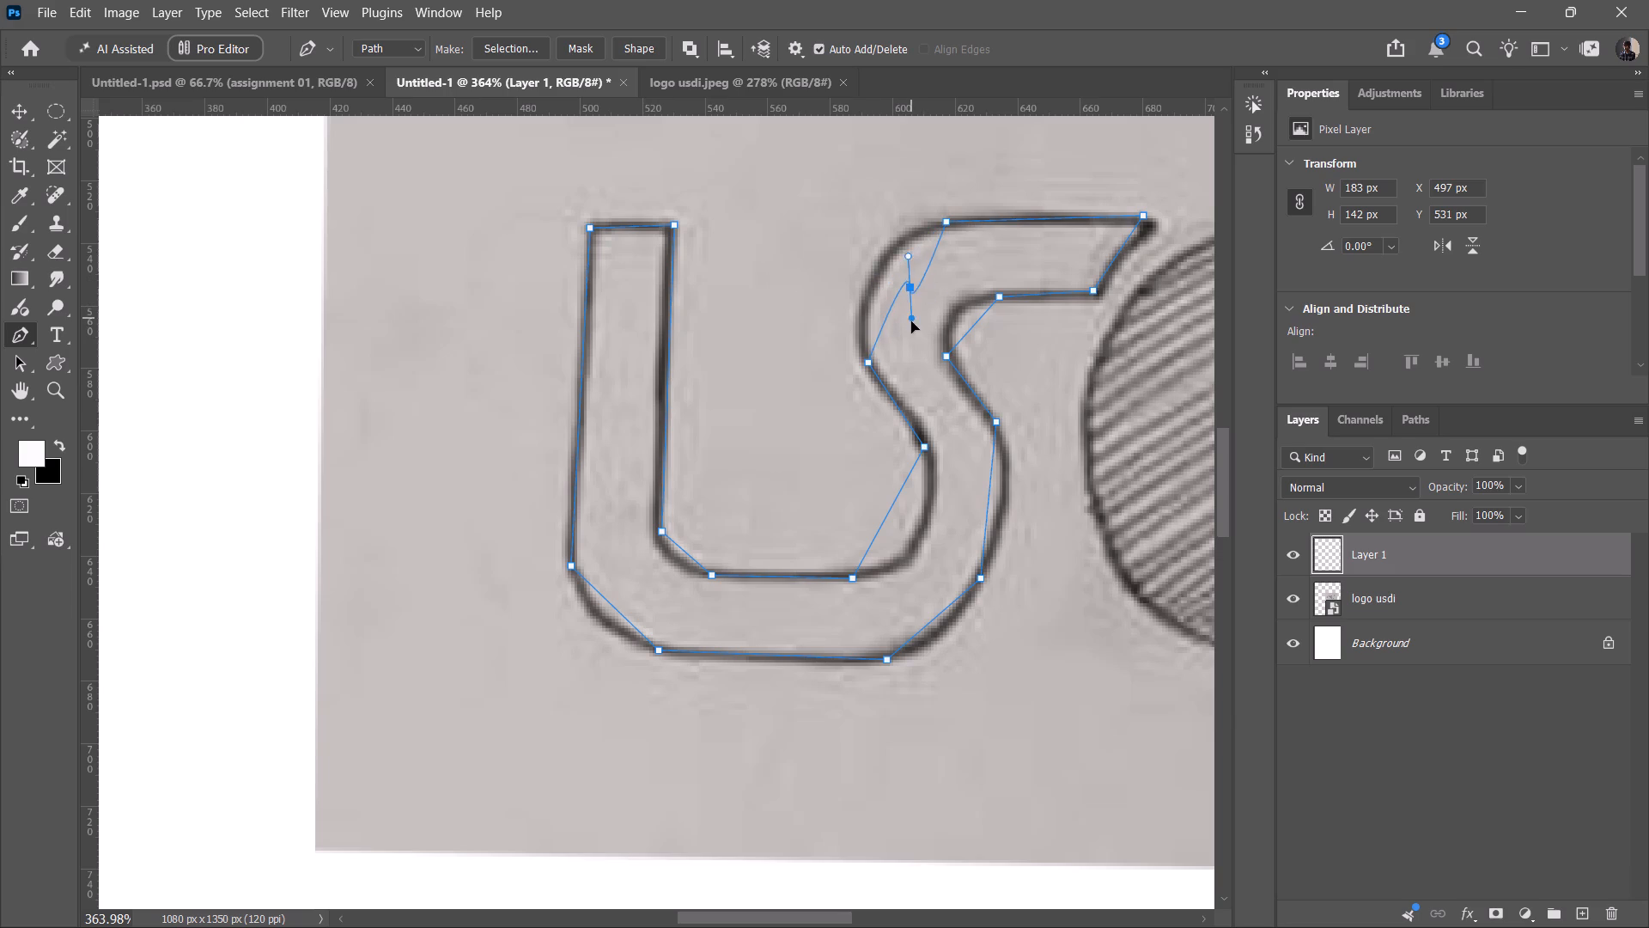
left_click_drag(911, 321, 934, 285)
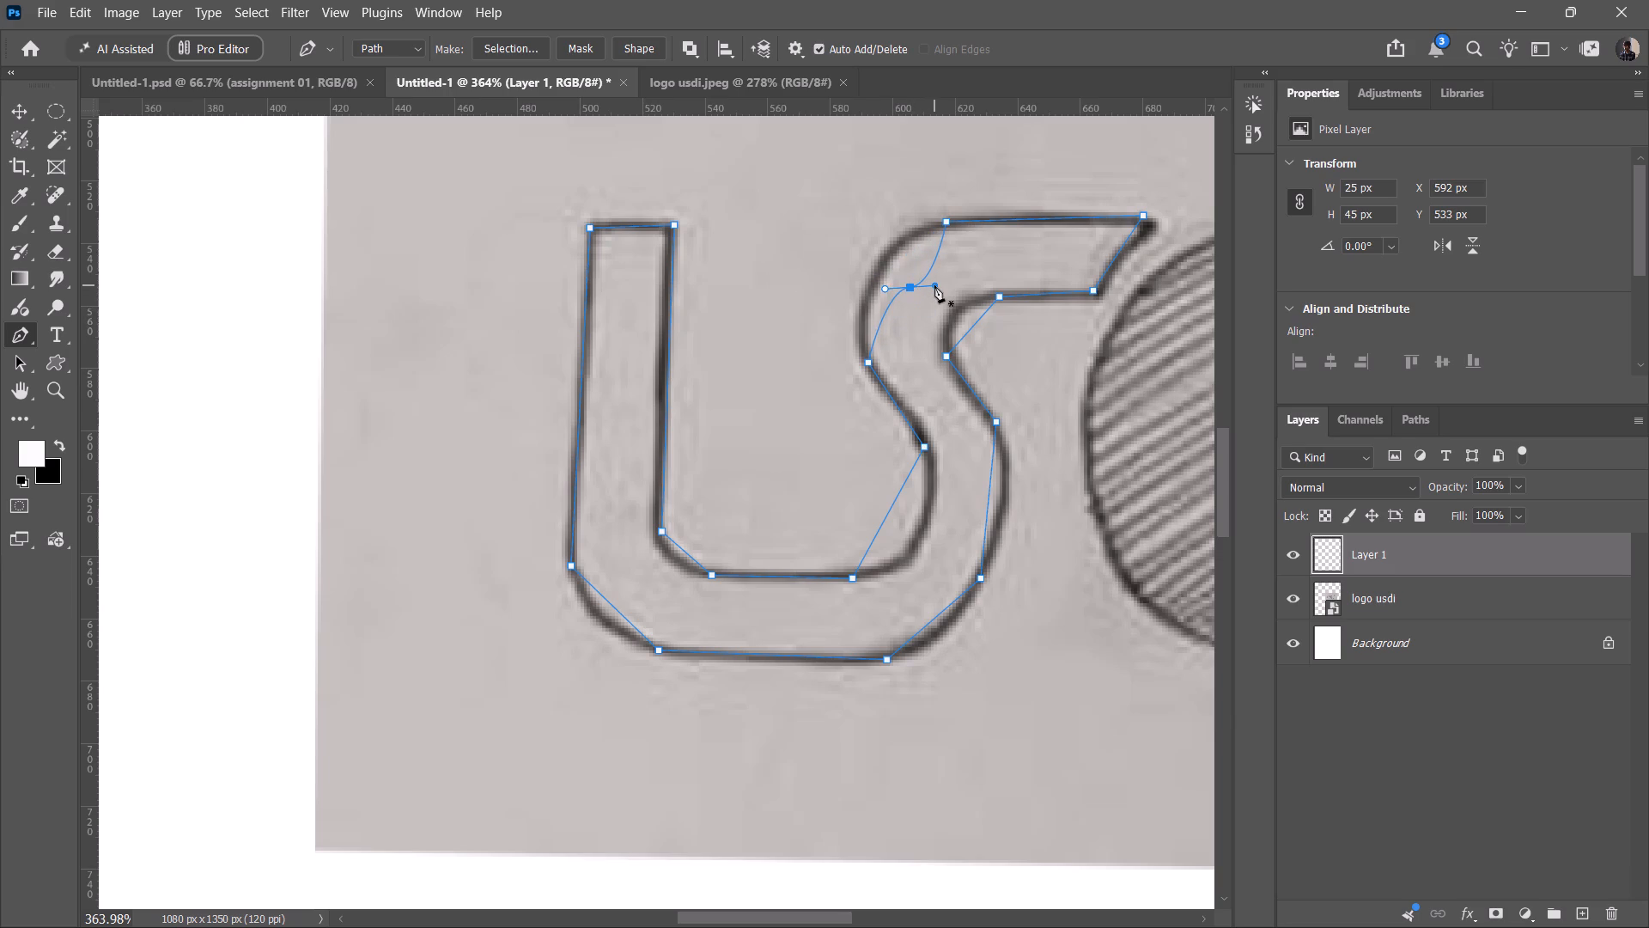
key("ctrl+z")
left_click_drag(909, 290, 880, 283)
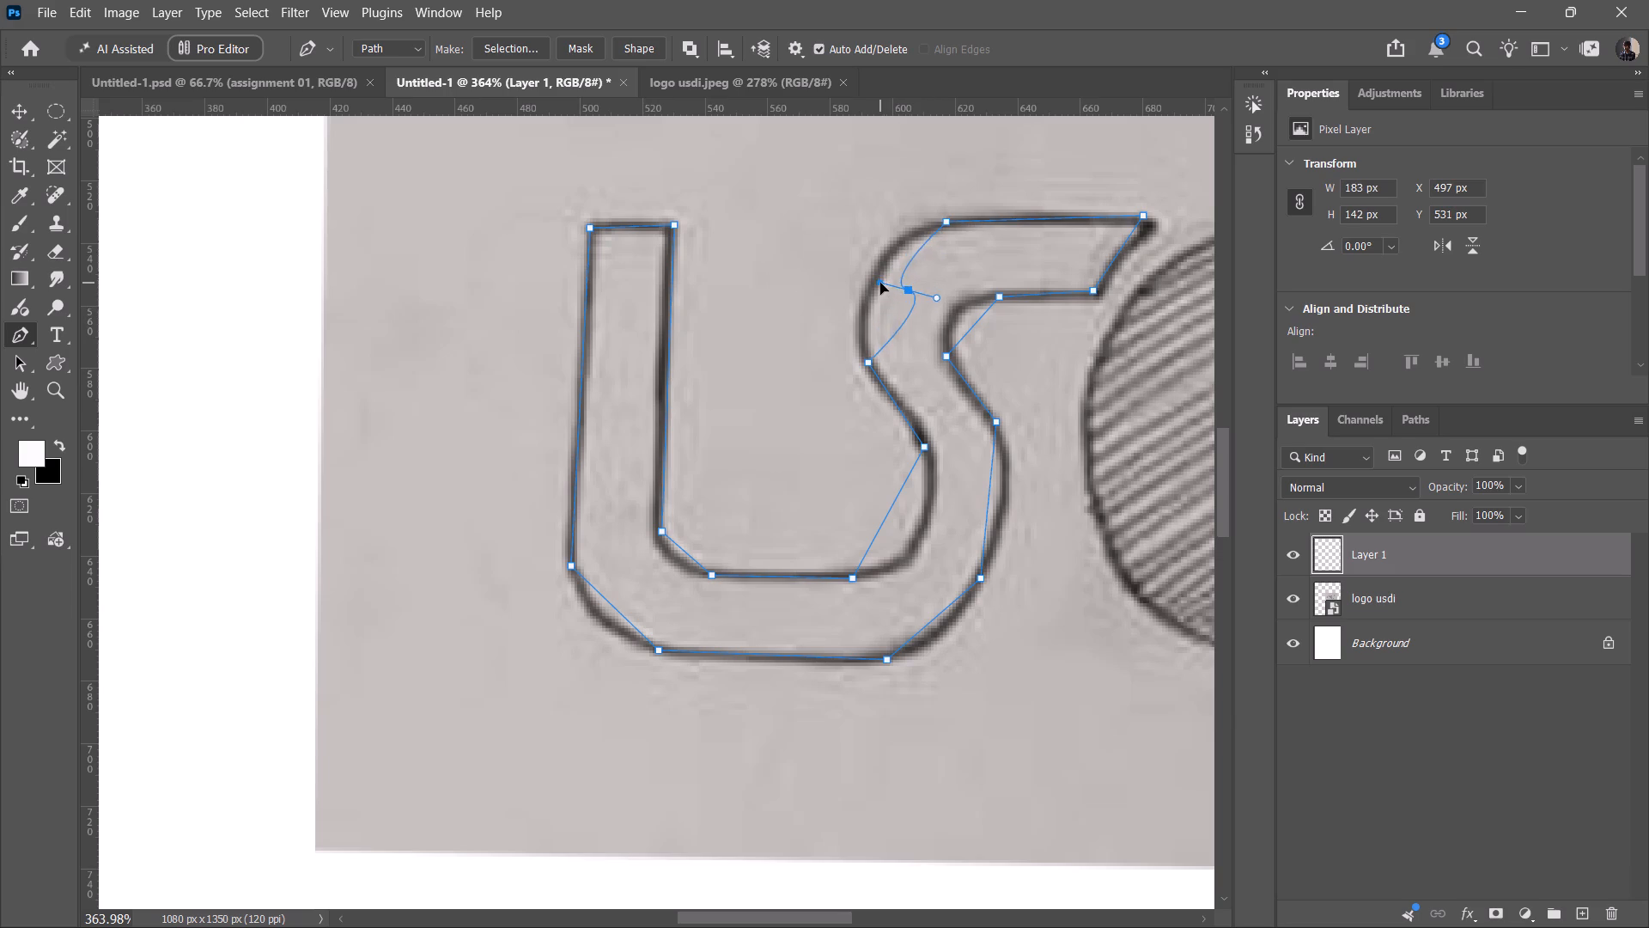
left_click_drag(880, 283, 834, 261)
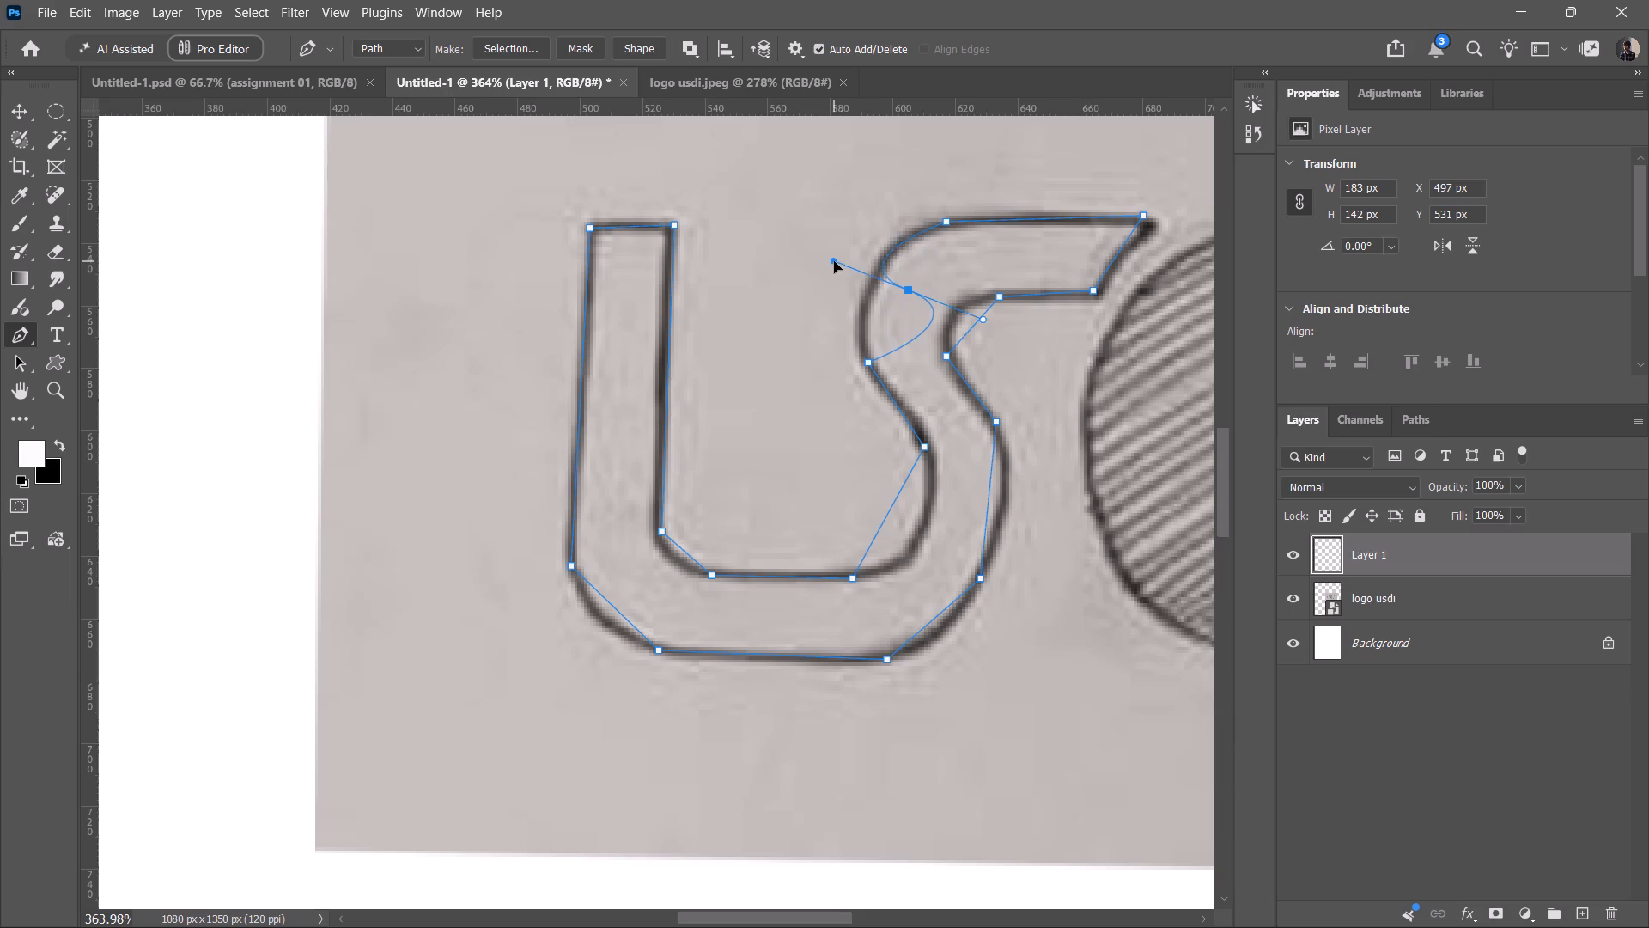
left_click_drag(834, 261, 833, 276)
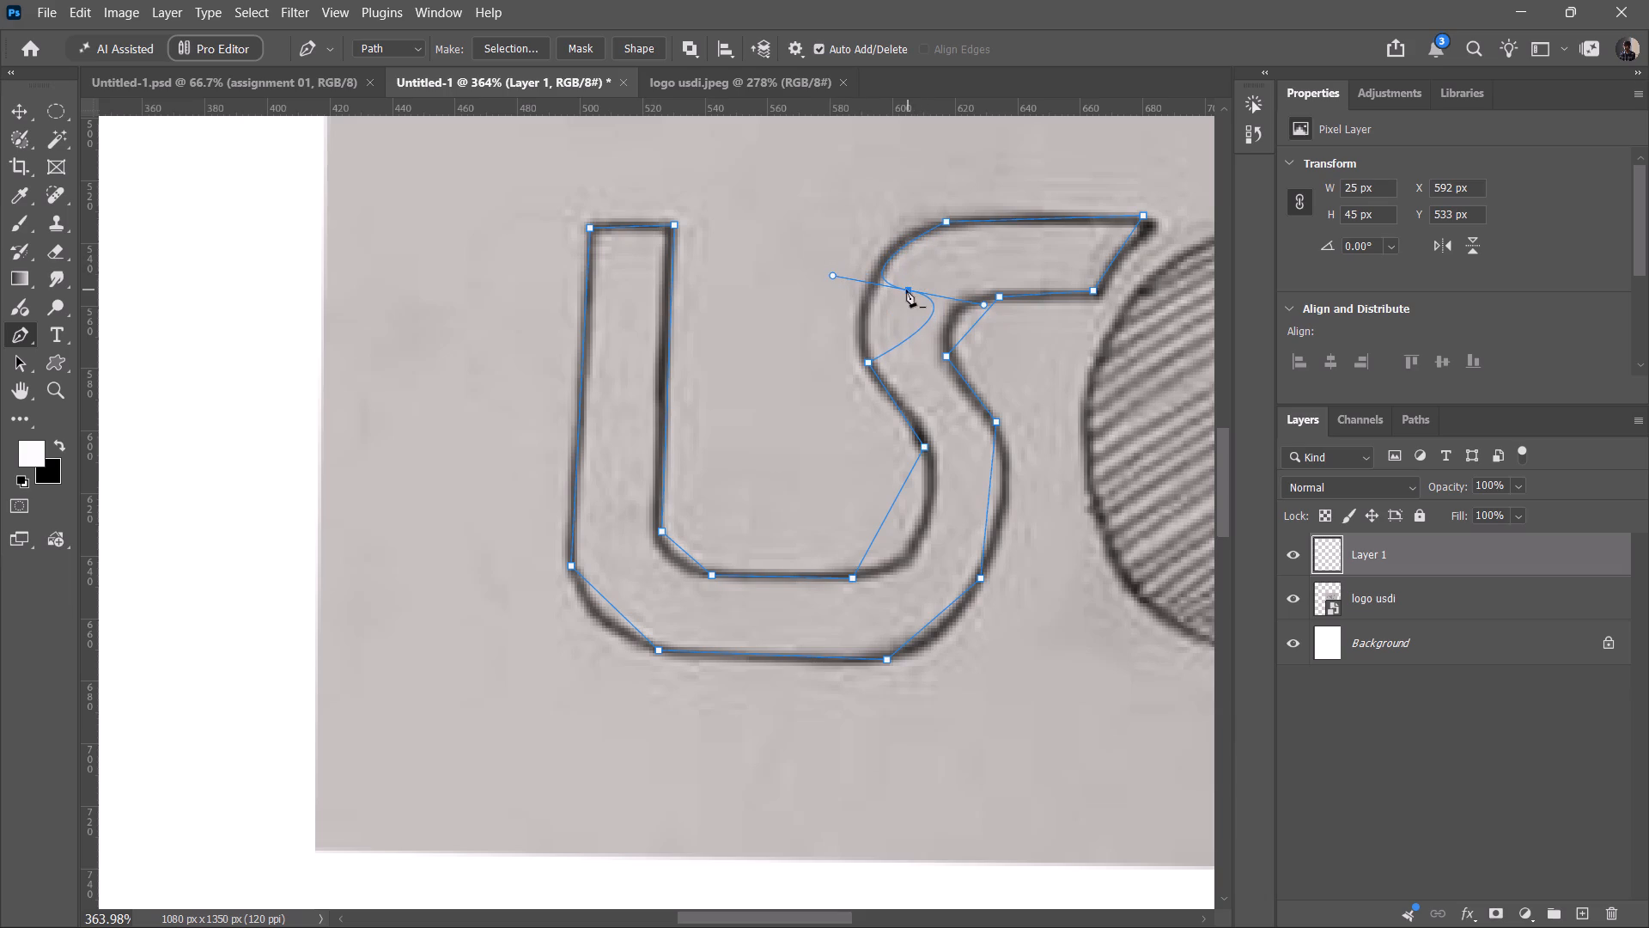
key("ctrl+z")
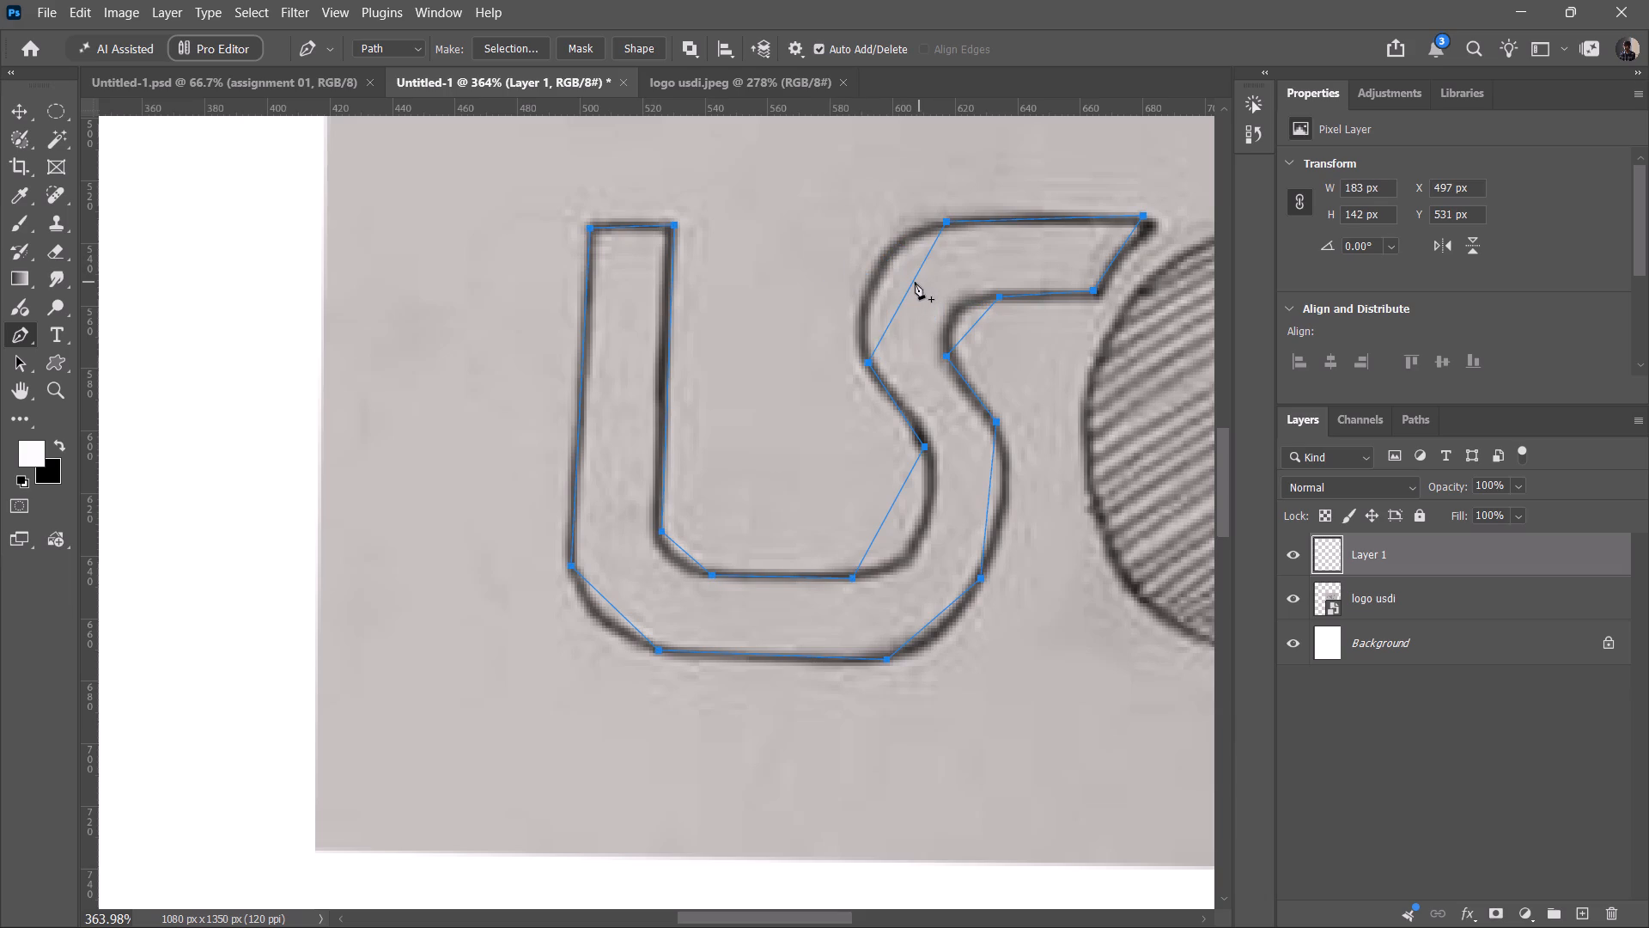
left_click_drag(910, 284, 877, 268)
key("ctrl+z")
Switch the Pen tool to Shape mode and set its fill colour to red.
left_click(405, 43)
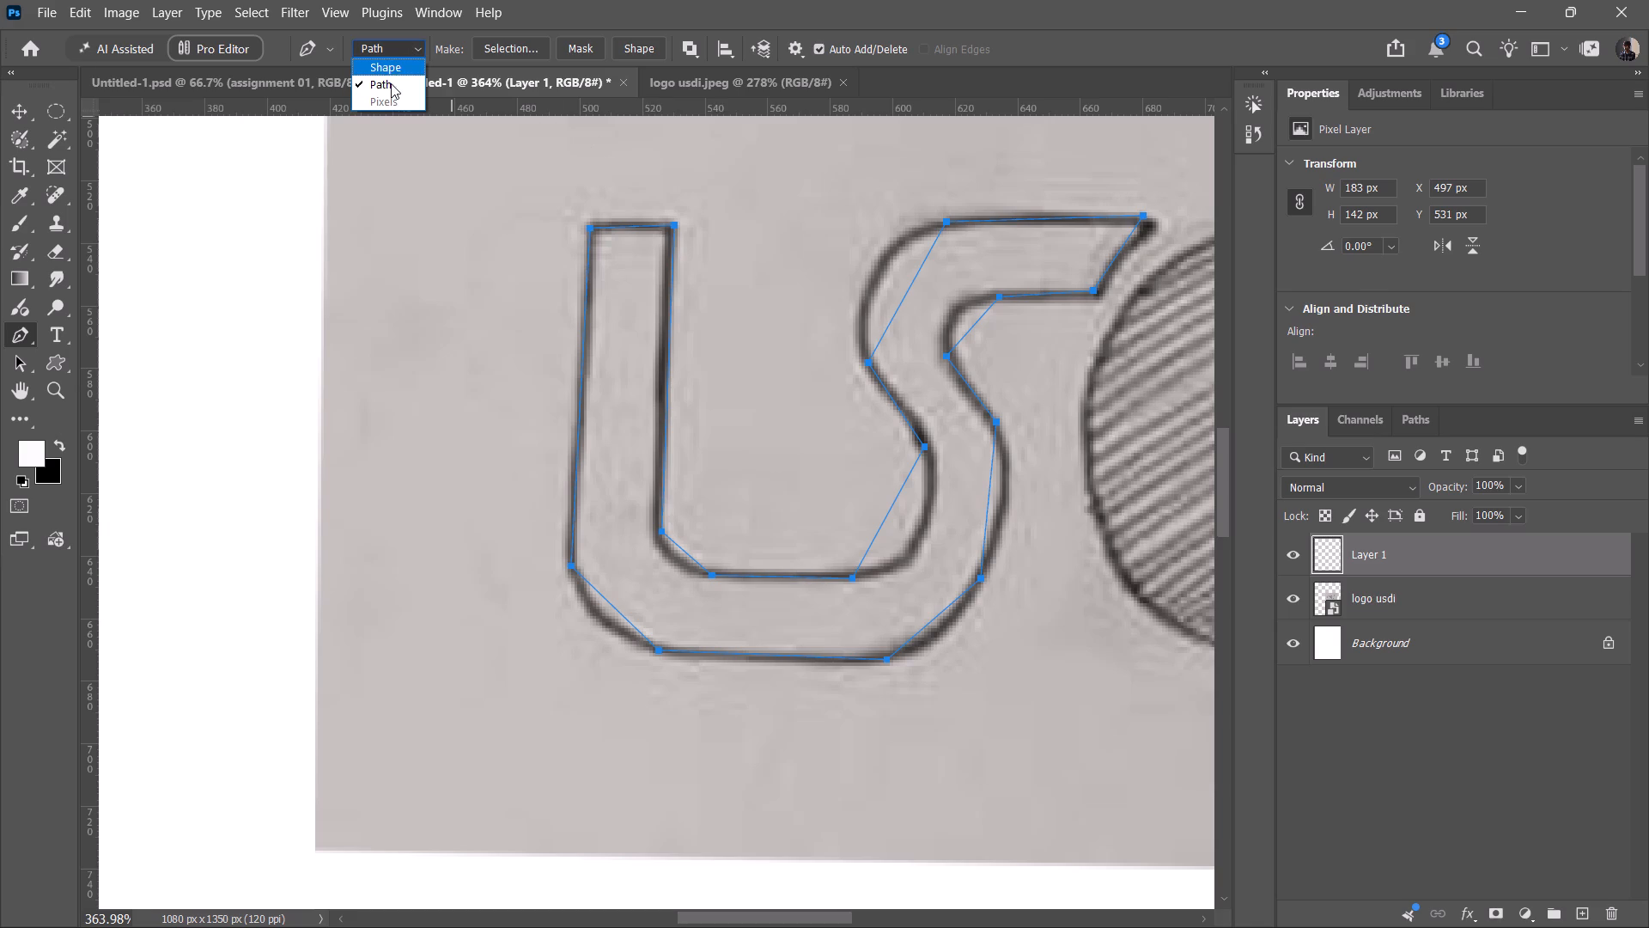
left_click(386, 64)
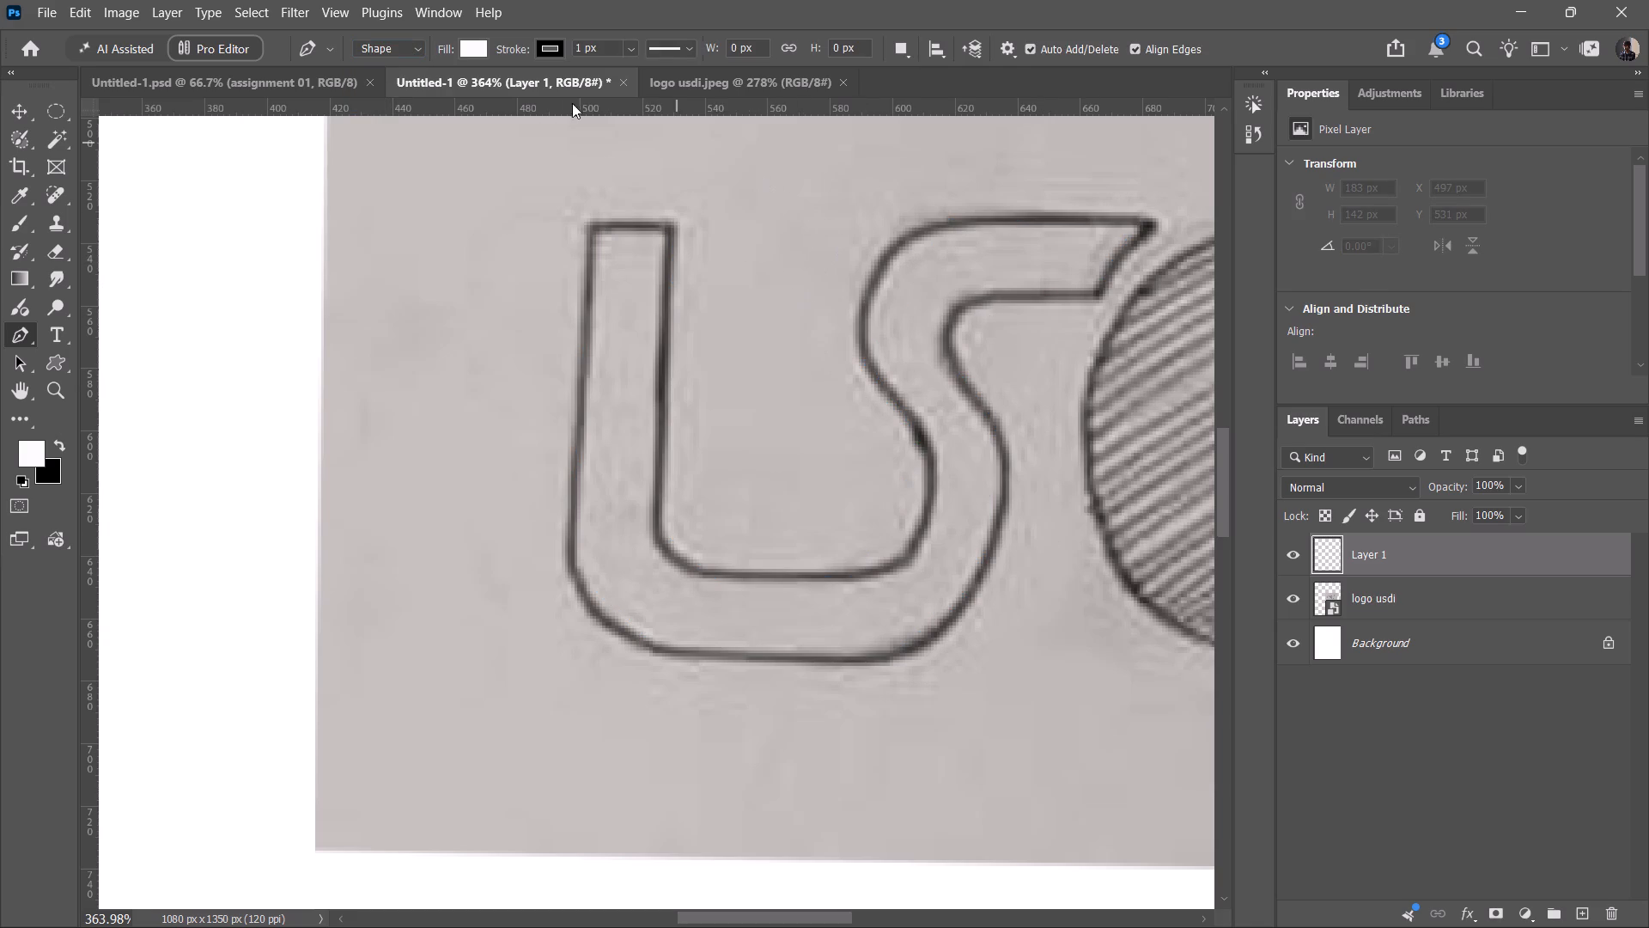
left_click(472, 41)
left_click(433, 160)
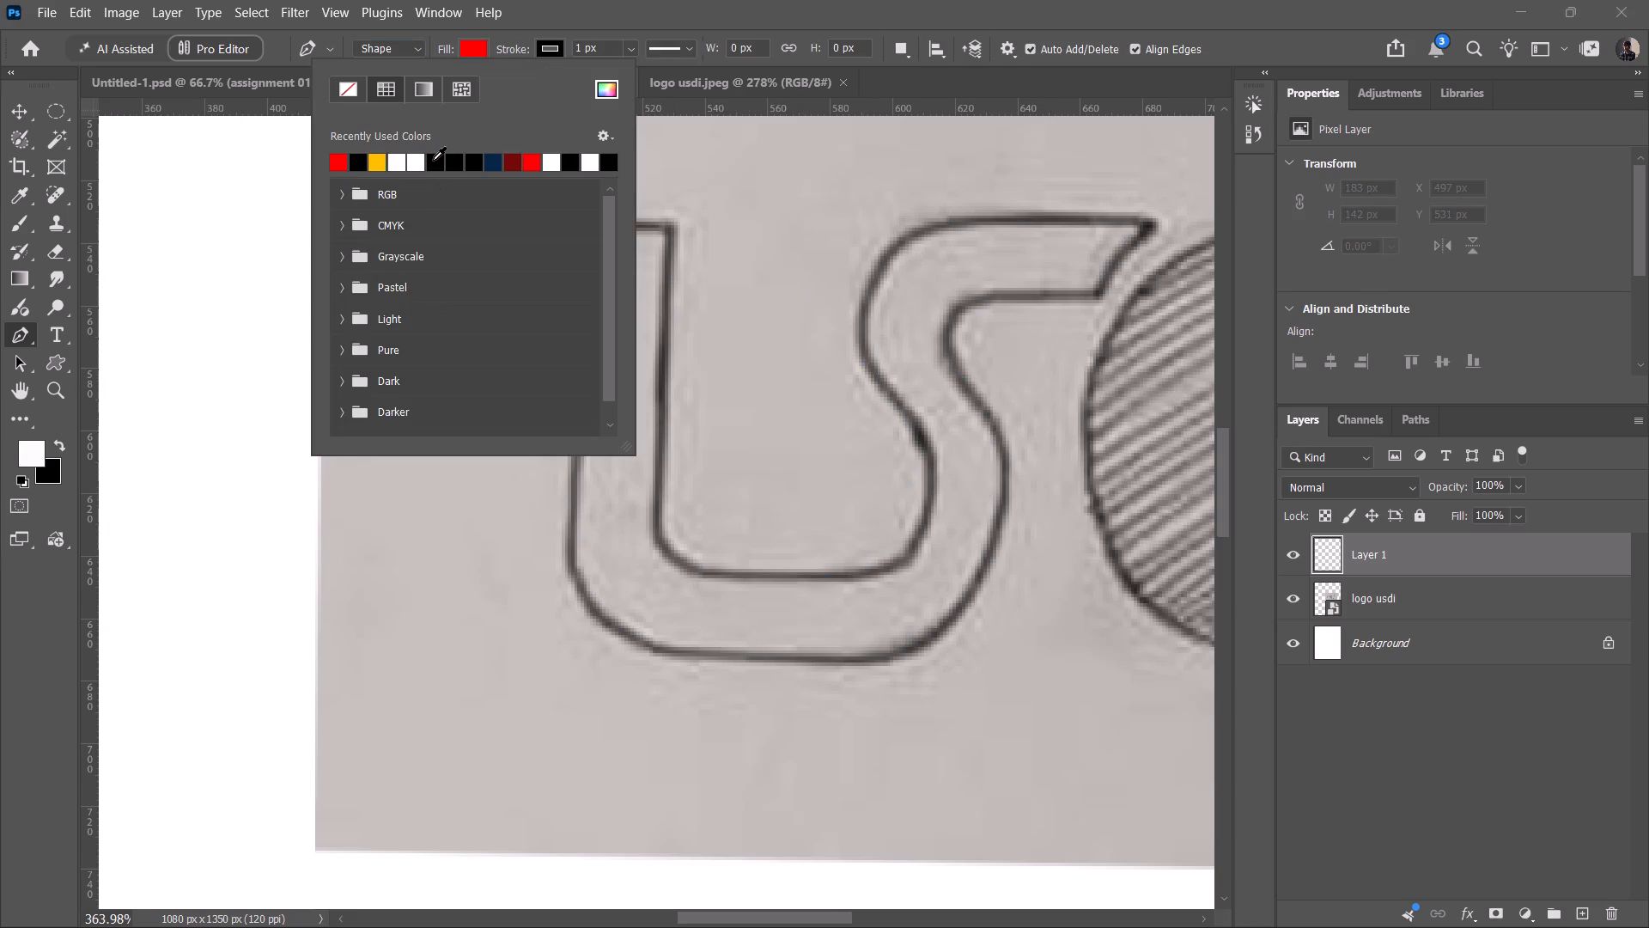
left_click(552, 50)
left_click(552, 50)
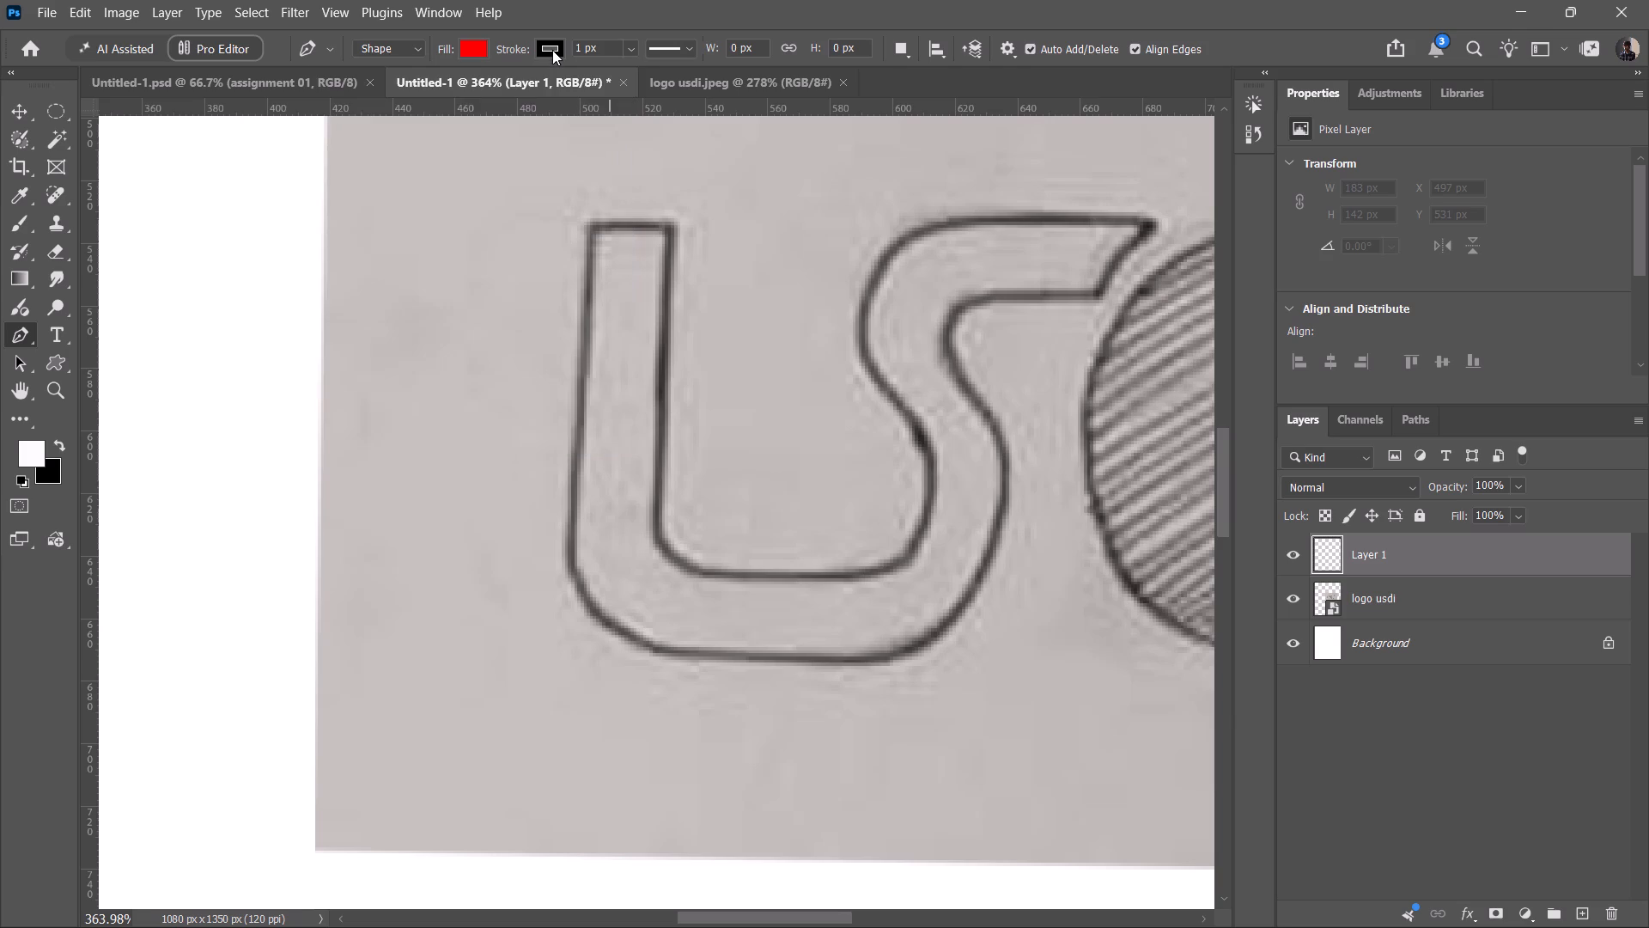
Return the Pen tool to Path mode and reselect the Work Path to show the traced outline.
left_click(396, 51)
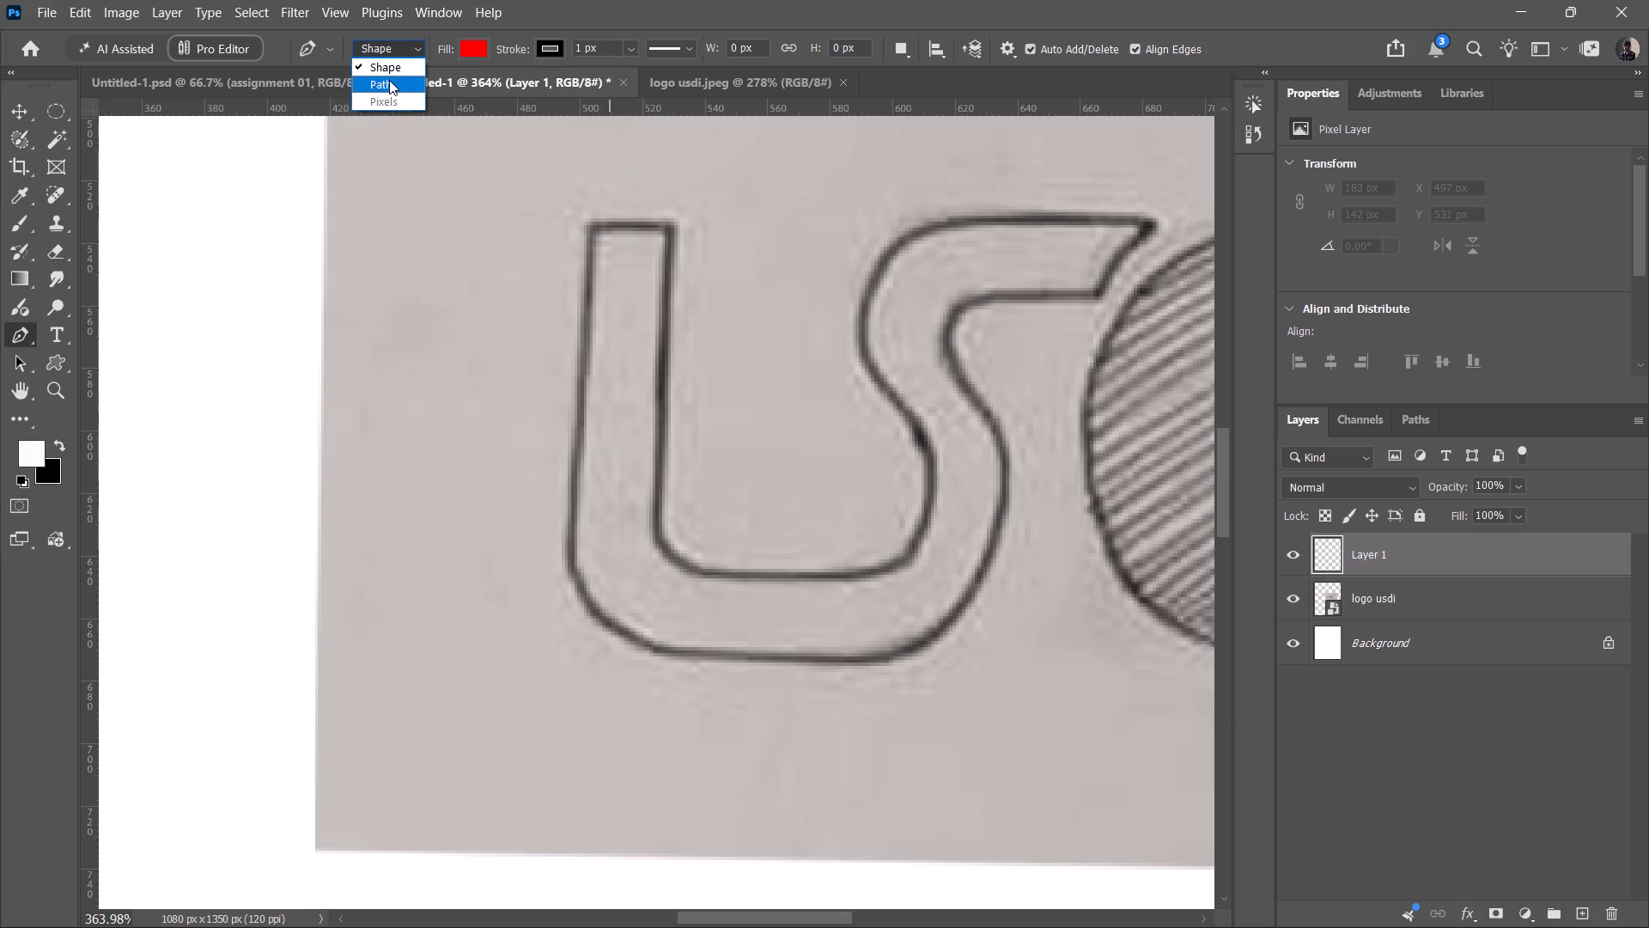
left_click(389, 80)
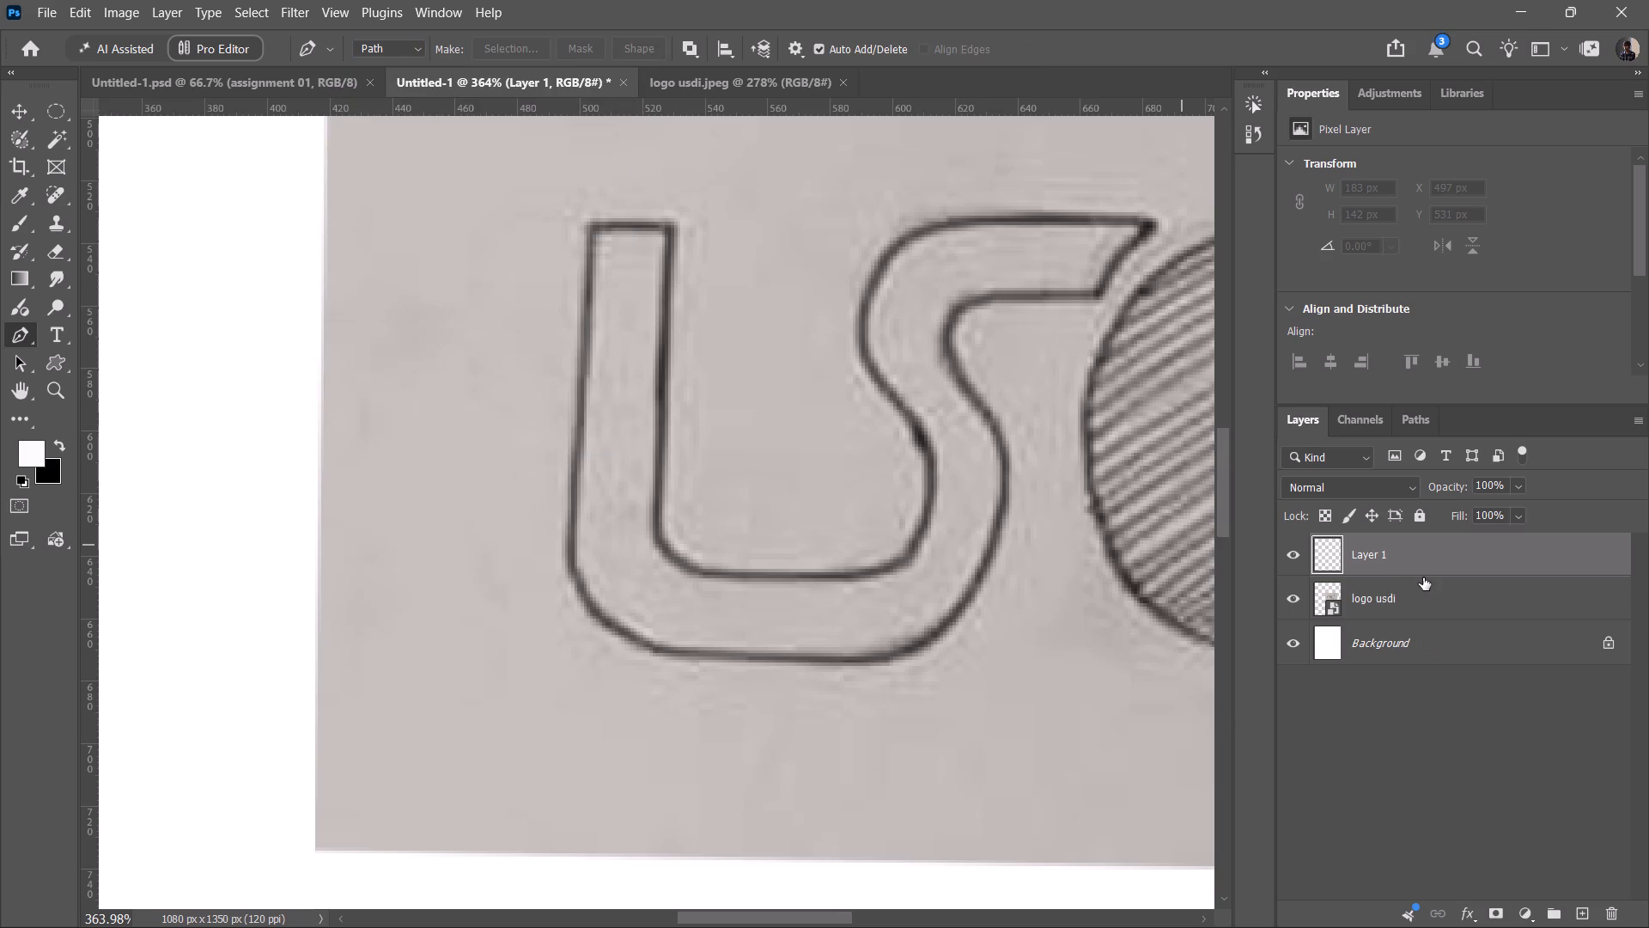
left_click(1406, 565)
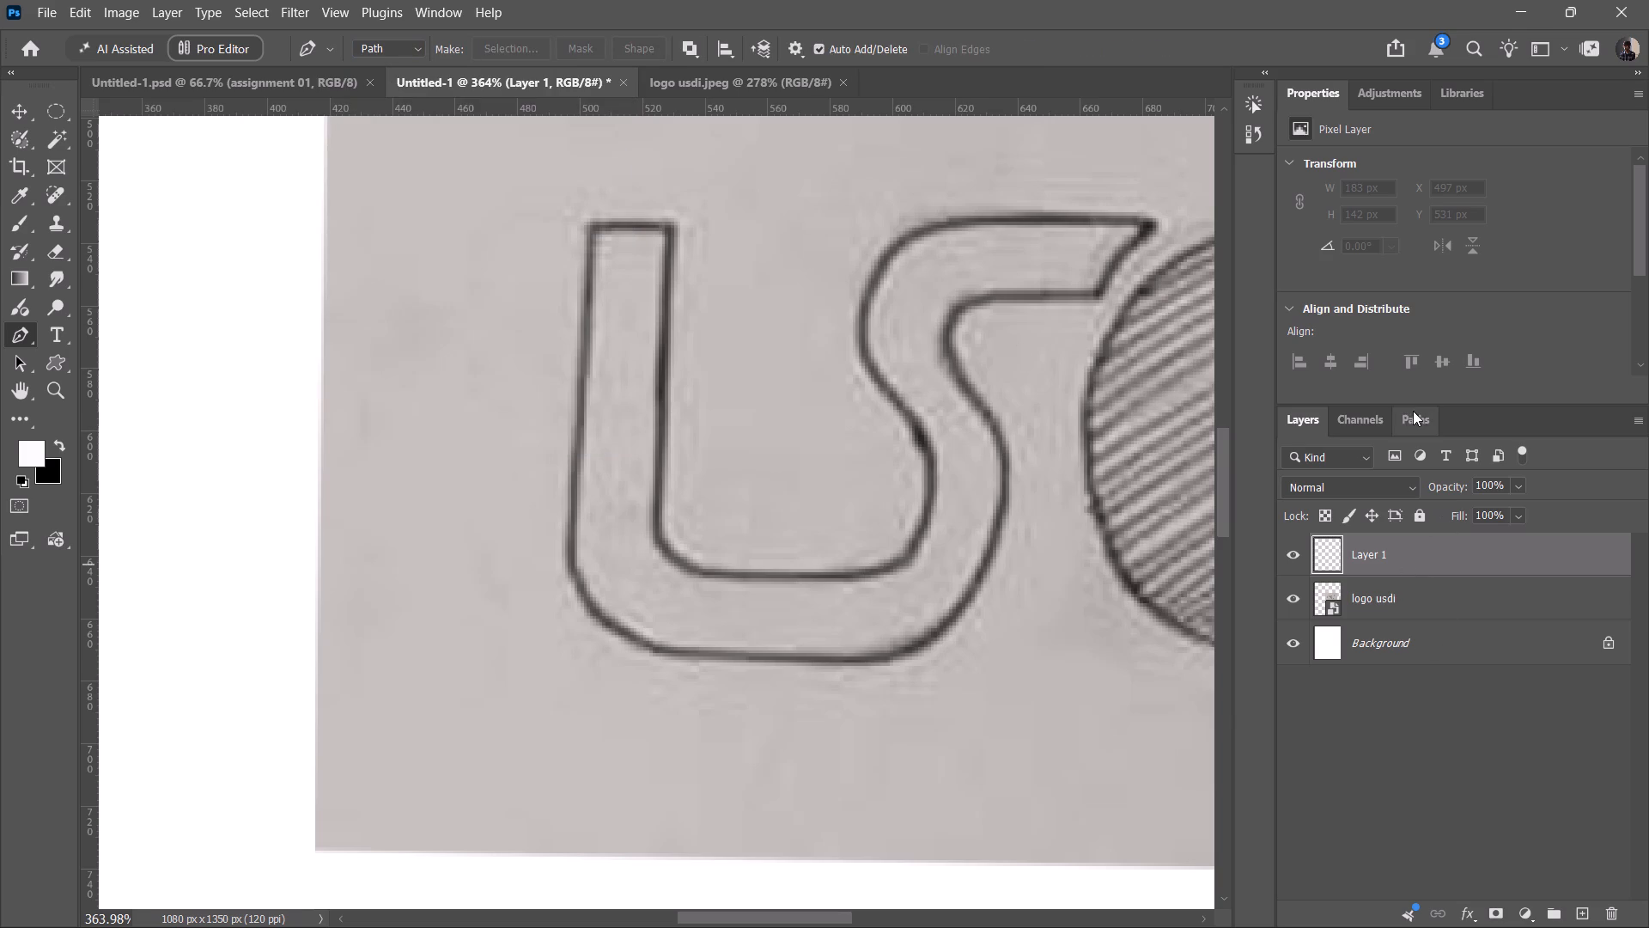
left_click(1413, 415)
left_click(1349, 454)
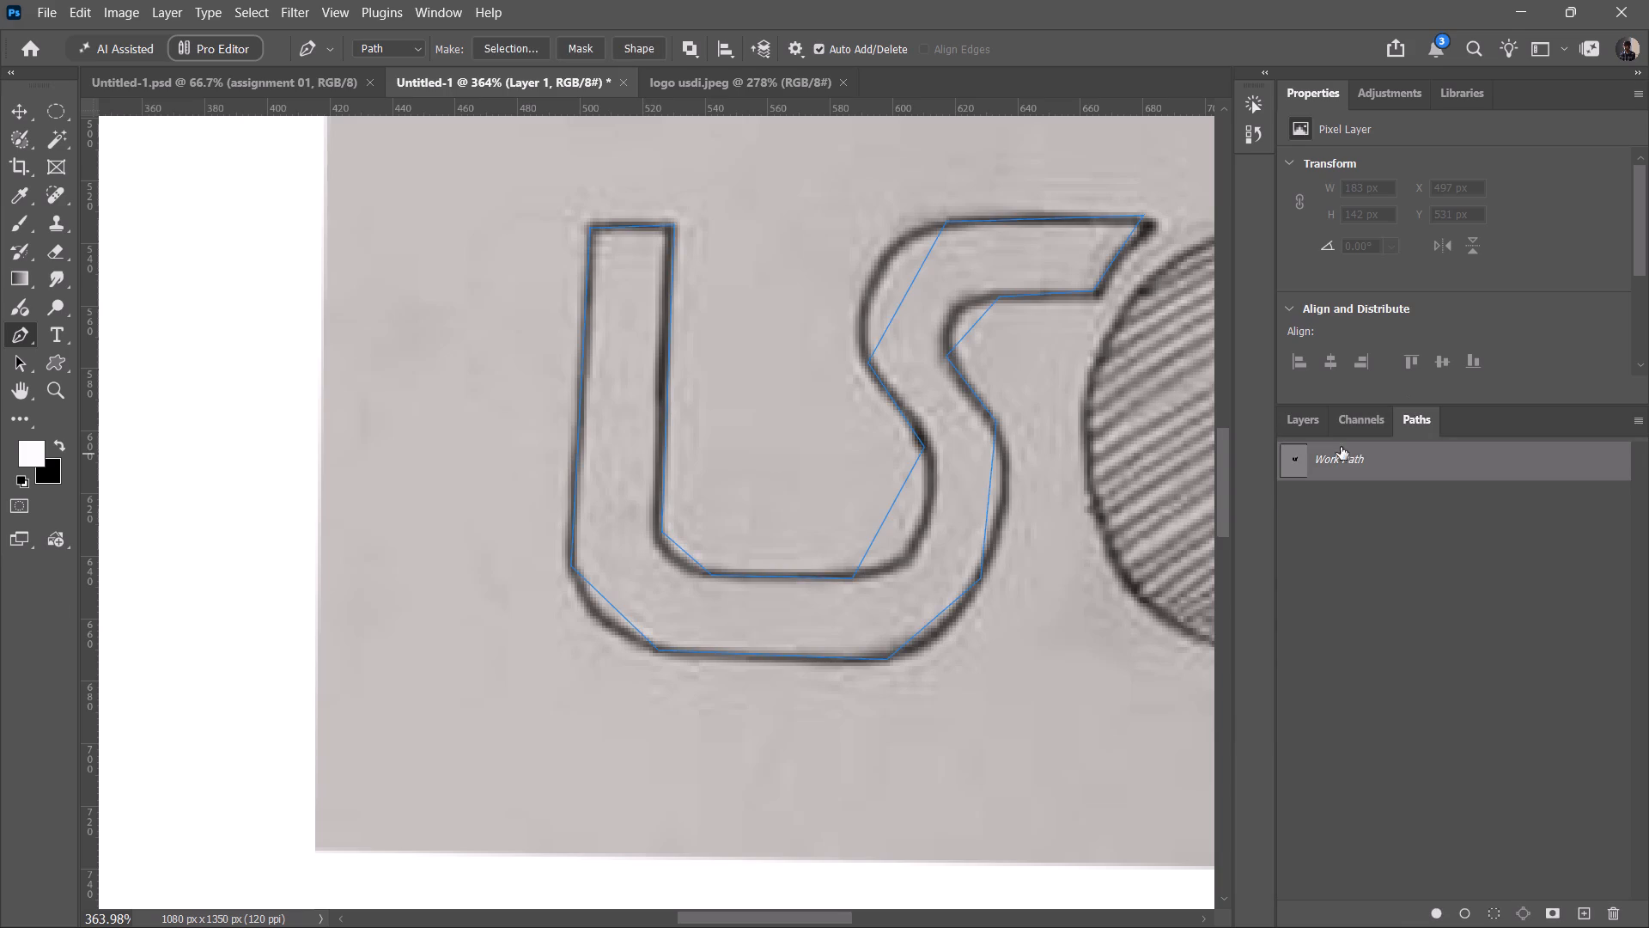
left_click(1300, 423)
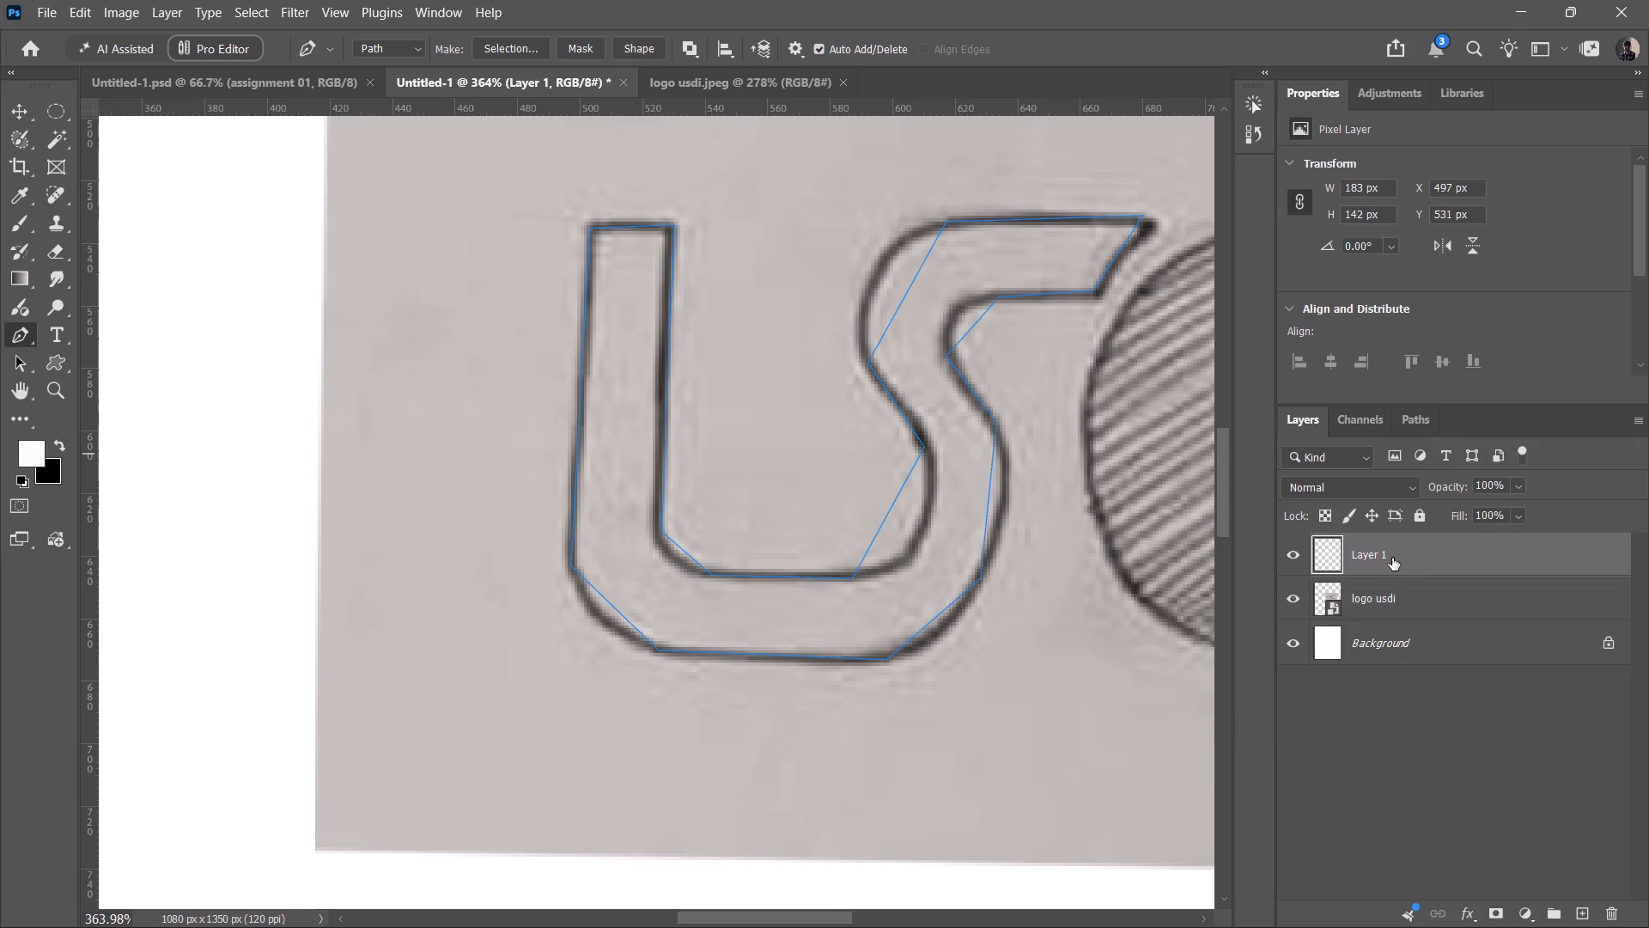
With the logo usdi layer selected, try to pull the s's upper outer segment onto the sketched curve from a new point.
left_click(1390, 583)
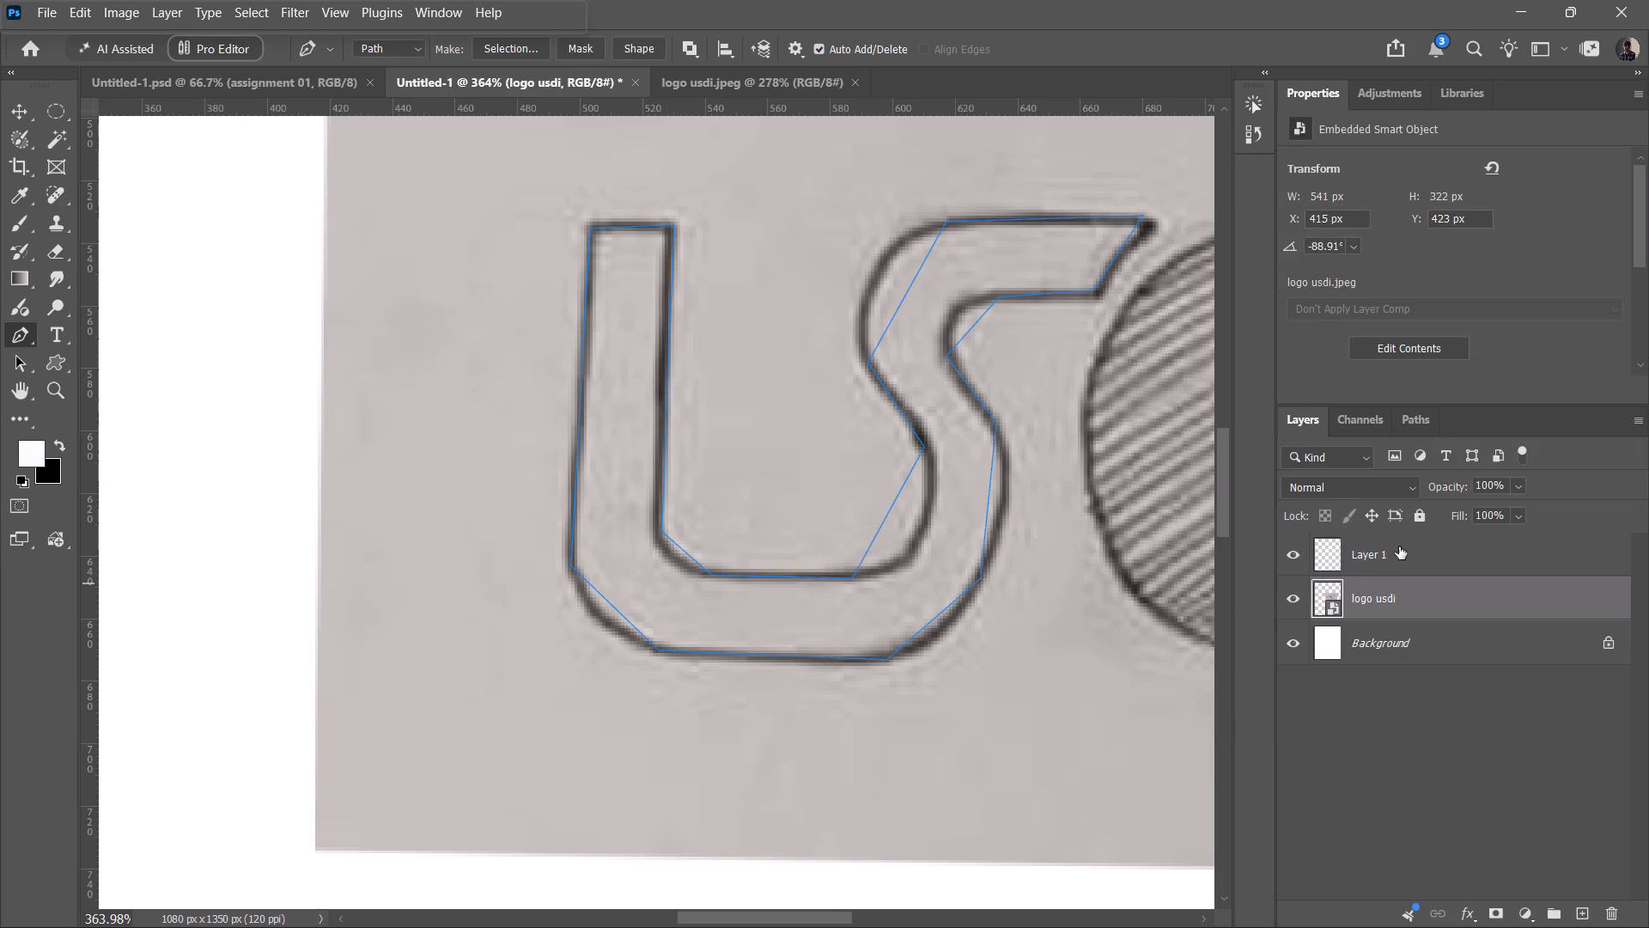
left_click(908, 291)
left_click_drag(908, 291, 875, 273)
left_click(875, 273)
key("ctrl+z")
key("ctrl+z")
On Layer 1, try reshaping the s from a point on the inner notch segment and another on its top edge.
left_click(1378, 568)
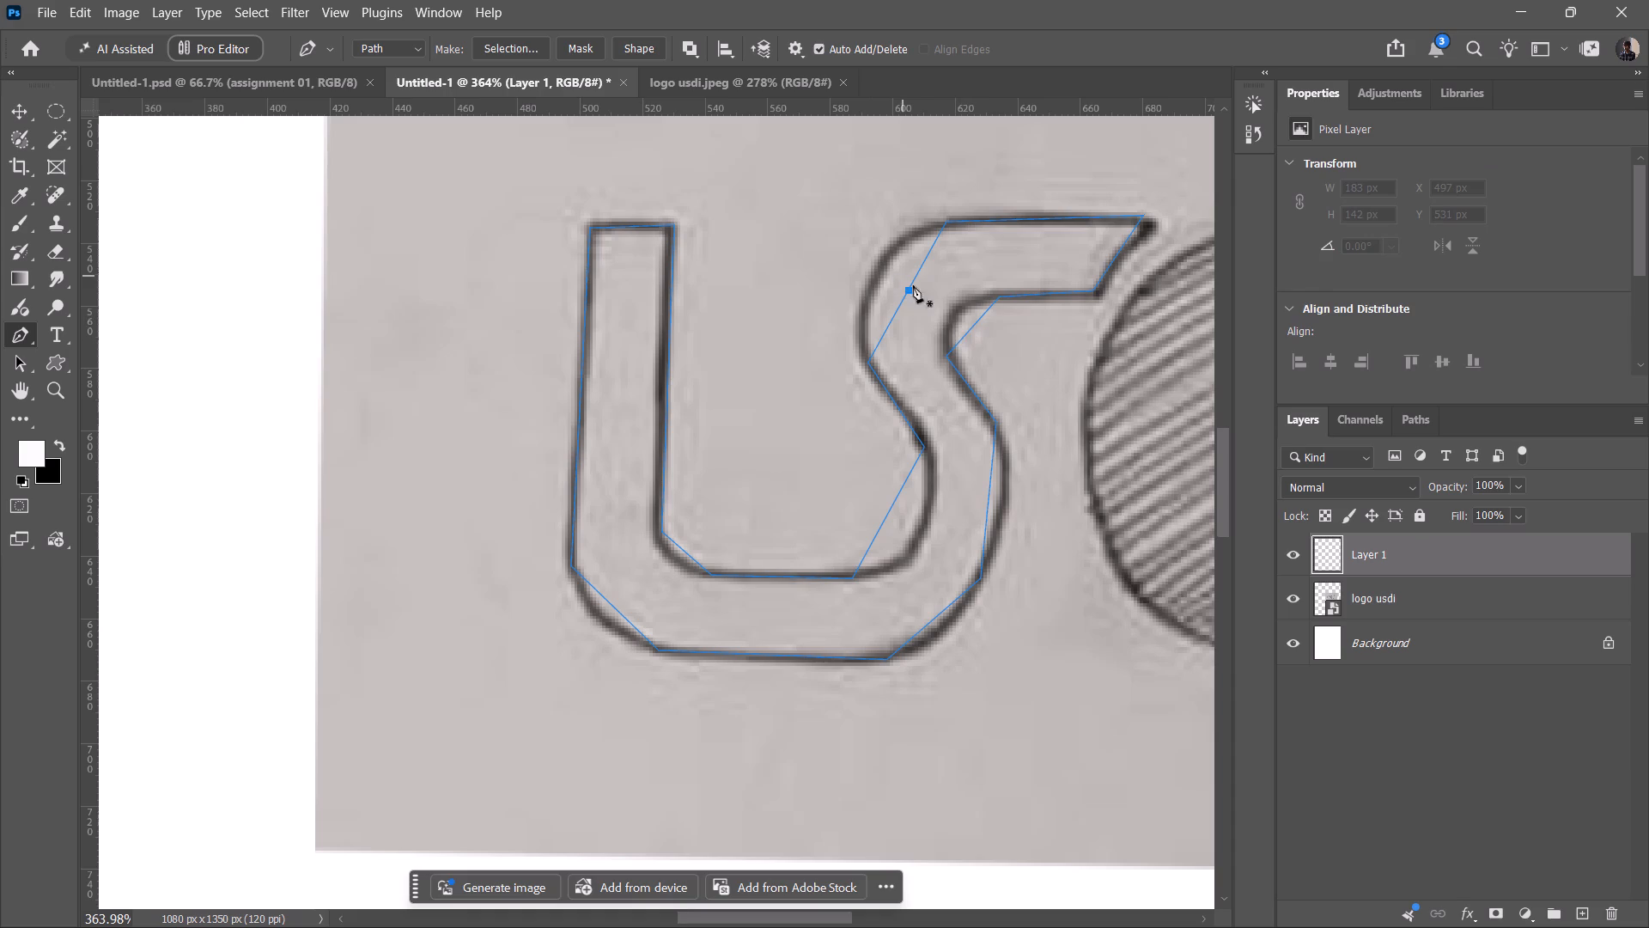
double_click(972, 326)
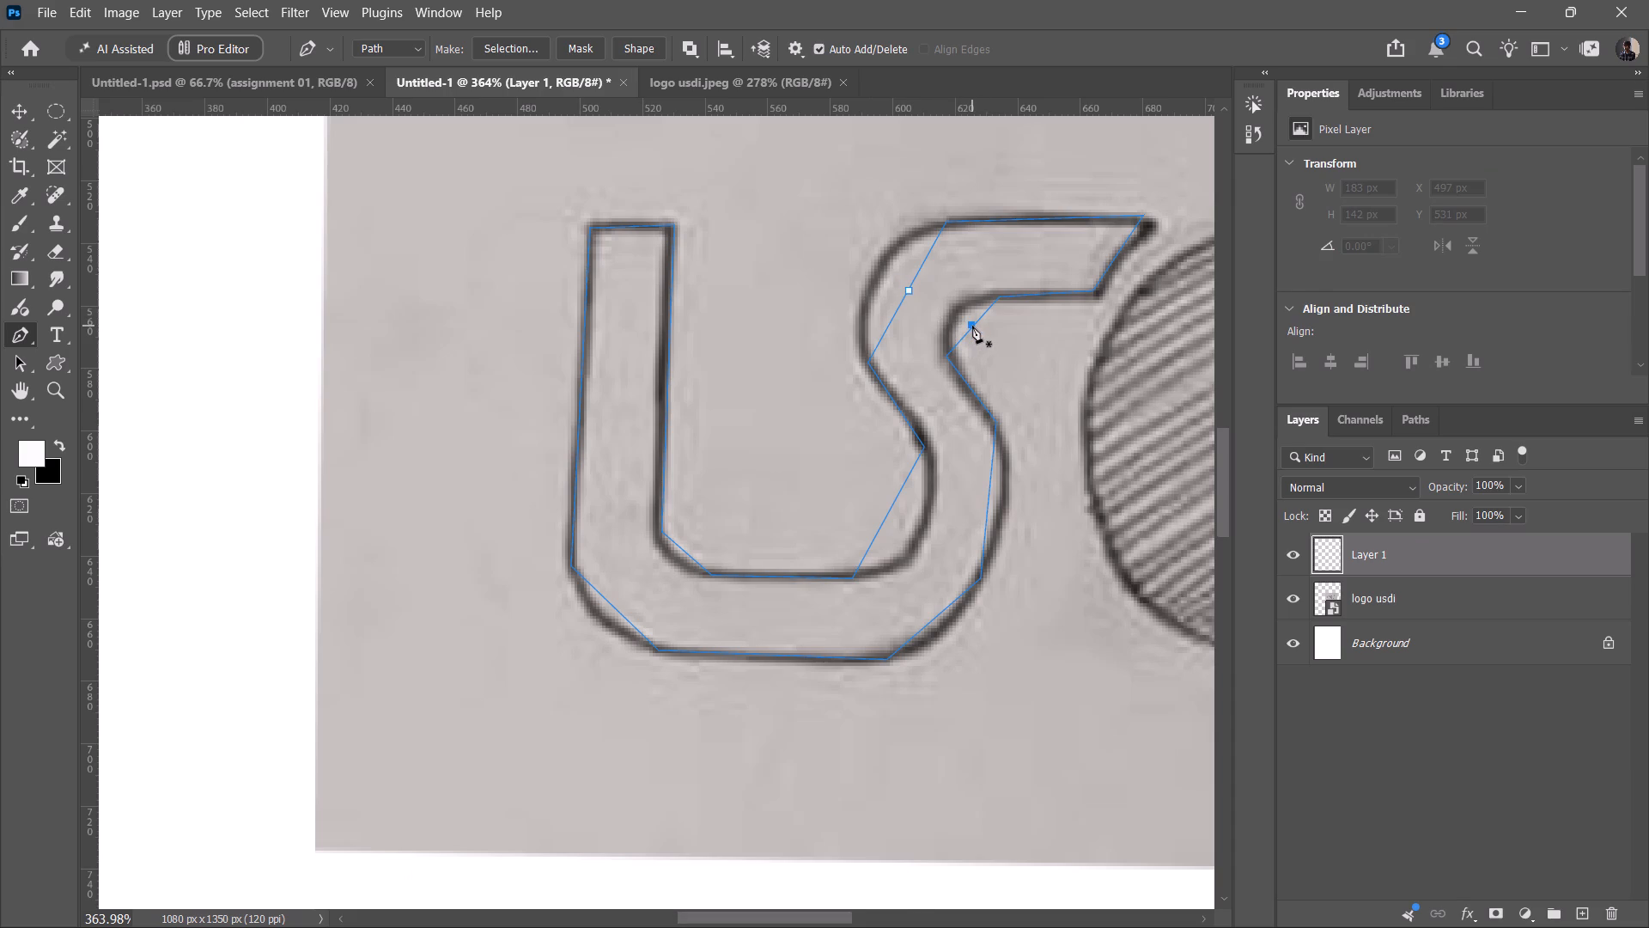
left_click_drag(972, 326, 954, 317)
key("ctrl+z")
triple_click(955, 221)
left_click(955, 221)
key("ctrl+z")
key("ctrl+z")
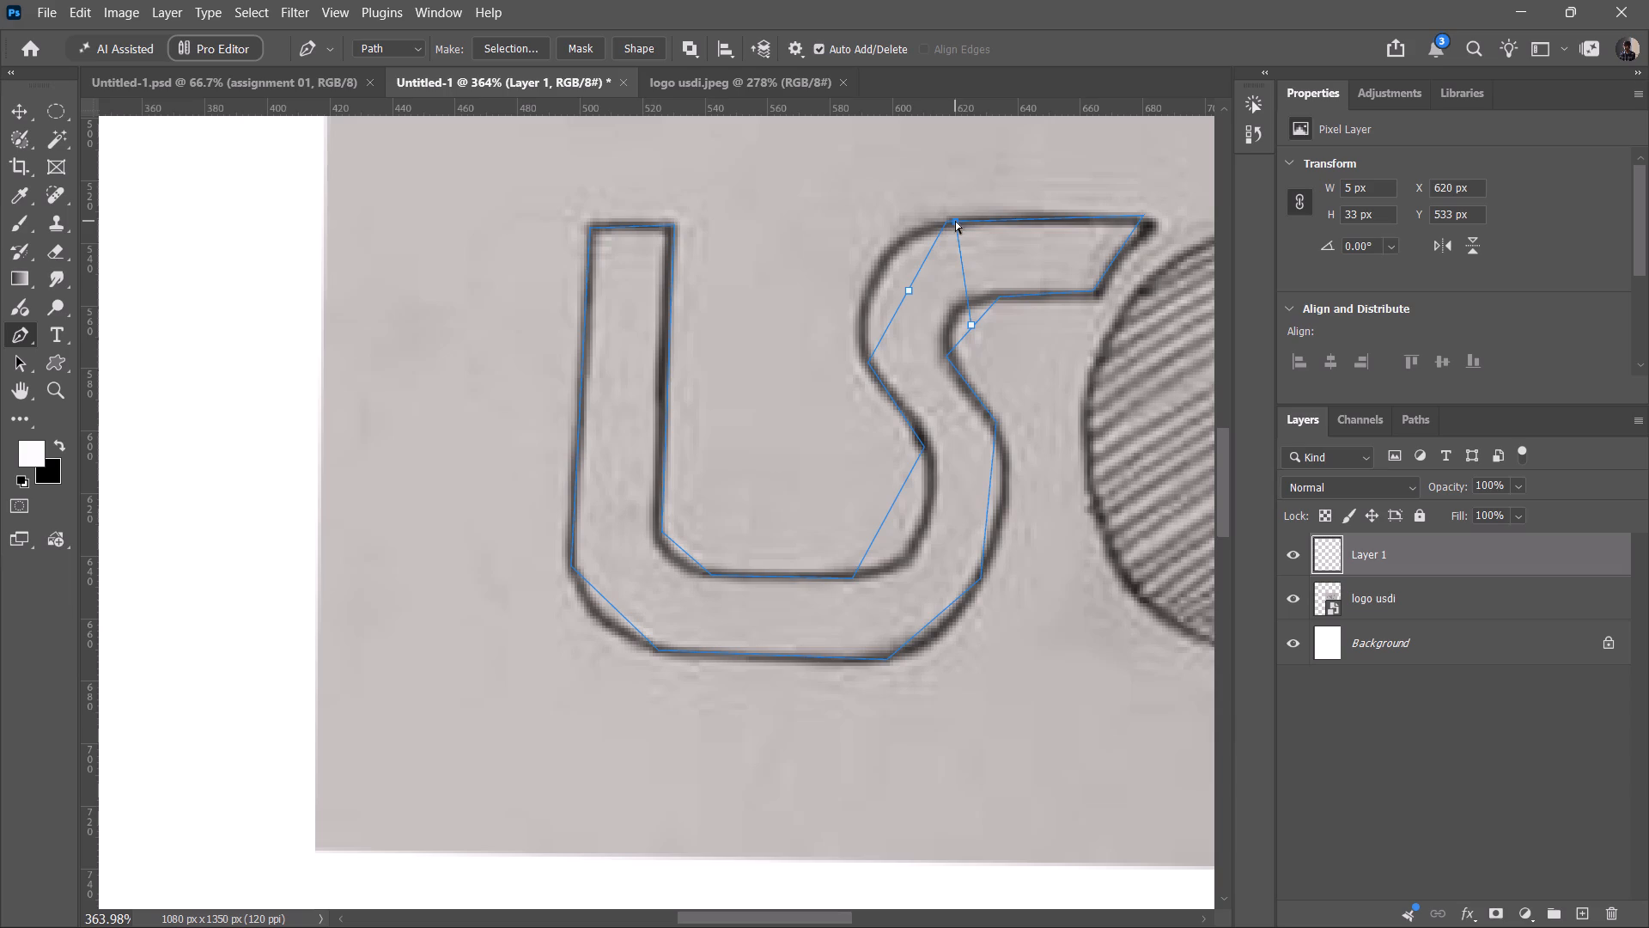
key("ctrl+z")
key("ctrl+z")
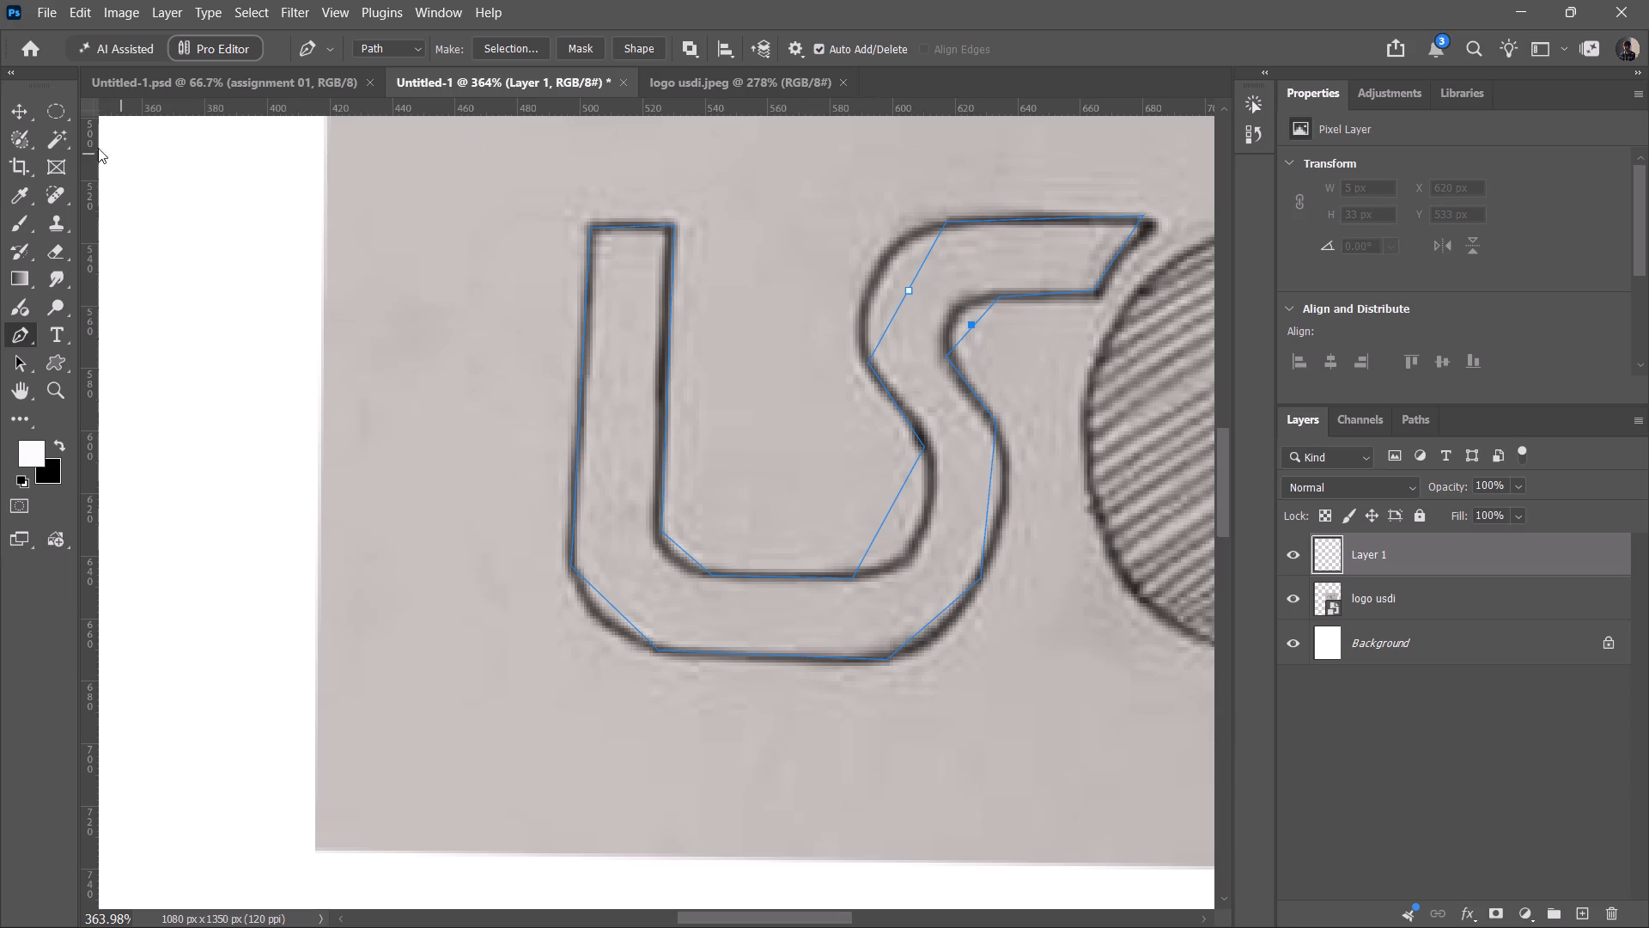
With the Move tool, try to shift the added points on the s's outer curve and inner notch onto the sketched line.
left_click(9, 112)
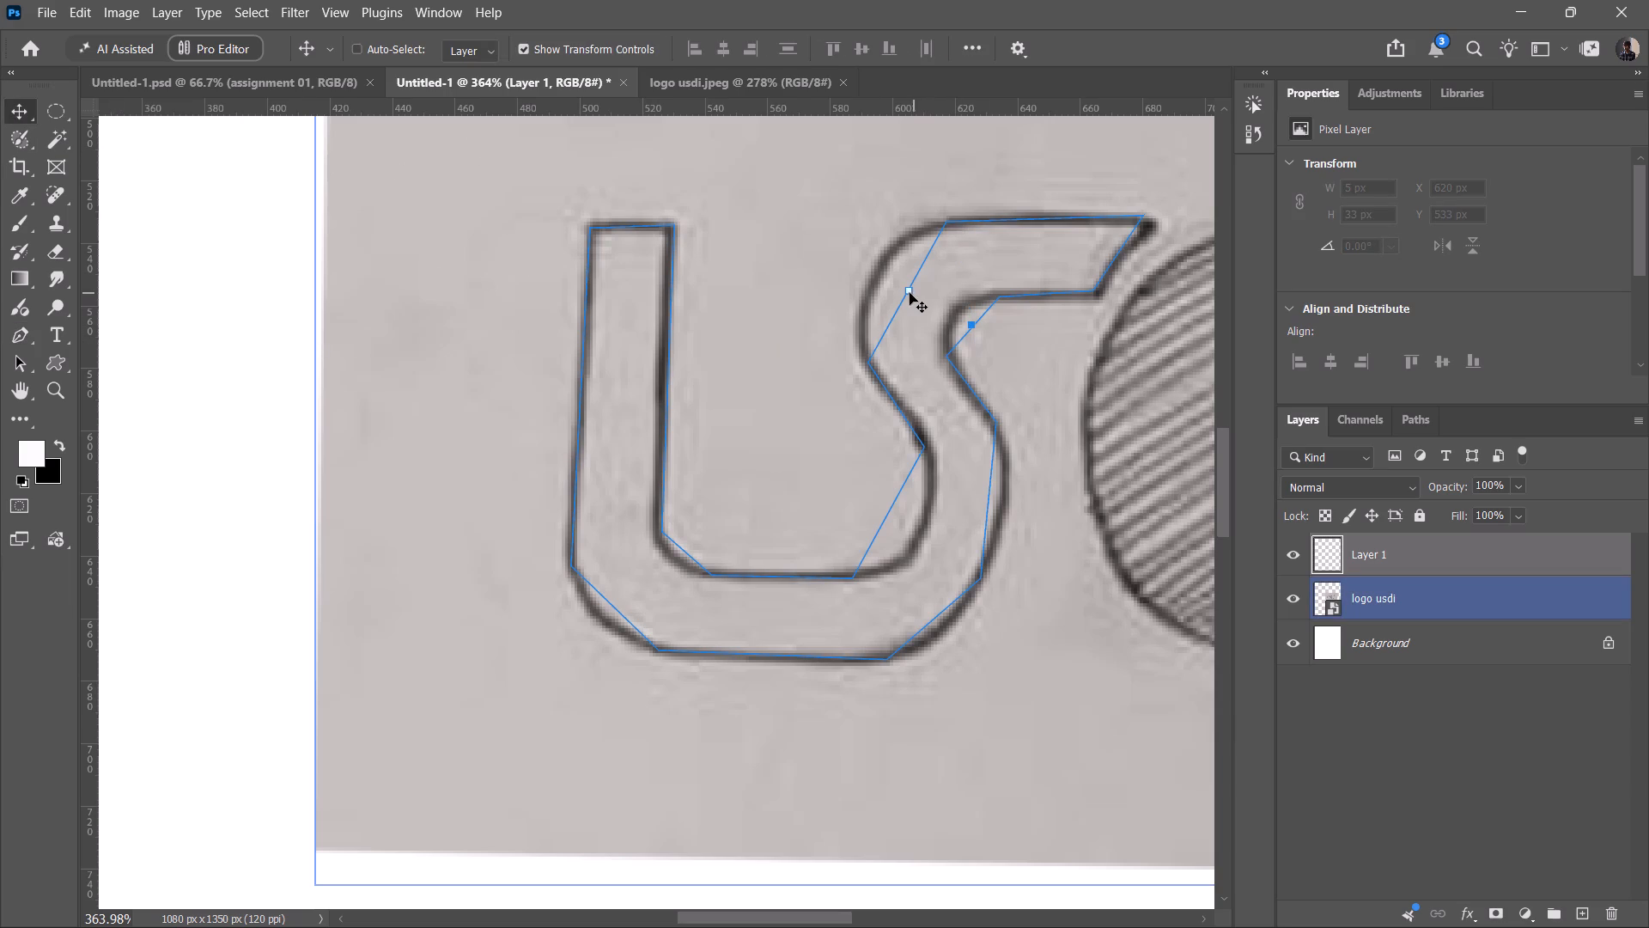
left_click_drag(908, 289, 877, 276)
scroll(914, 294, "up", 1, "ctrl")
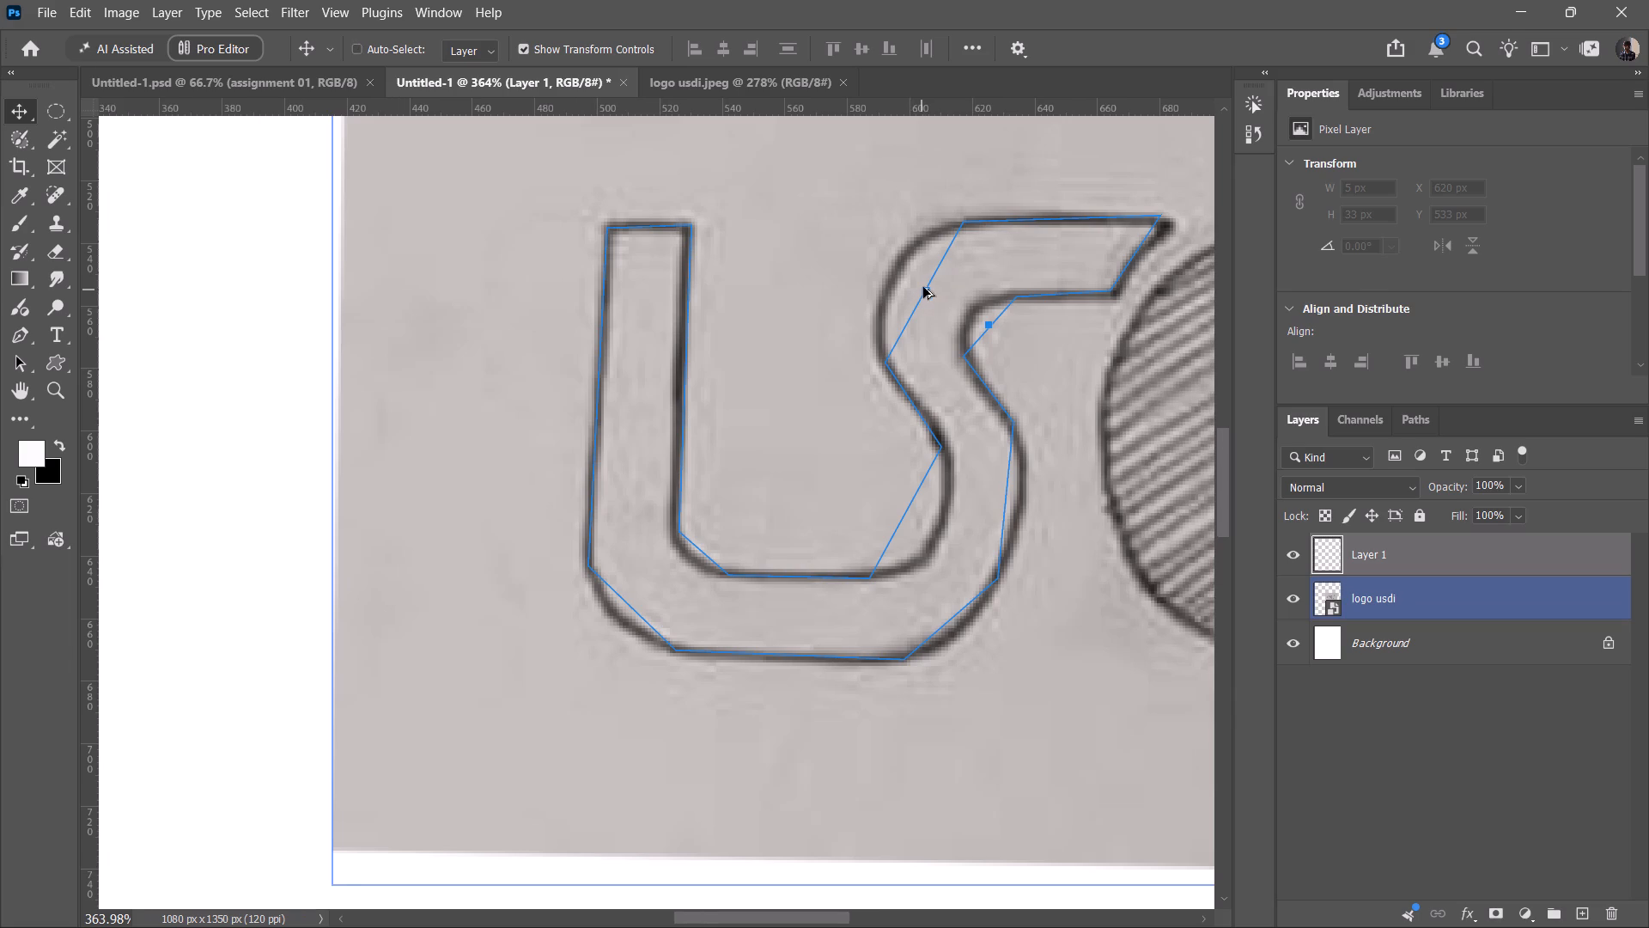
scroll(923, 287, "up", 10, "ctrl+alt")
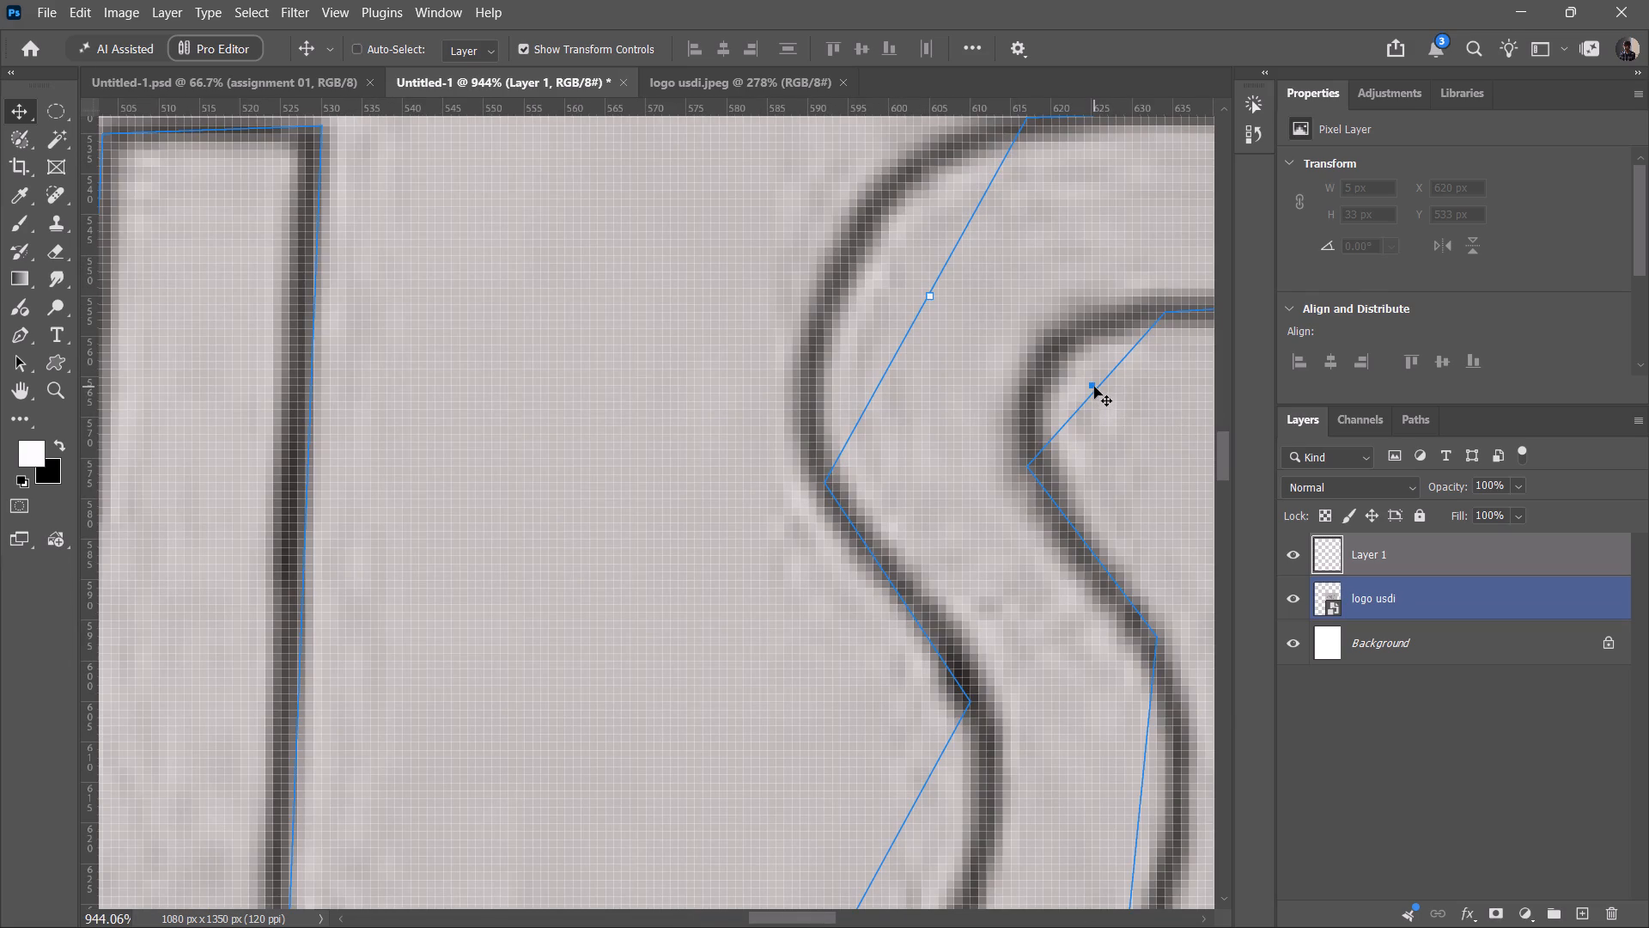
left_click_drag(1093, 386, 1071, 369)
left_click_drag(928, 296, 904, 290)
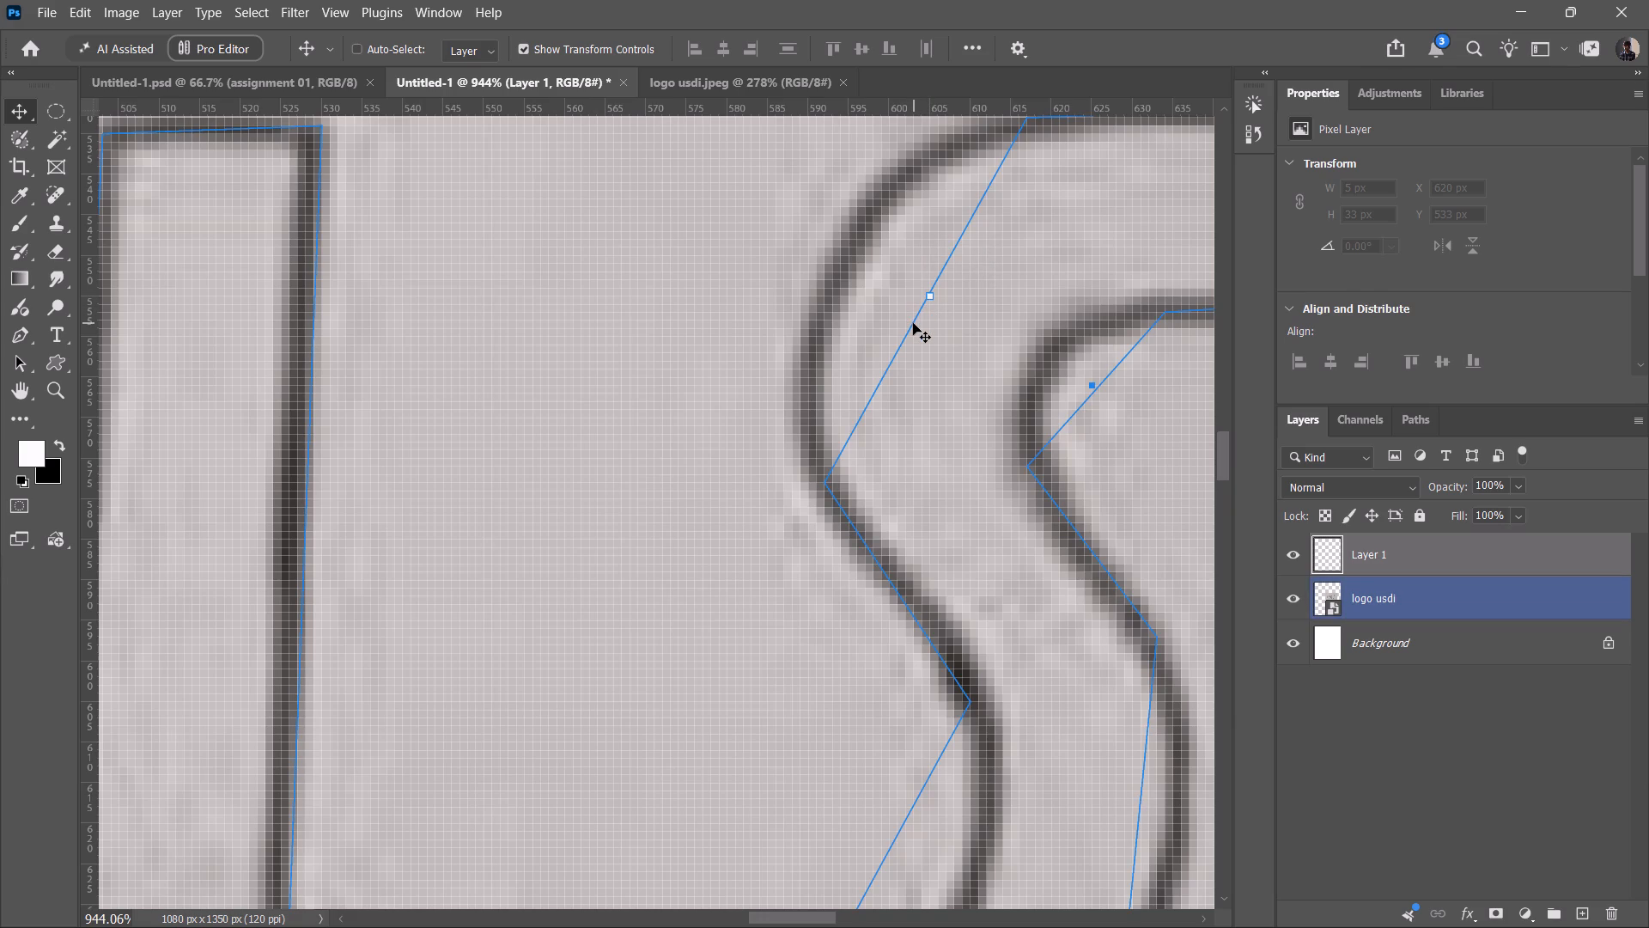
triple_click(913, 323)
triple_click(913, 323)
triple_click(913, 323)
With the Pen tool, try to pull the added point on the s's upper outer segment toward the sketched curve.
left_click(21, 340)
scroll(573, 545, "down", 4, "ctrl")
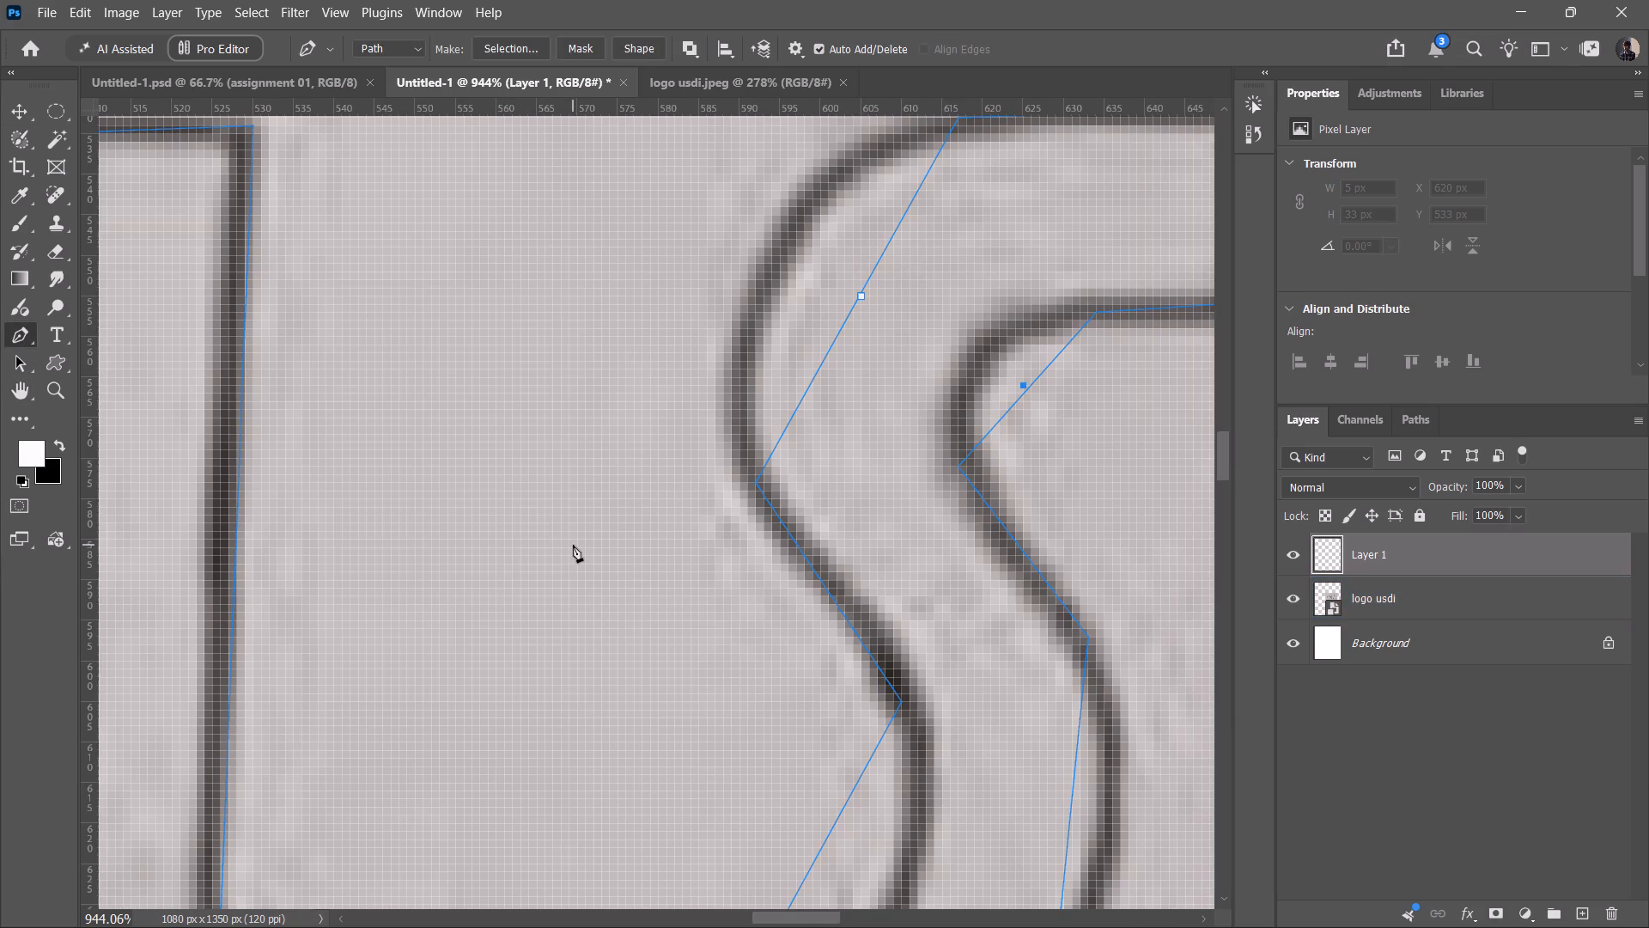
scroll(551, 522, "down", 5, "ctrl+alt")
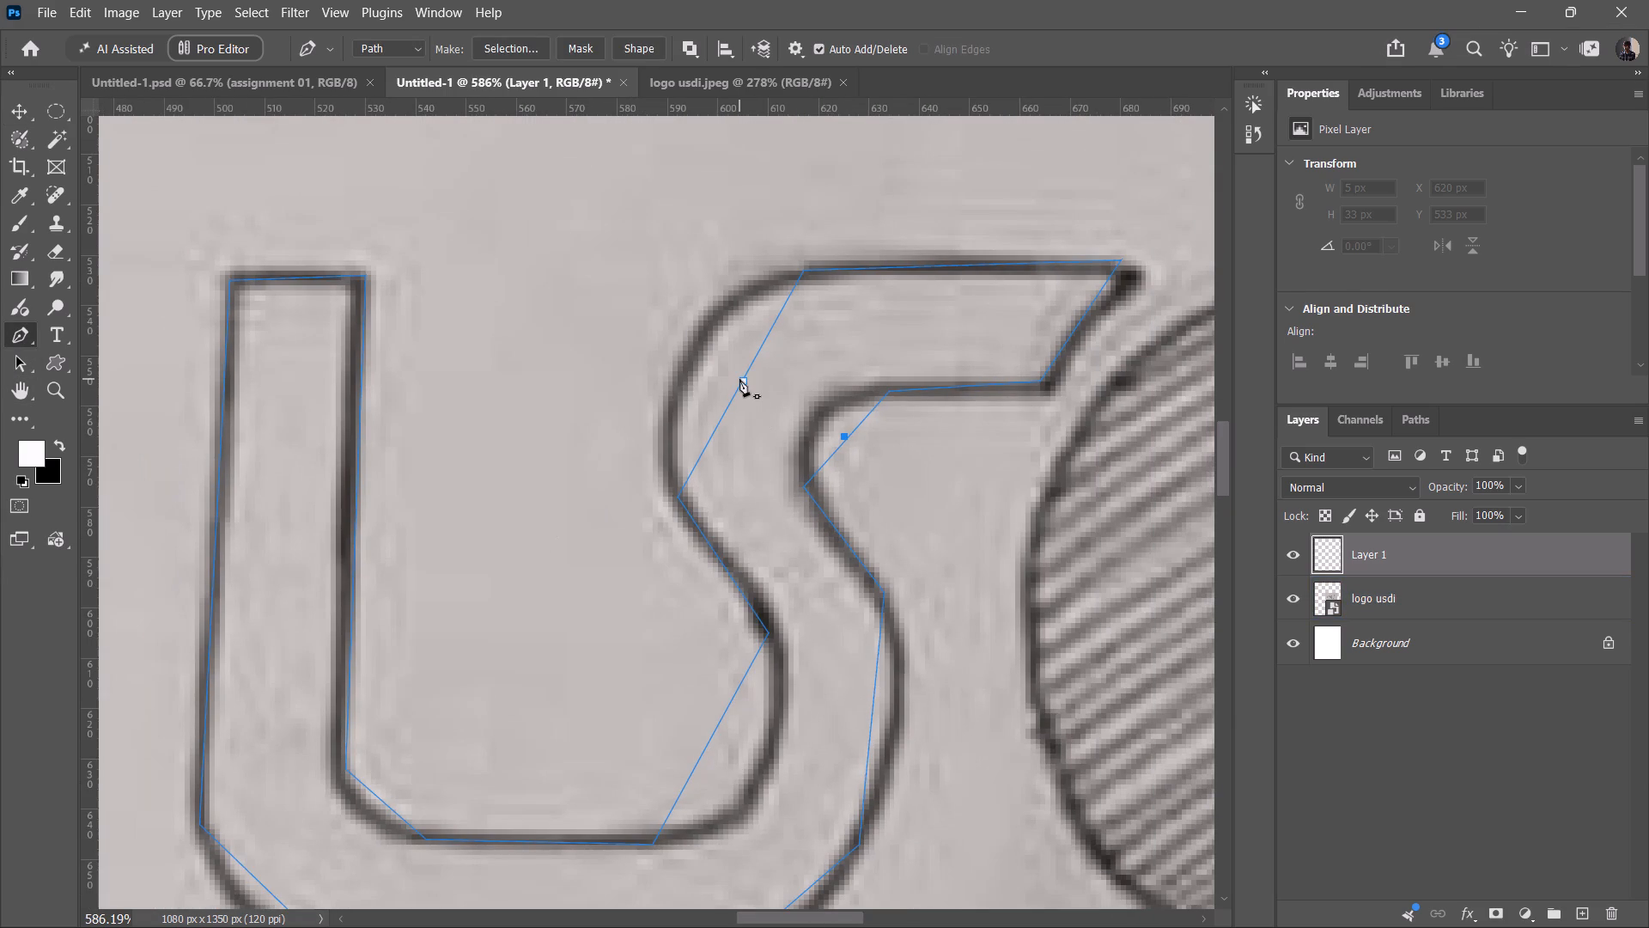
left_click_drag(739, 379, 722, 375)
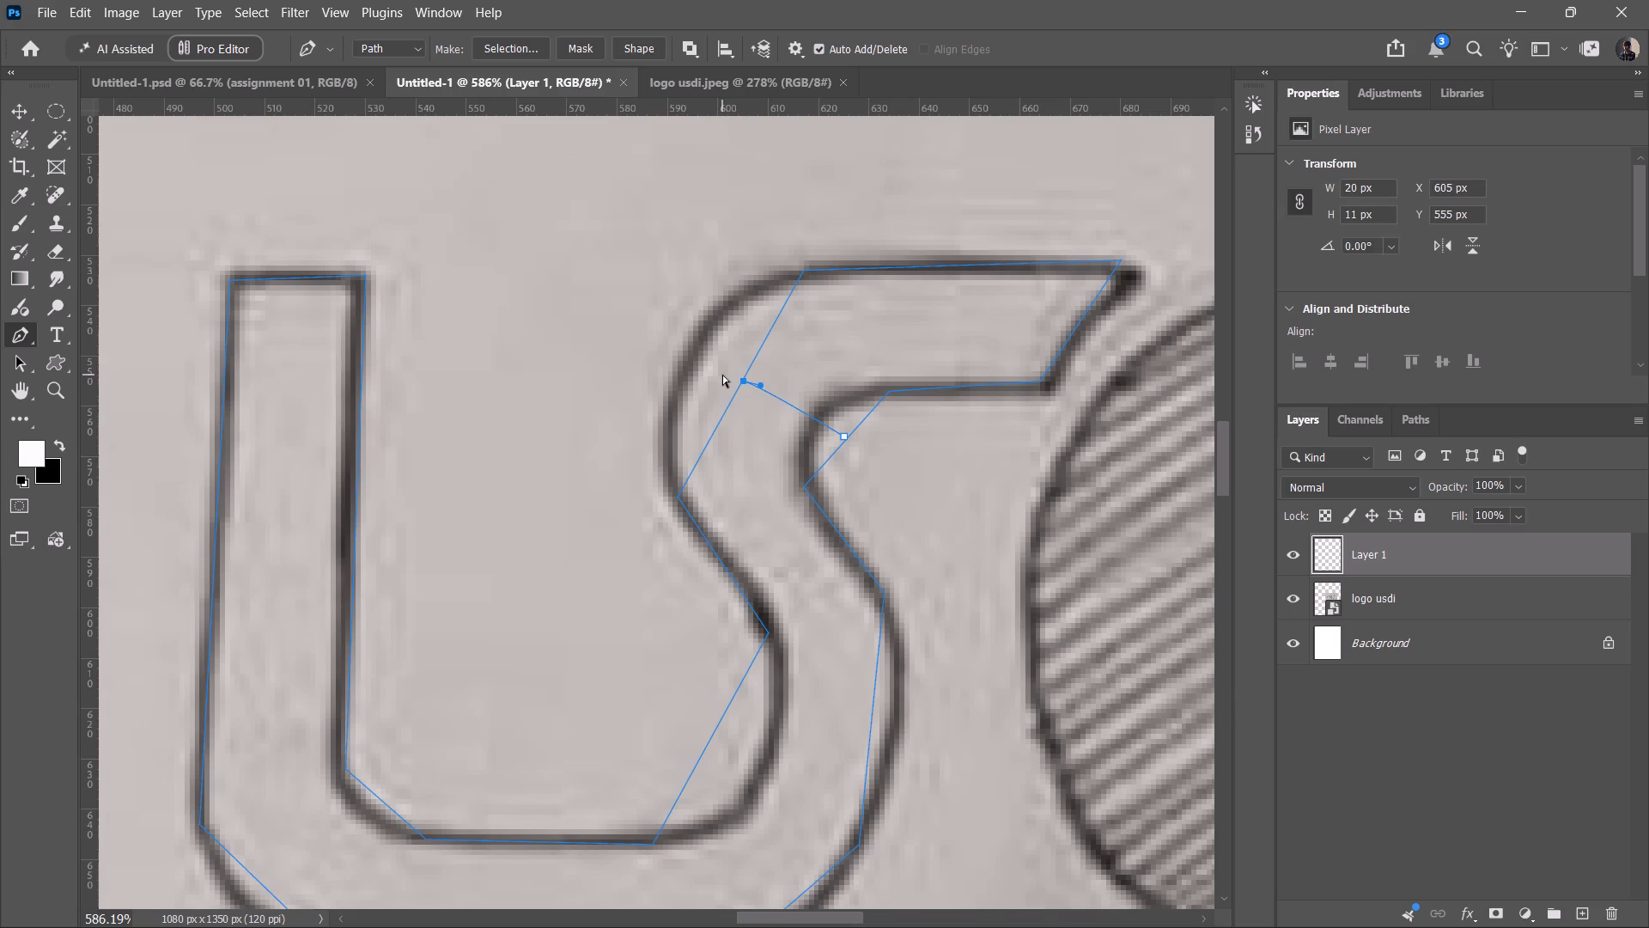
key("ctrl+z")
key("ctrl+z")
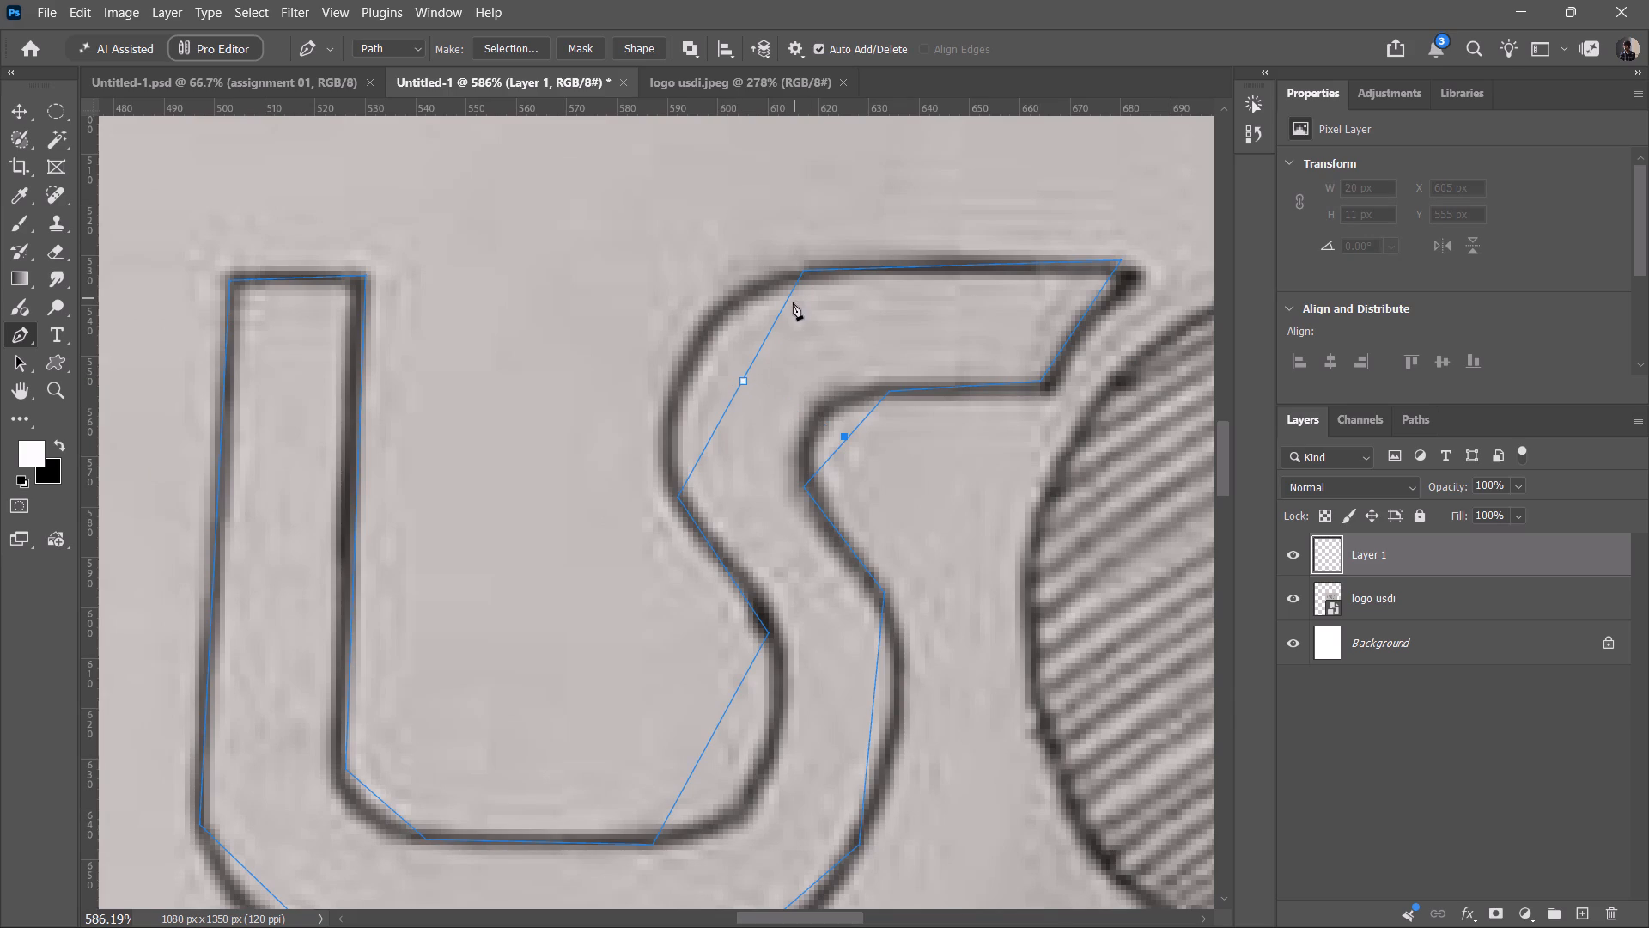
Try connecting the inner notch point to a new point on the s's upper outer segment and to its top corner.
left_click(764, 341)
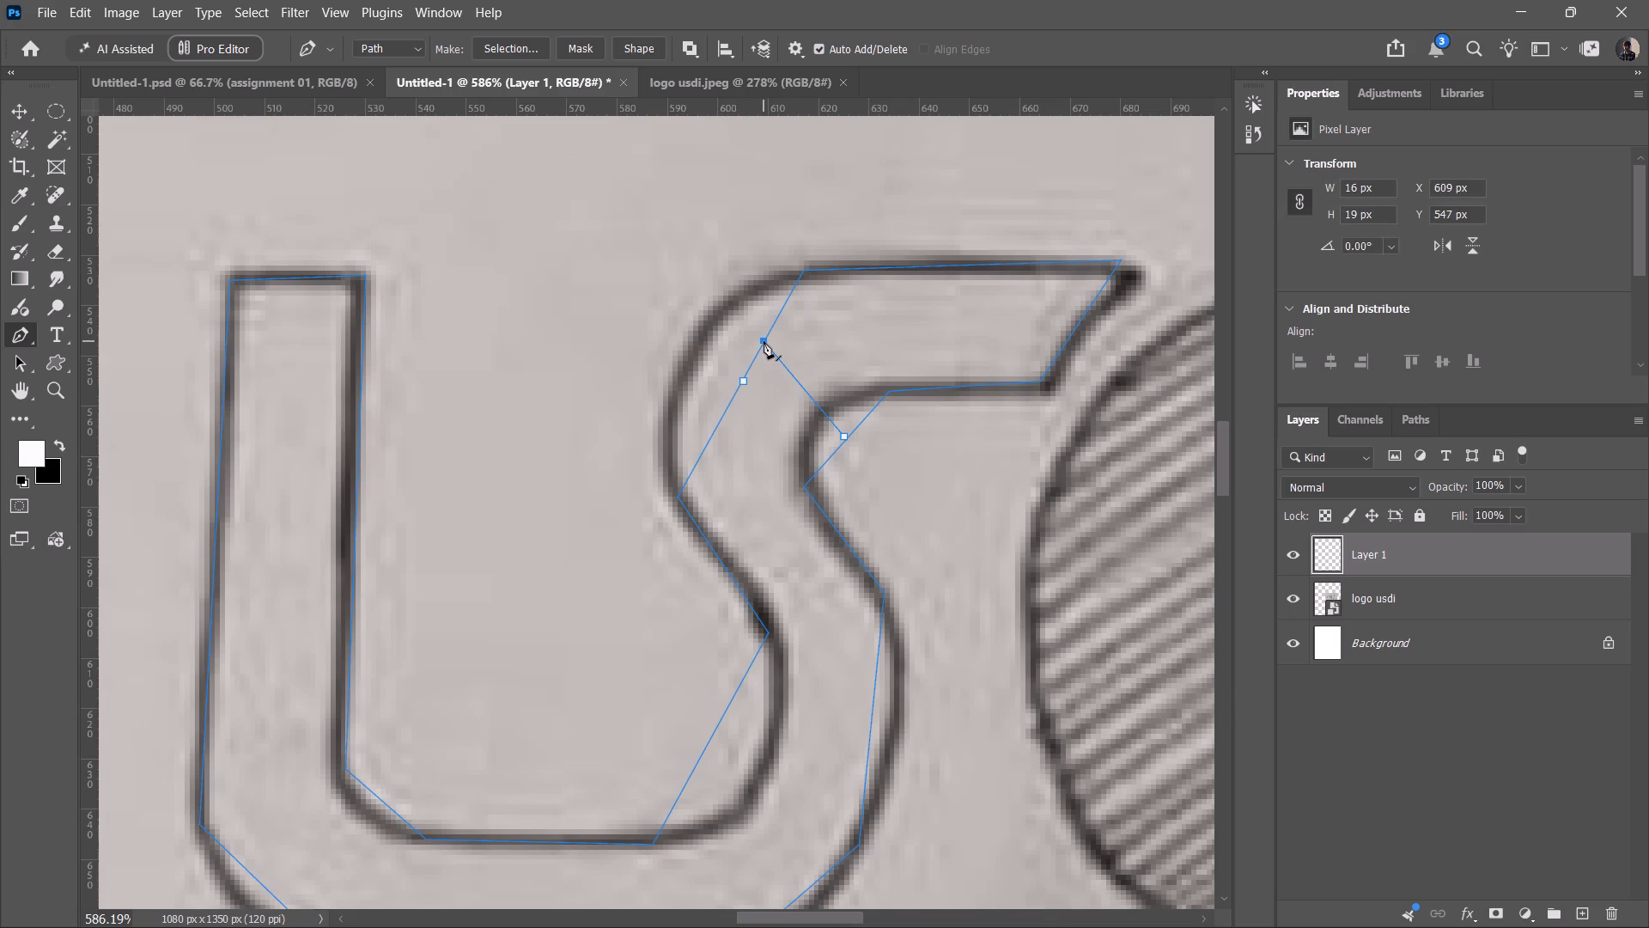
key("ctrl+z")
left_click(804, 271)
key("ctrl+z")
Convert the traced us outline path into a filled shape layer.
scroll(617, 647, "down", 7, "ctrl+alt")
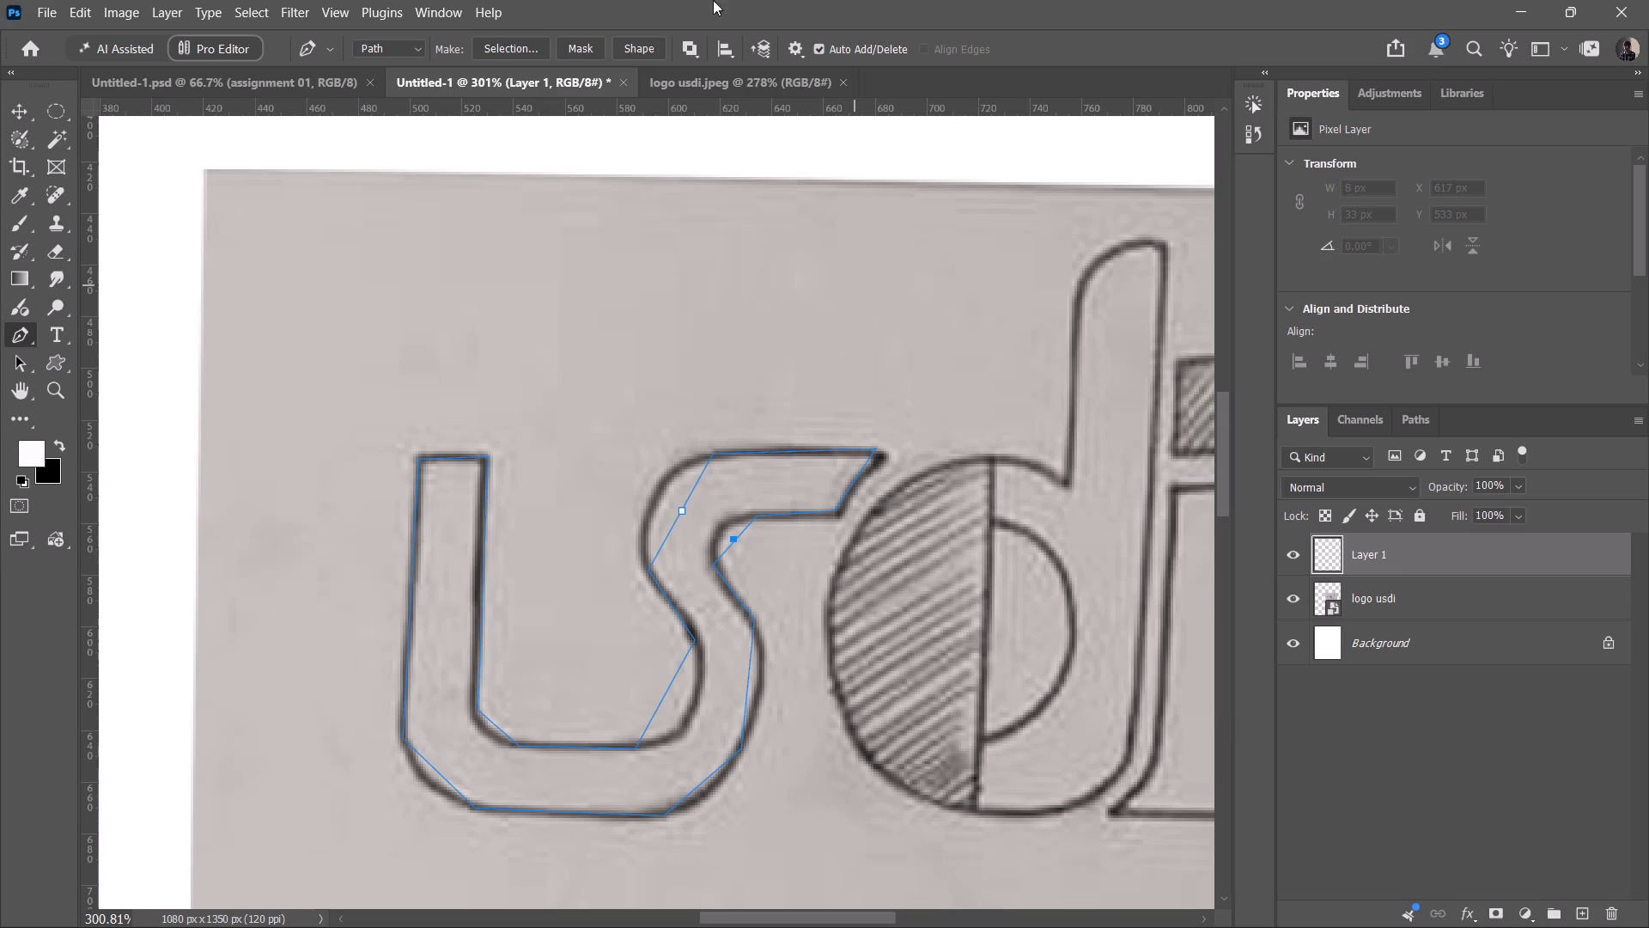
left_click(636, 40)
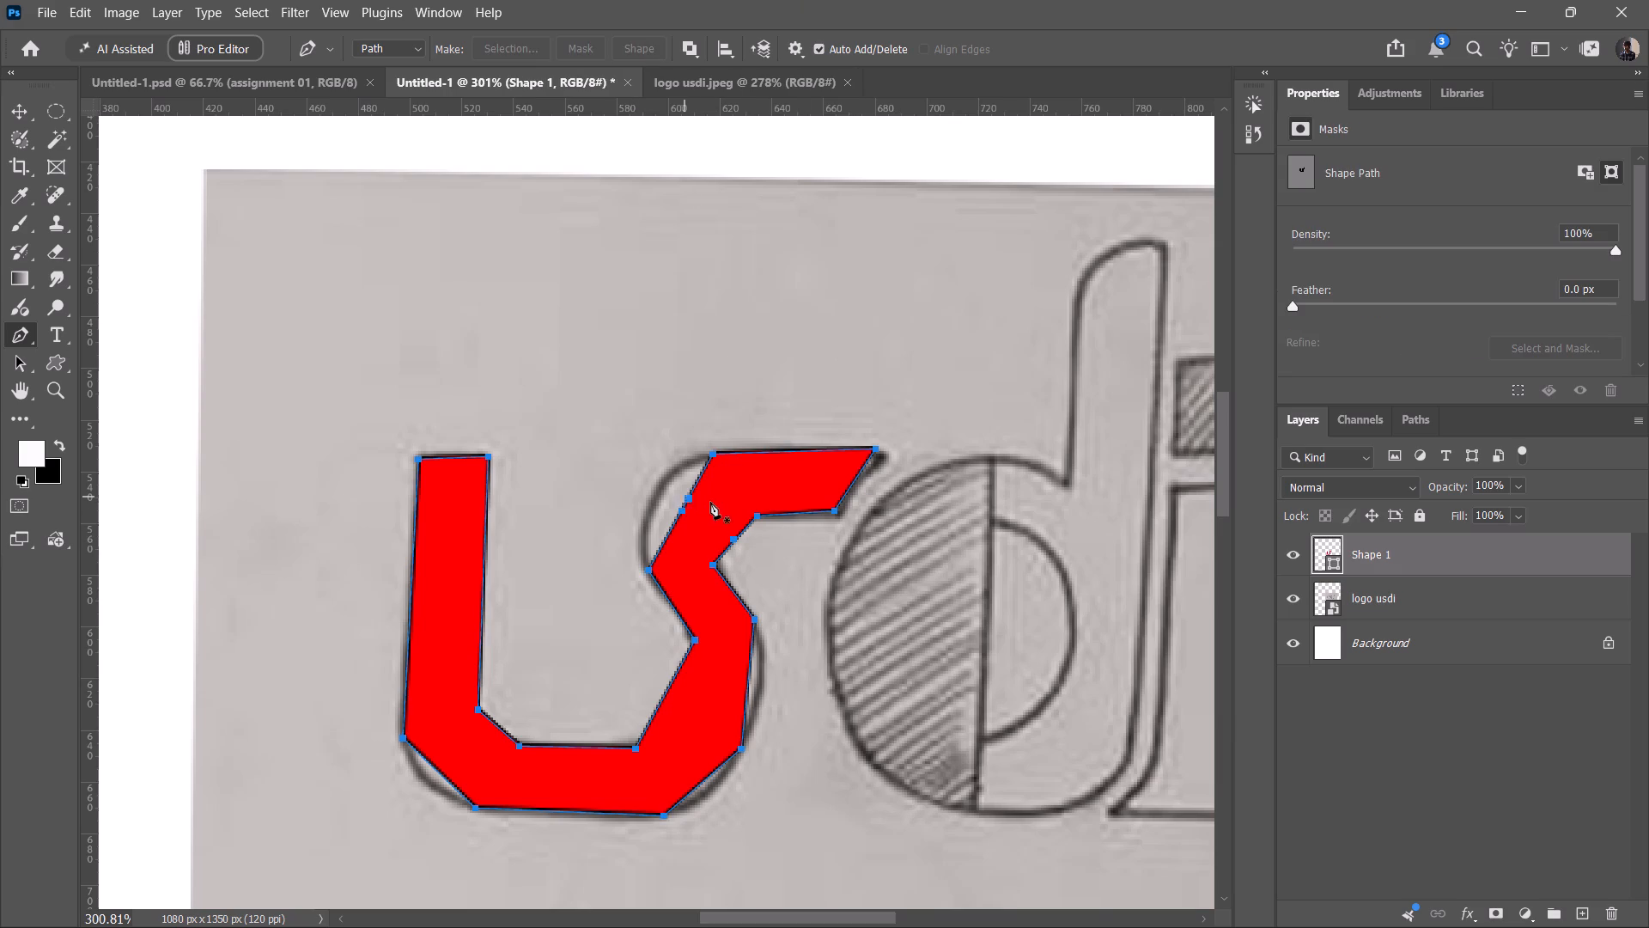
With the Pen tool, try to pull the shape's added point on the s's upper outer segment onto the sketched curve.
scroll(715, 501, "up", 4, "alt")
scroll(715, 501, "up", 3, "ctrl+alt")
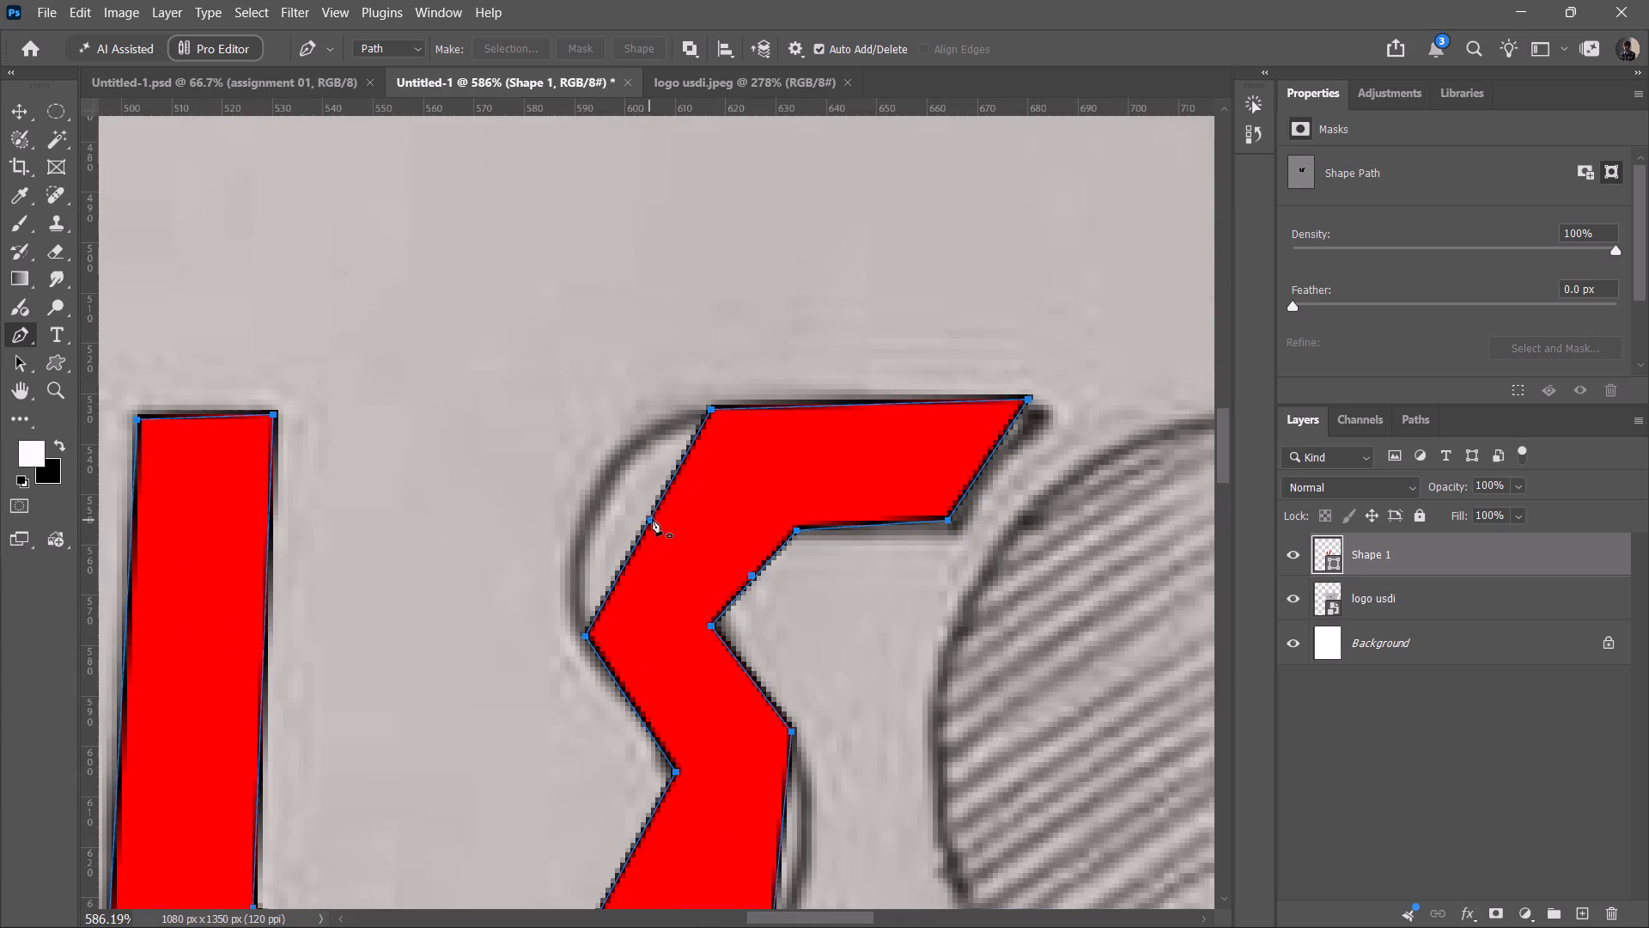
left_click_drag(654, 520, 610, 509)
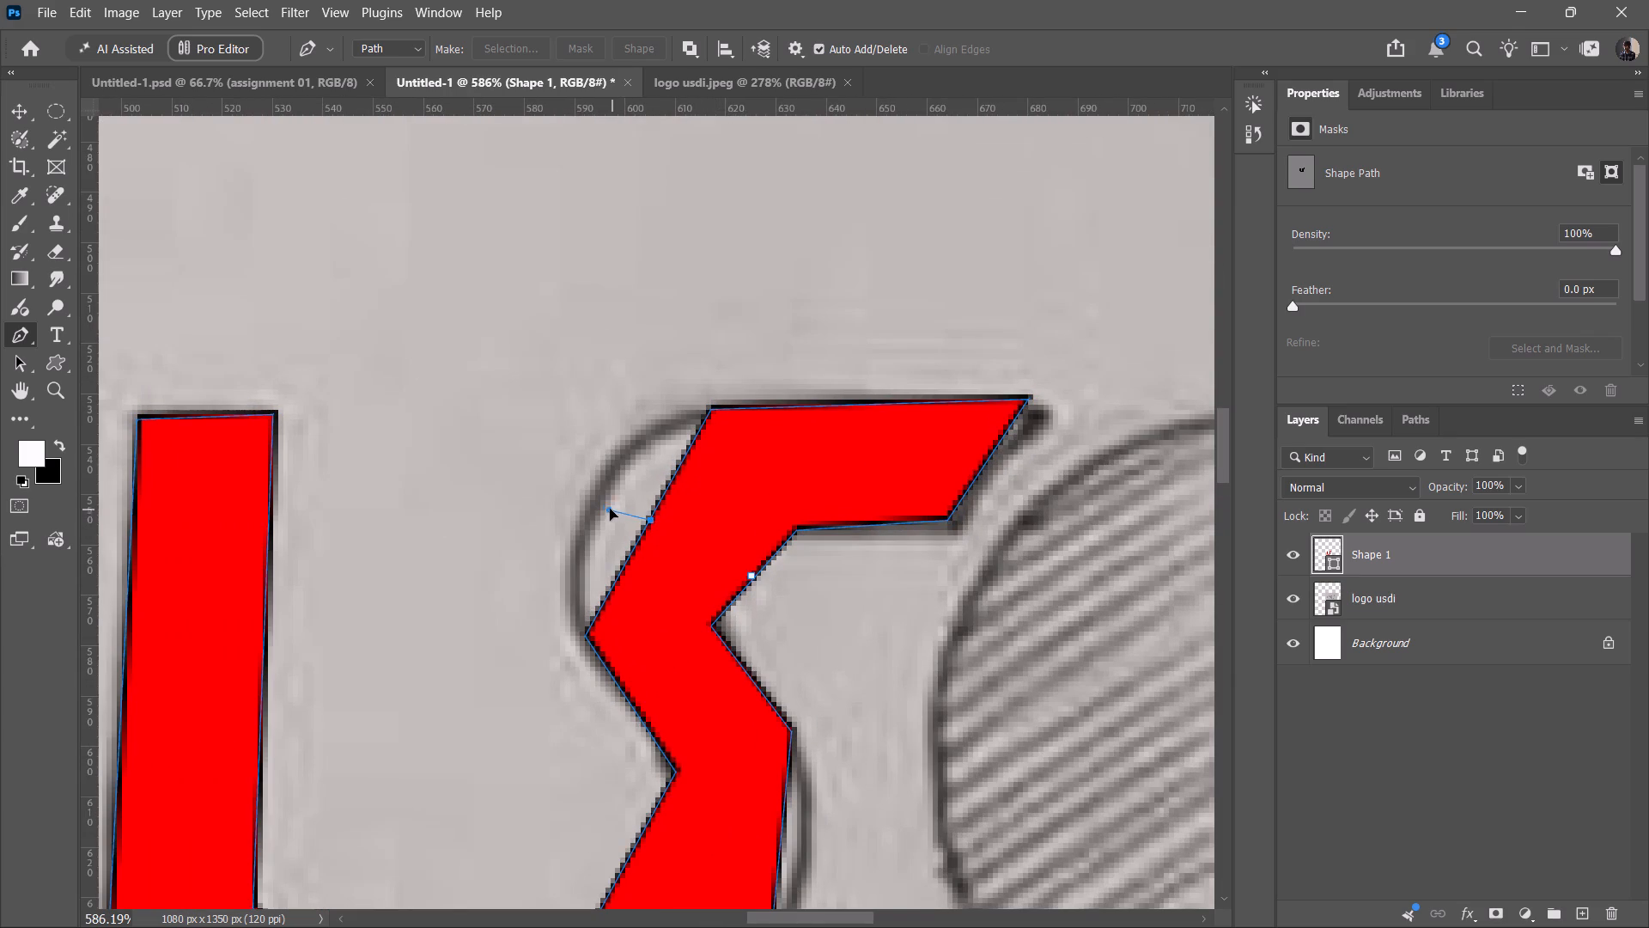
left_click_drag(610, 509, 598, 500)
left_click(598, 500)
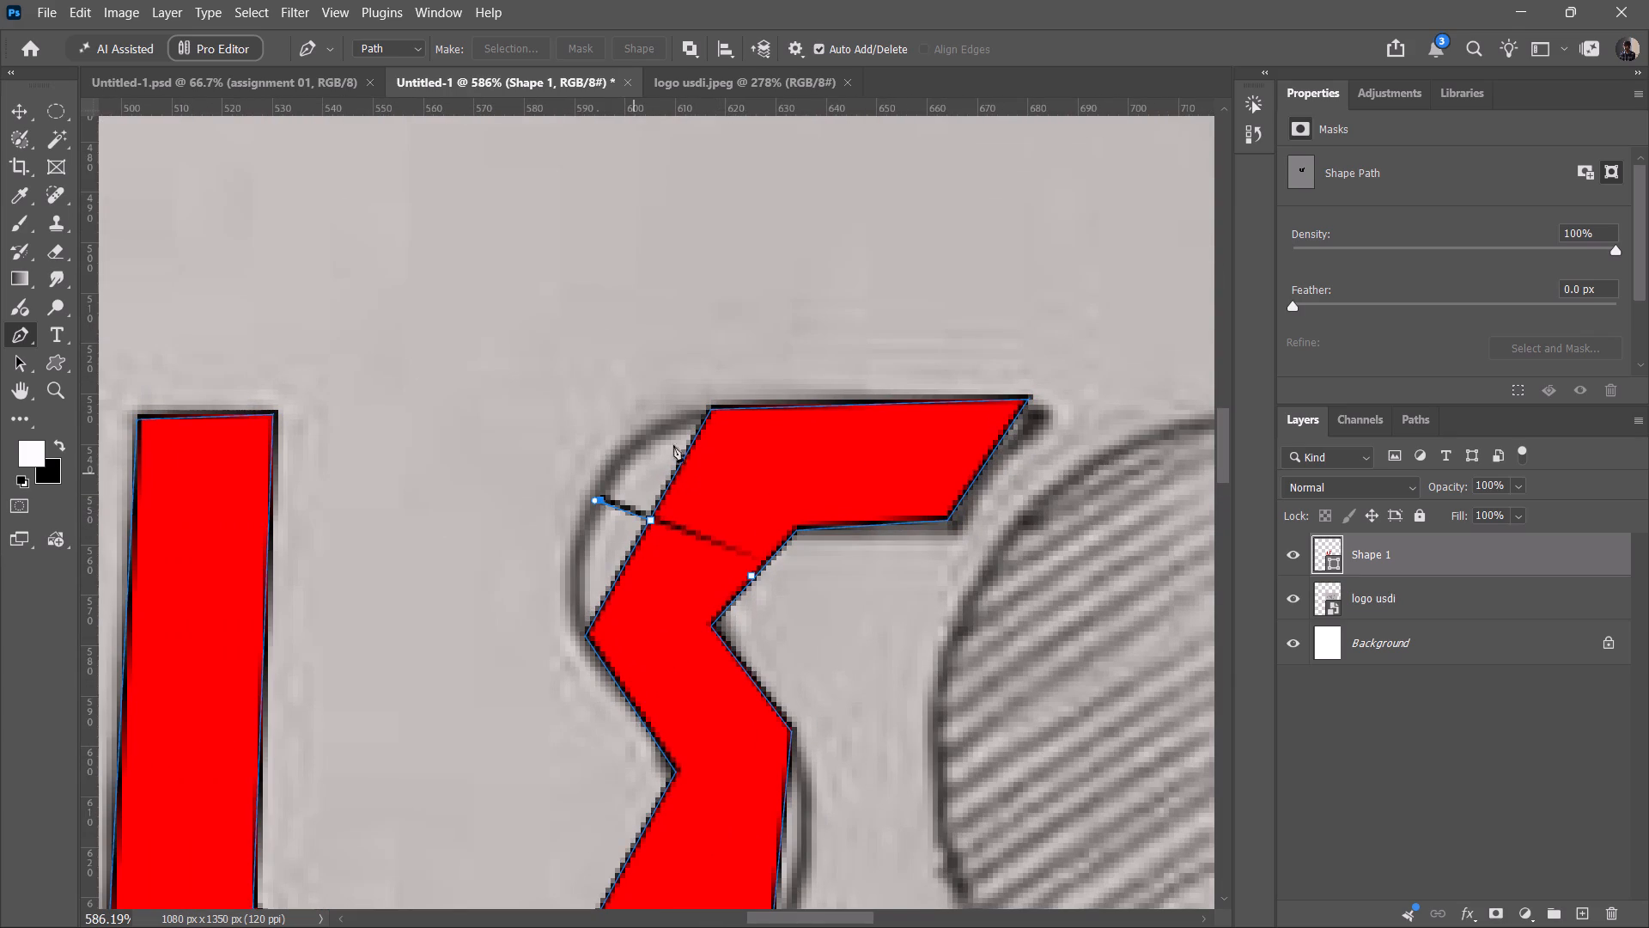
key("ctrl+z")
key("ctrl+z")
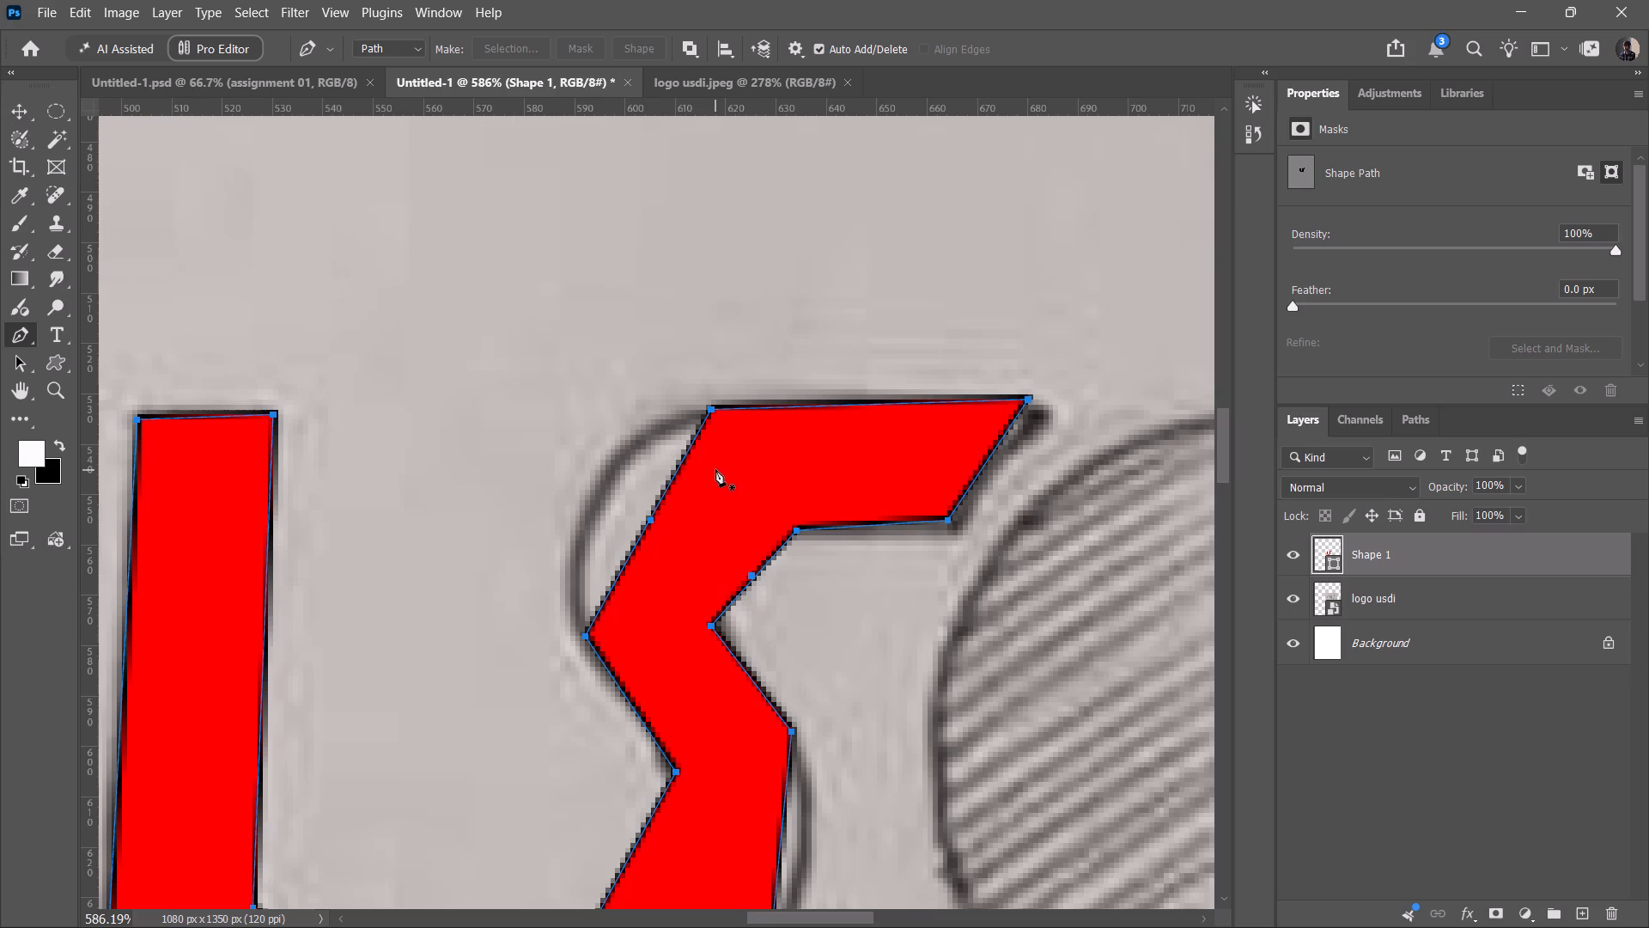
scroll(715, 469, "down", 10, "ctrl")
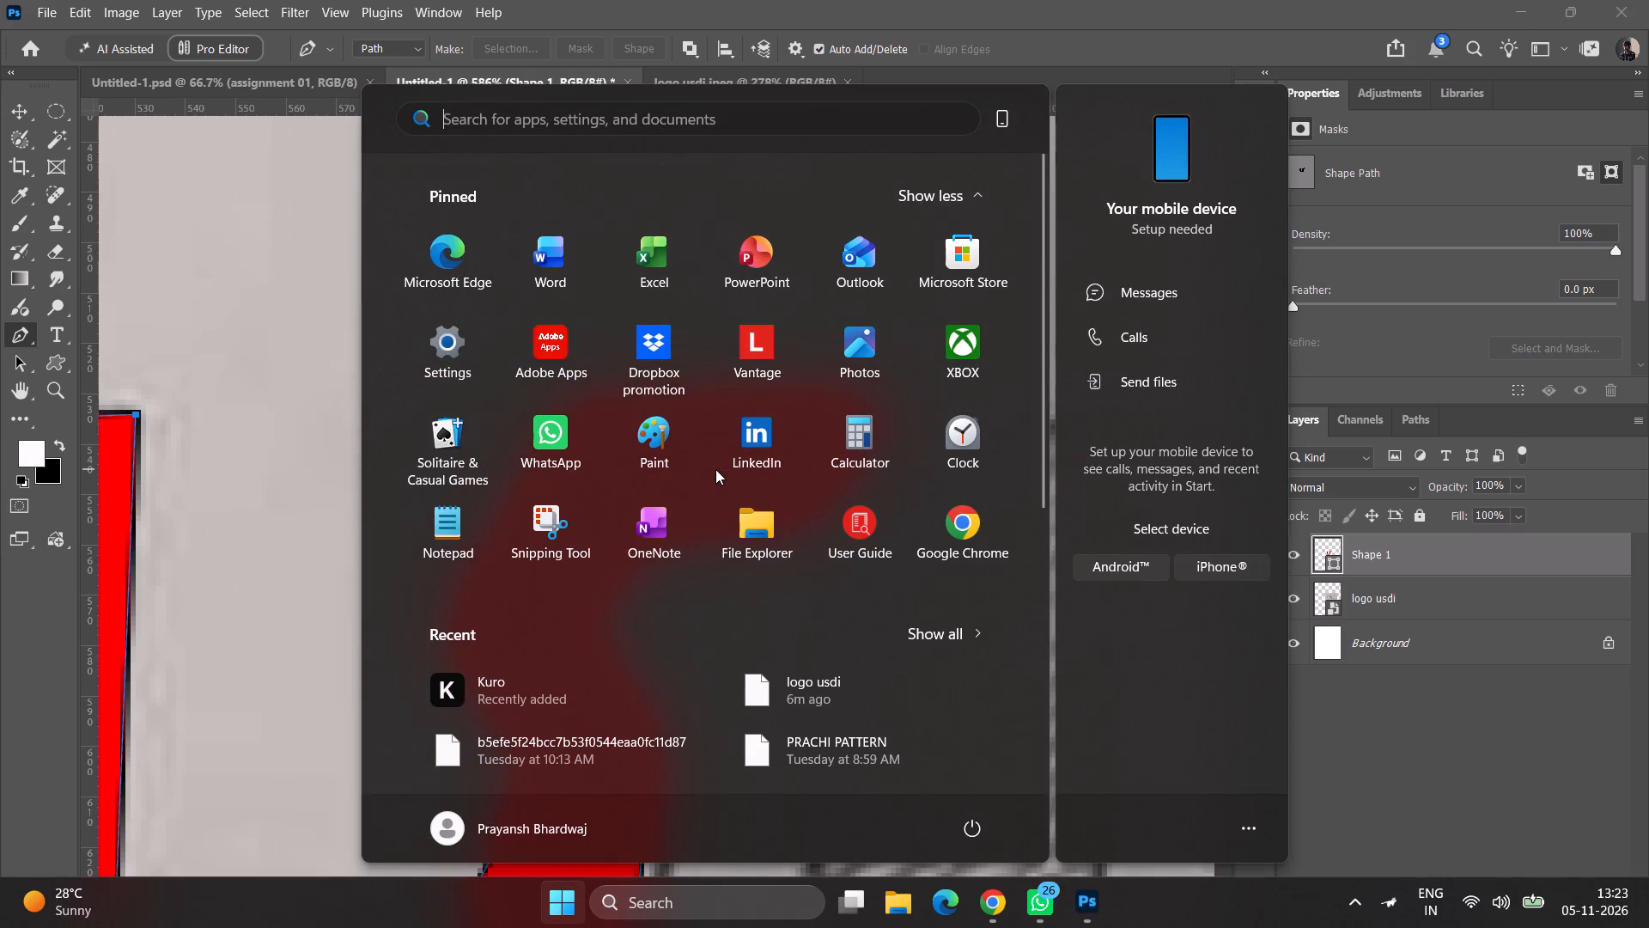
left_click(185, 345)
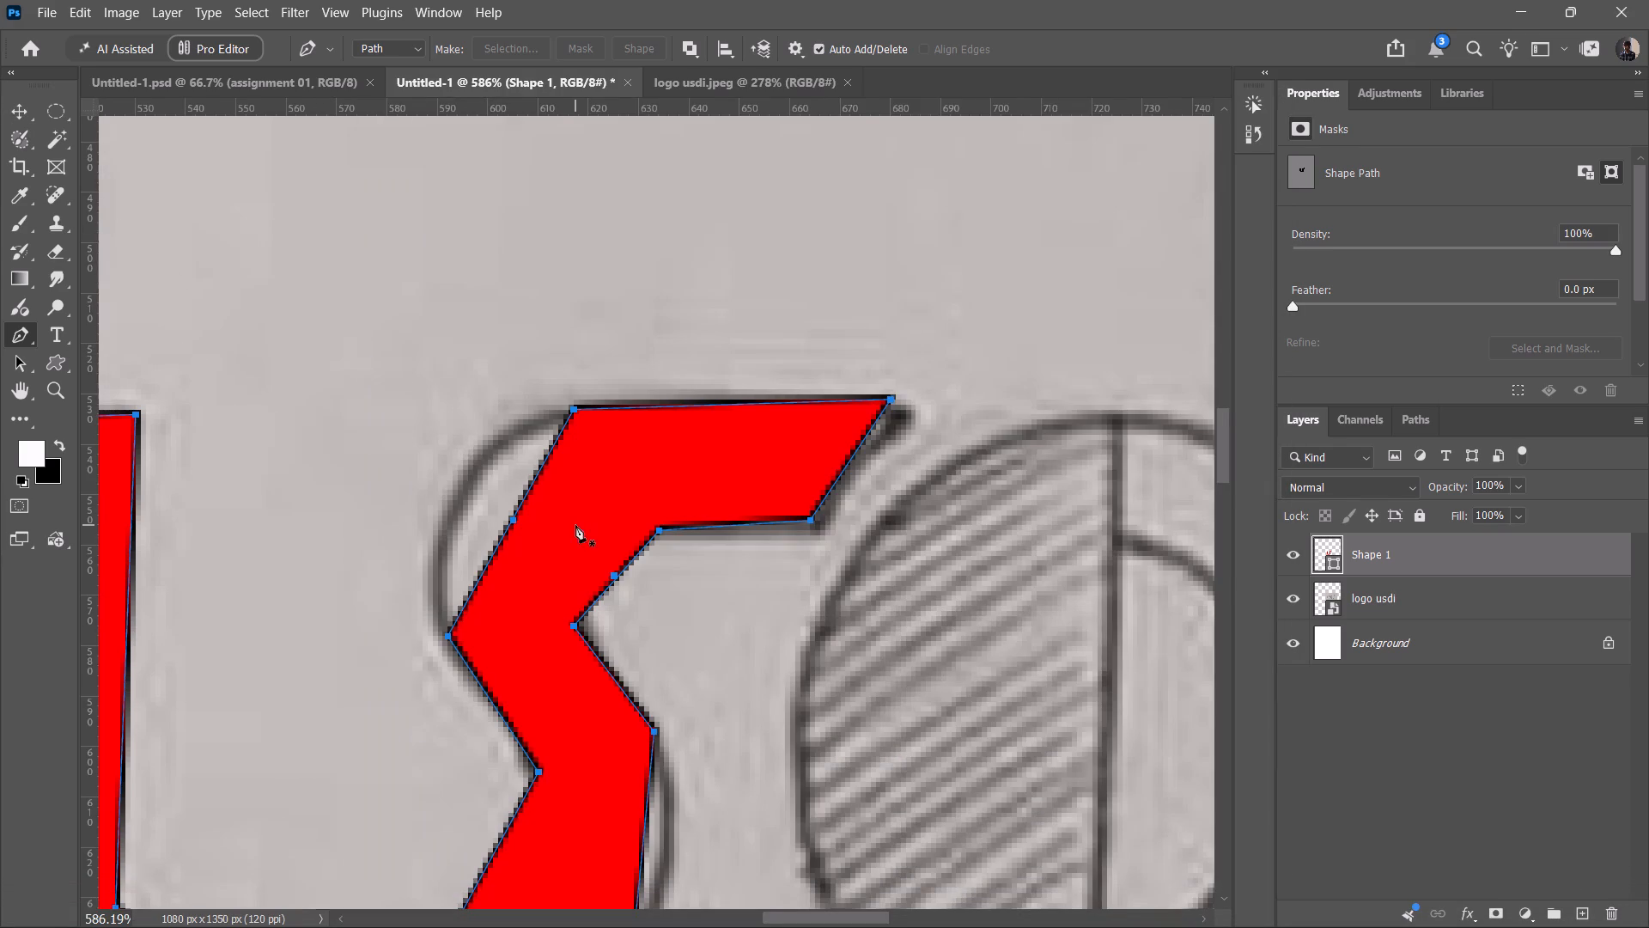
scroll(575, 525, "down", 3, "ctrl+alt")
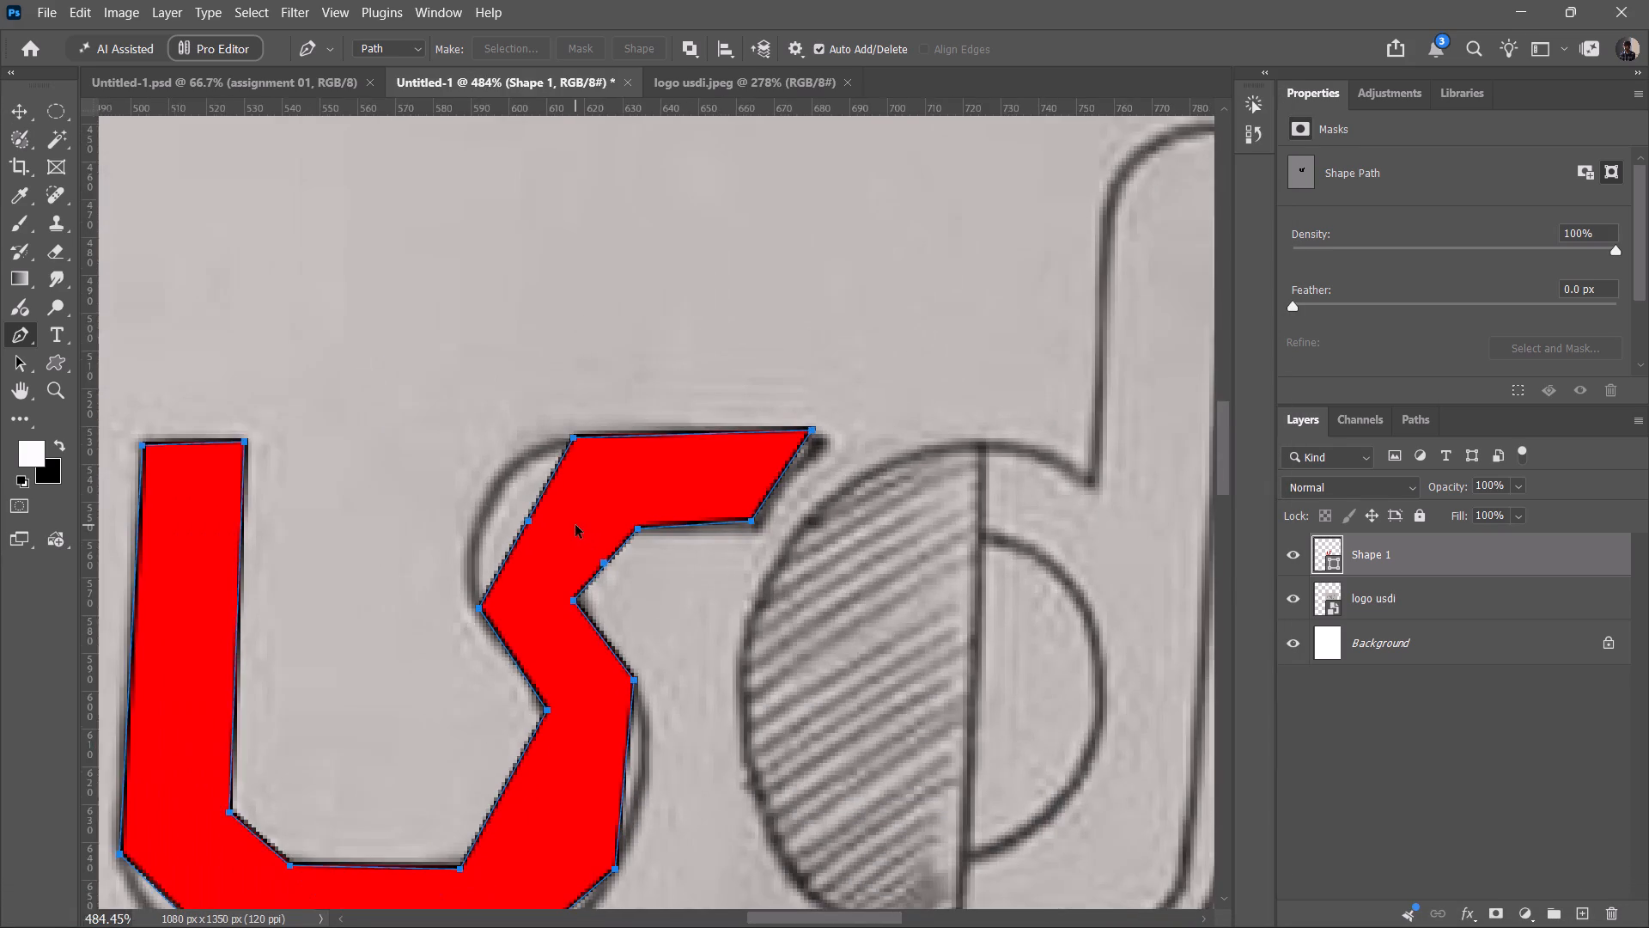
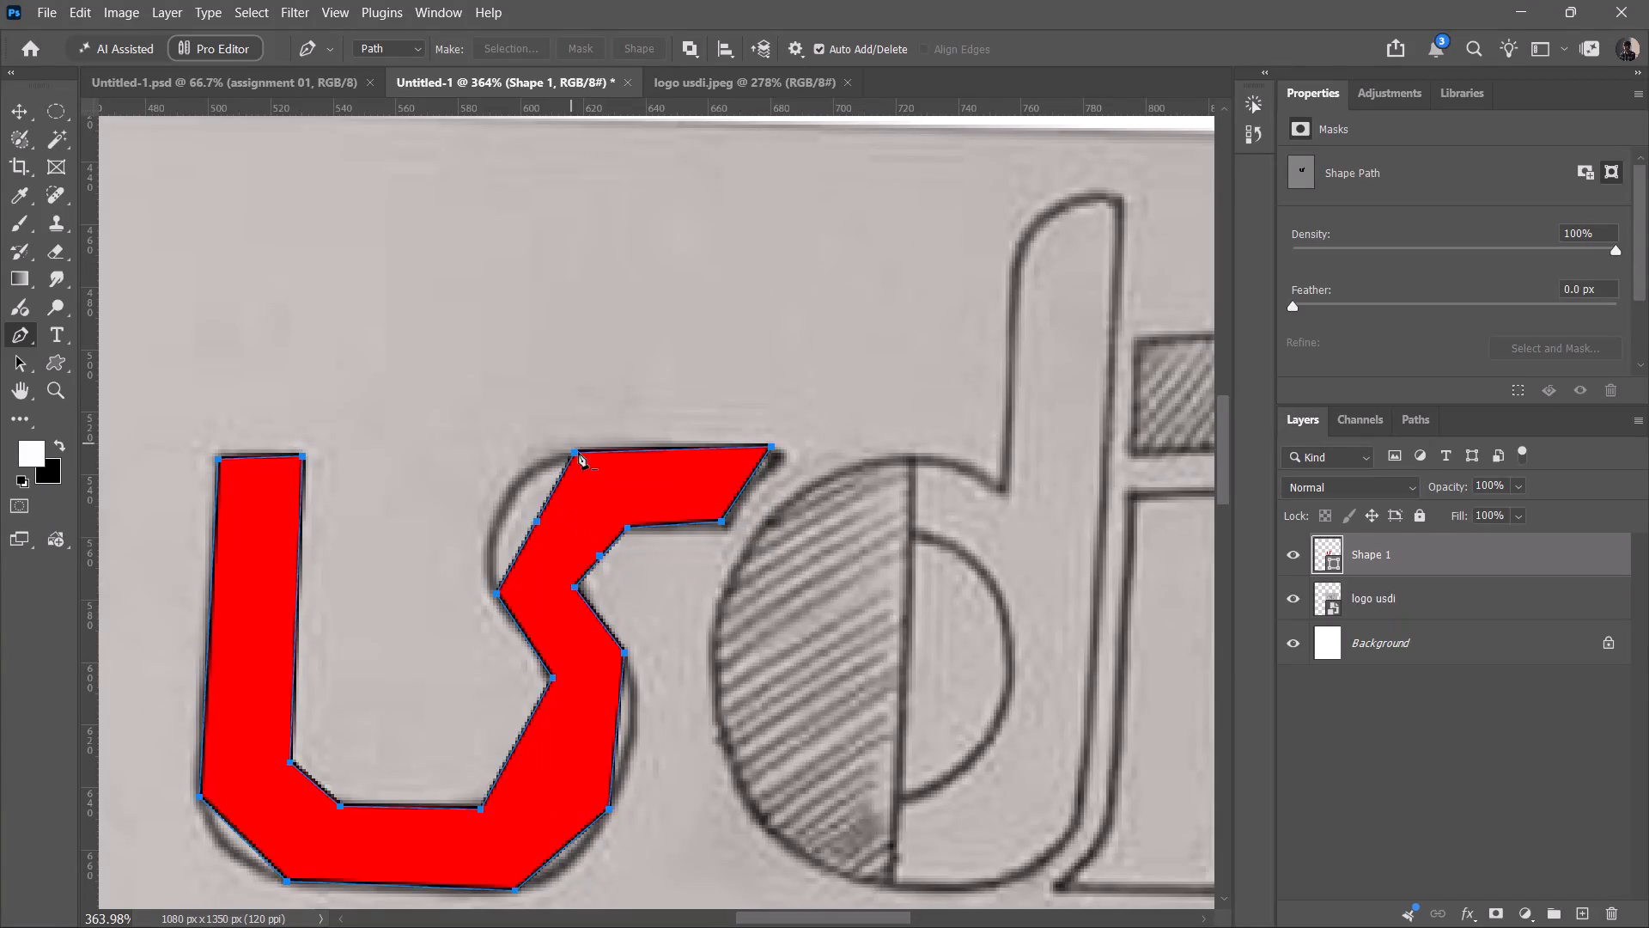
Delete the filled red us shape layer while keeping the logo usdi sketch layer.
key("Delete")
key("Delete")
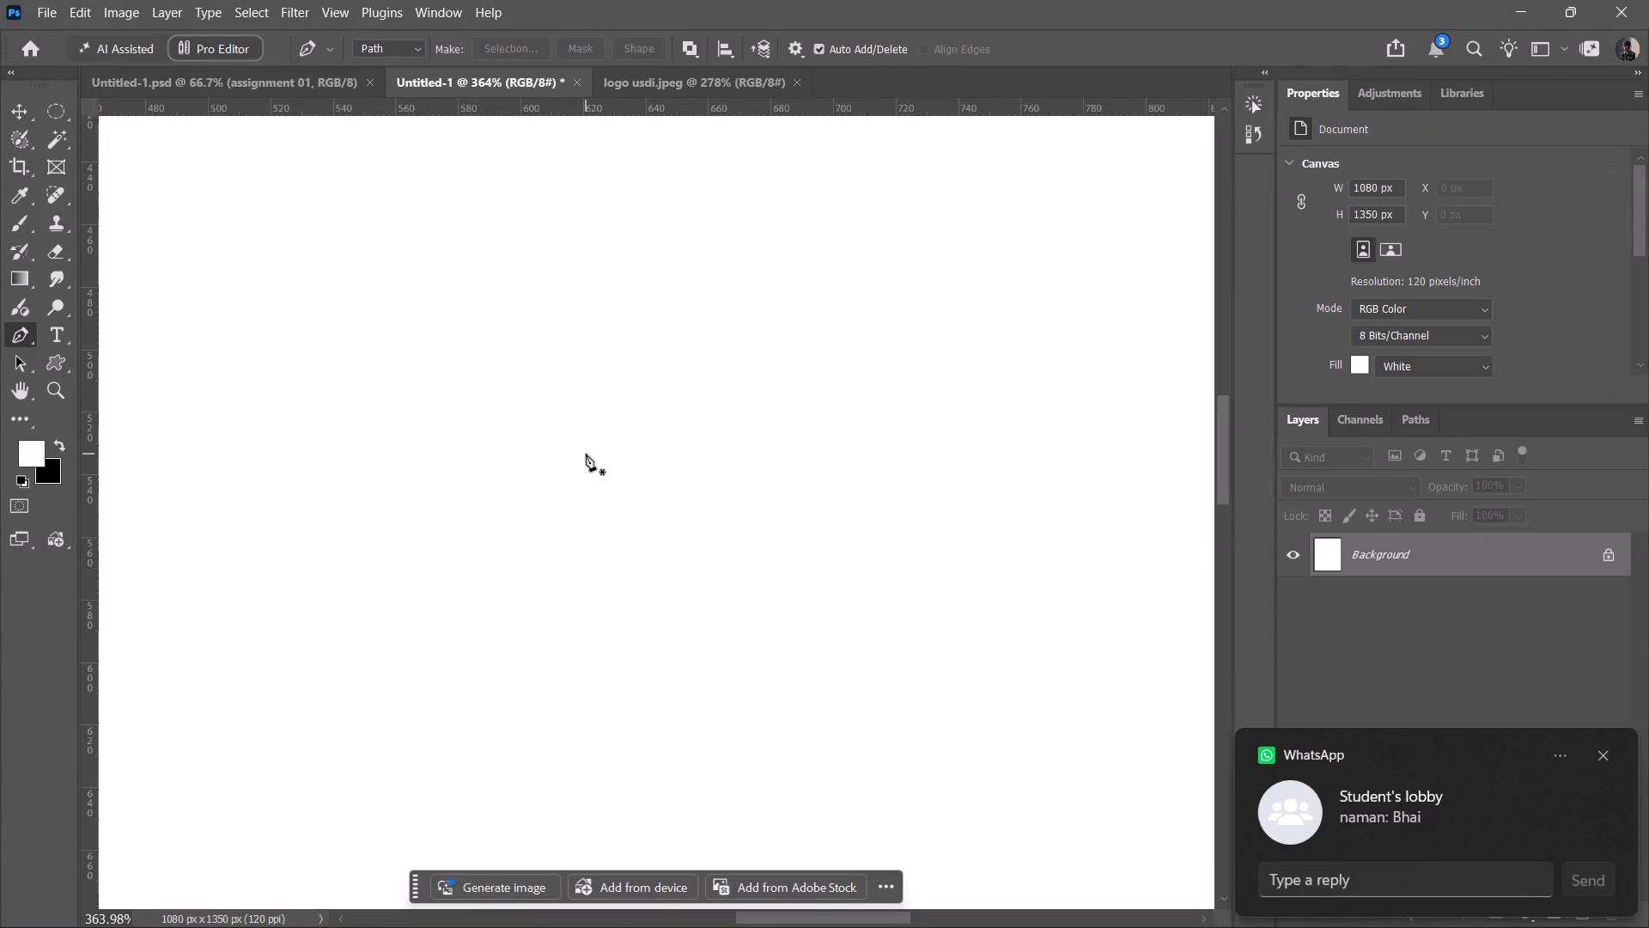
key("ctrl+z")
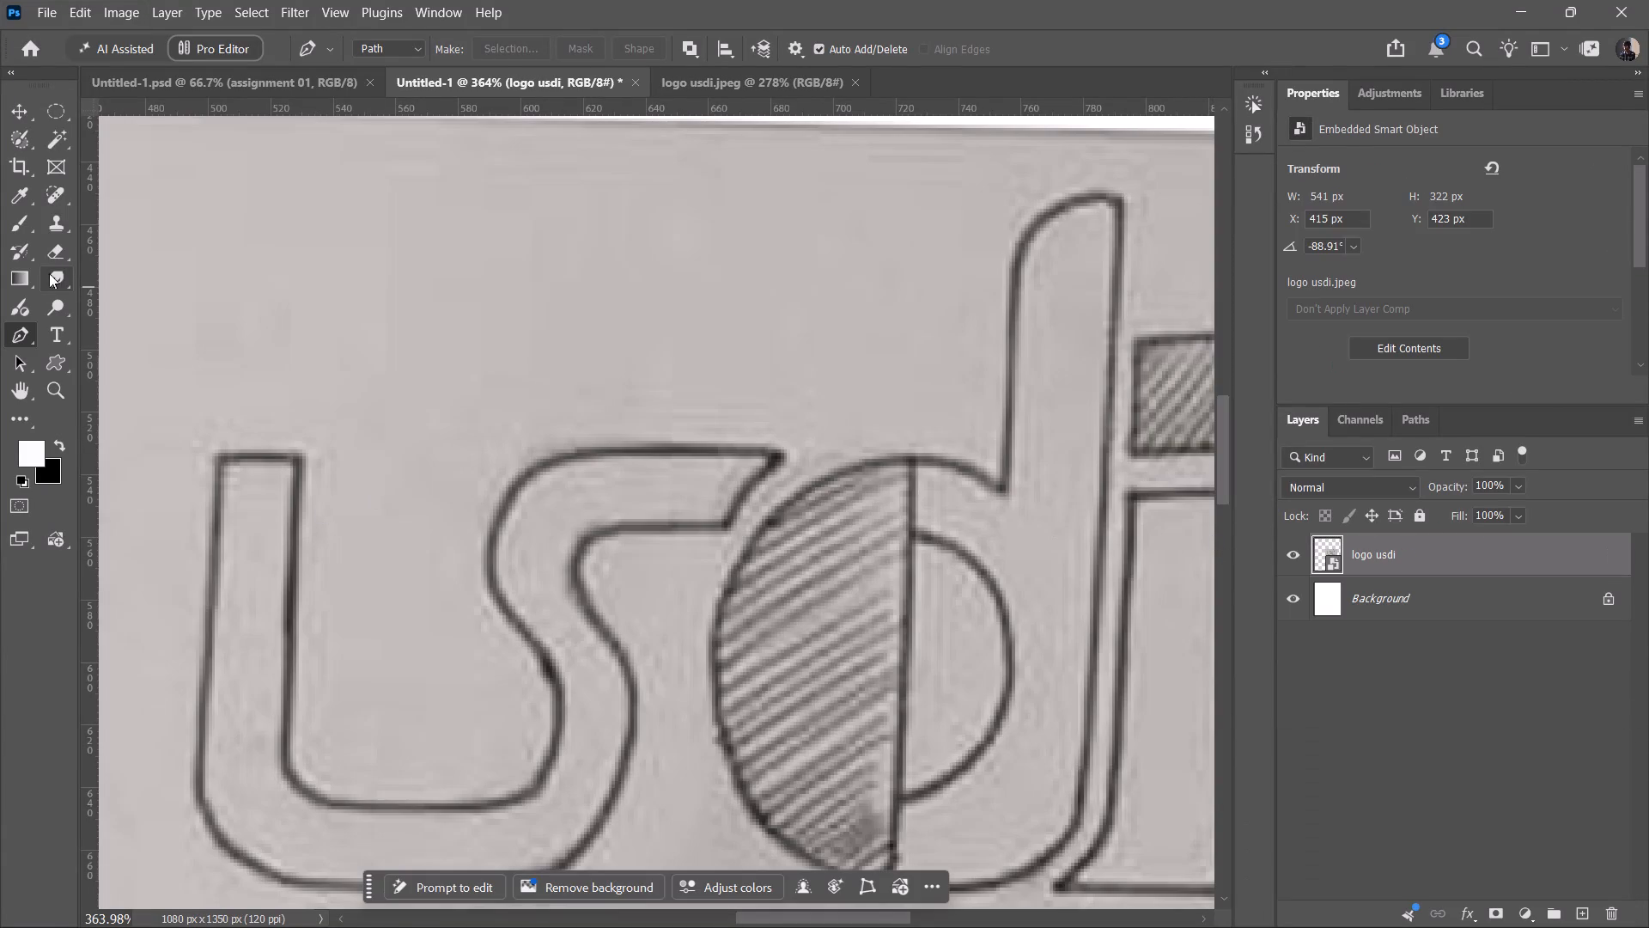
With the Pen tool, start a new path down the inner edge of the u's left stem from its top corner.
left_click(20, 337)
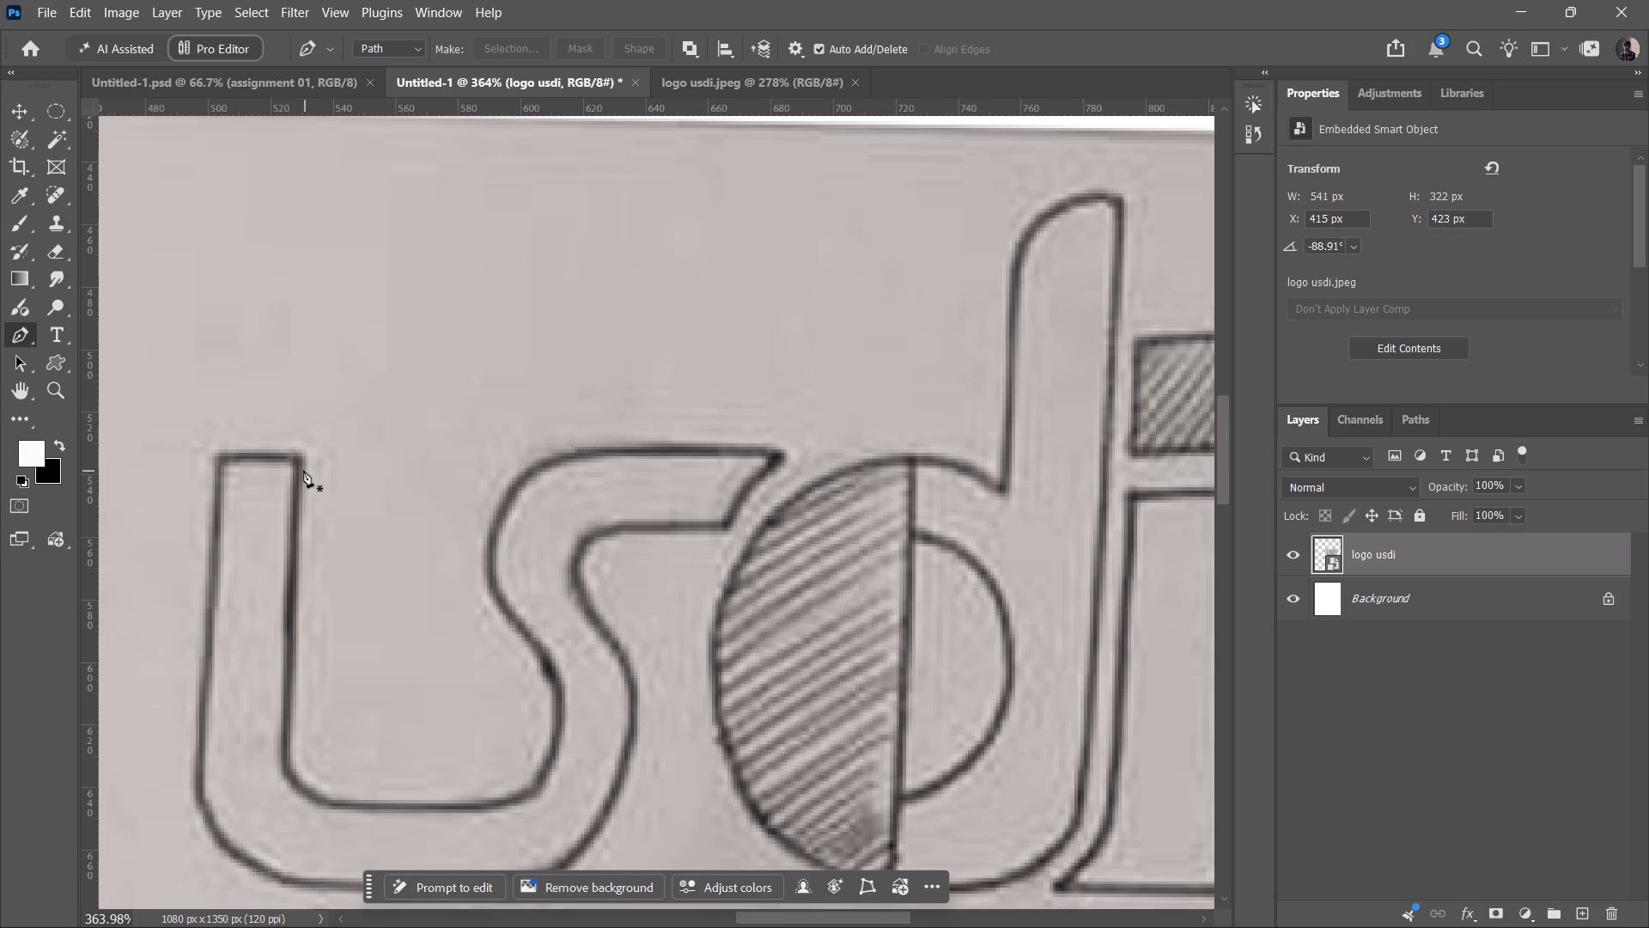
left_click(299, 456)
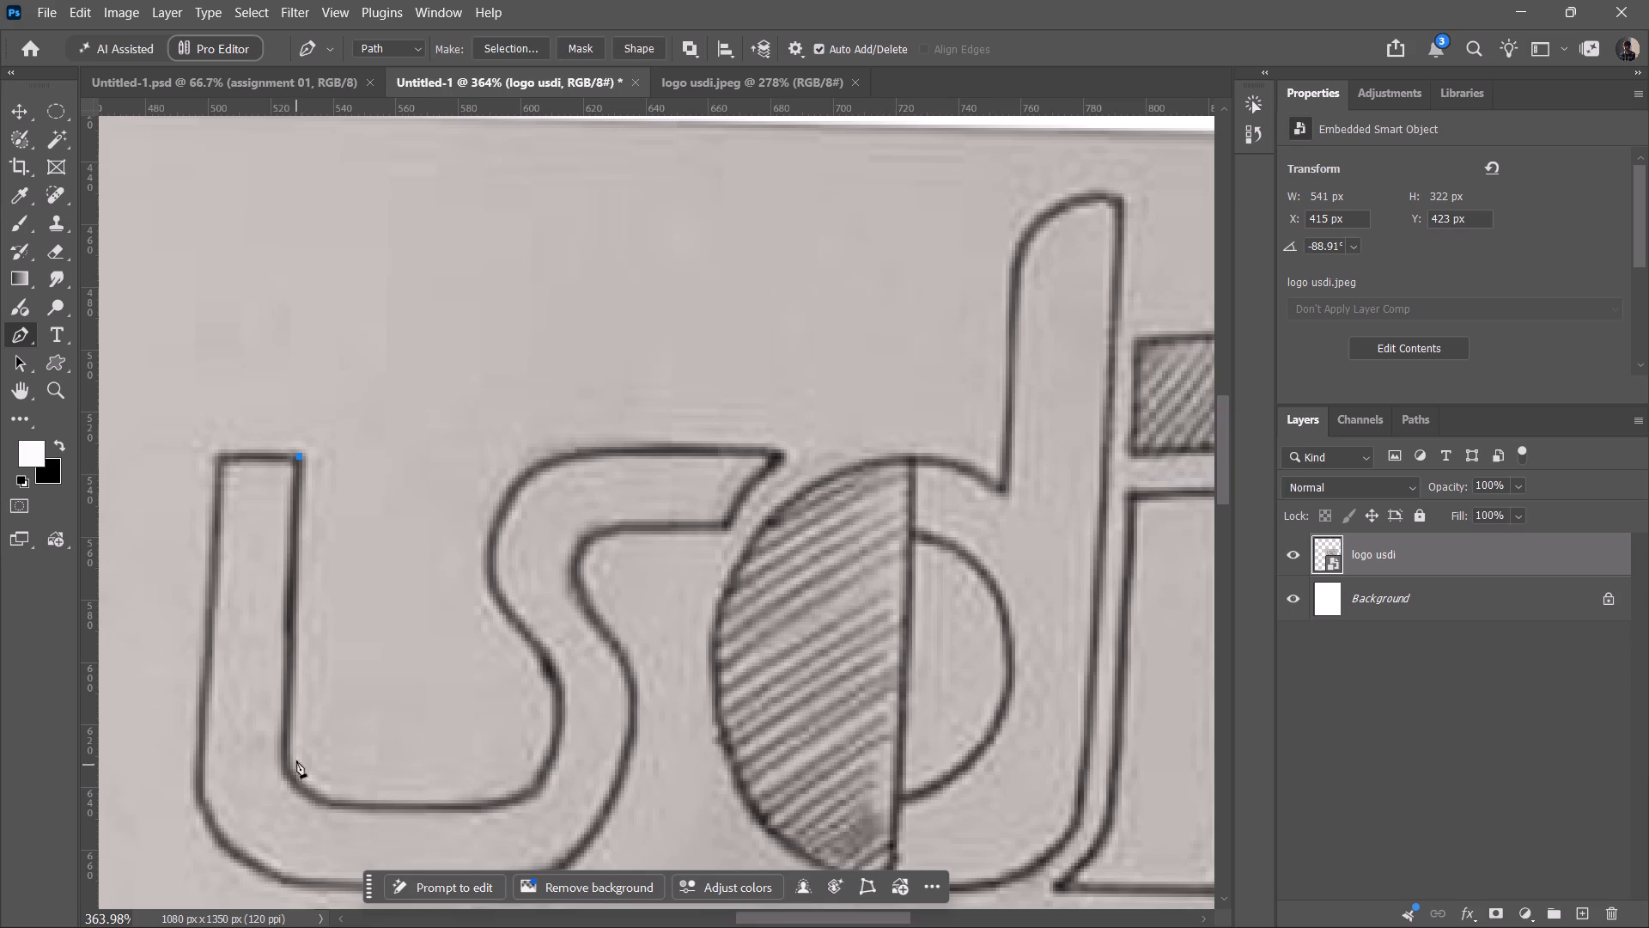
left_click(287, 765)
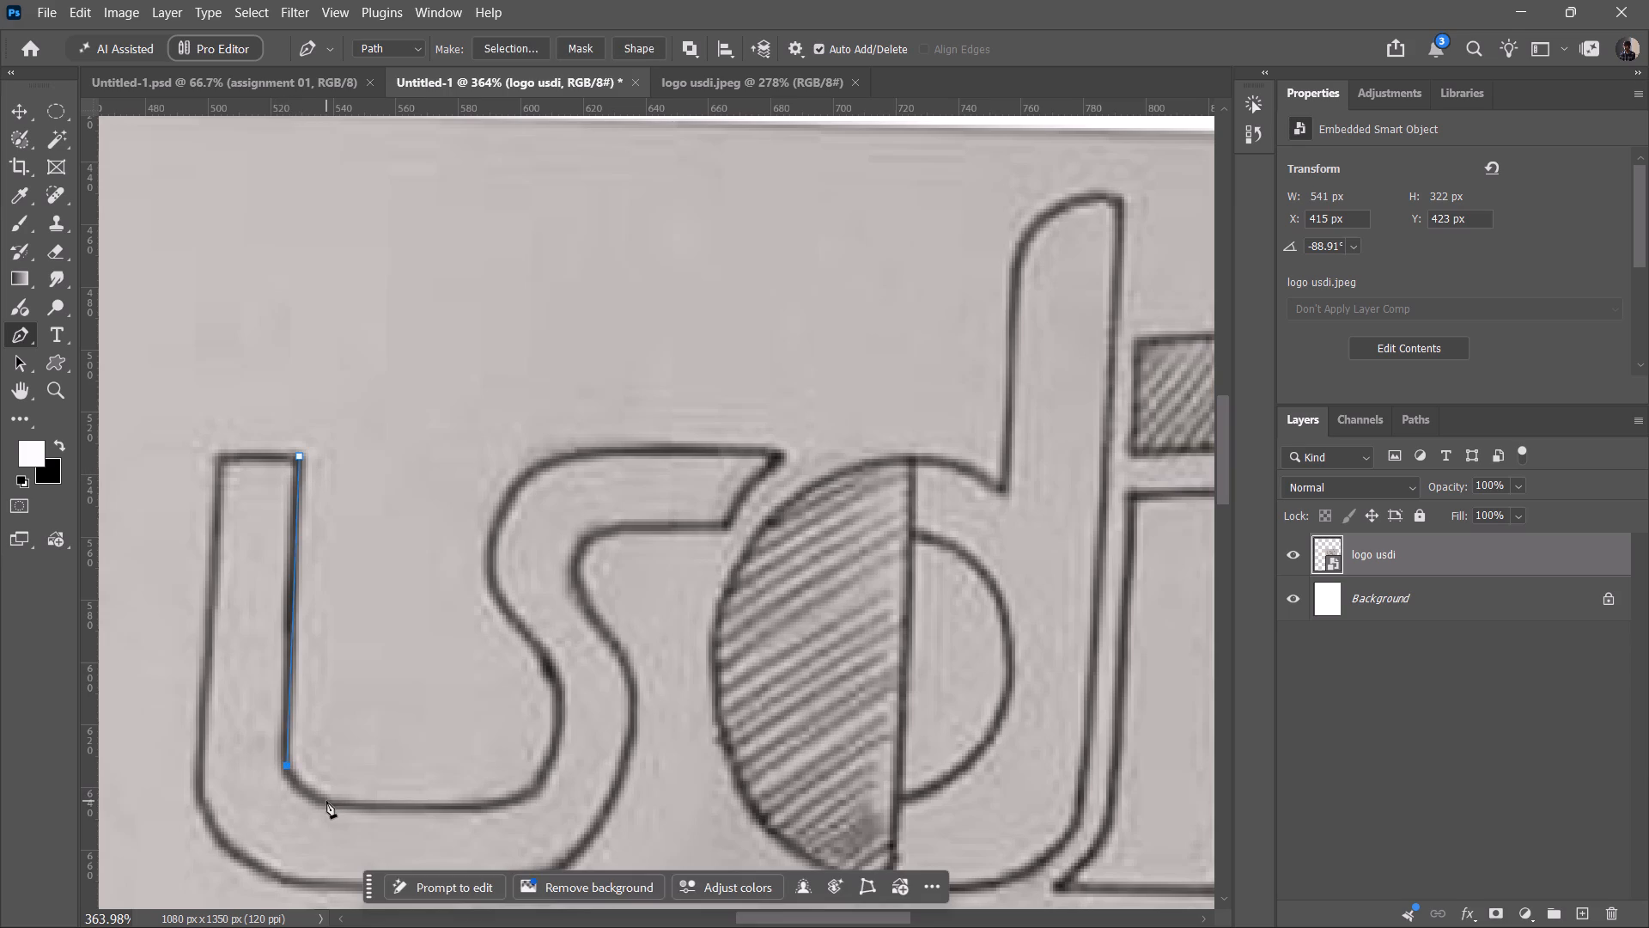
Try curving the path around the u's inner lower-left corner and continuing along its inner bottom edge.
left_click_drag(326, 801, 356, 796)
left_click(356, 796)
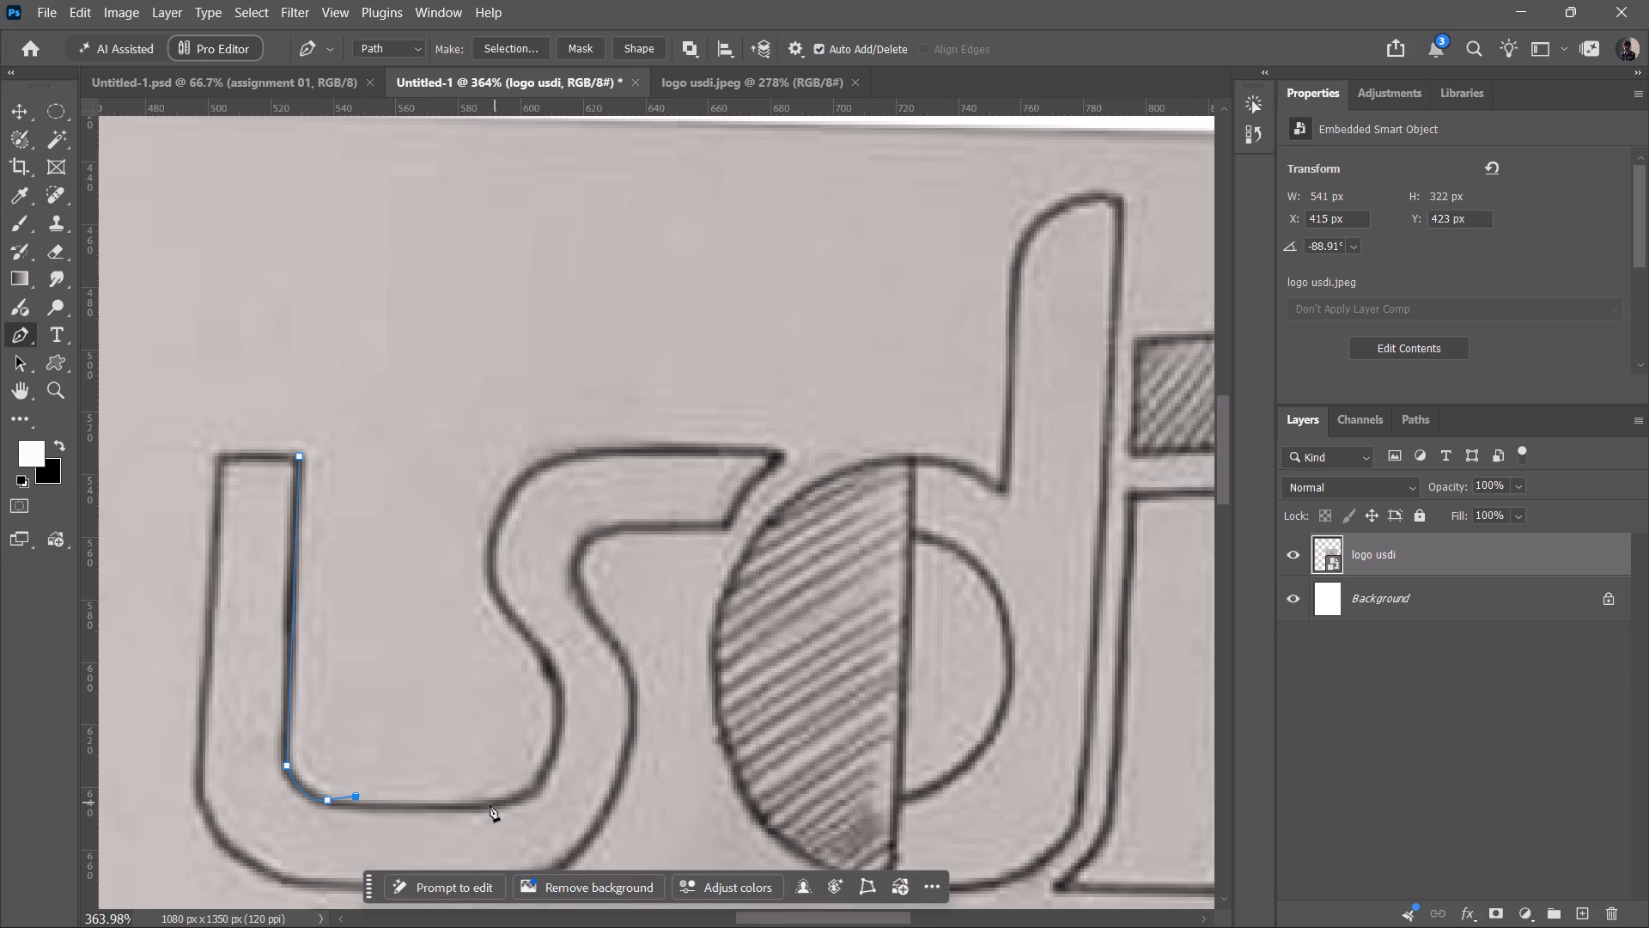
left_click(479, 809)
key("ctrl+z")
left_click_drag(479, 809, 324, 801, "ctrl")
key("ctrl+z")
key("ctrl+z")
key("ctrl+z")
Curve the path around the u's inner lower-left corner and extend it straight along the inner bottom edge.
left_click_drag(327, 807, 356, 782)
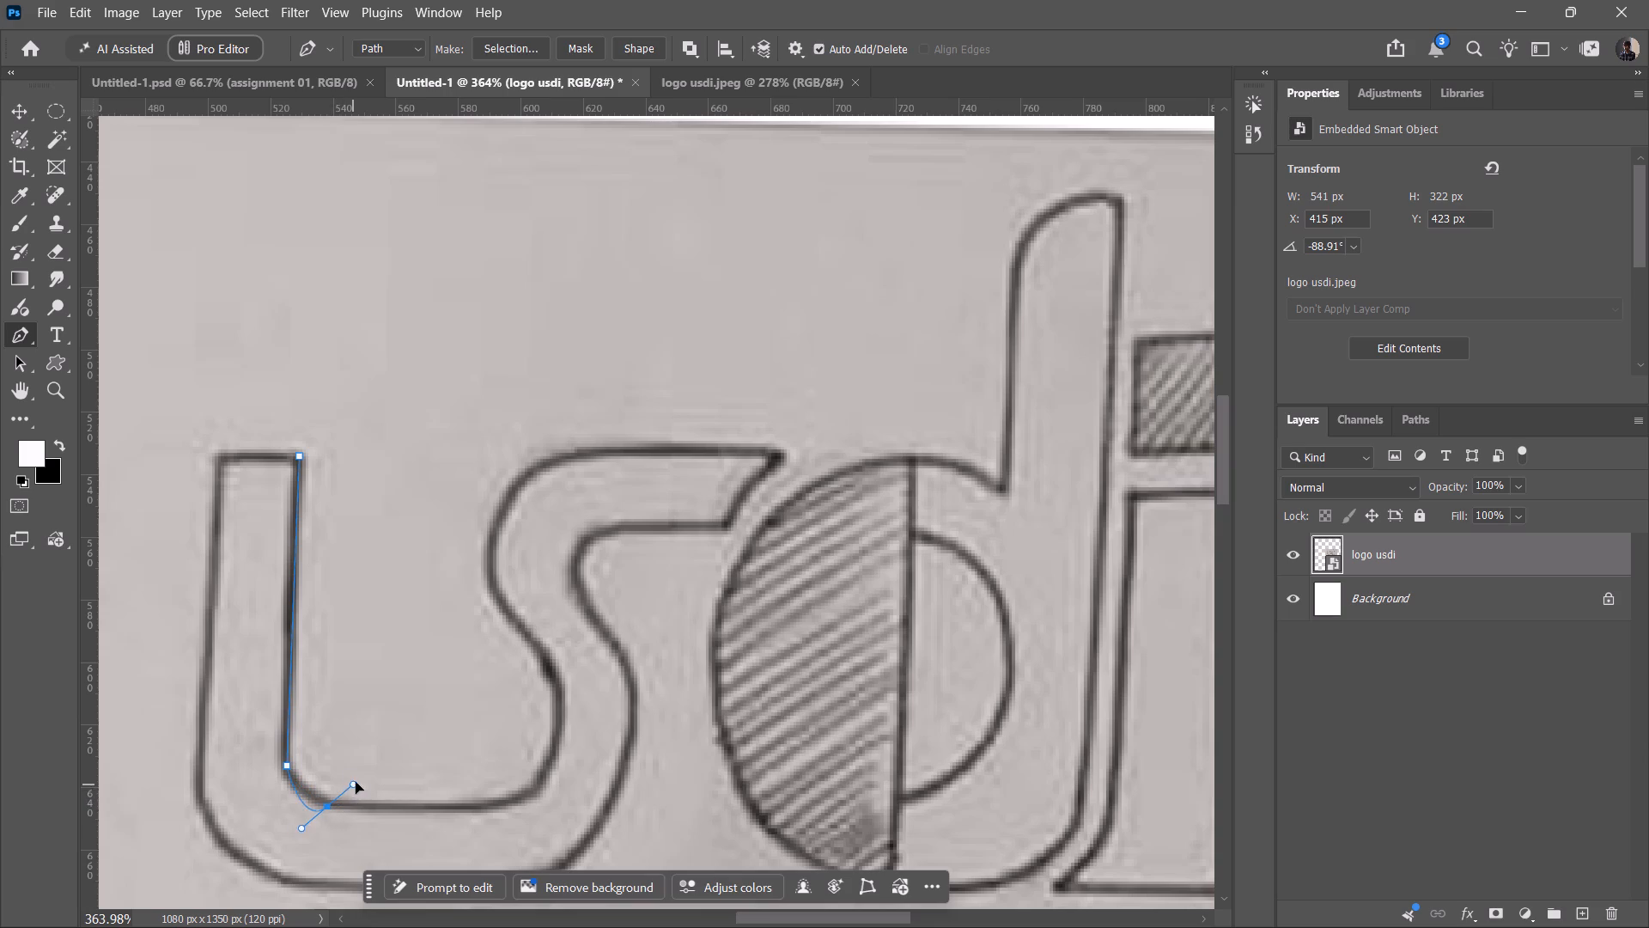
left_click_drag(356, 782, 355, 816)
left_click_drag(355, 816, 362, 813)
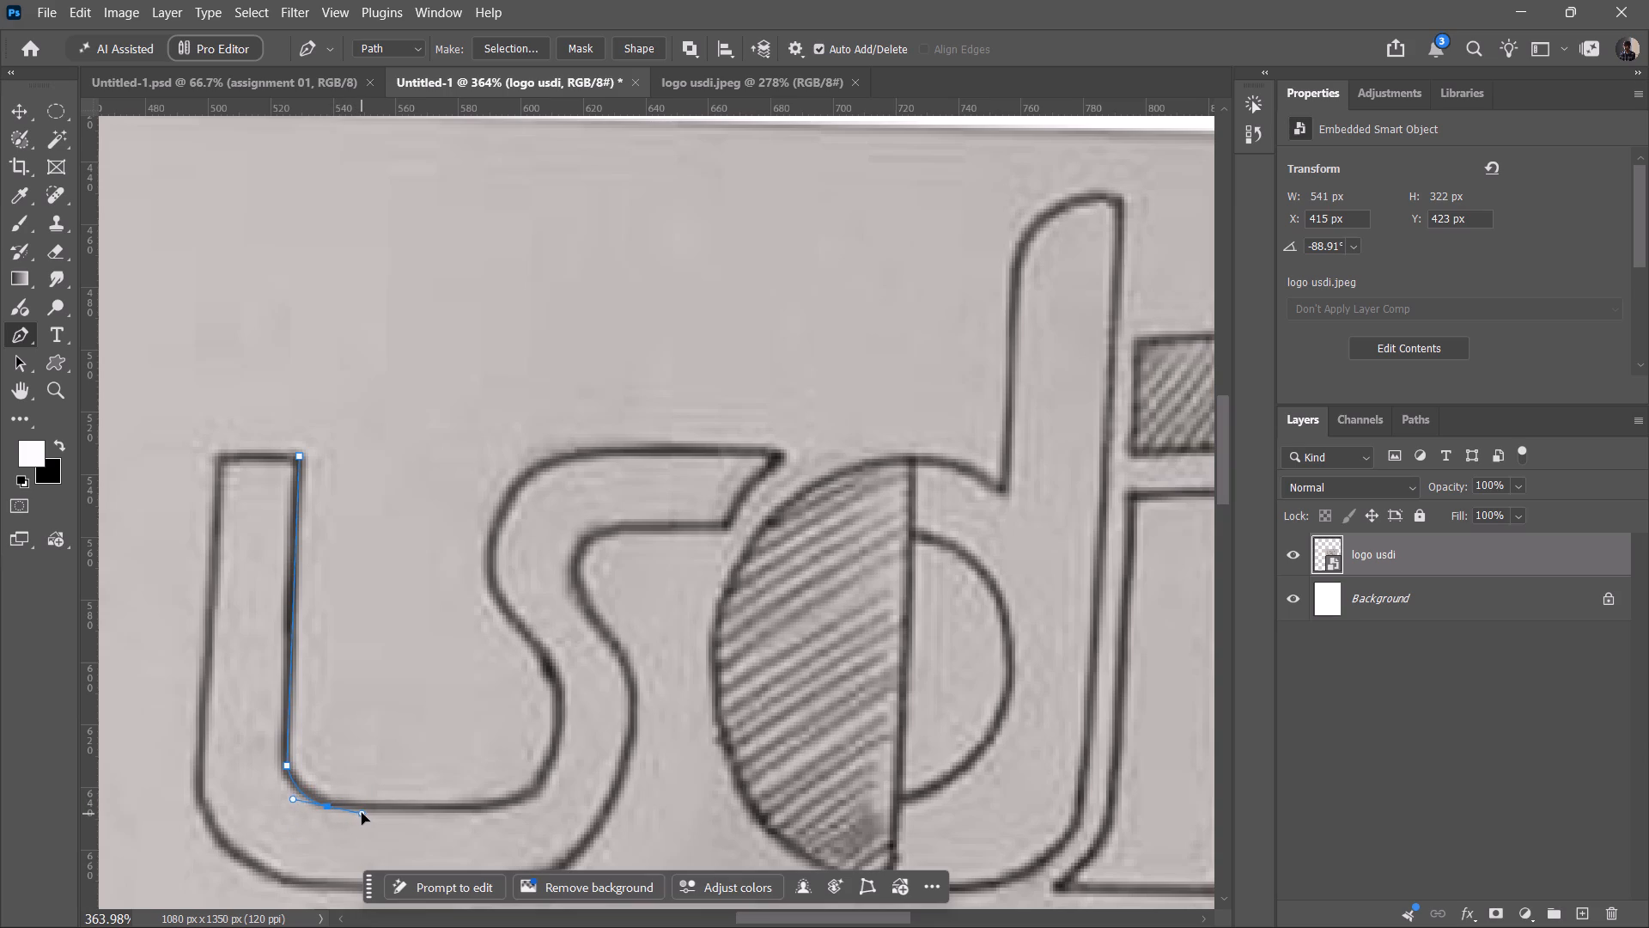
left_click_drag(362, 813, 367, 810)
left_click_drag(367, 810, 368, 810)
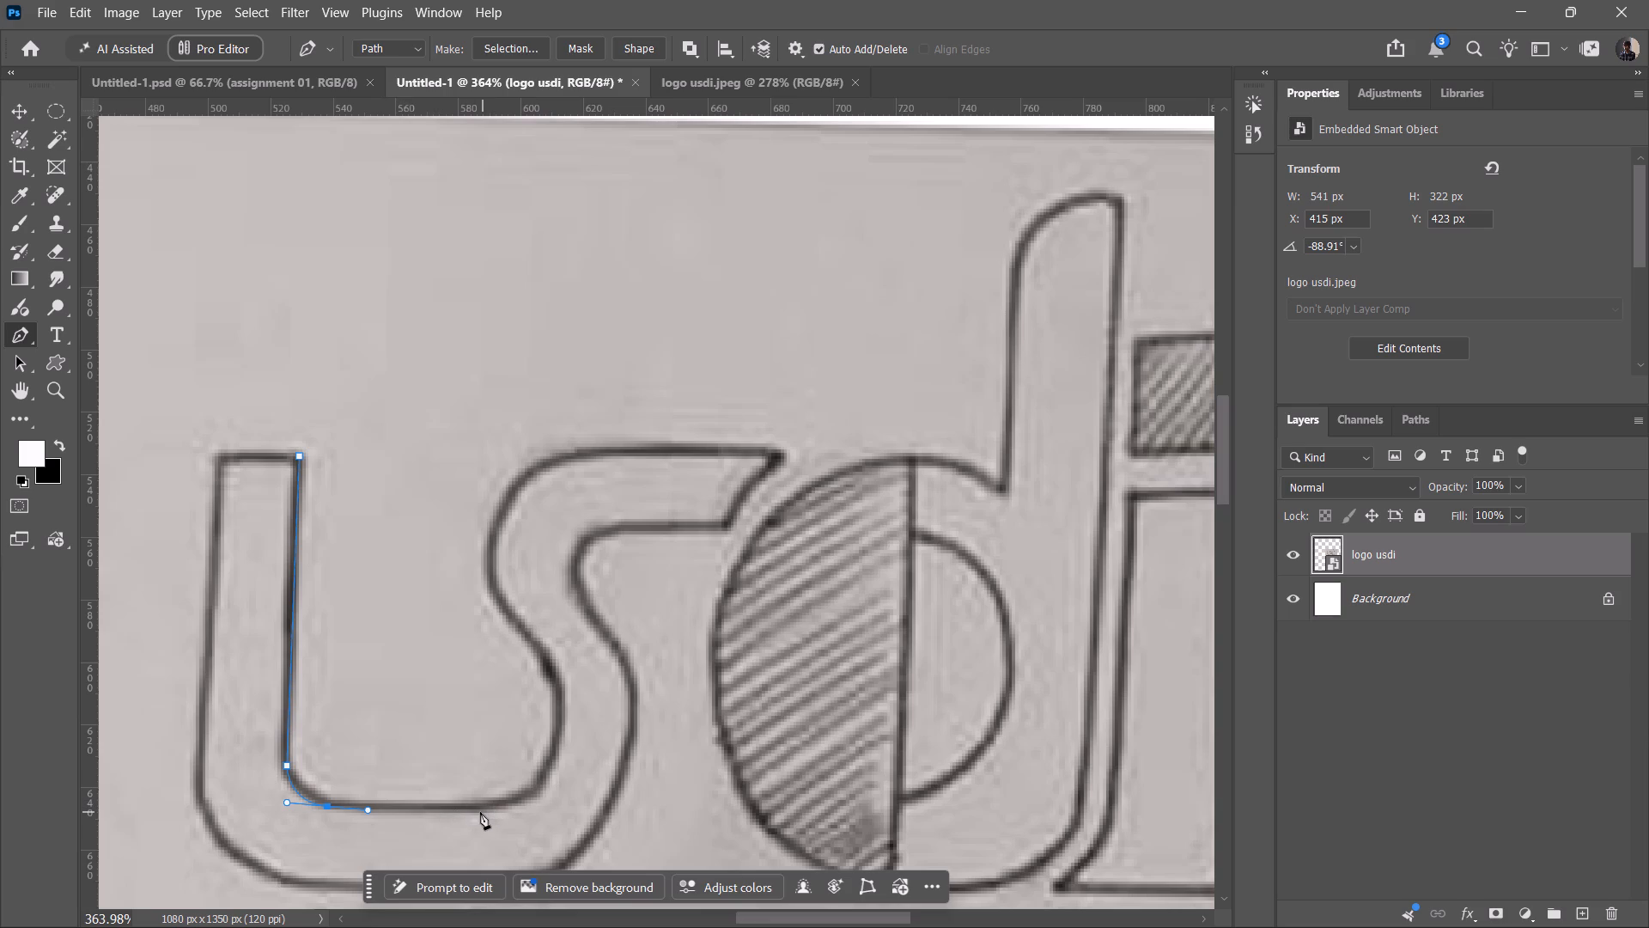
left_click(486, 810)
Continue the path with curved points around the u's inner lower-right corner and up the s's outer edge to its leftmost bend.
left_click_drag(532, 790, 552, 772)
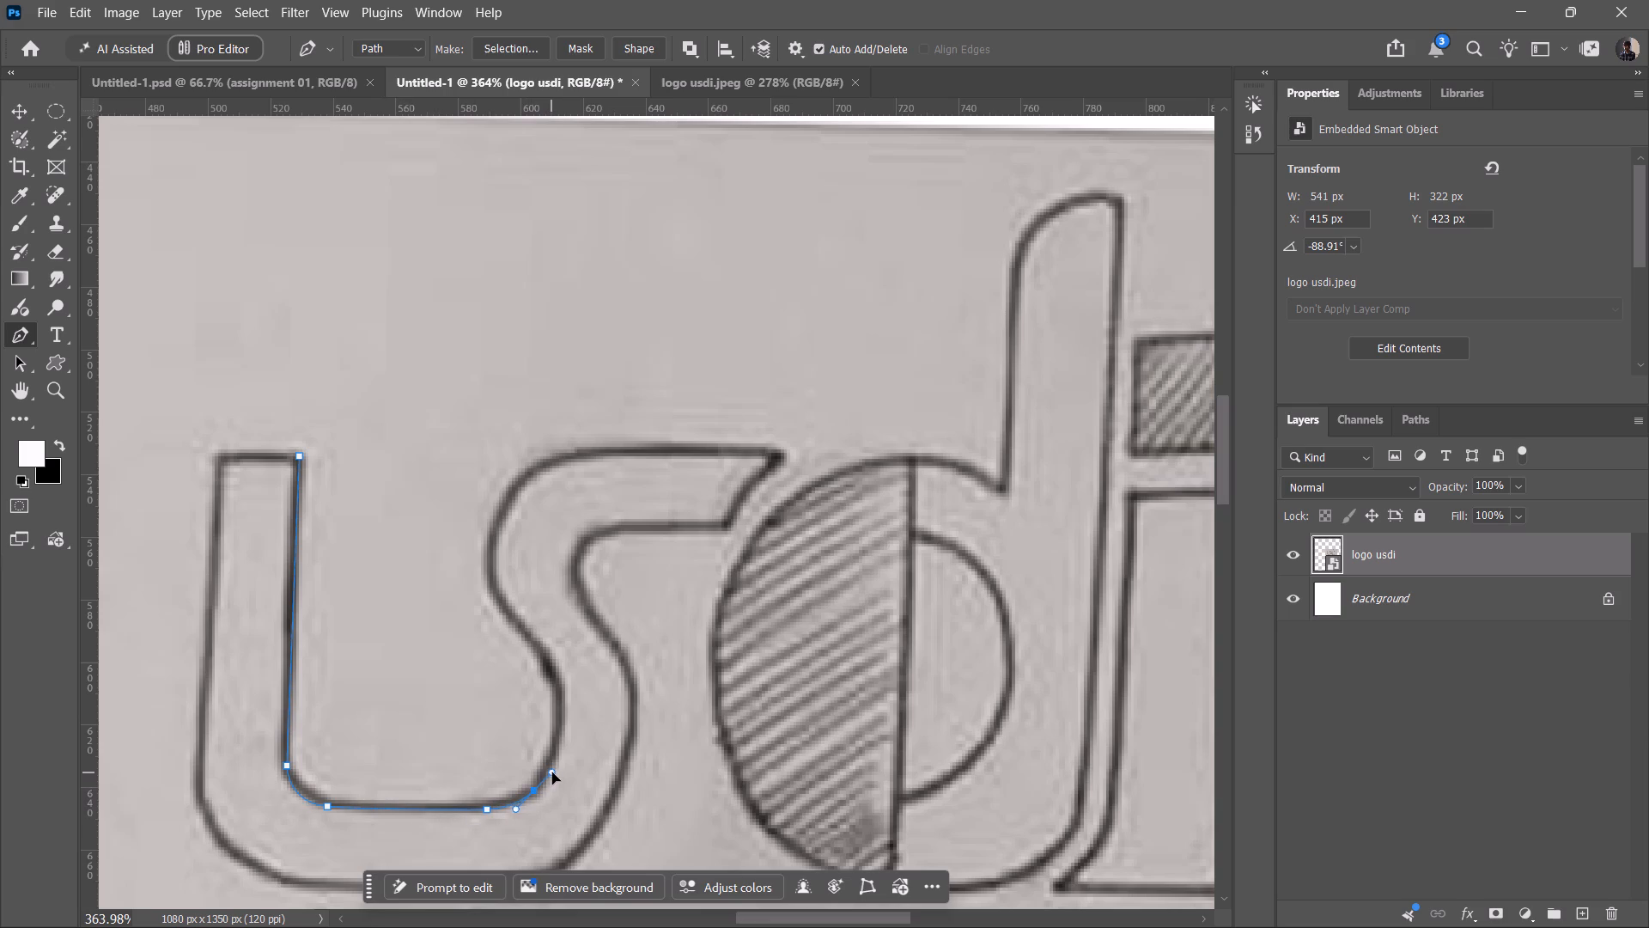
left_click_drag(552, 772, 555, 768)
left_click_drag(561, 691, 549, 663)
left_click_drag(549, 663, 559, 662)
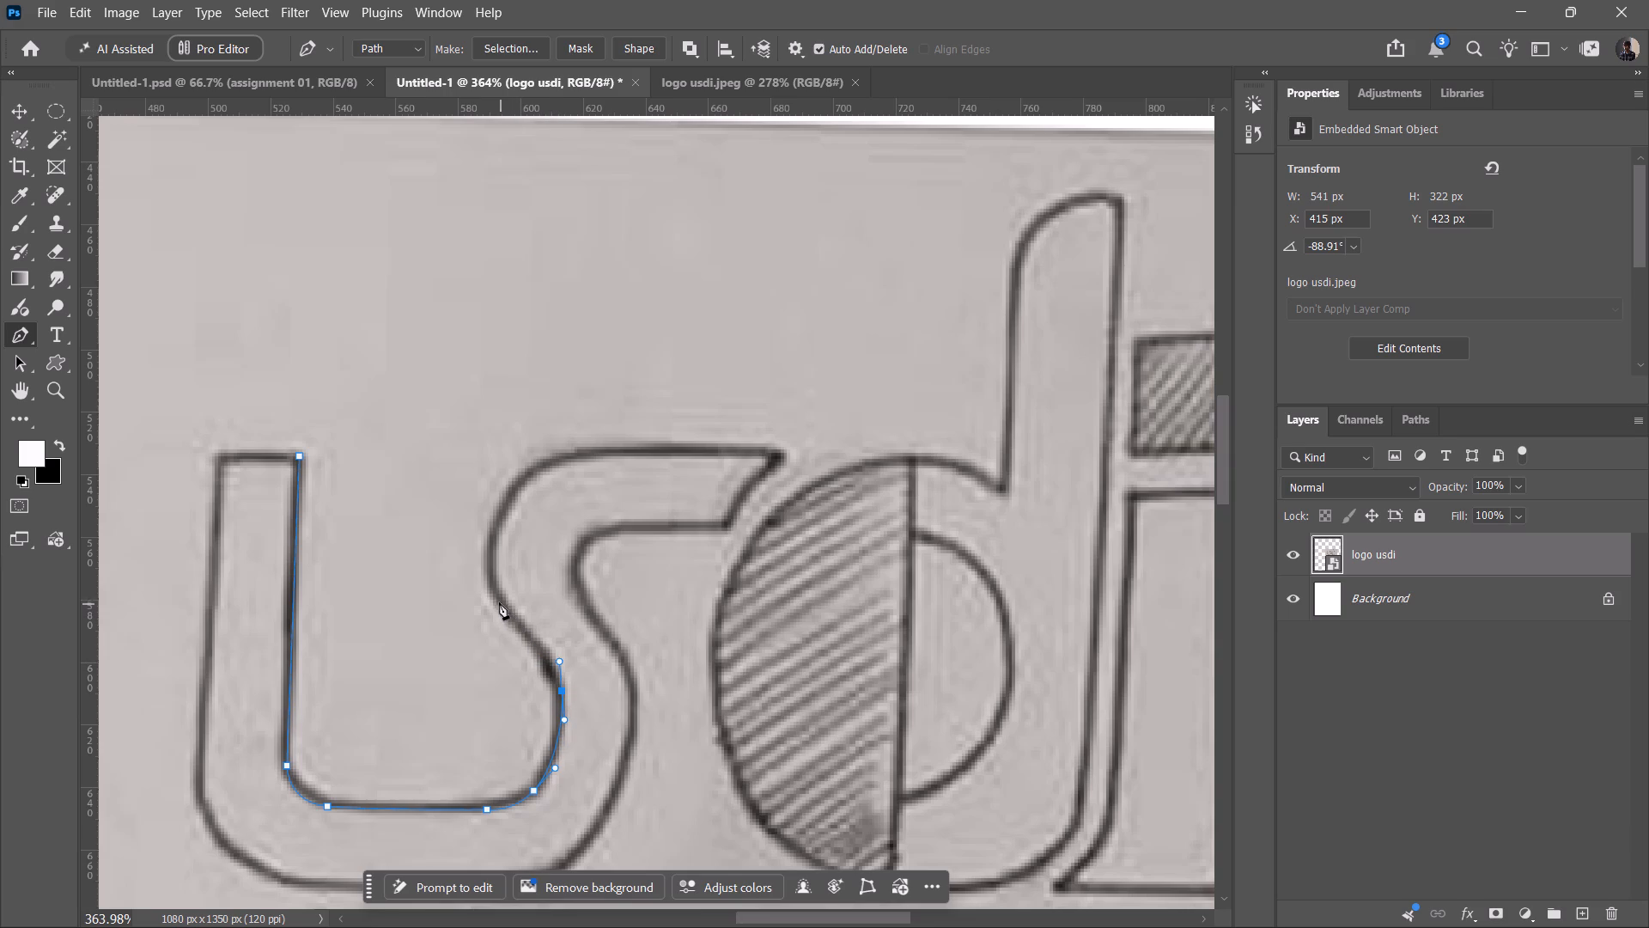
left_click_drag(496, 598, 475, 583)
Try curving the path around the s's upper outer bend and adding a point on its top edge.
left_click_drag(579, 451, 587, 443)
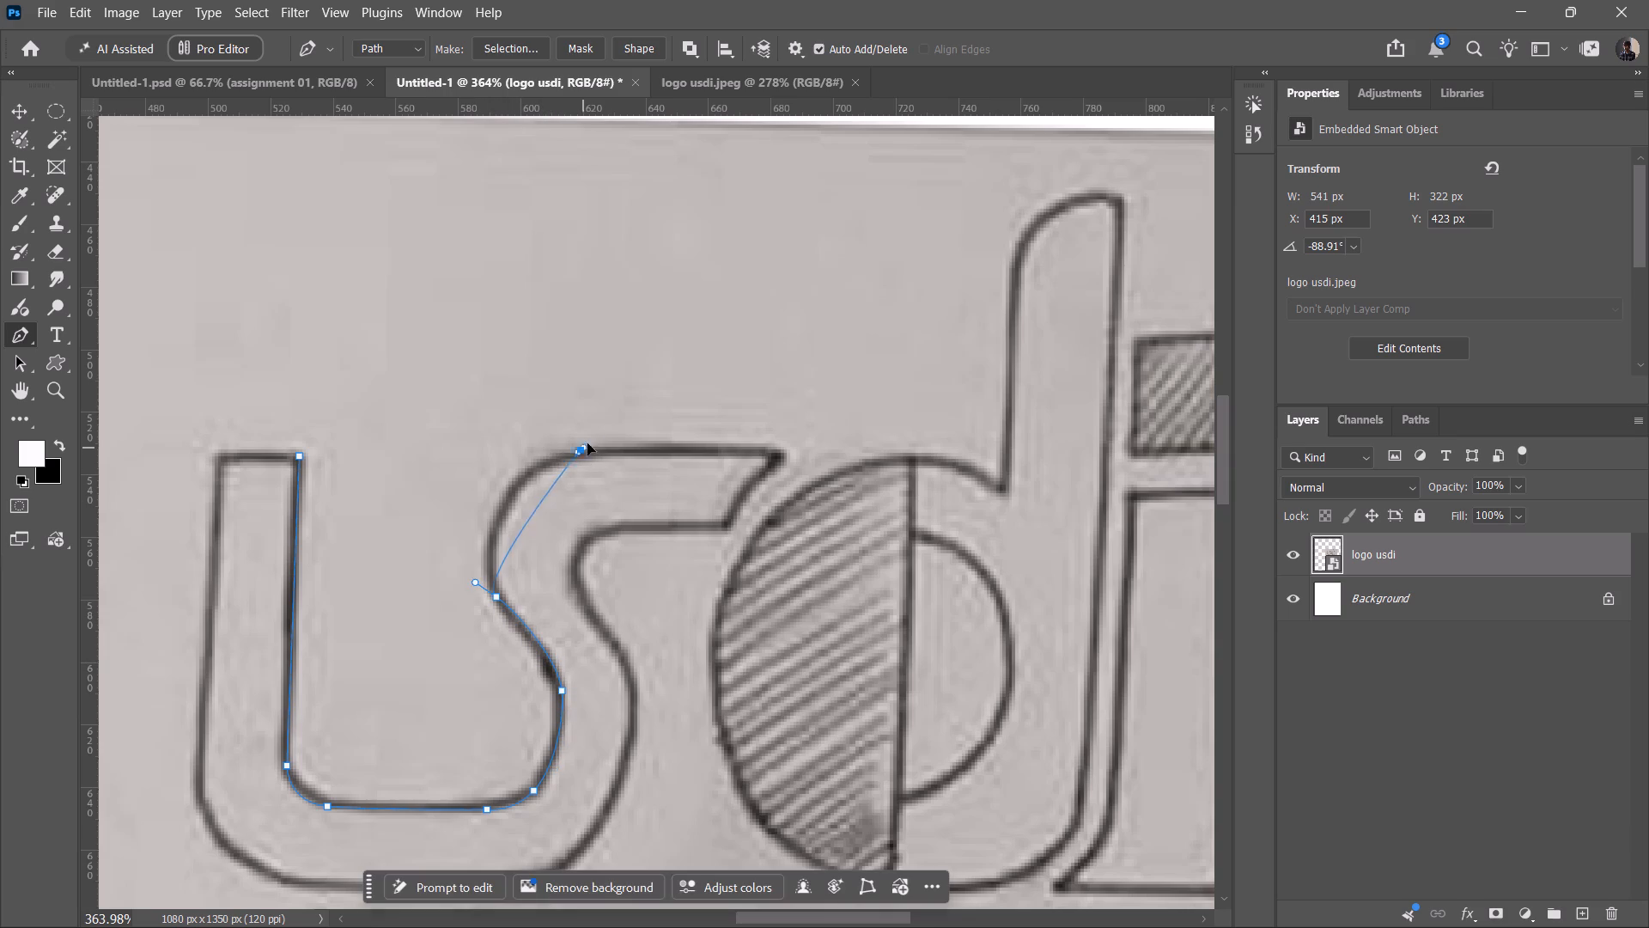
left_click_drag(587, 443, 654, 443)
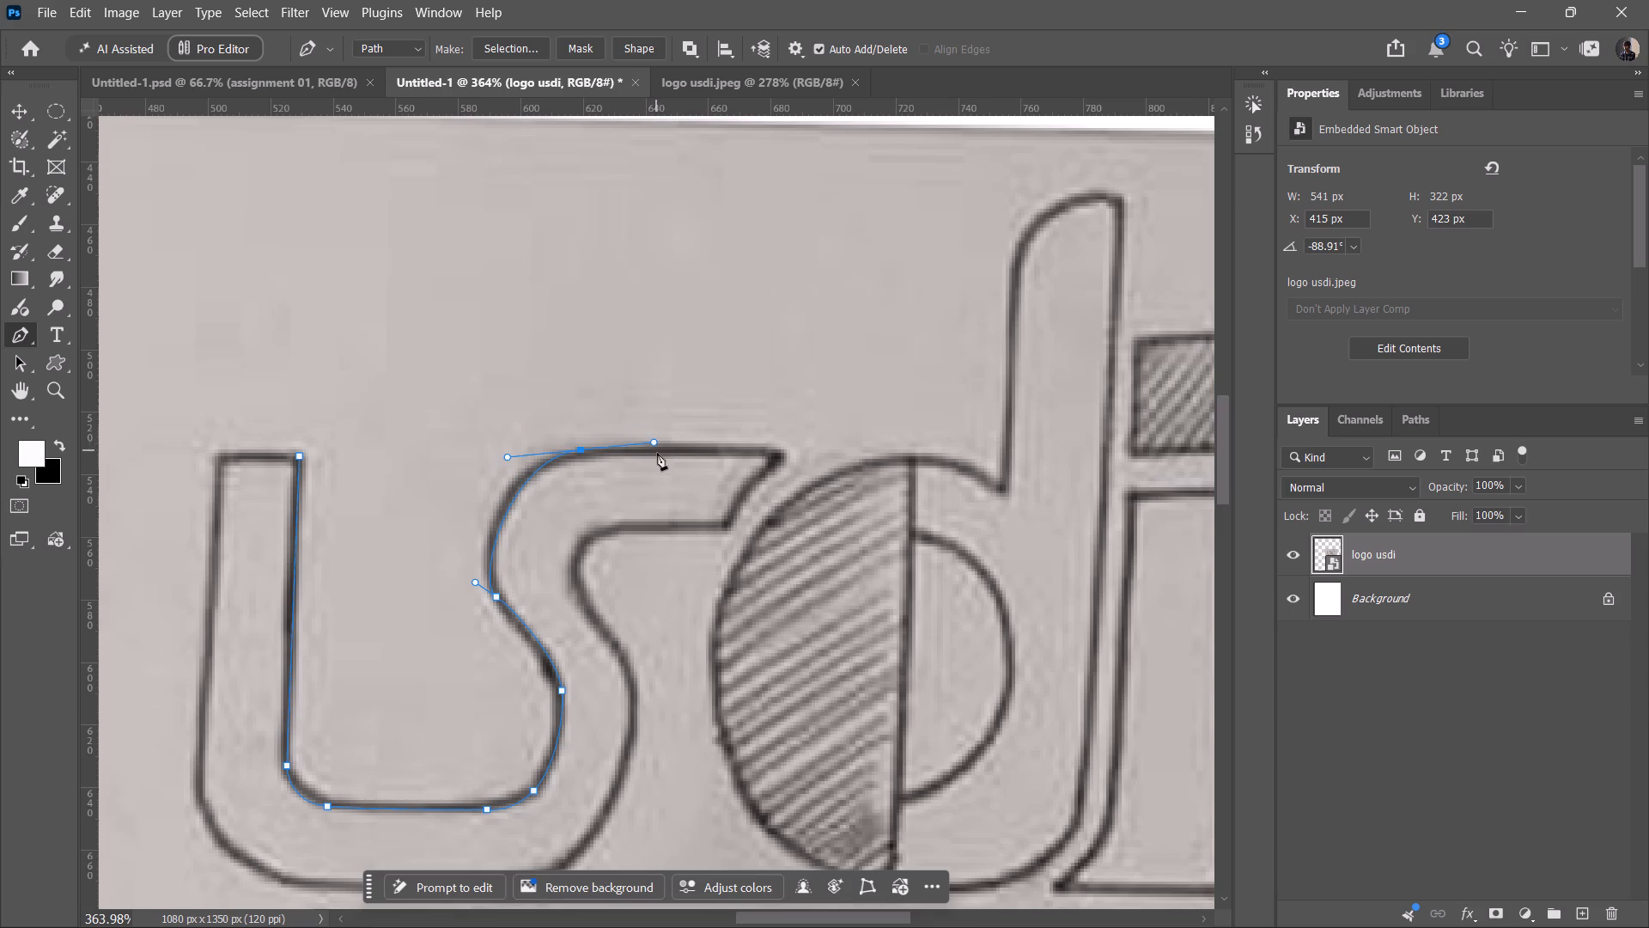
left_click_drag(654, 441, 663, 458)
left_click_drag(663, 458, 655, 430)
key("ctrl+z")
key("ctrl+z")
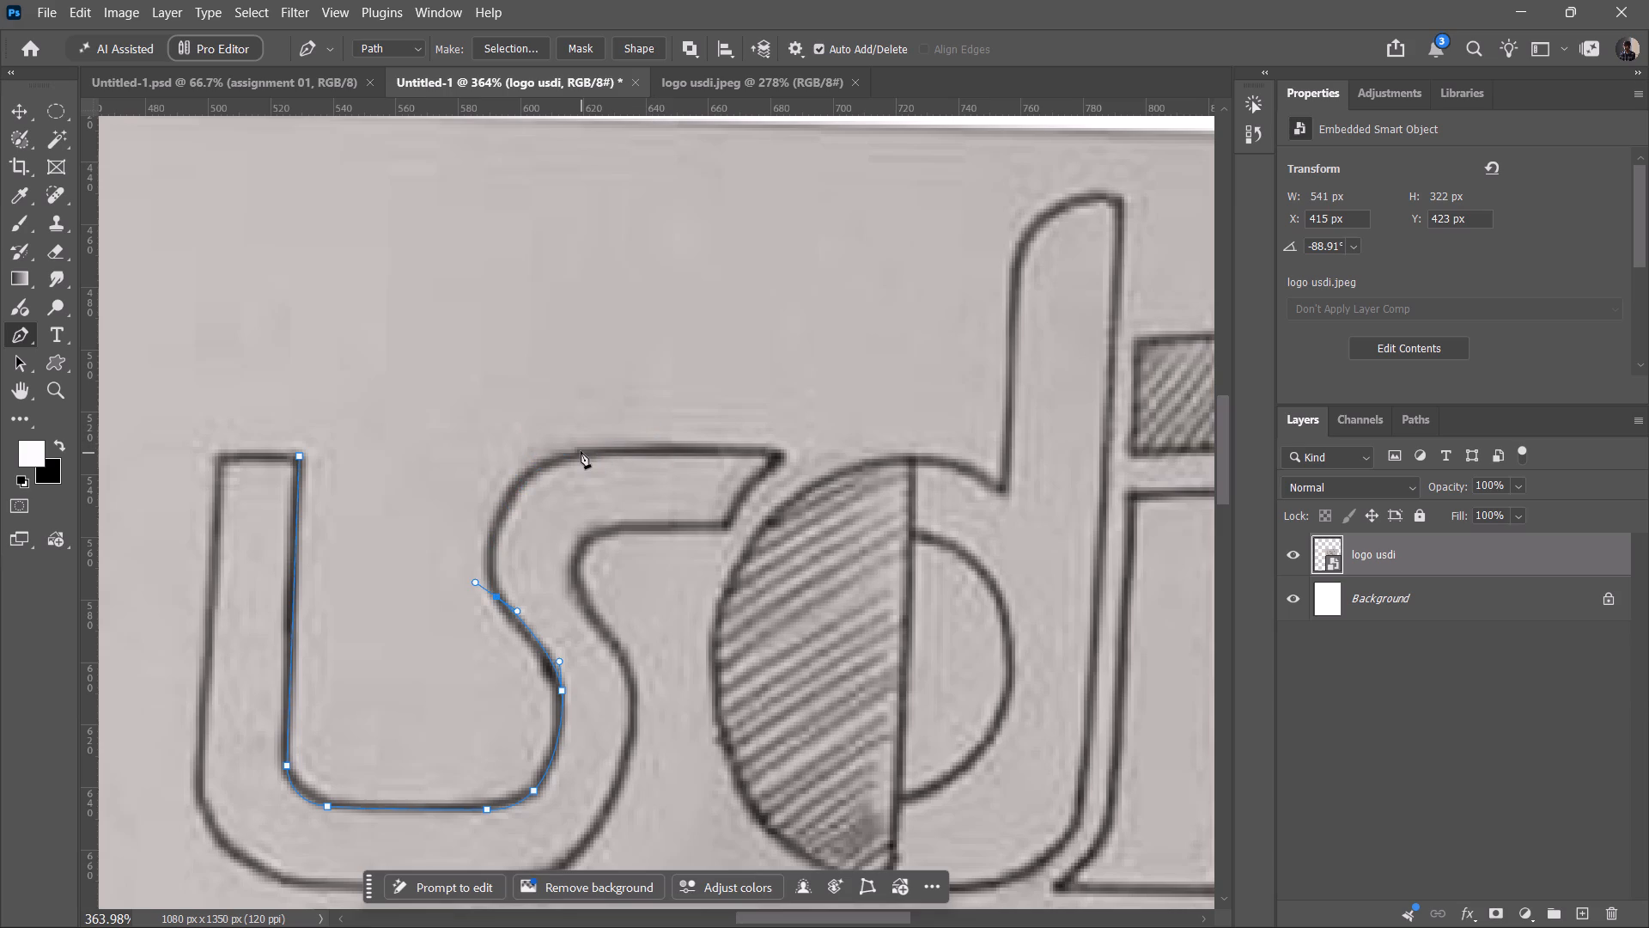
Curve the path around the s's upper outer bend and extend it along the top edge to the s's pointed tip.
left_click_drag(581, 451, 648, 433)
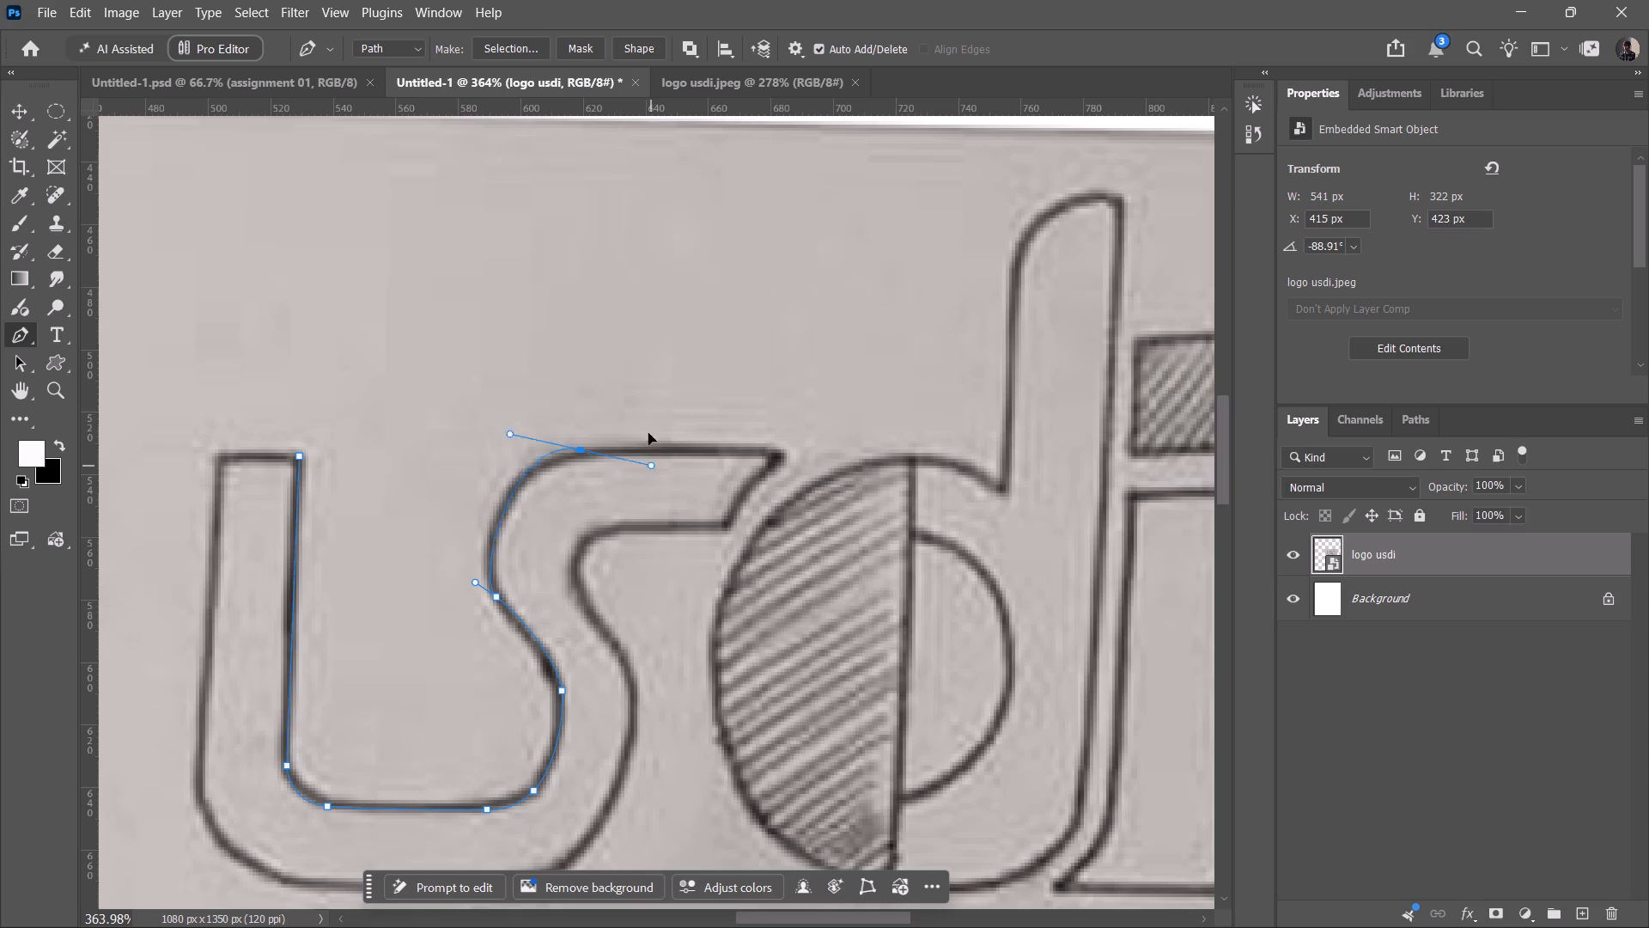
left_click_drag(648, 433, 665, 458)
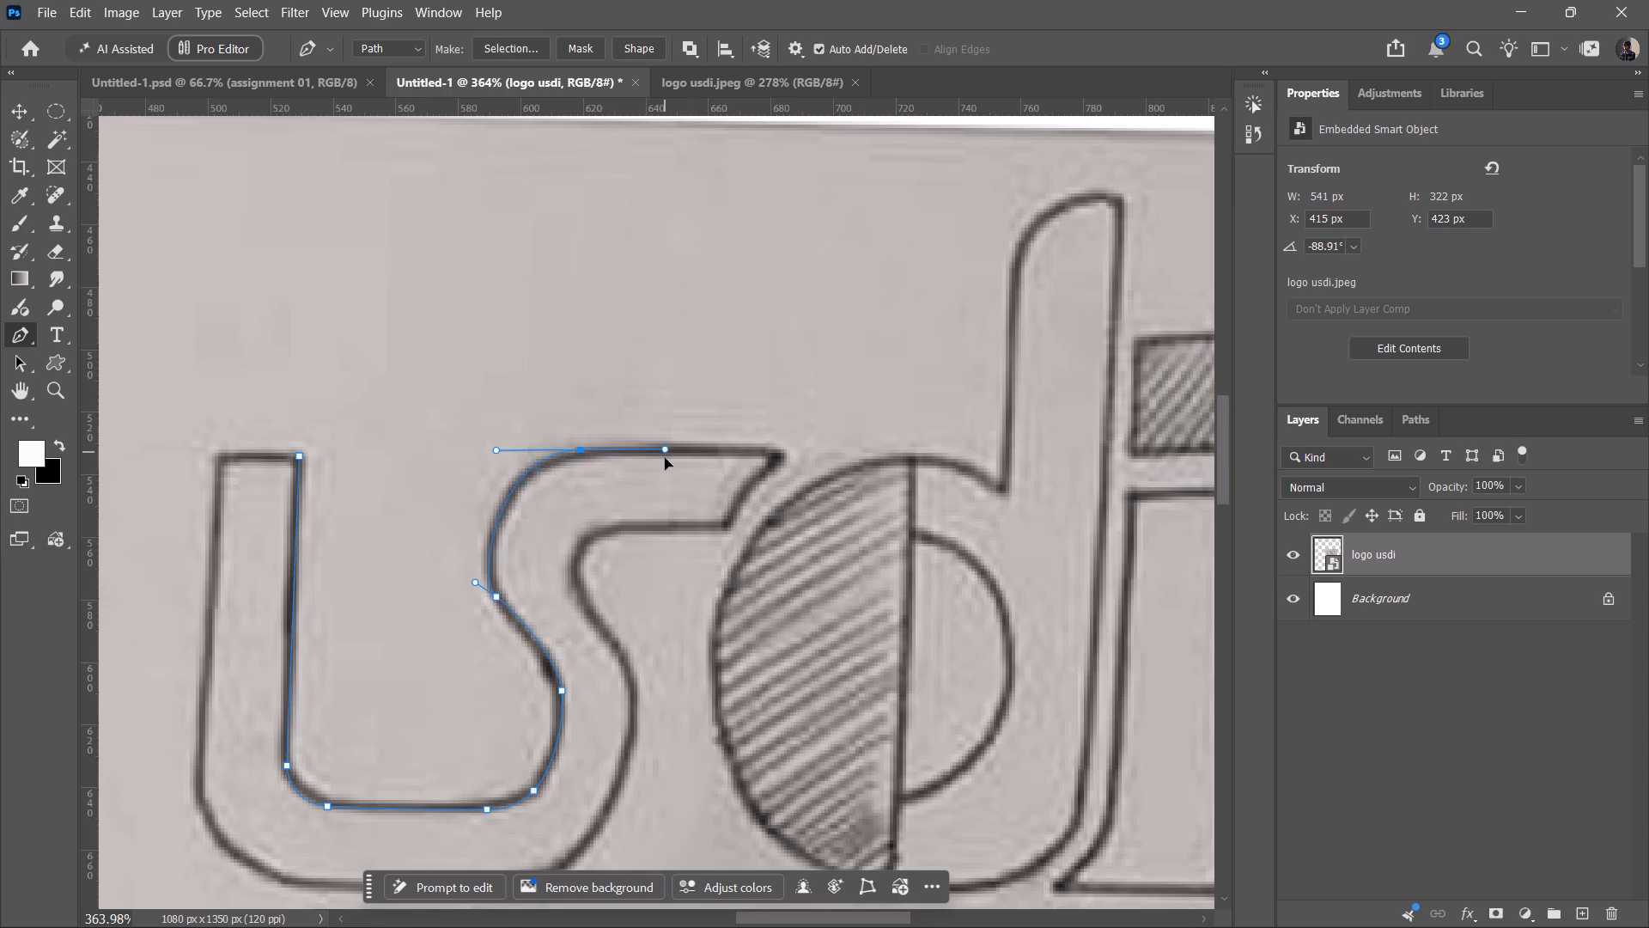
left_click_drag(665, 458, 664, 438)
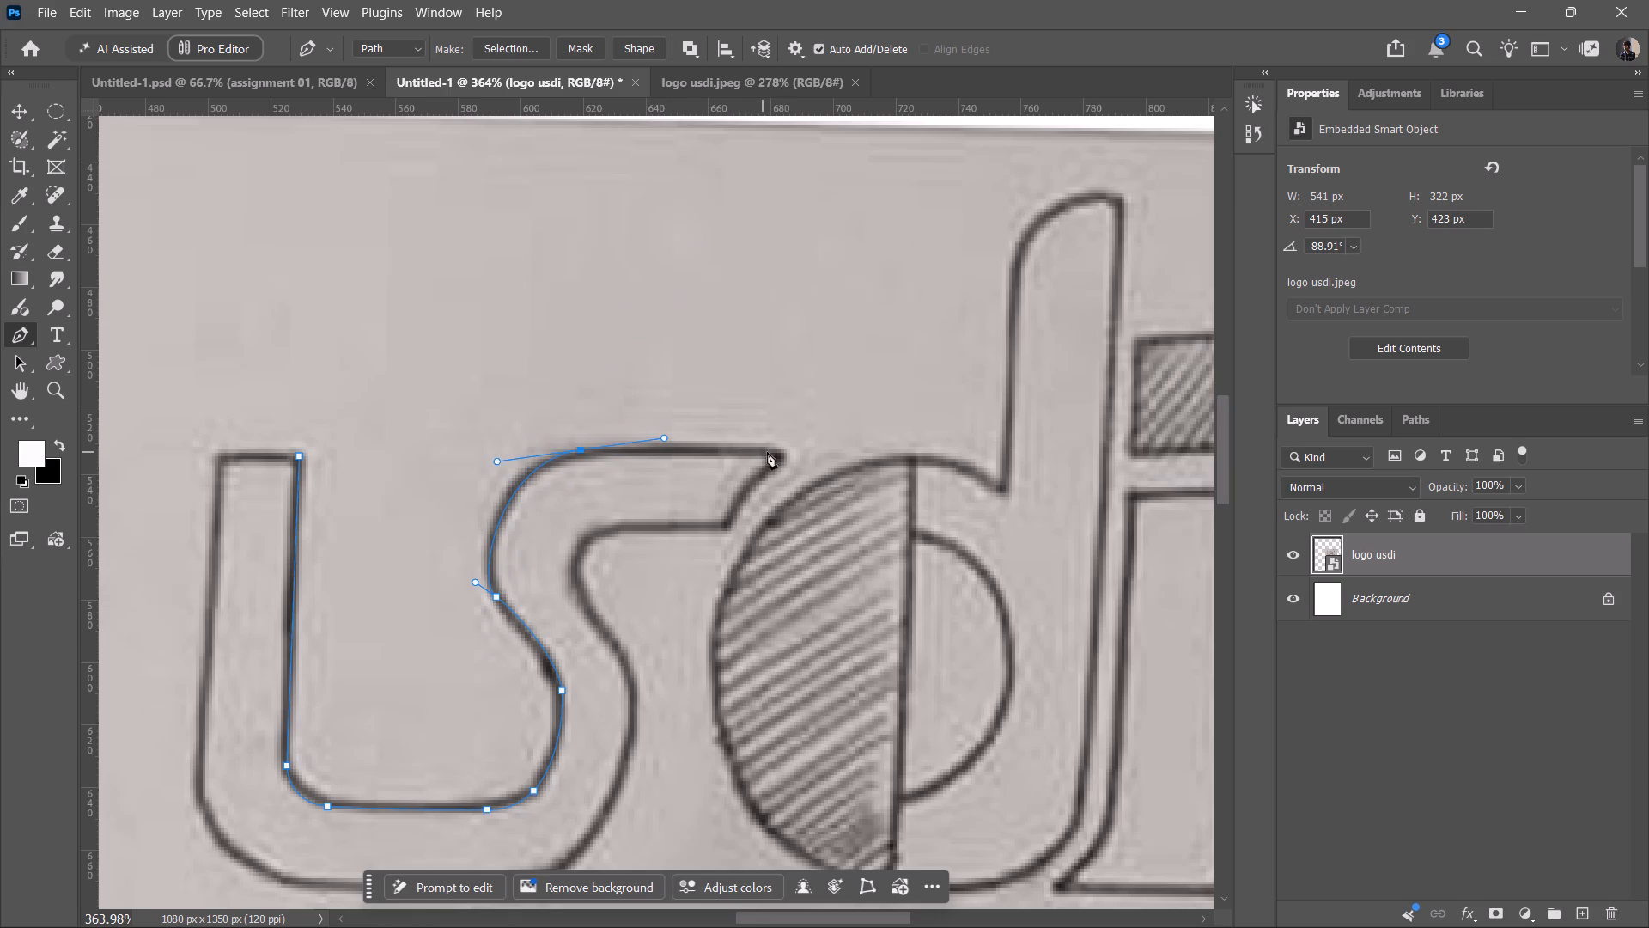
left_click(780, 452)
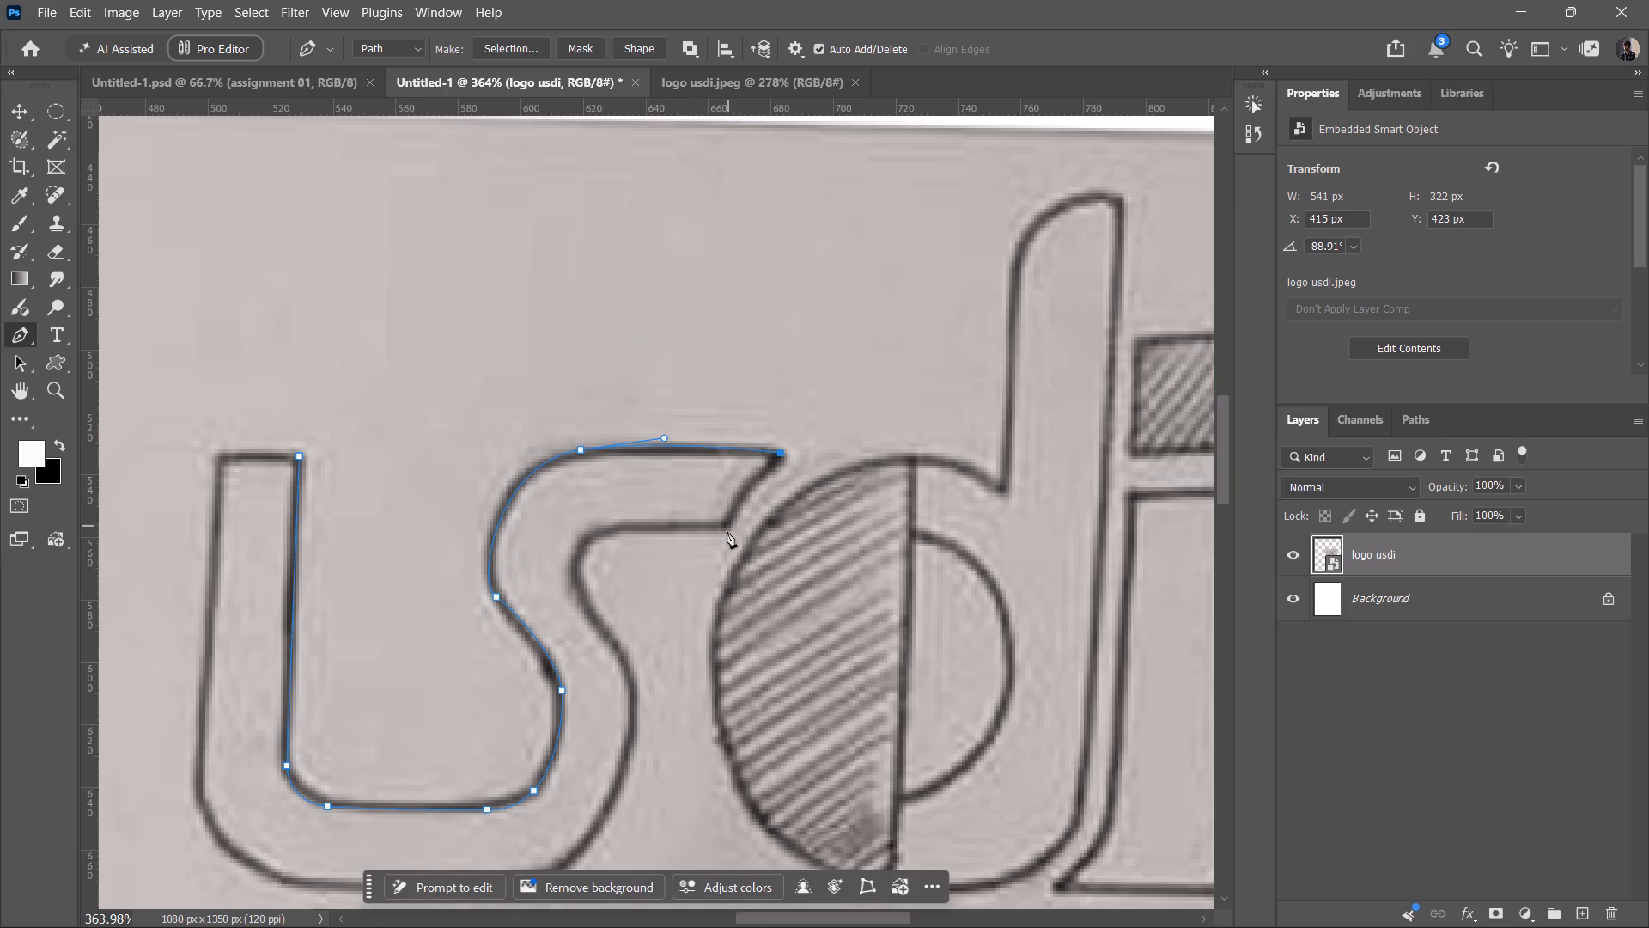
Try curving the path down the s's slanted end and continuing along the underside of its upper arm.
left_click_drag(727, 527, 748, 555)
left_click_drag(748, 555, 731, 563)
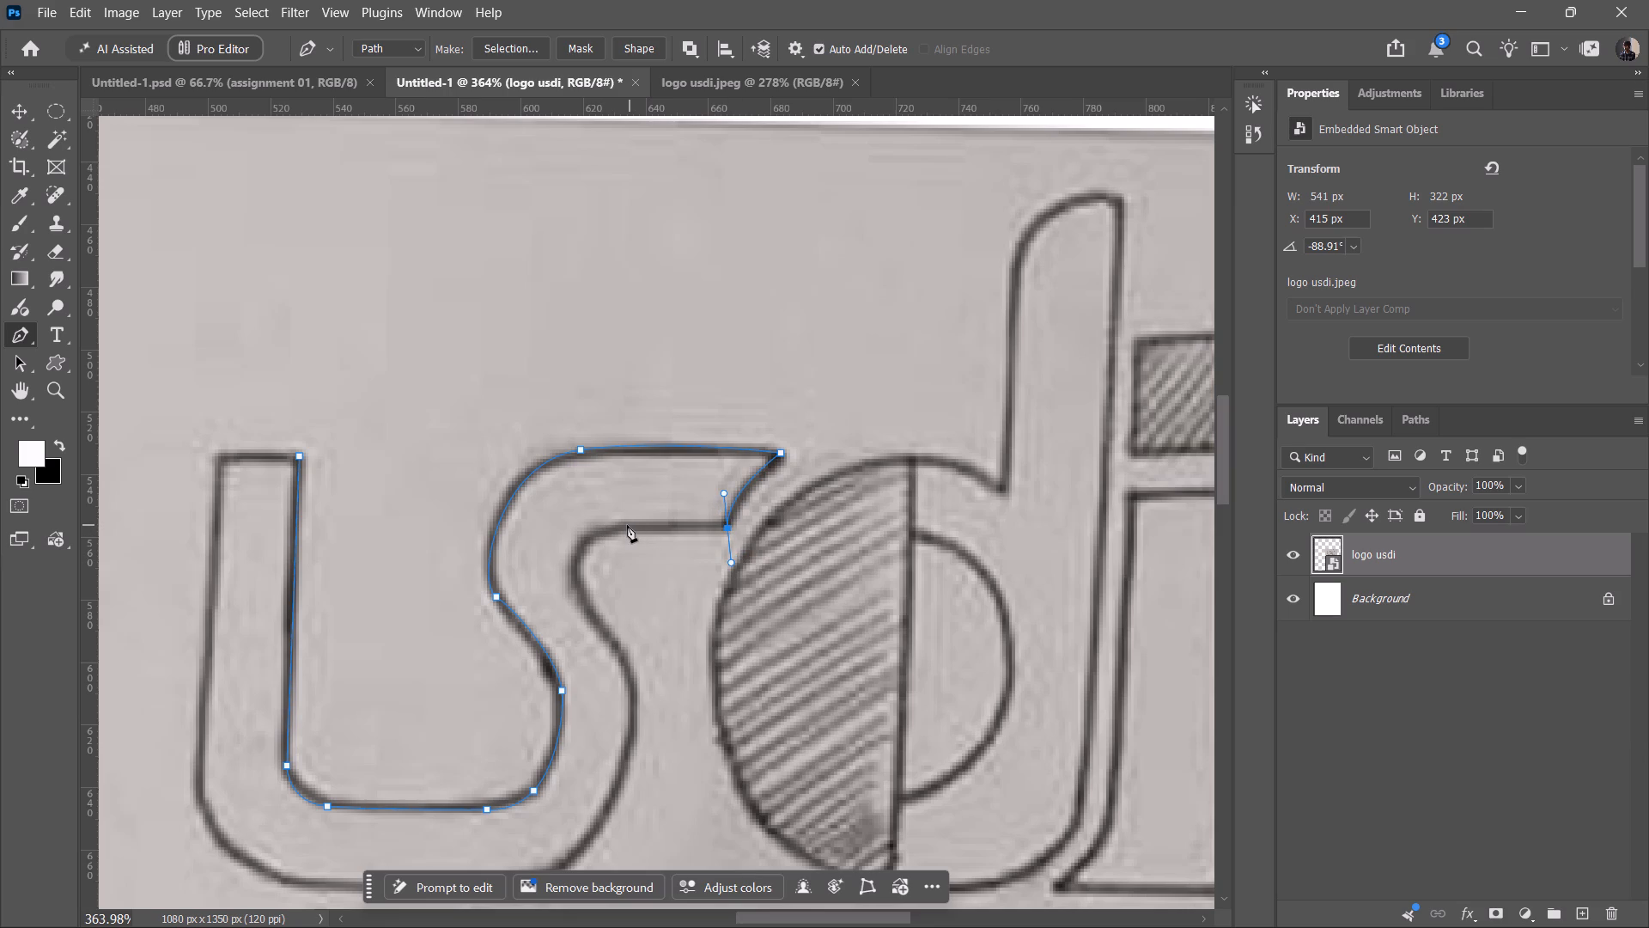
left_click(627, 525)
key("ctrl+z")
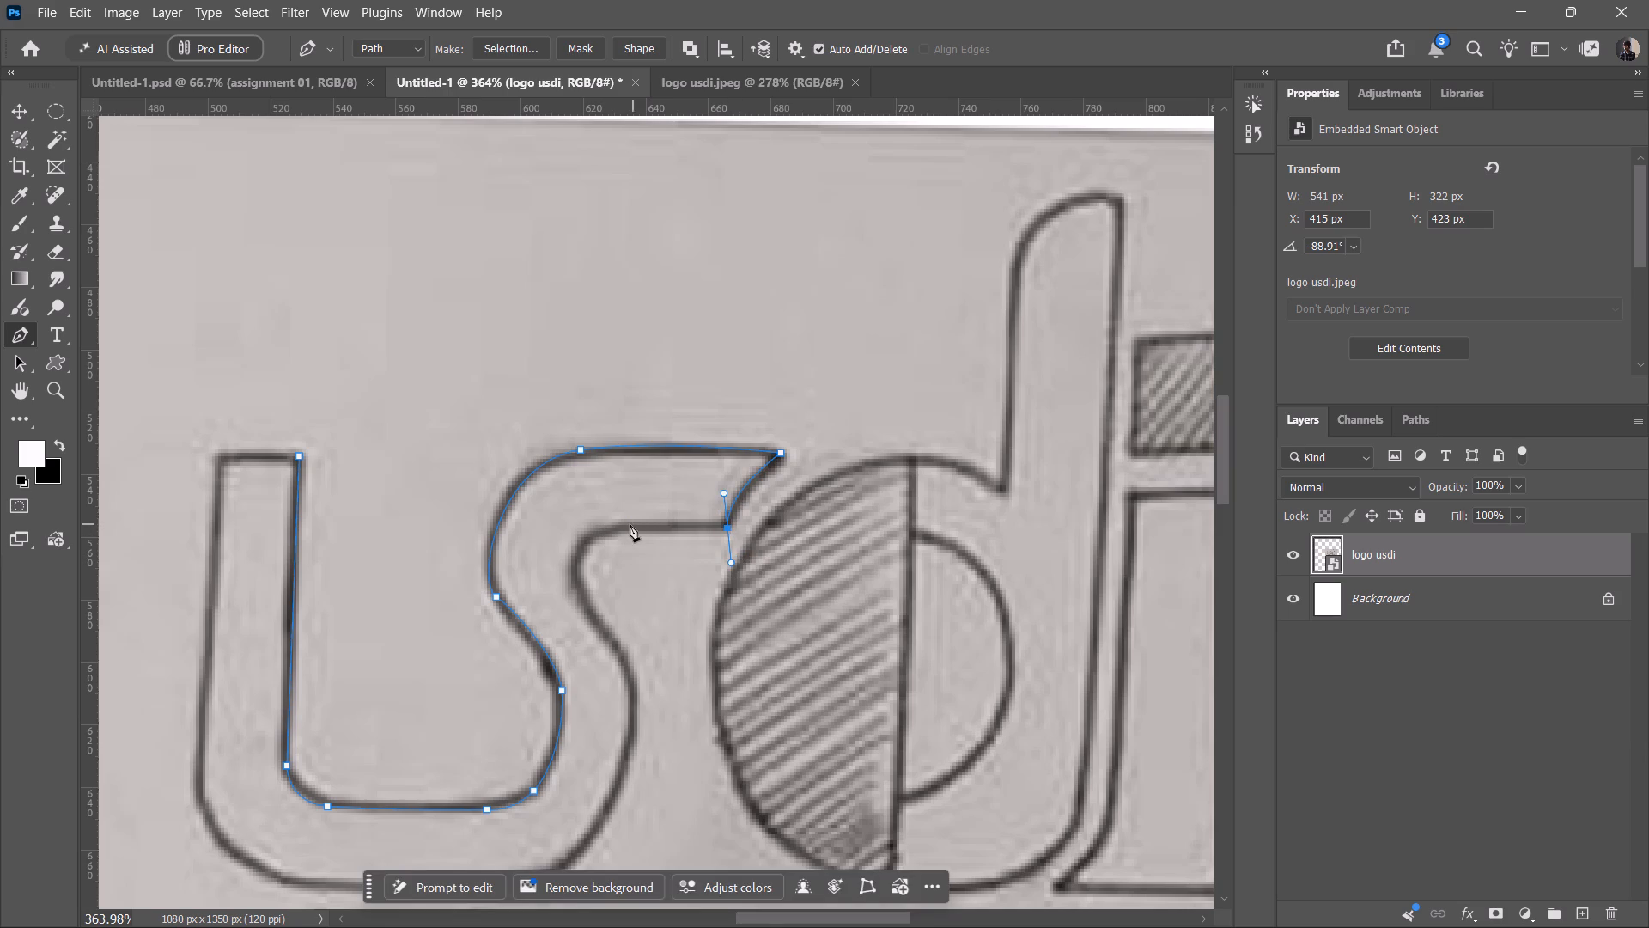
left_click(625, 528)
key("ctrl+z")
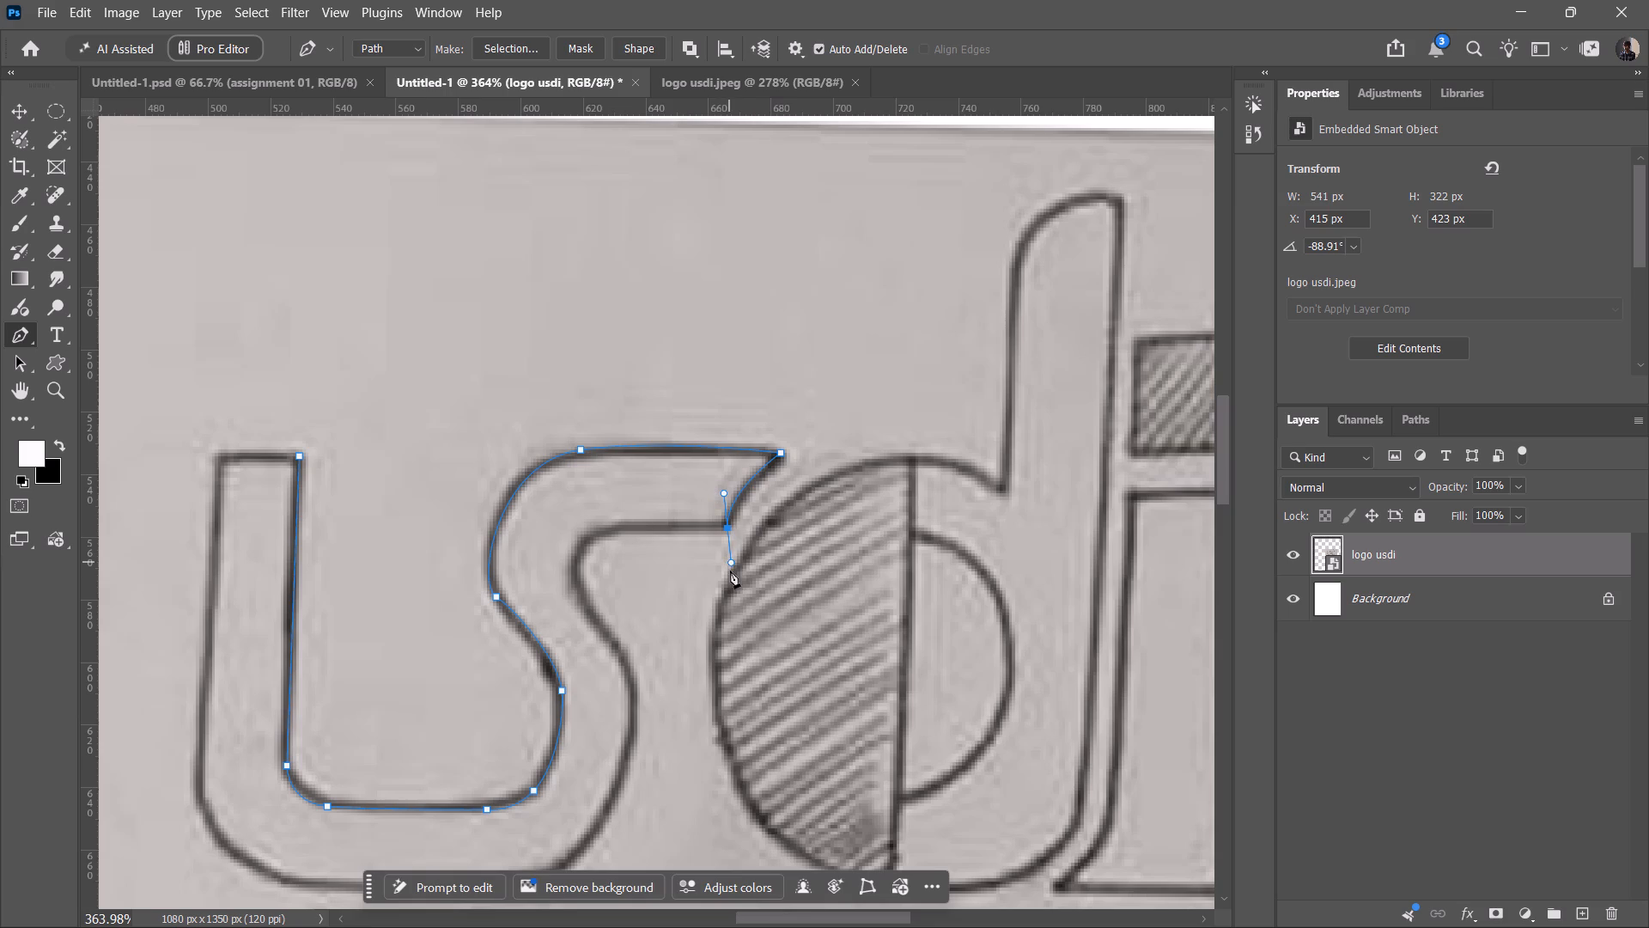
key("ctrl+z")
Curve the path down the s's slanted end and add a corner point on the underside of its upper arm.
left_click_drag(726, 524, 713, 559)
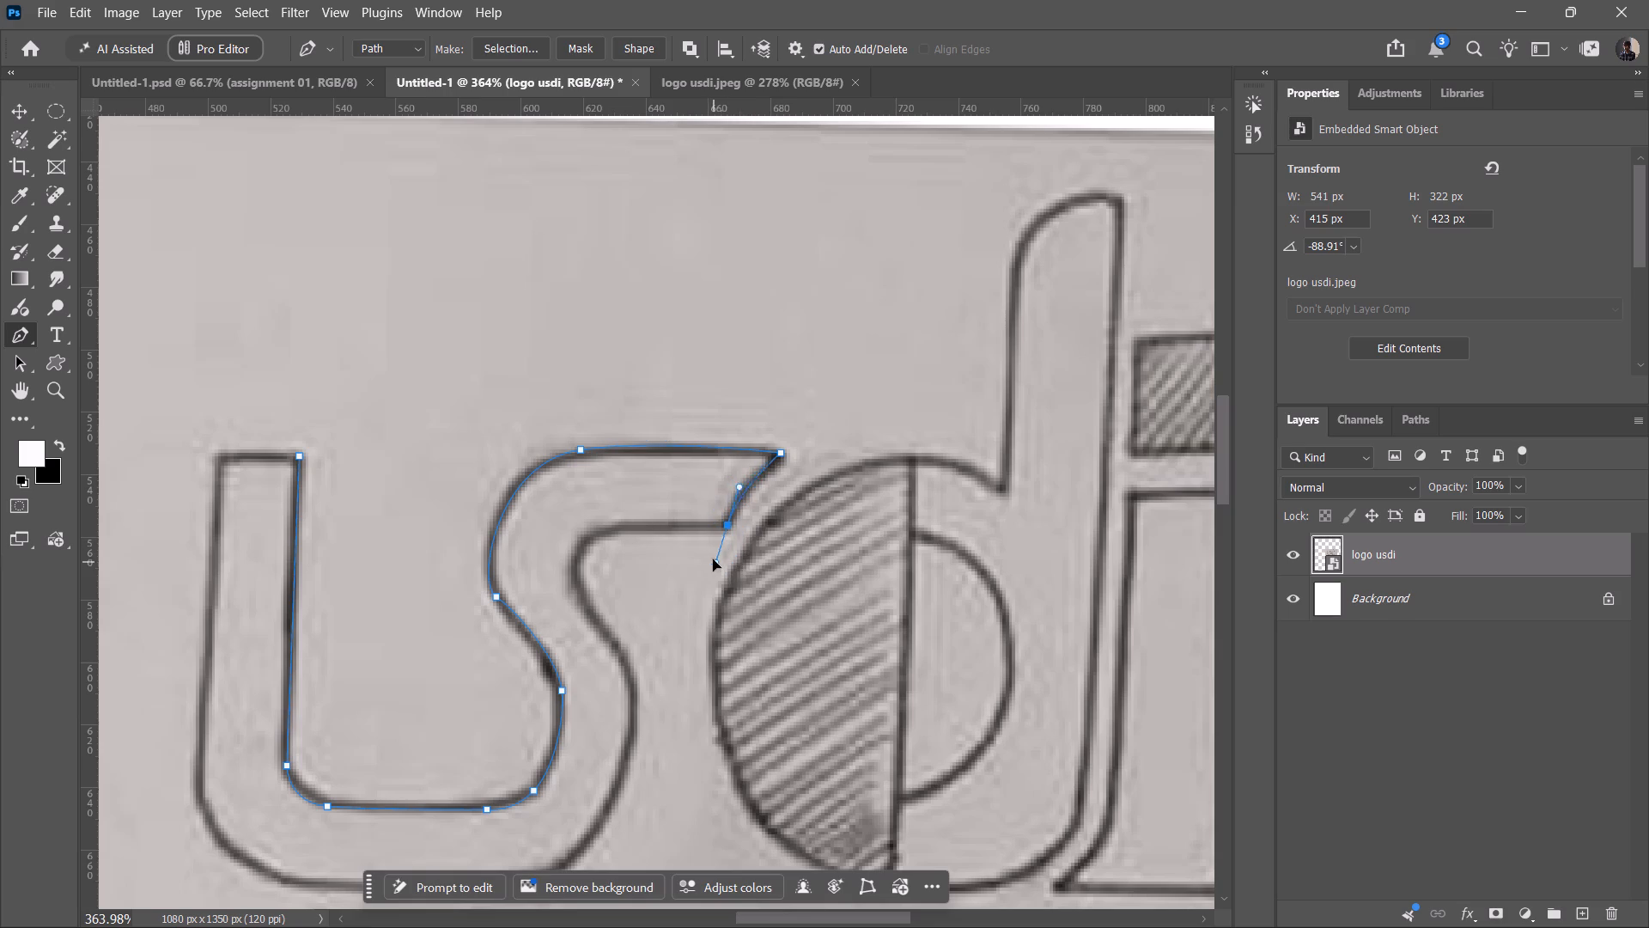
left_click_drag(713, 559, 726, 565)
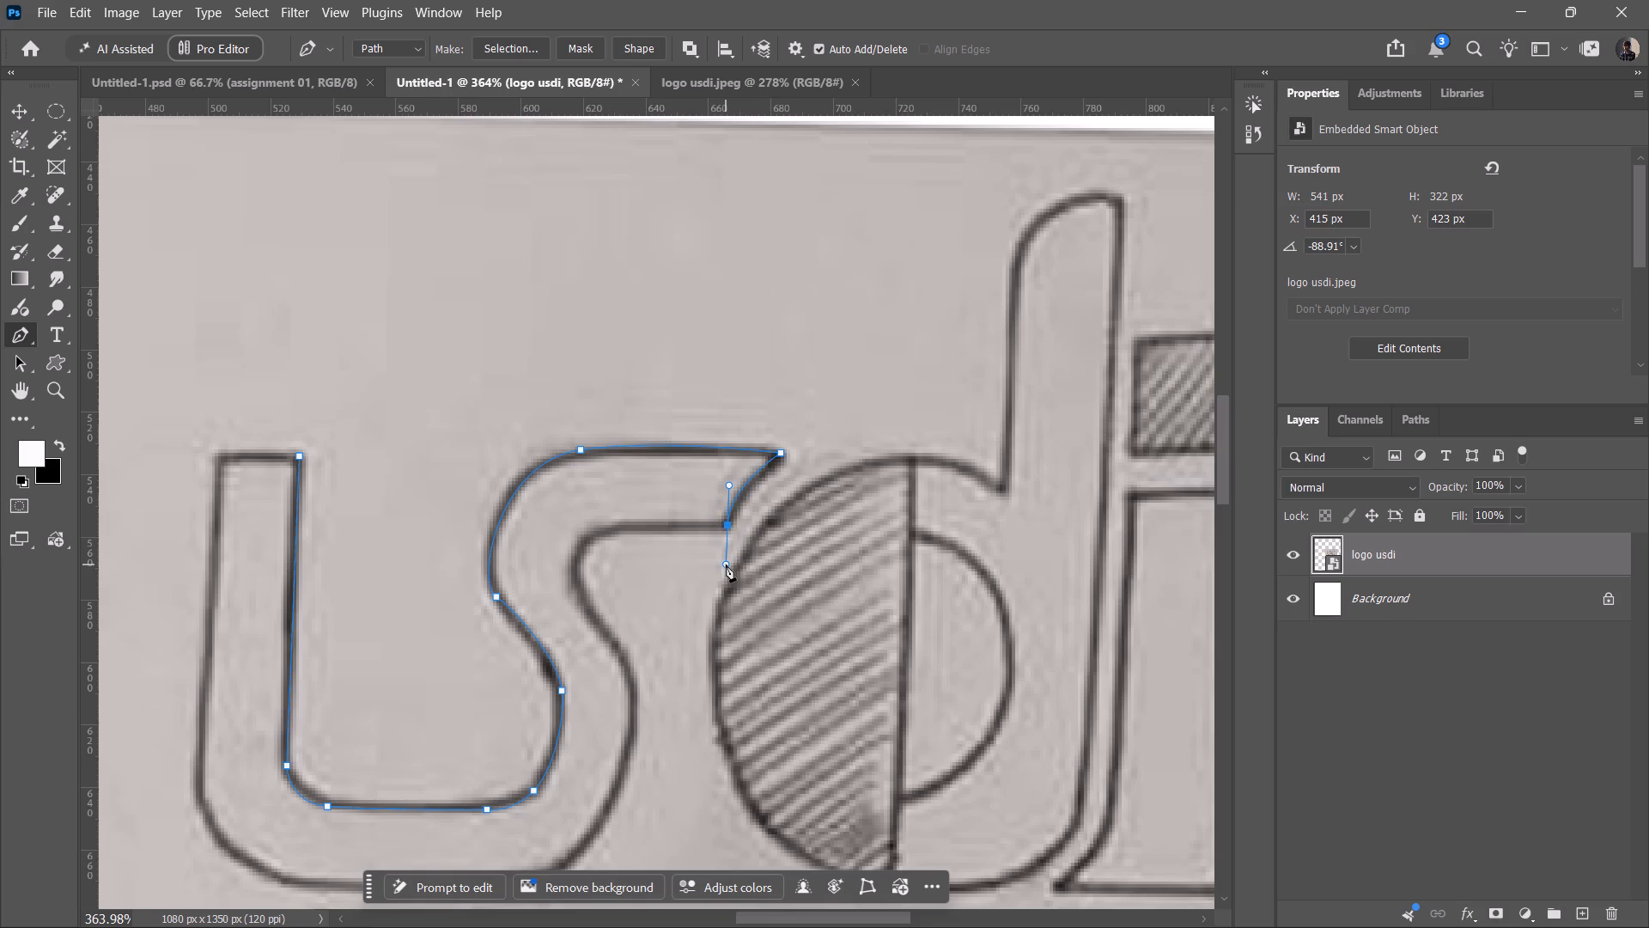
left_click(627, 525)
key("ctrl+z")
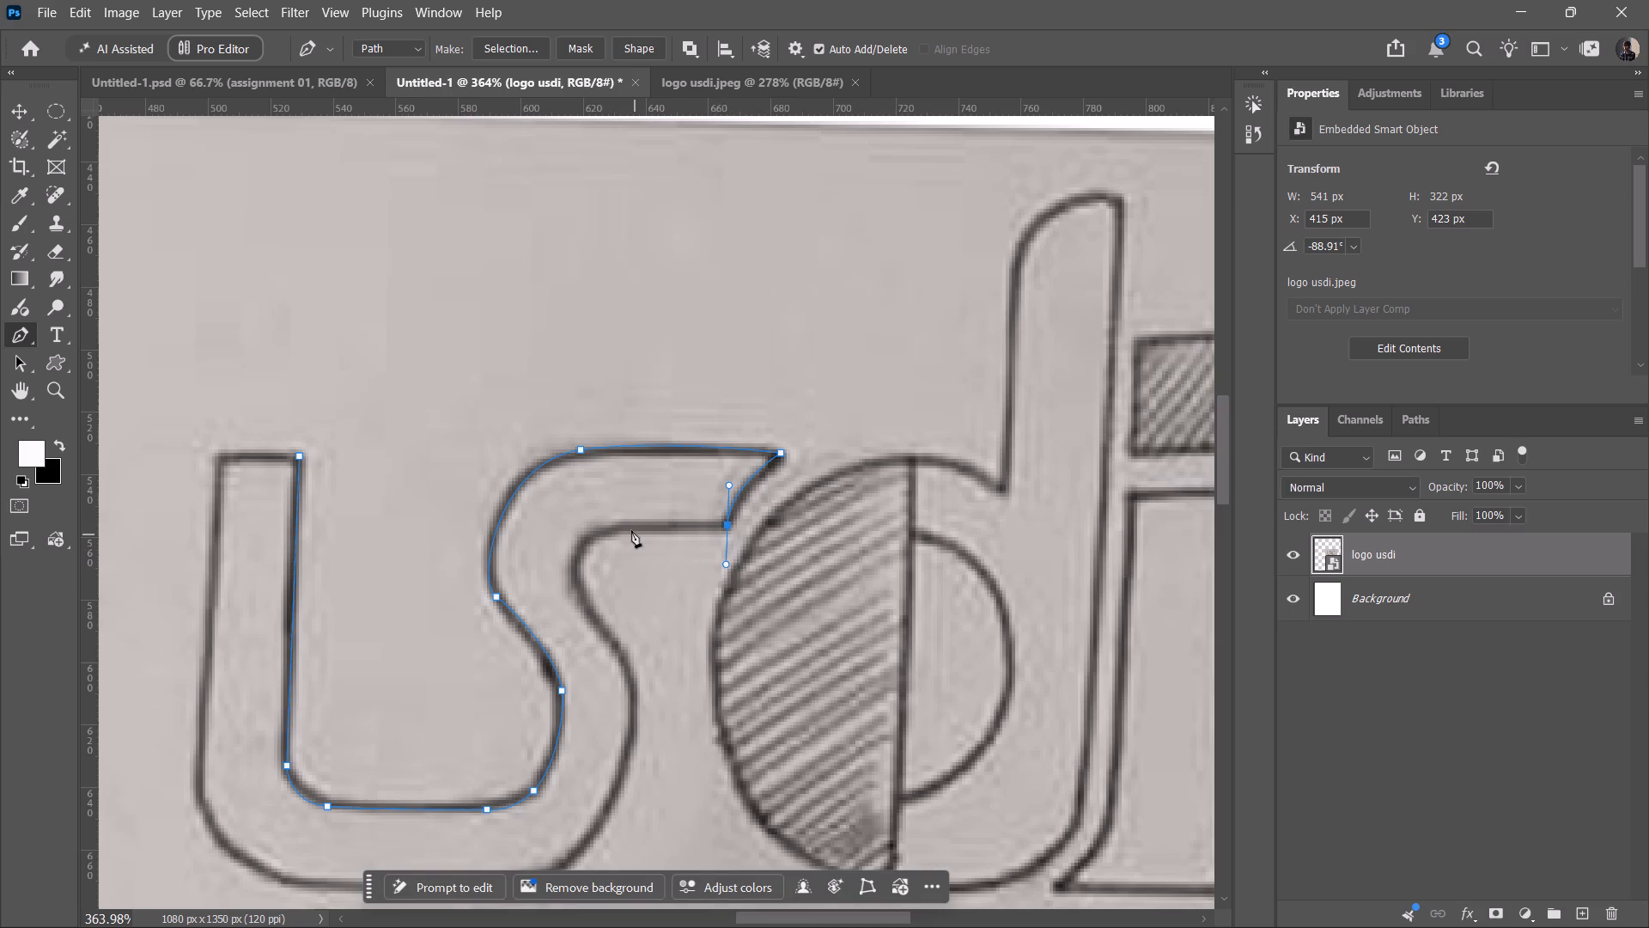
left_click(624, 527)
Continue the path with curved points around the s's inner upper bend and down its outer lower curve.
left_click_drag(600, 632, 652, 723)
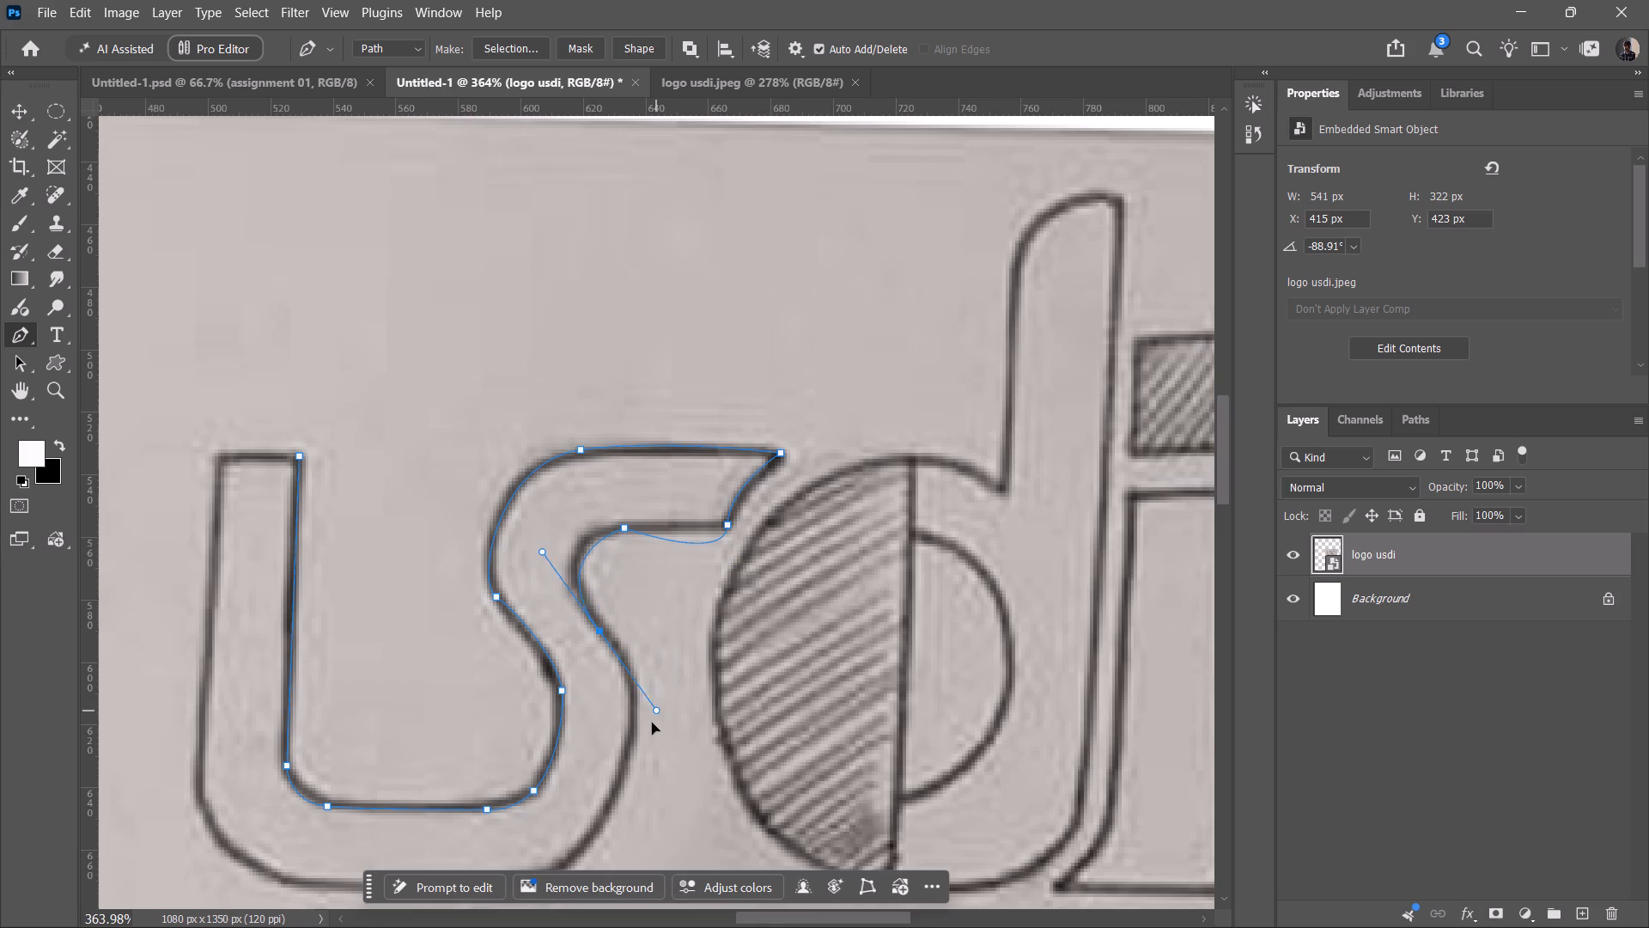
left_click_drag(652, 723, 662, 734)
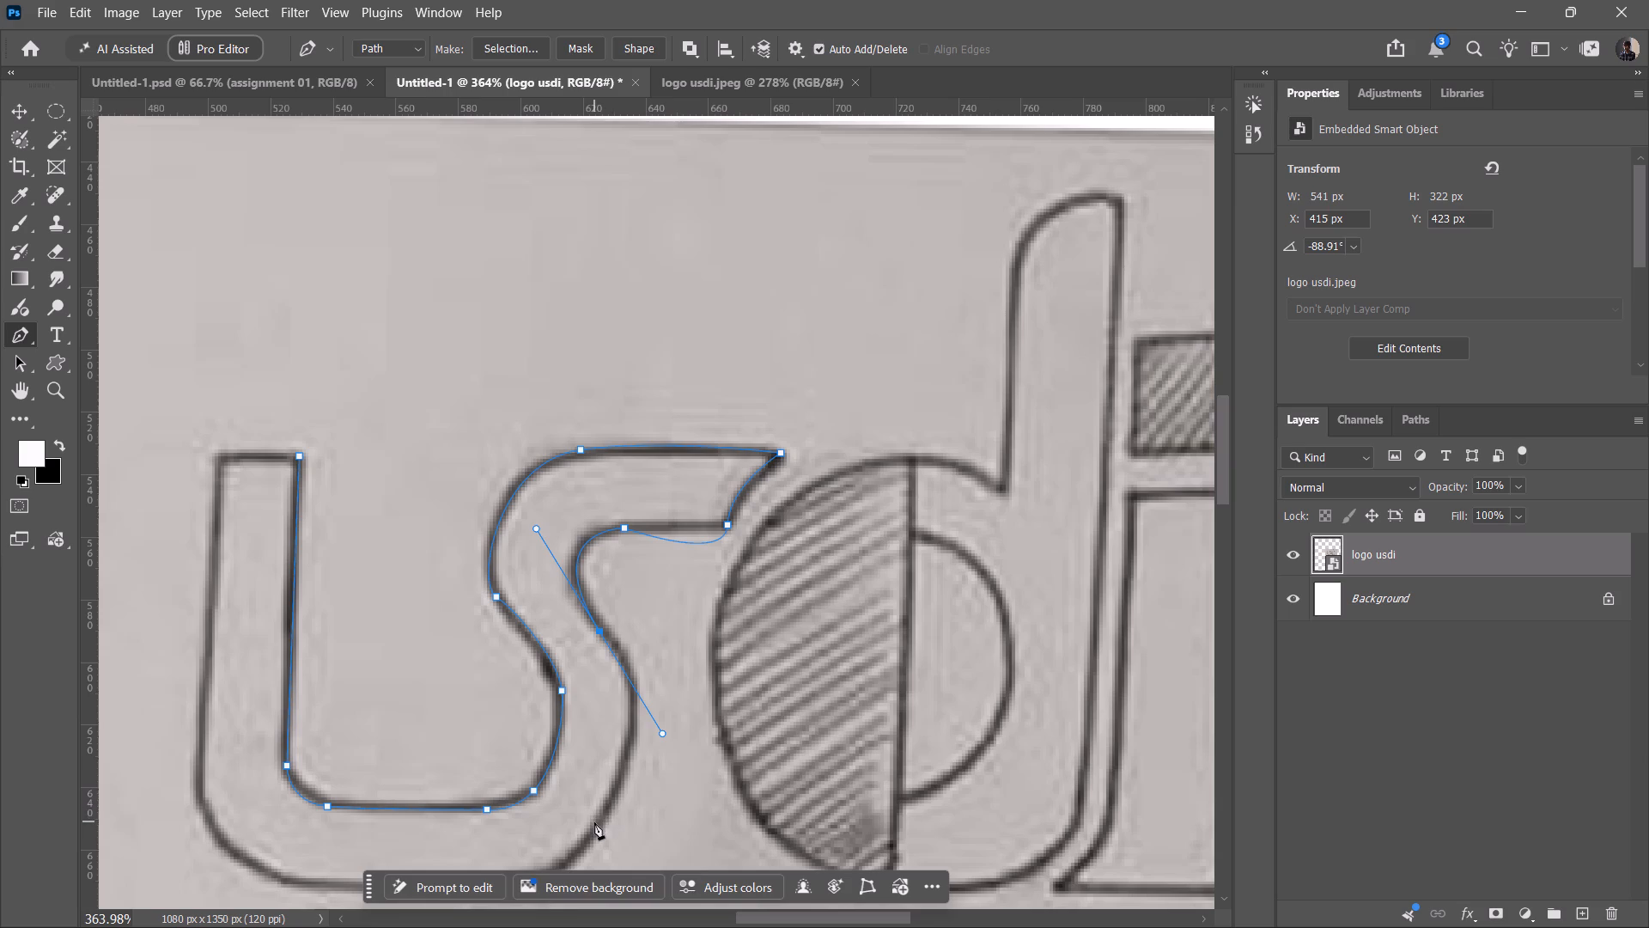
left_click_drag(594, 822, 563, 847)
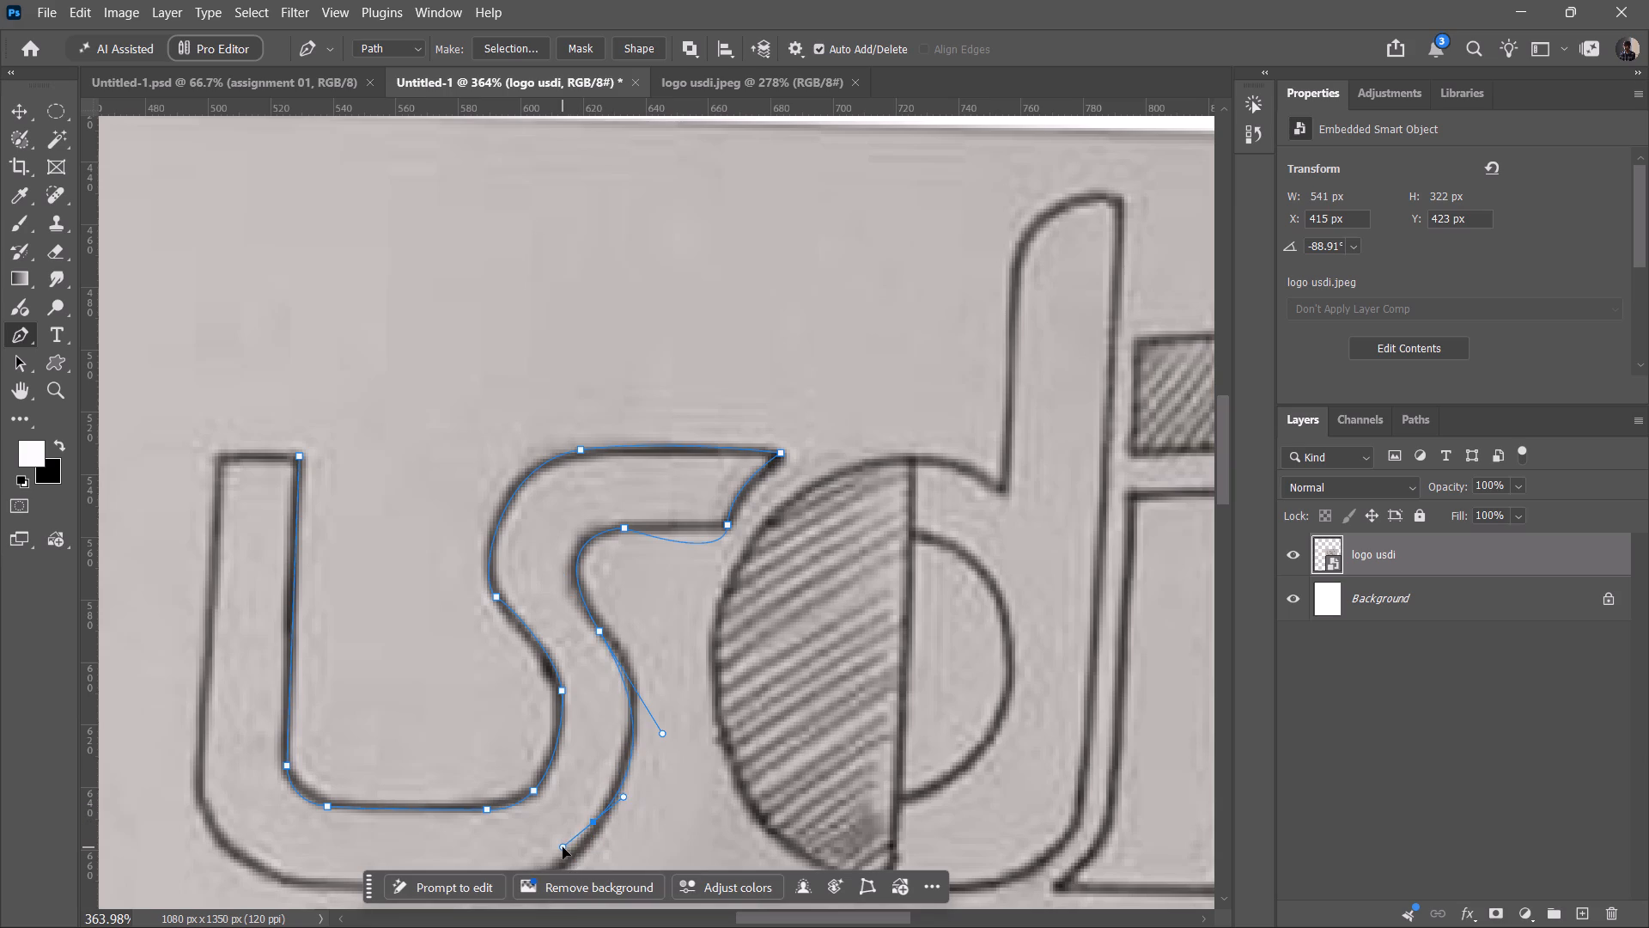
left_click_drag(563, 847, 575, 852)
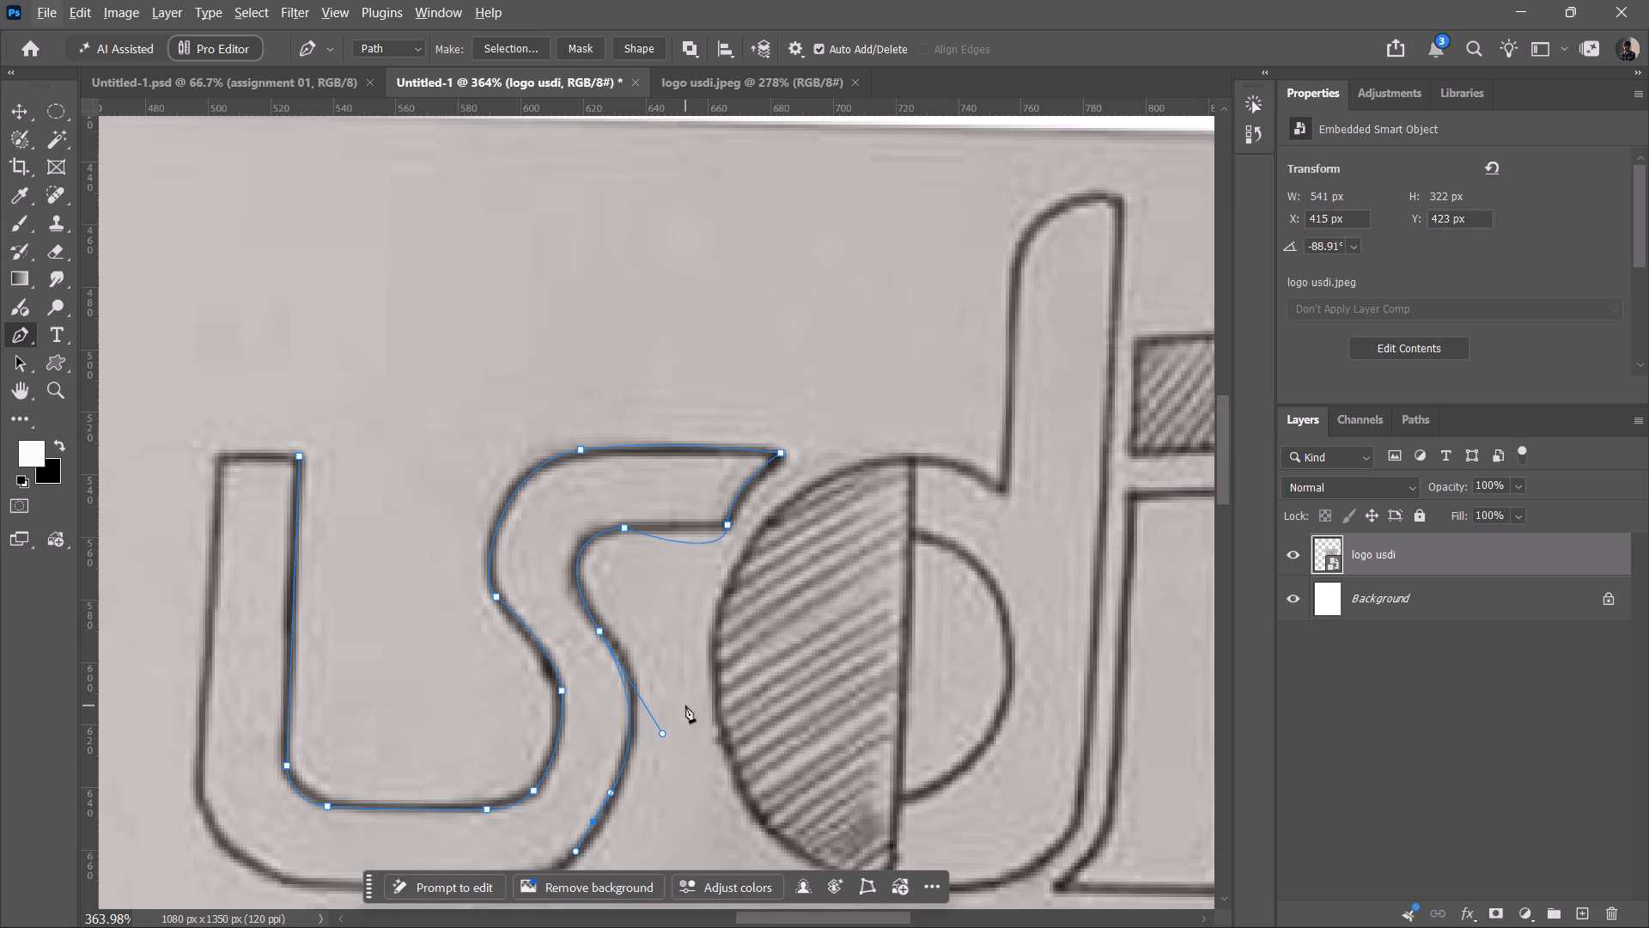
Curve the path around the shared lower-right corner and extend it along the bottom edge to the u's lower-left corner.
scroll(685, 705, "right", 2)
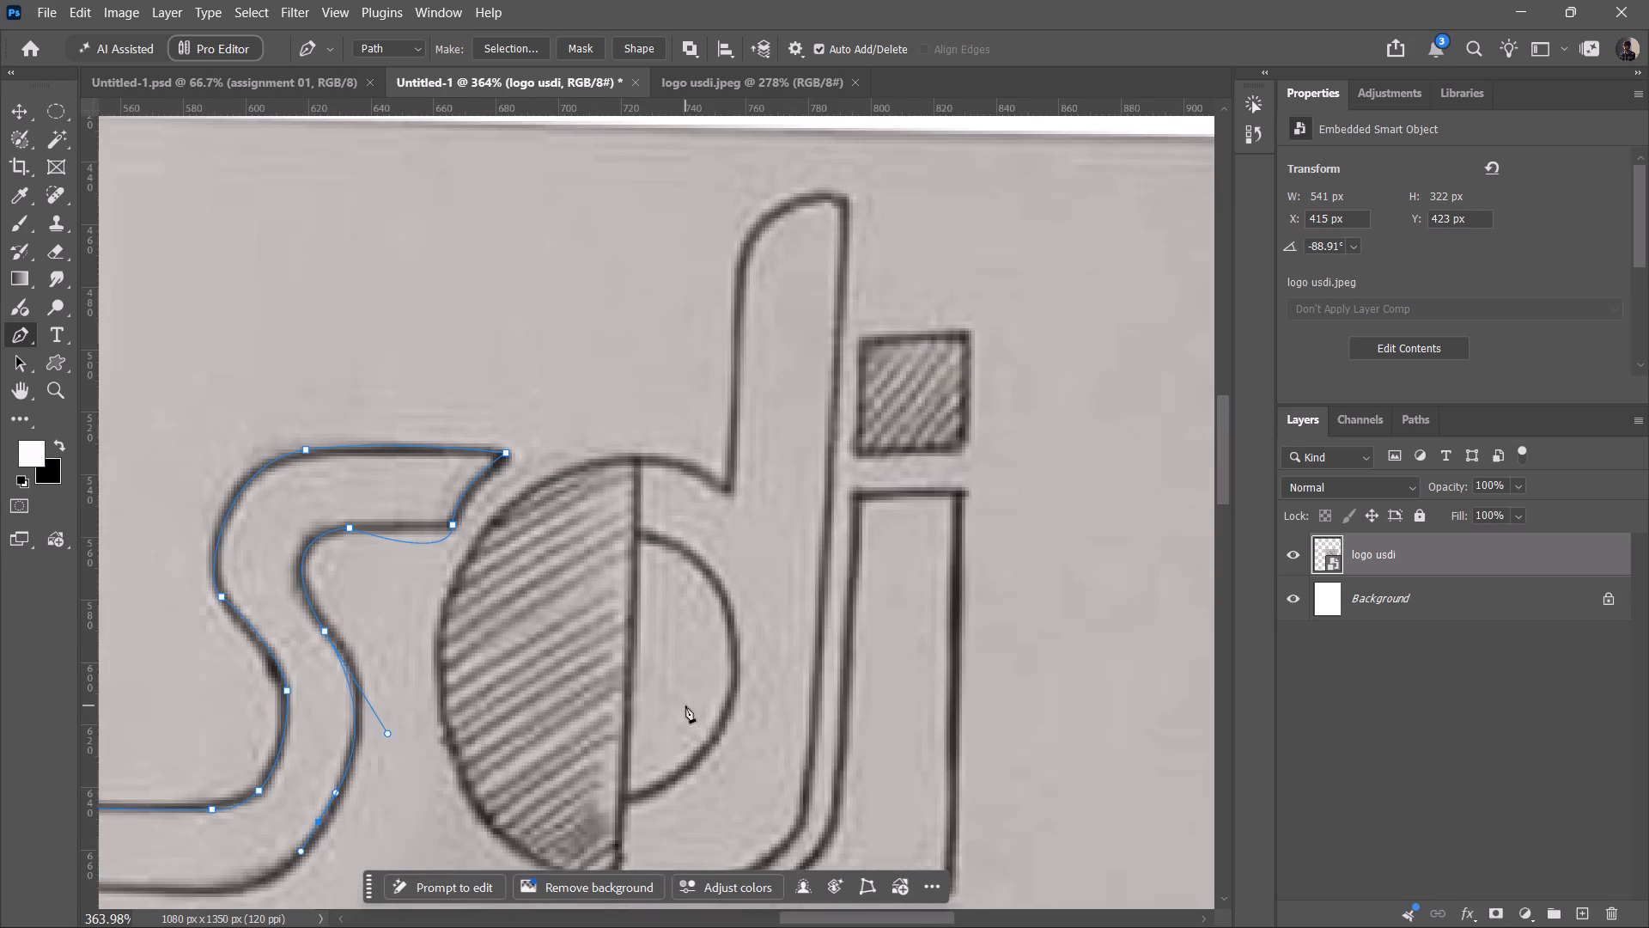
scroll(685, 705, "left", 2)
scroll(685, 705, "down", 2)
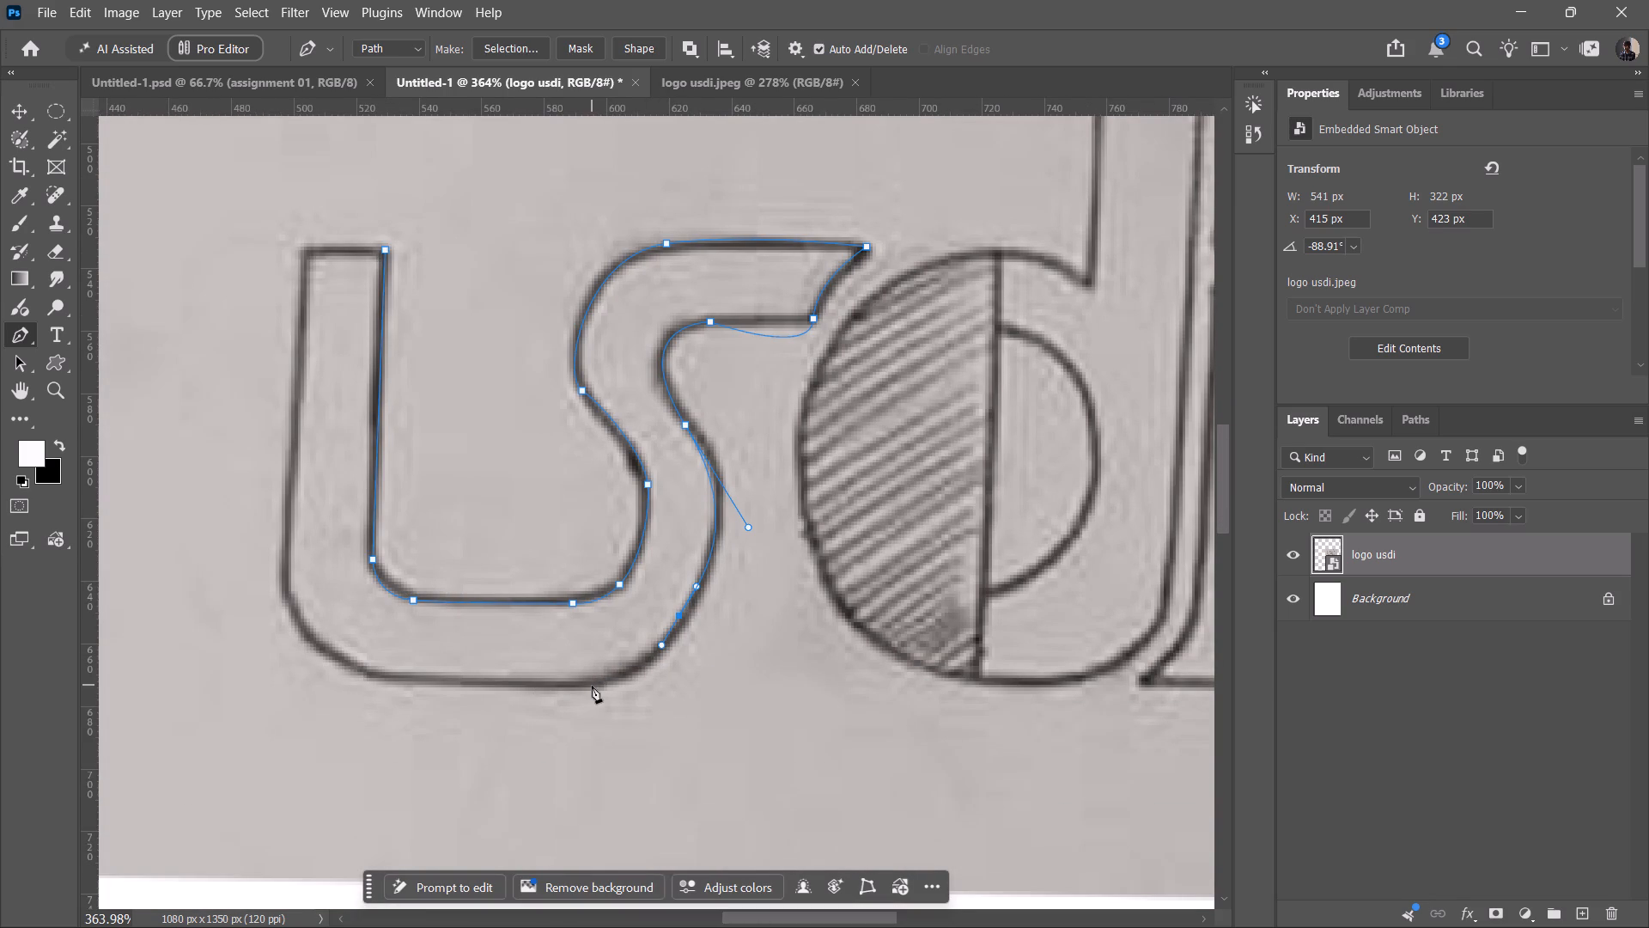
left_click_drag(592, 687, 547, 701)
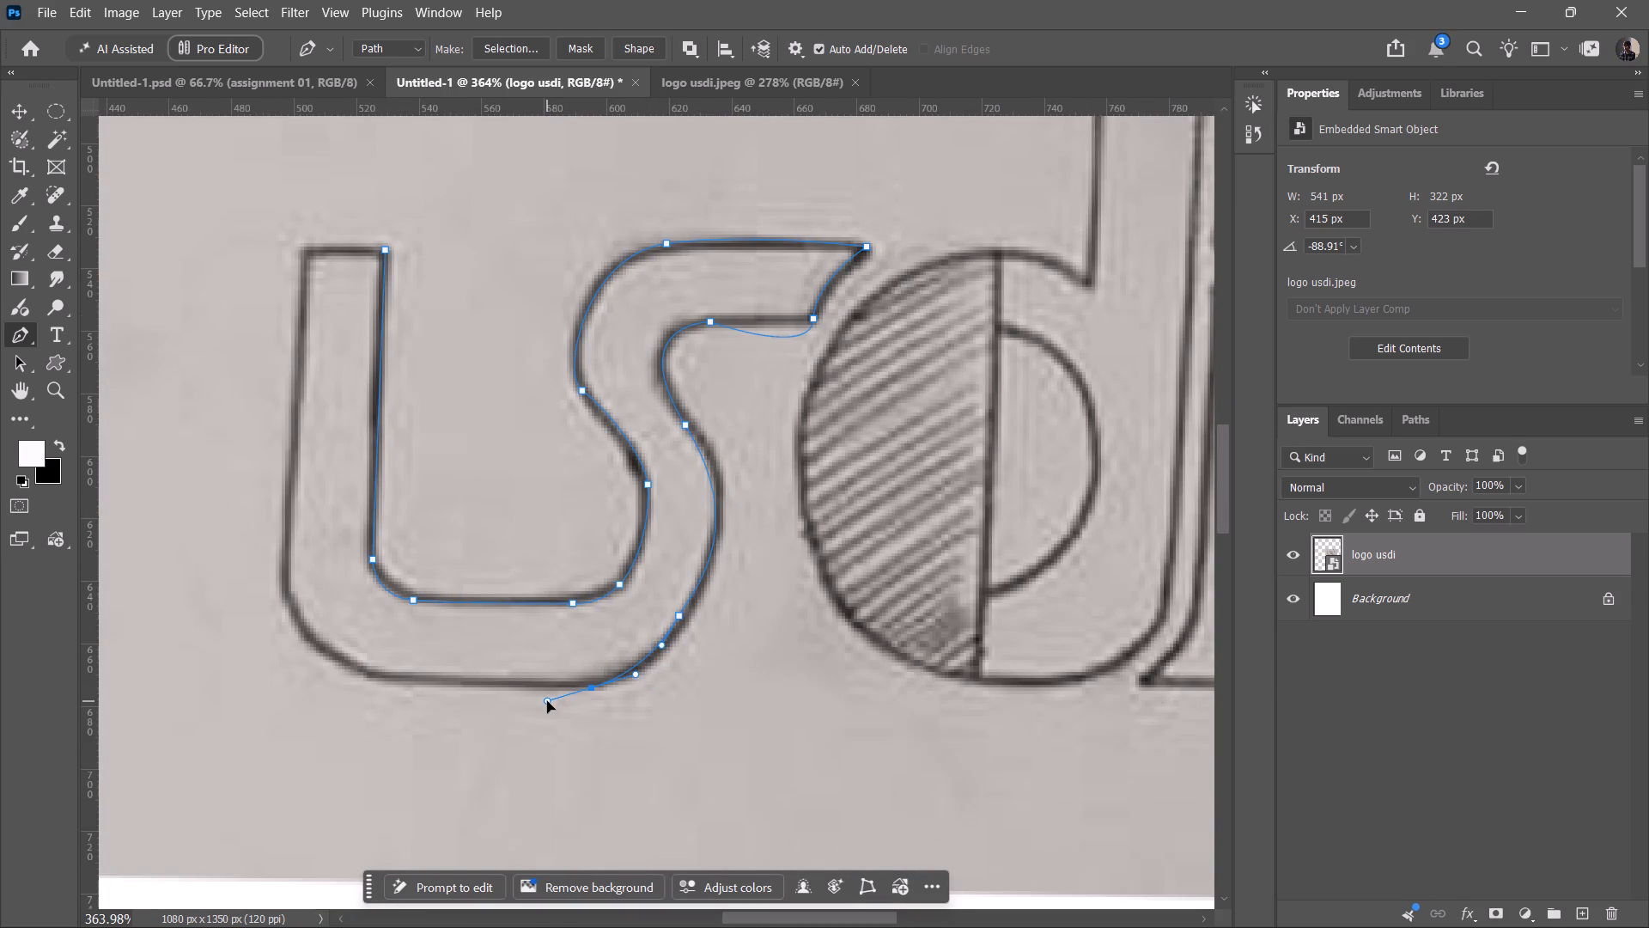
left_click_drag(547, 701, 547, 700)
left_click_drag(547, 700, 545, 694)
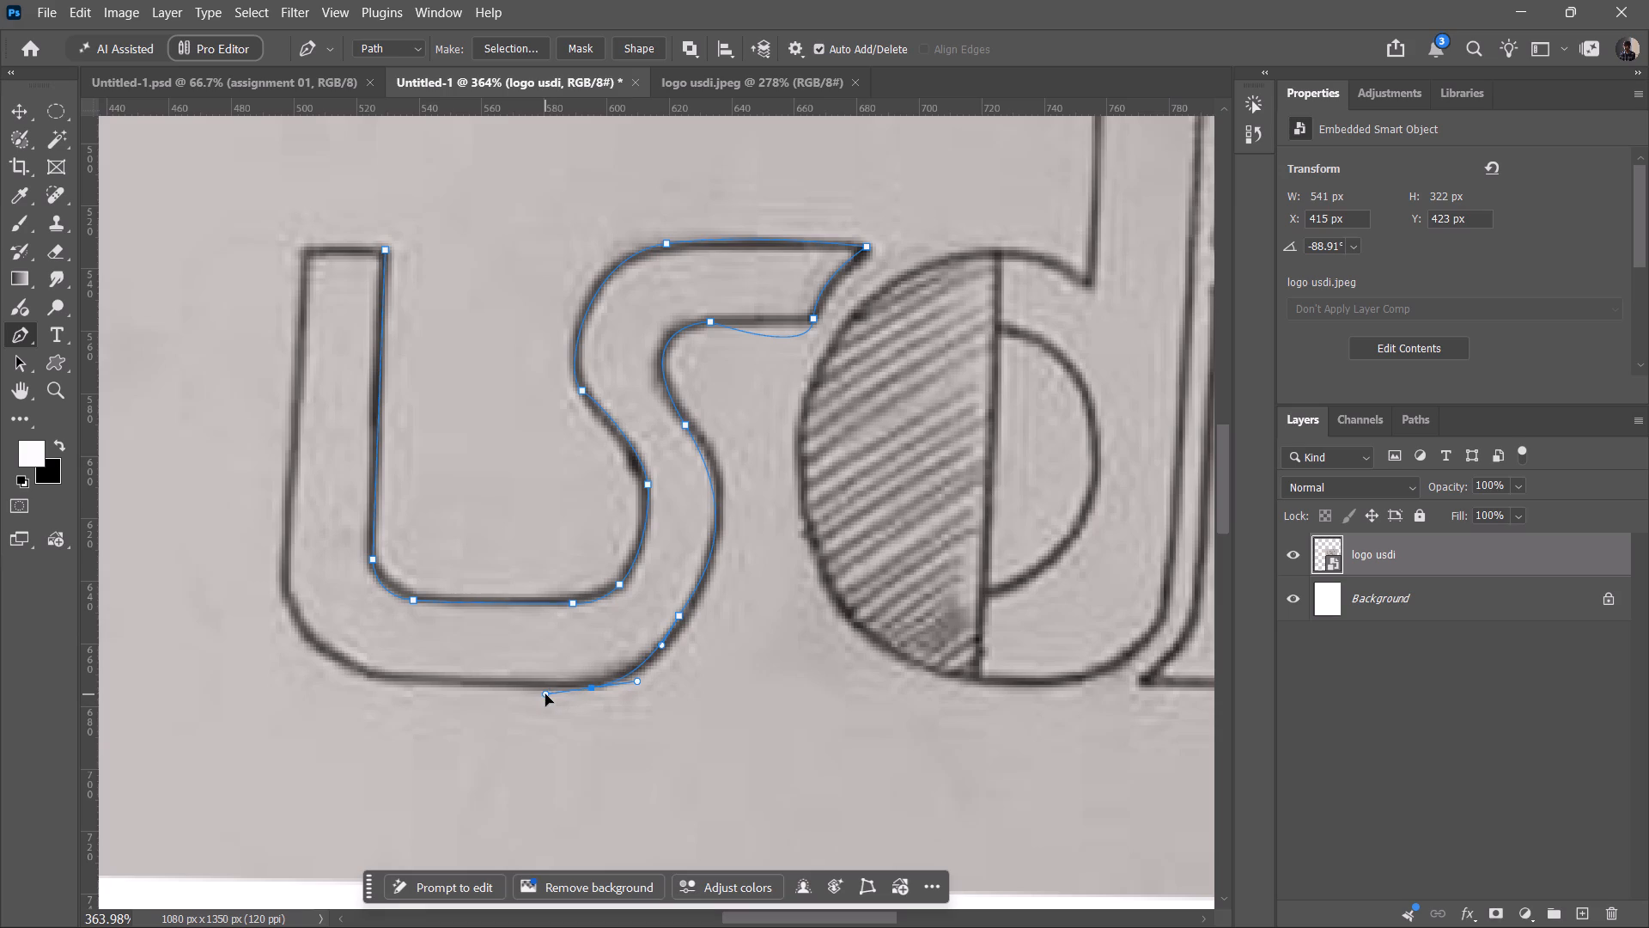
left_click_drag(545, 694, 545, 697)
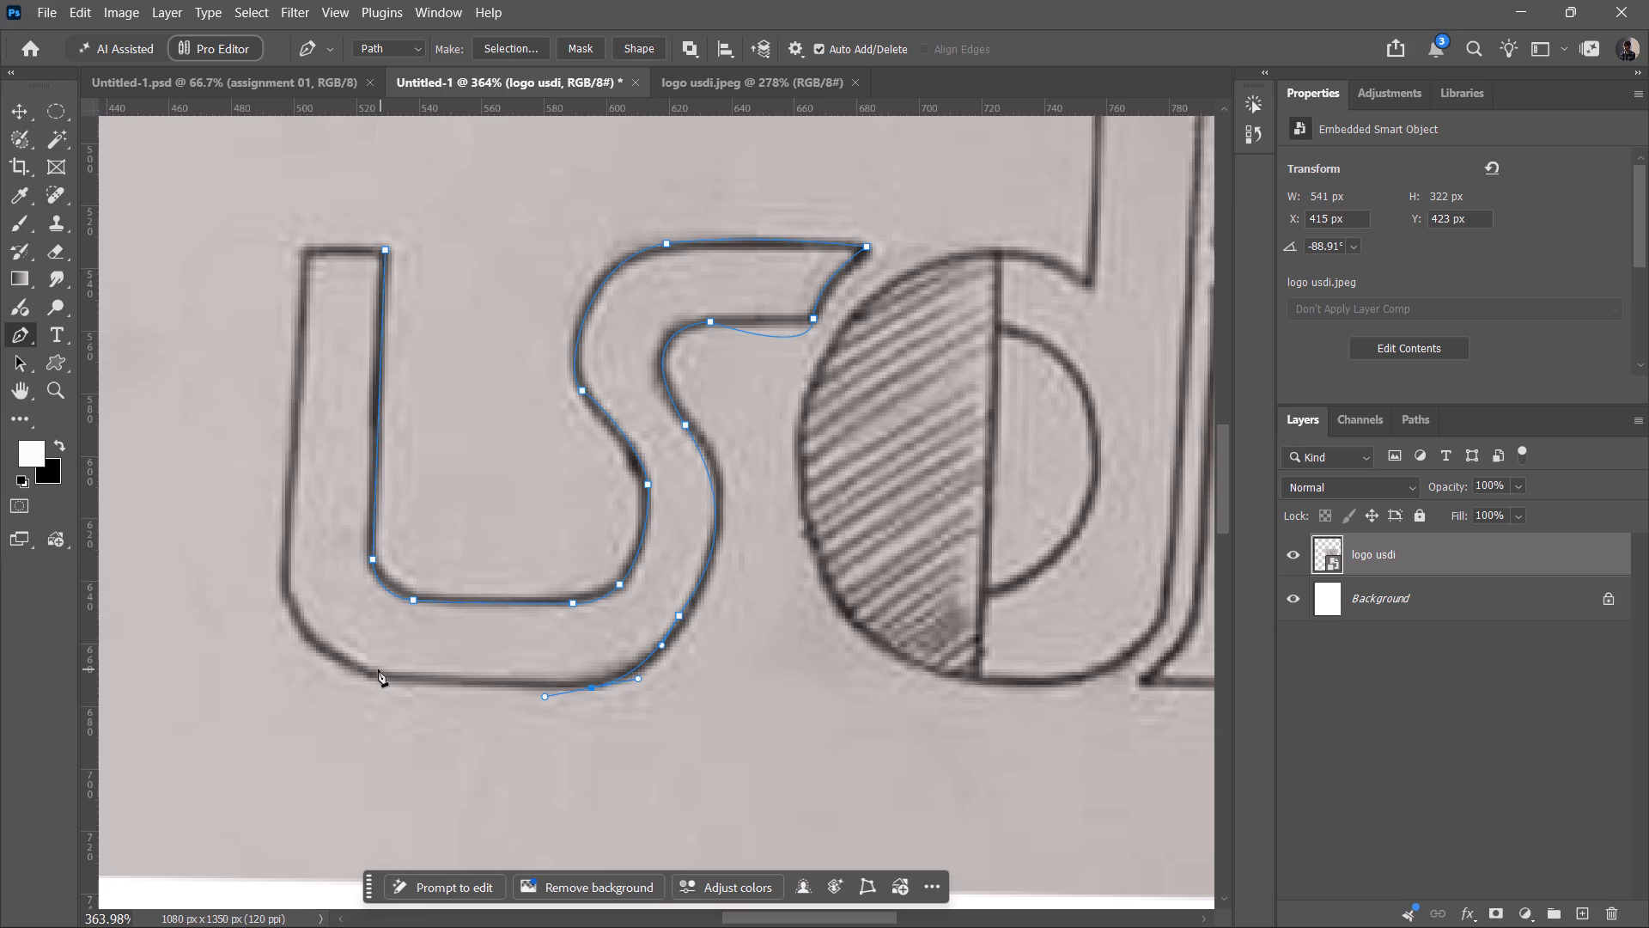
left_click(372, 679)
Curve the path around the u's lower-left corner, up its outer edge and across its top, closing it at the starting point.
left_click_drag(282, 587, 295, 557)
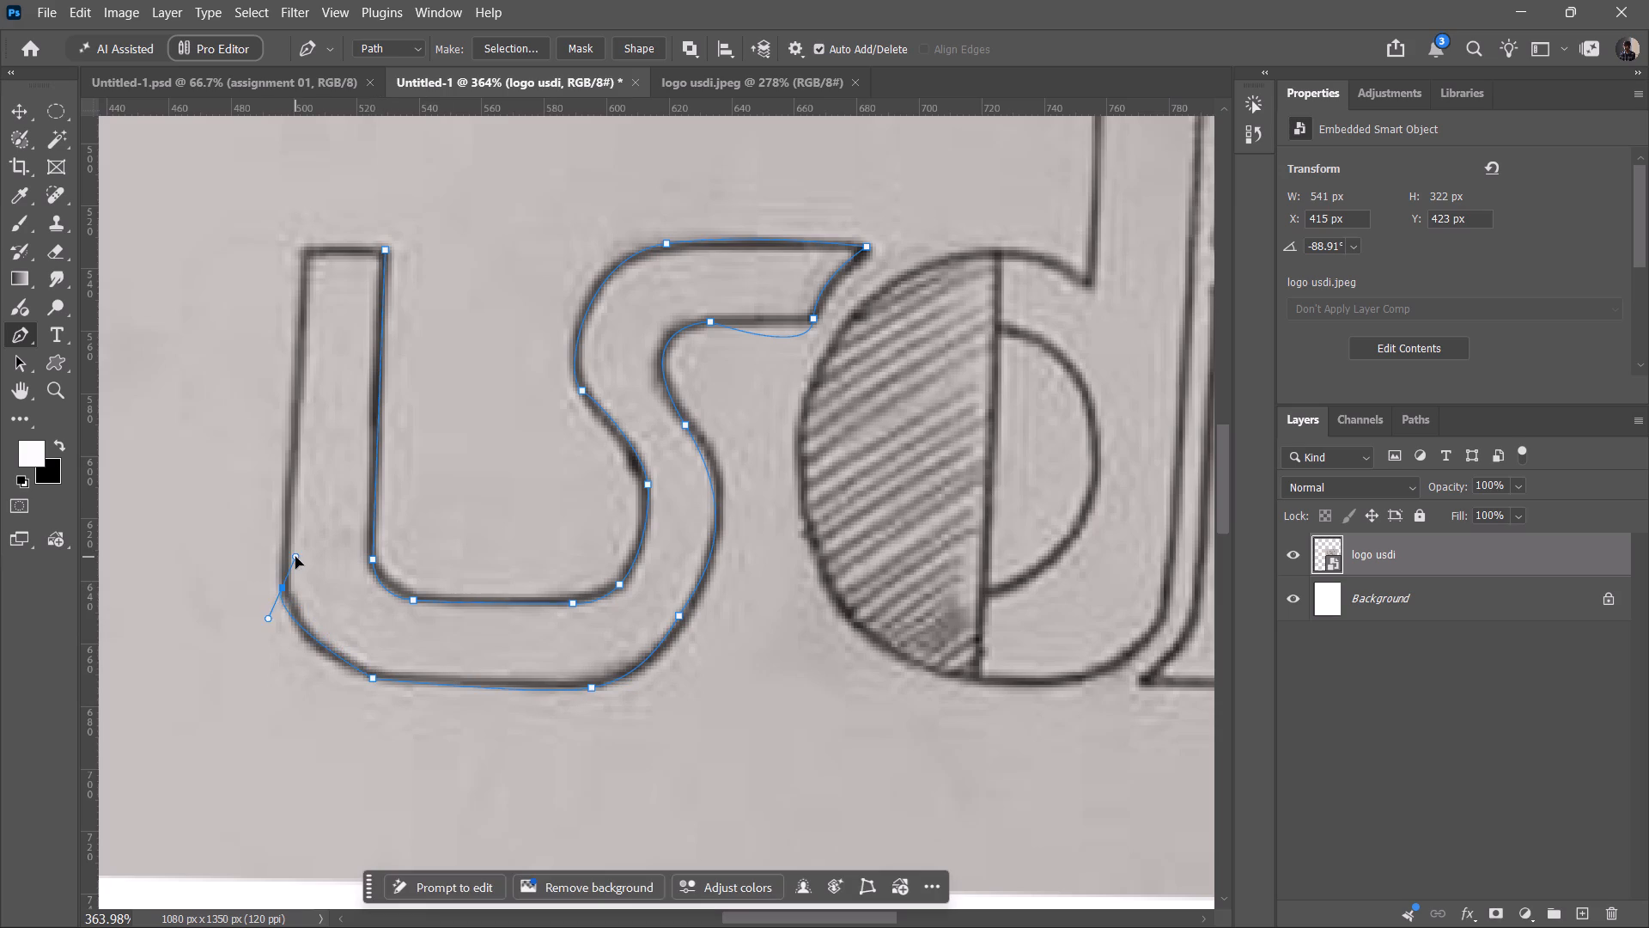
left_click_drag(295, 557, 271, 499)
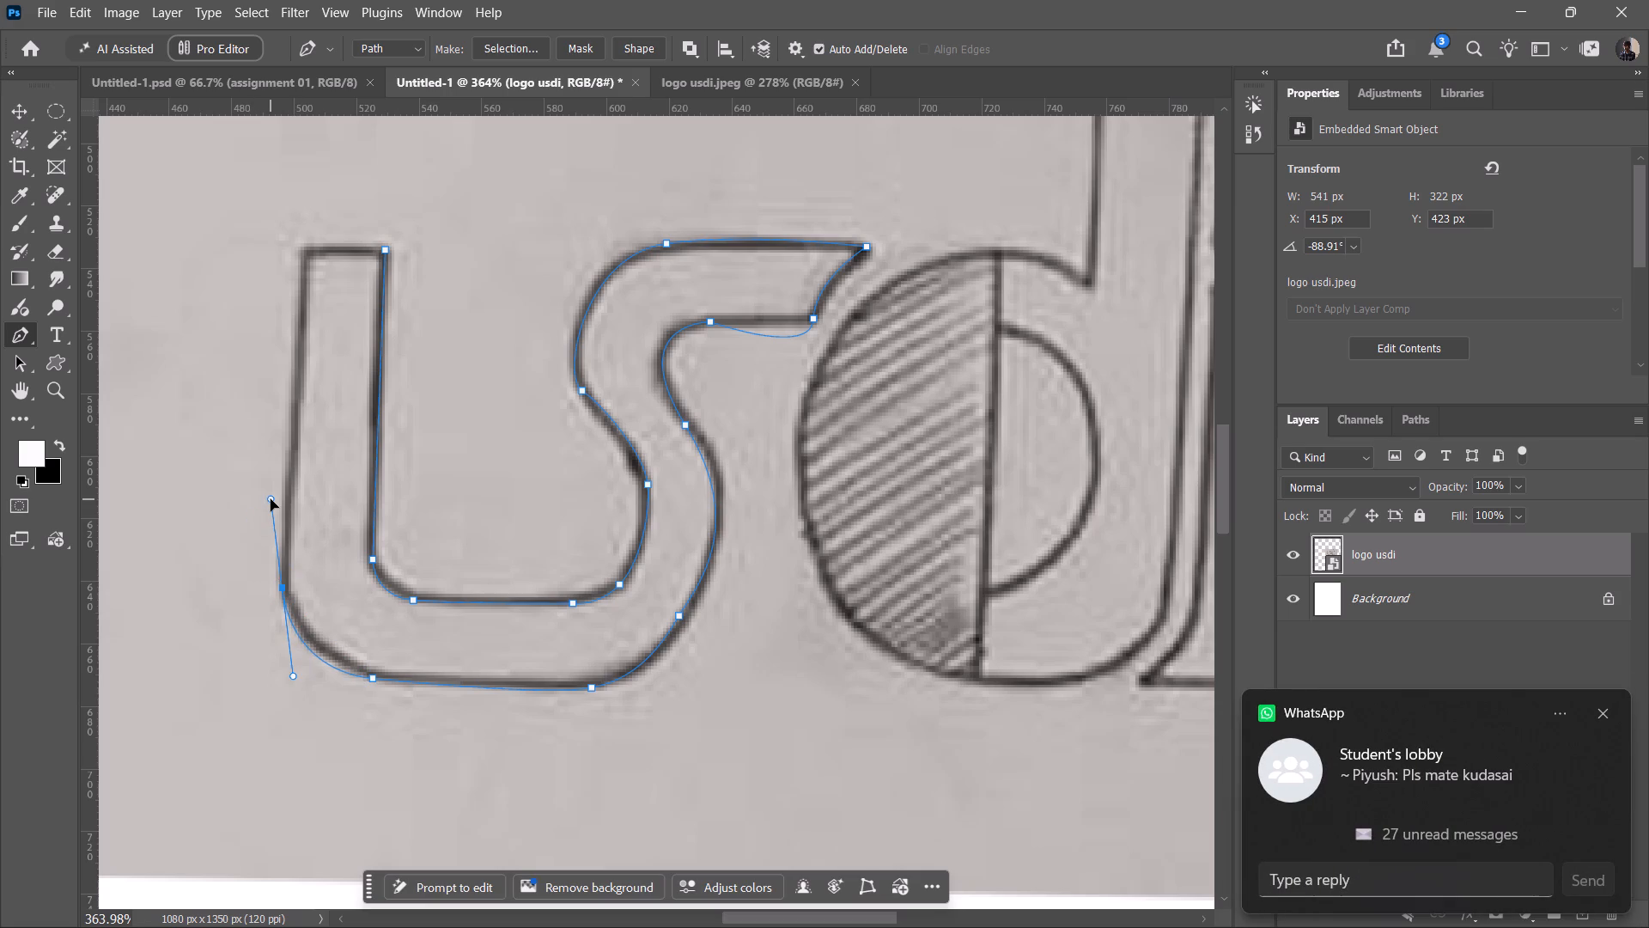
left_click_drag(271, 499, 261, 511)
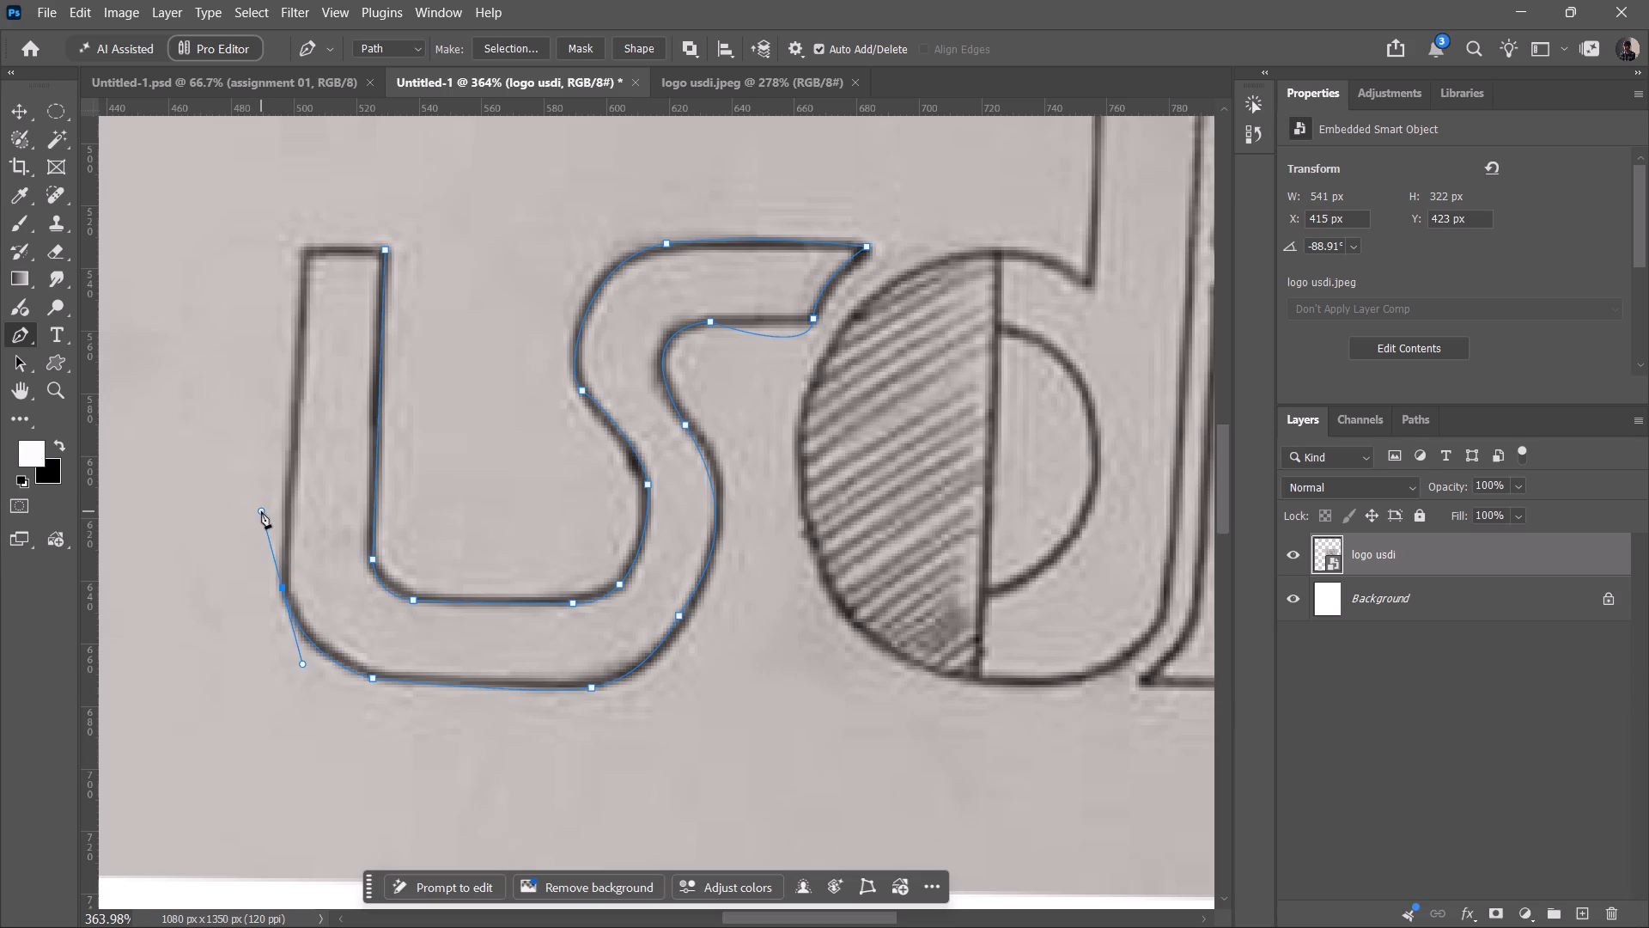
left_click(301, 251)
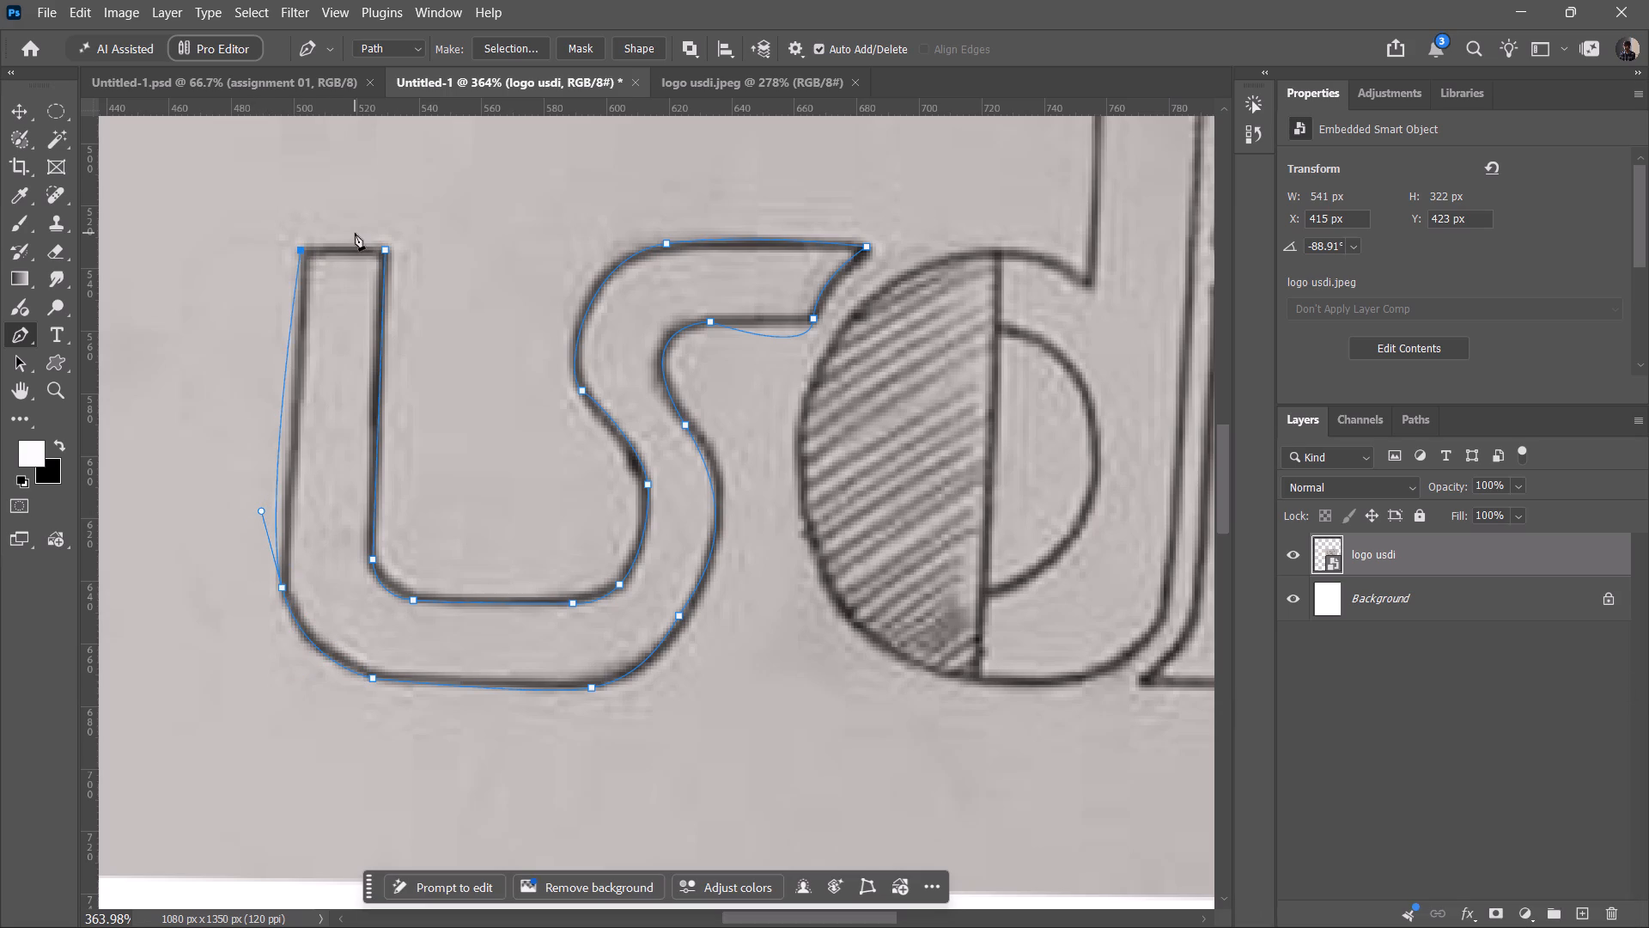
key("ctrl+z")
left_click(303, 249)
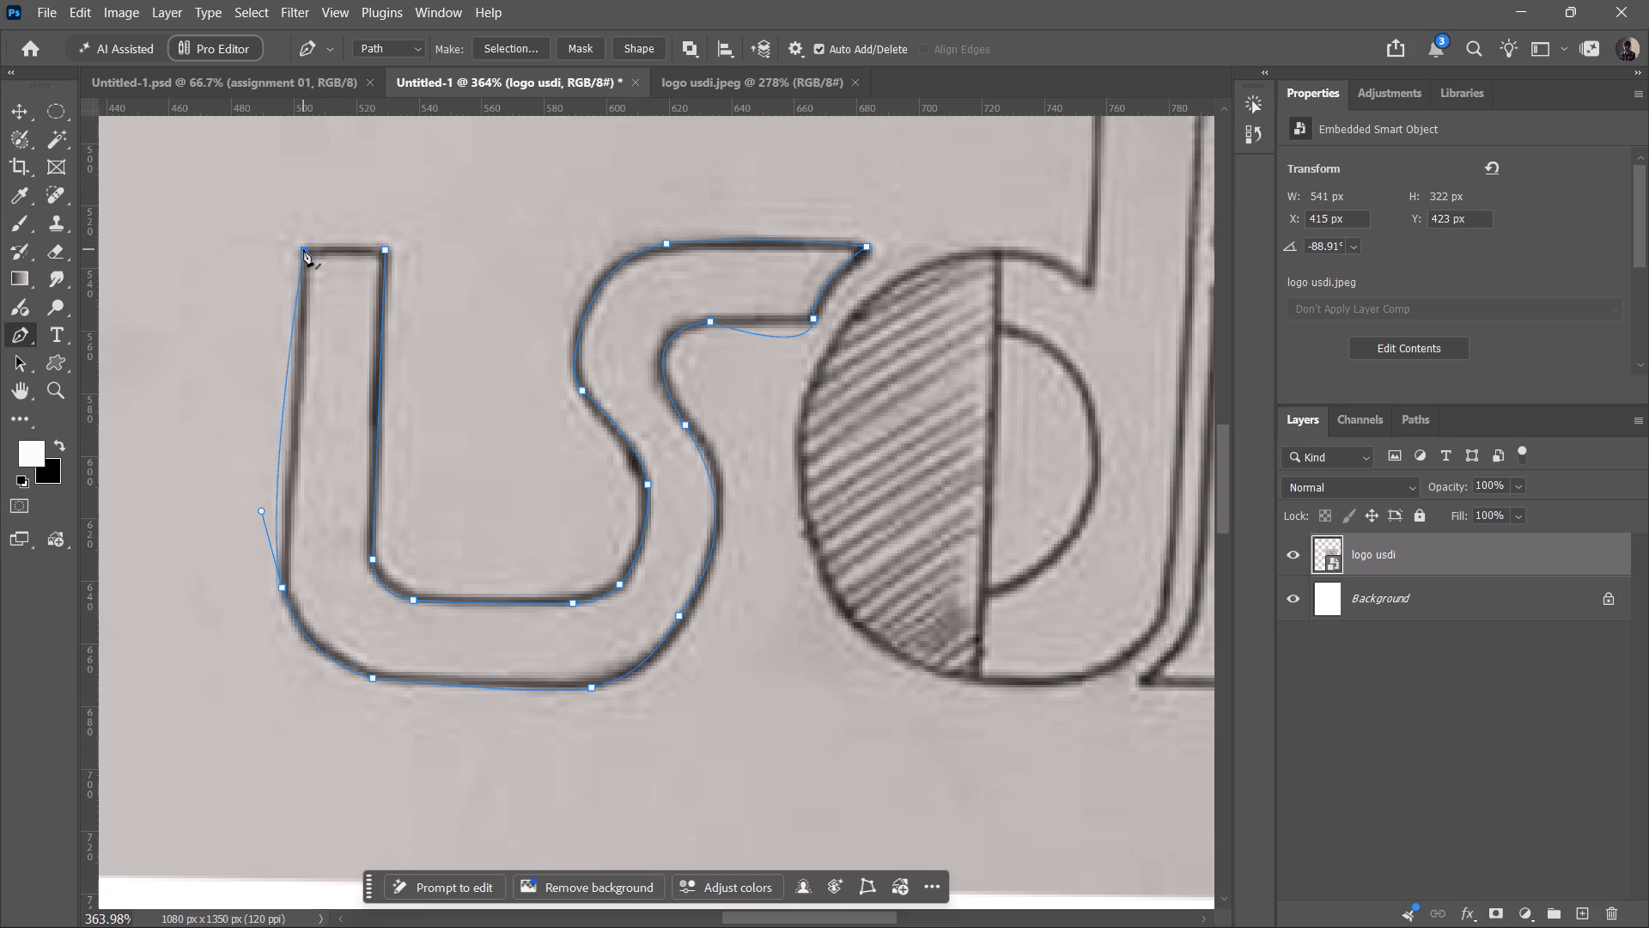
left_click(386, 254)
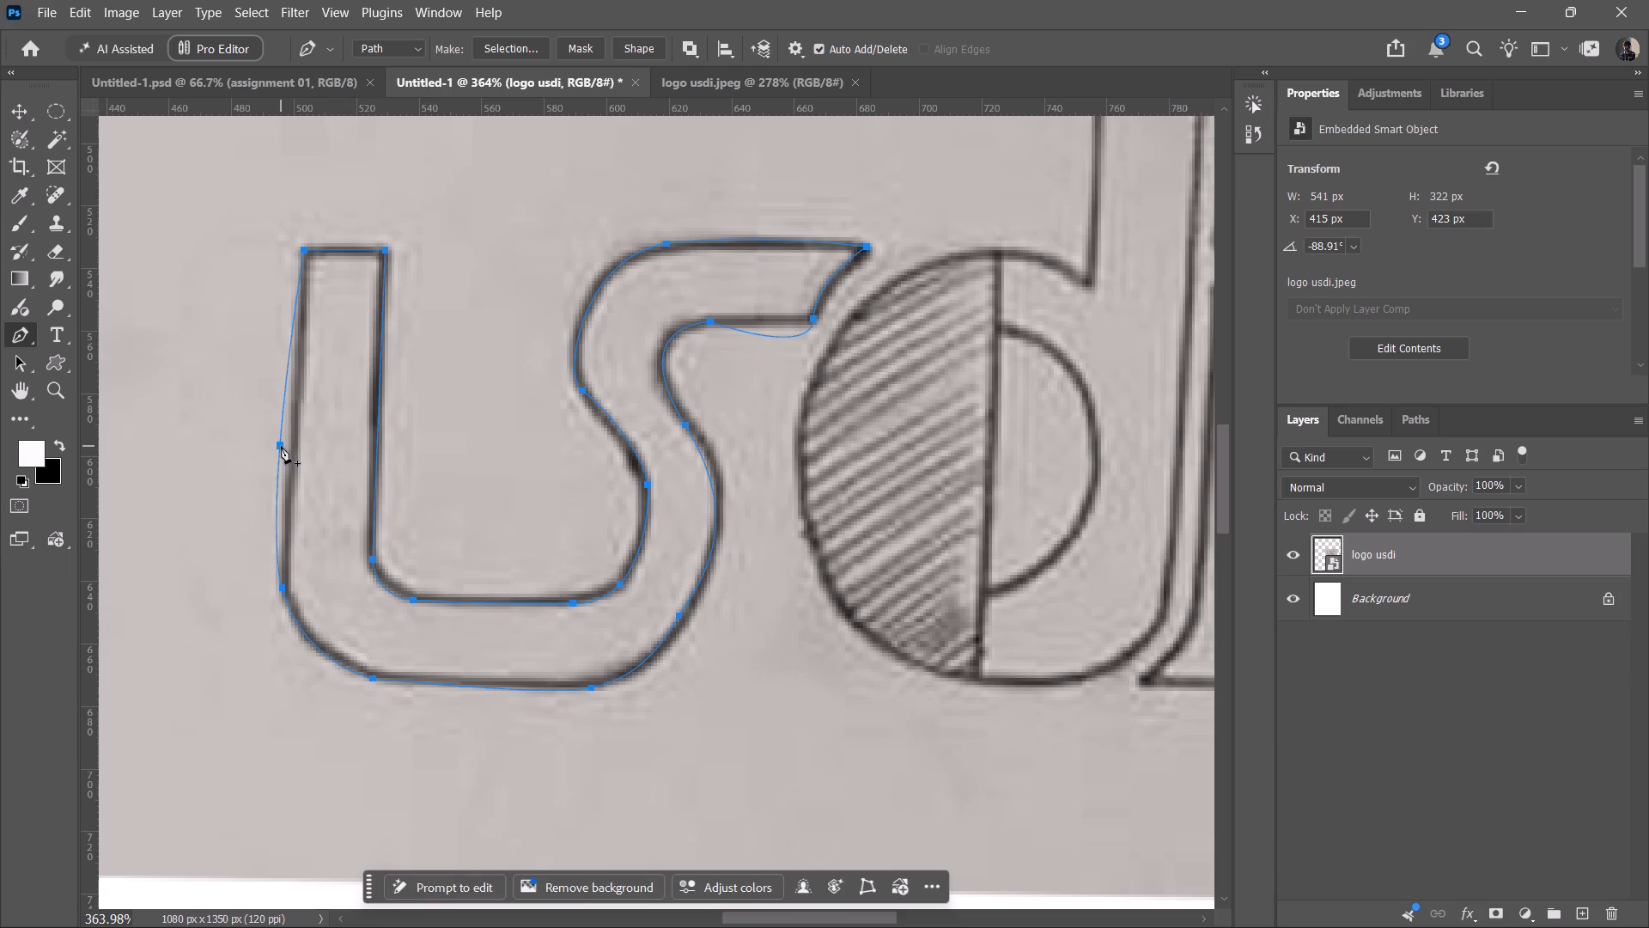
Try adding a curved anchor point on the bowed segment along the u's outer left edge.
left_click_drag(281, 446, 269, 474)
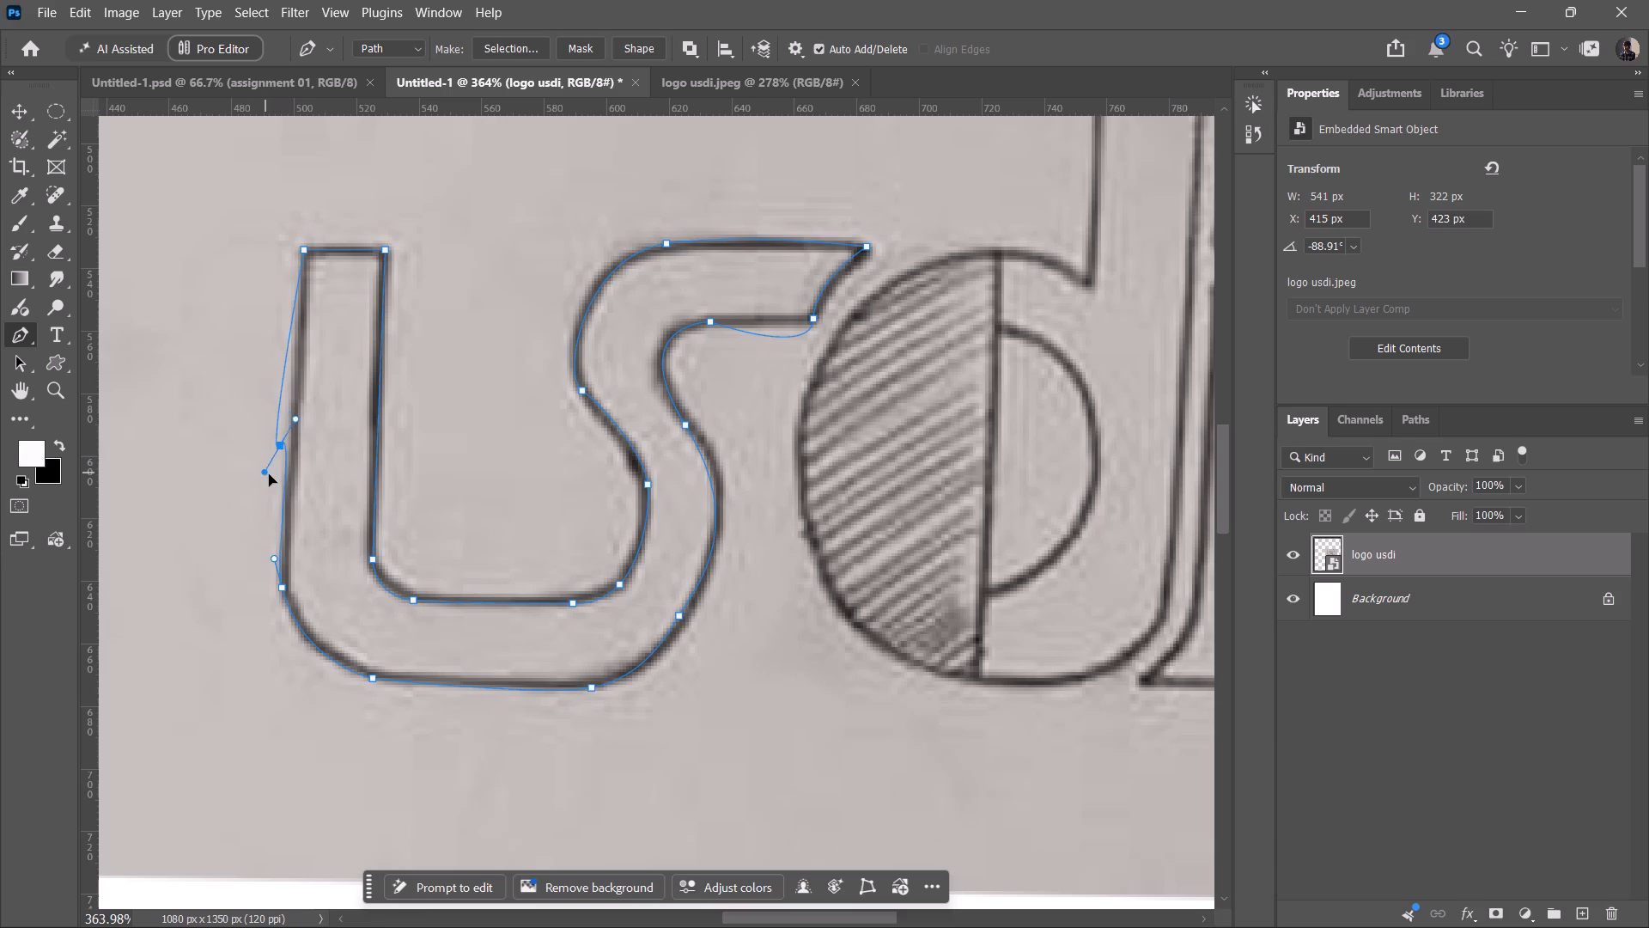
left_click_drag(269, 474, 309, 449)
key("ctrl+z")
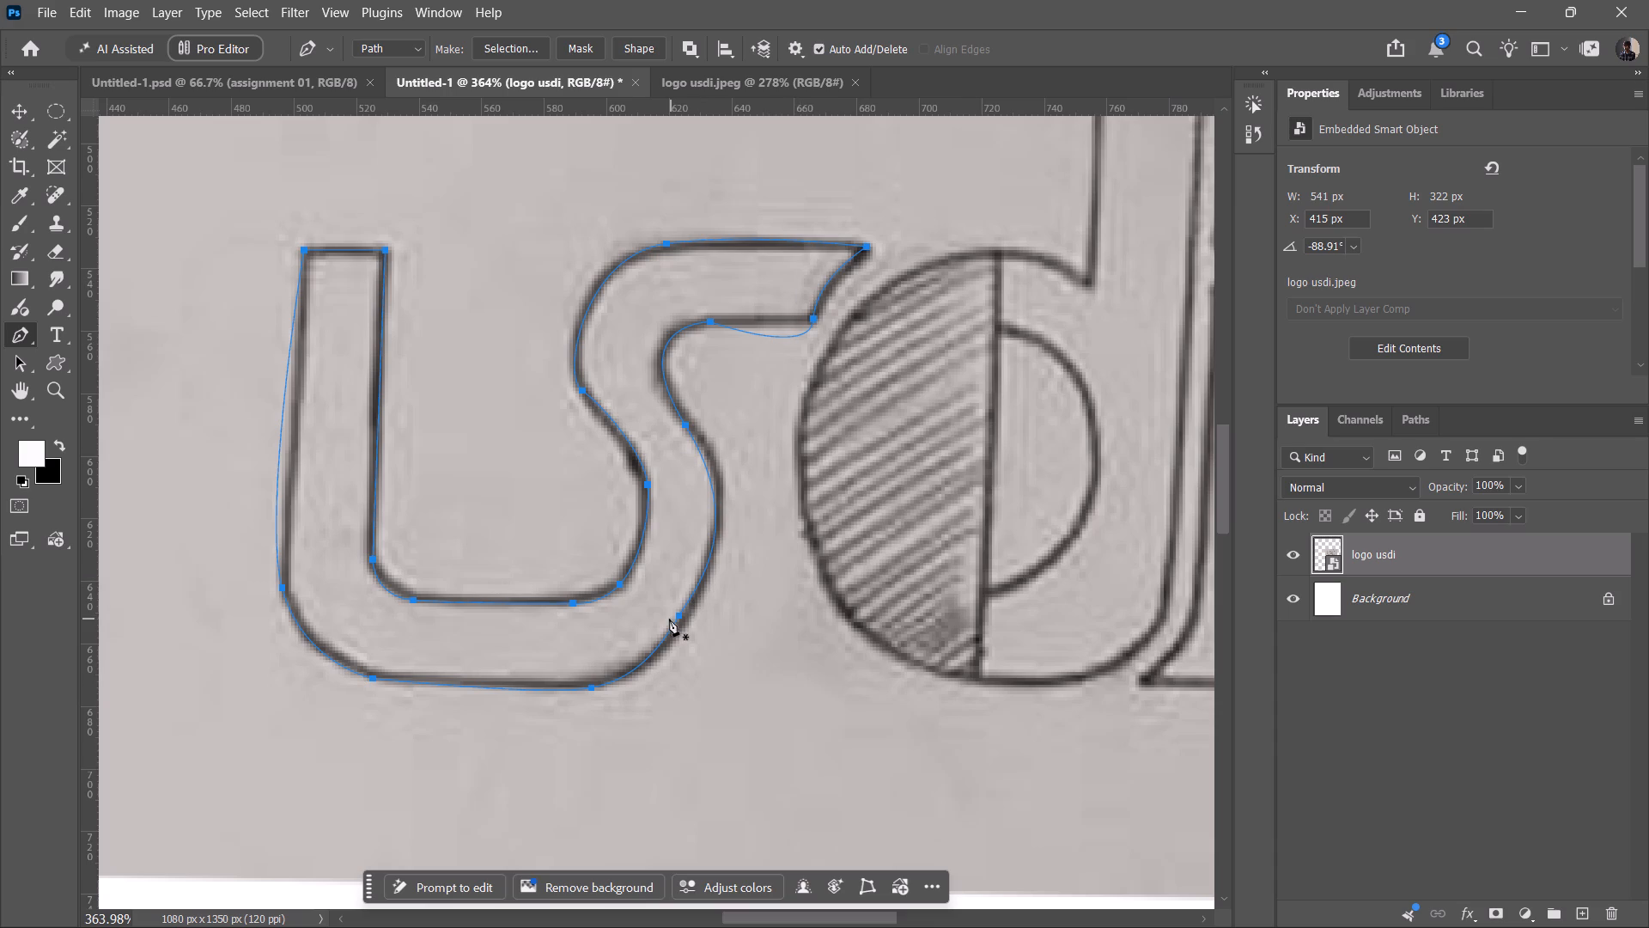
Replace the anchor point on the s's lower-right outer curve with a new one slightly farther up the curve.
scroll(669, 619, "up", 6, "ctrl+alt")
left_click_drag(688, 615, 710, 619)
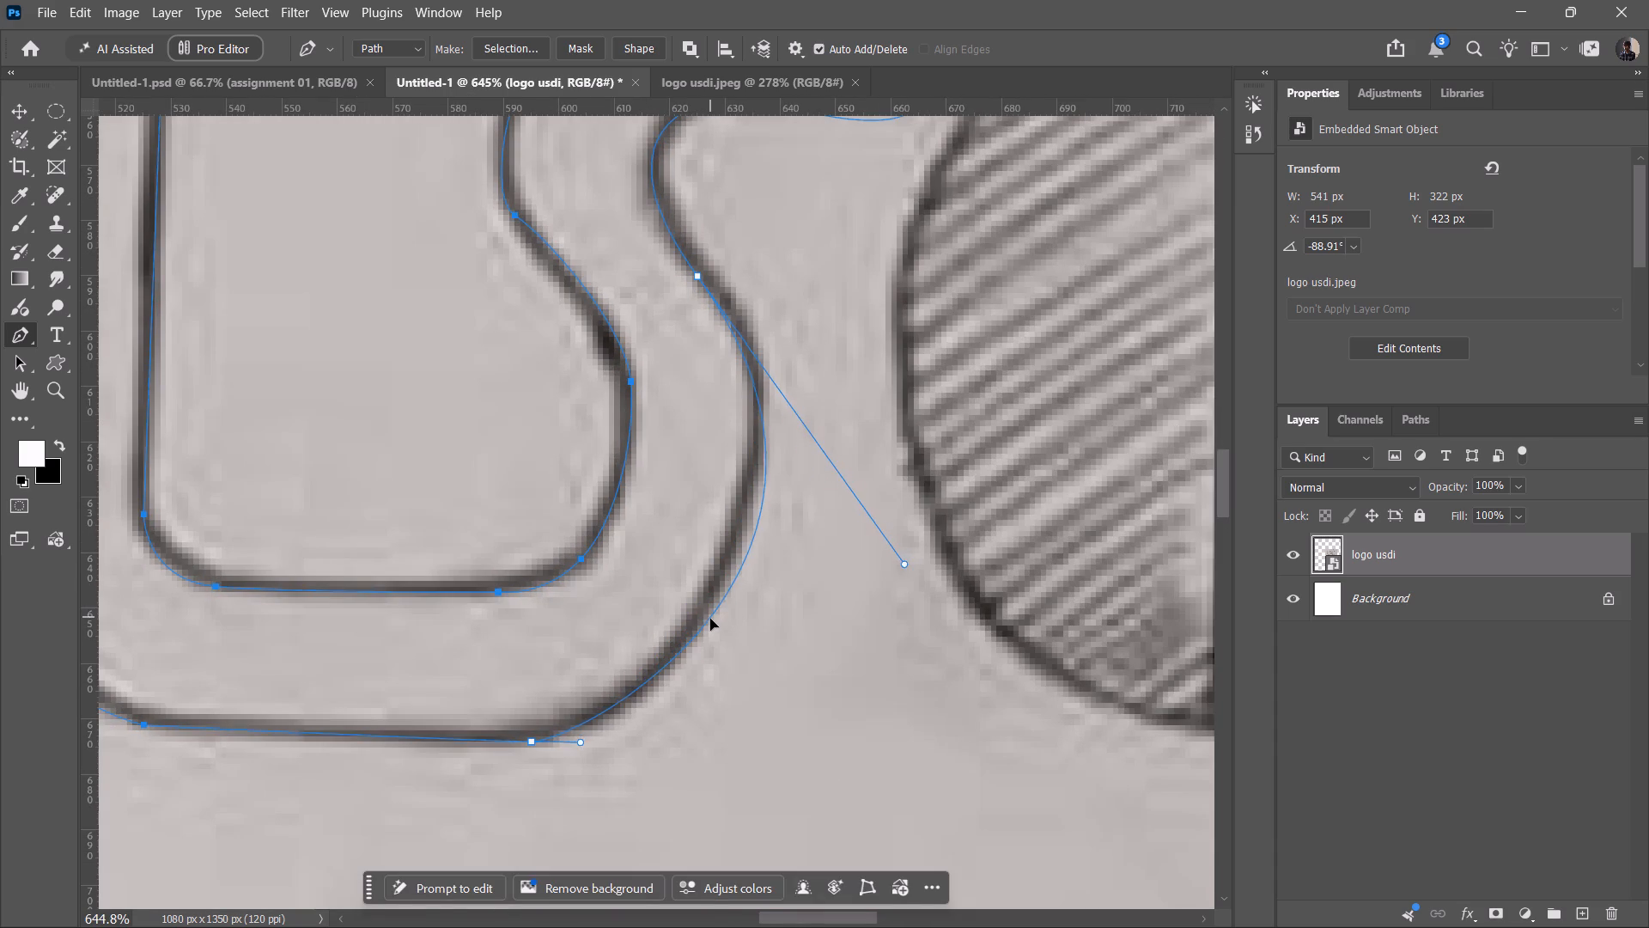
left_click_drag(710, 619, 713, 610)
left_click(713, 610)
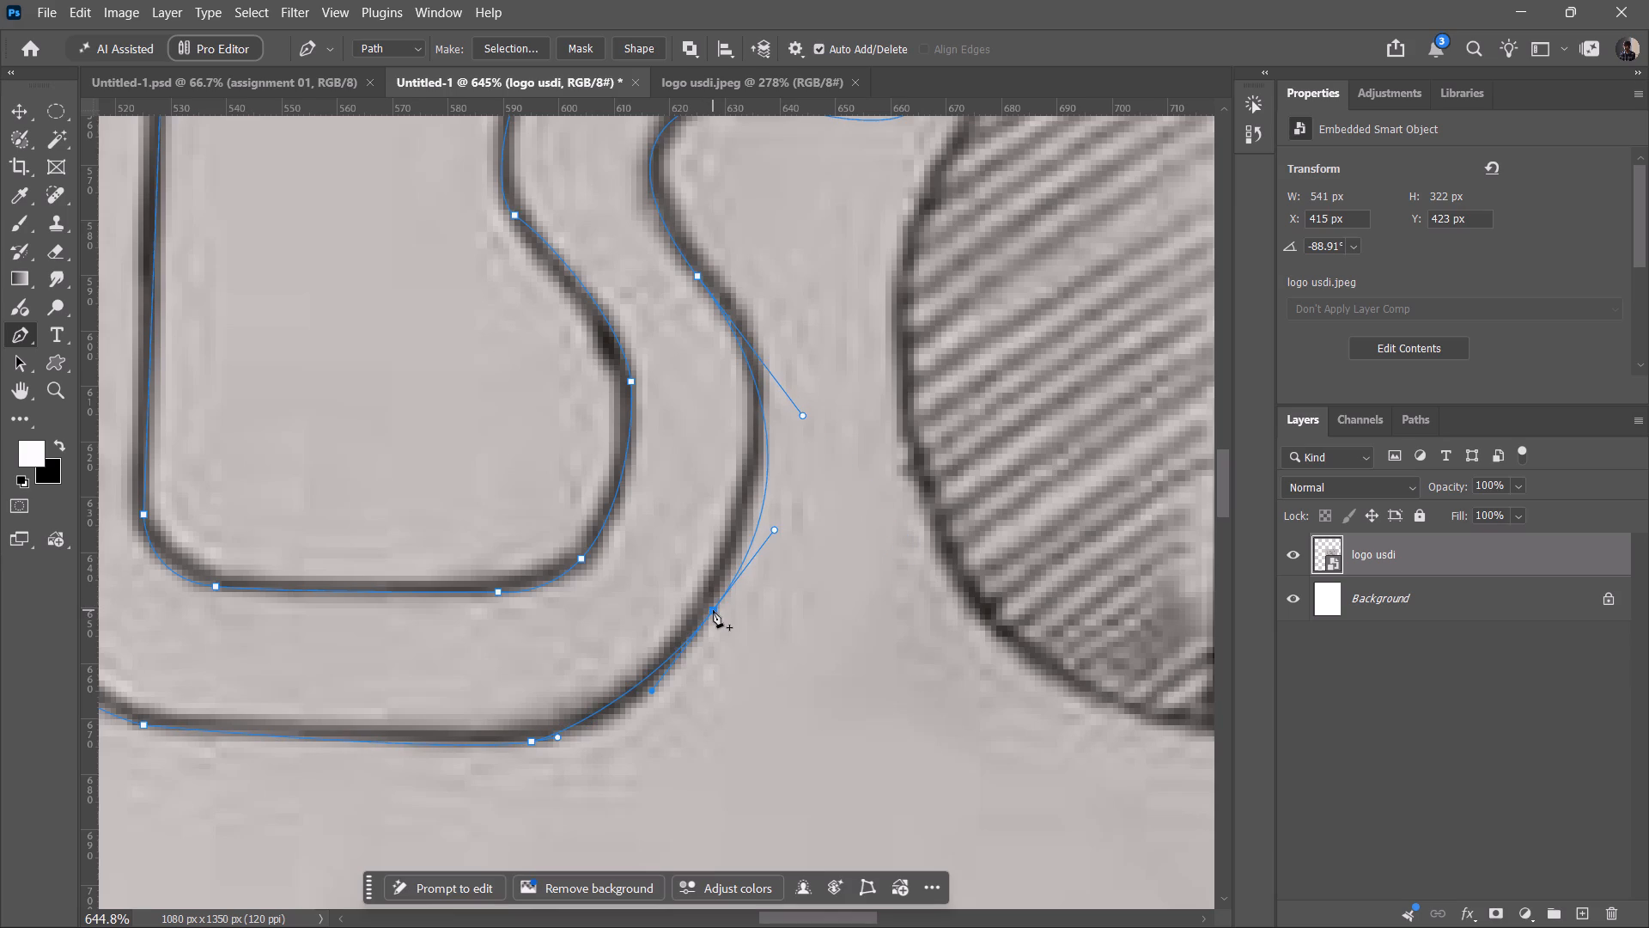
scroll(713, 610, "down", 3, "ctrl")
scroll(713, 610, "down", 6, "ctrl+alt")
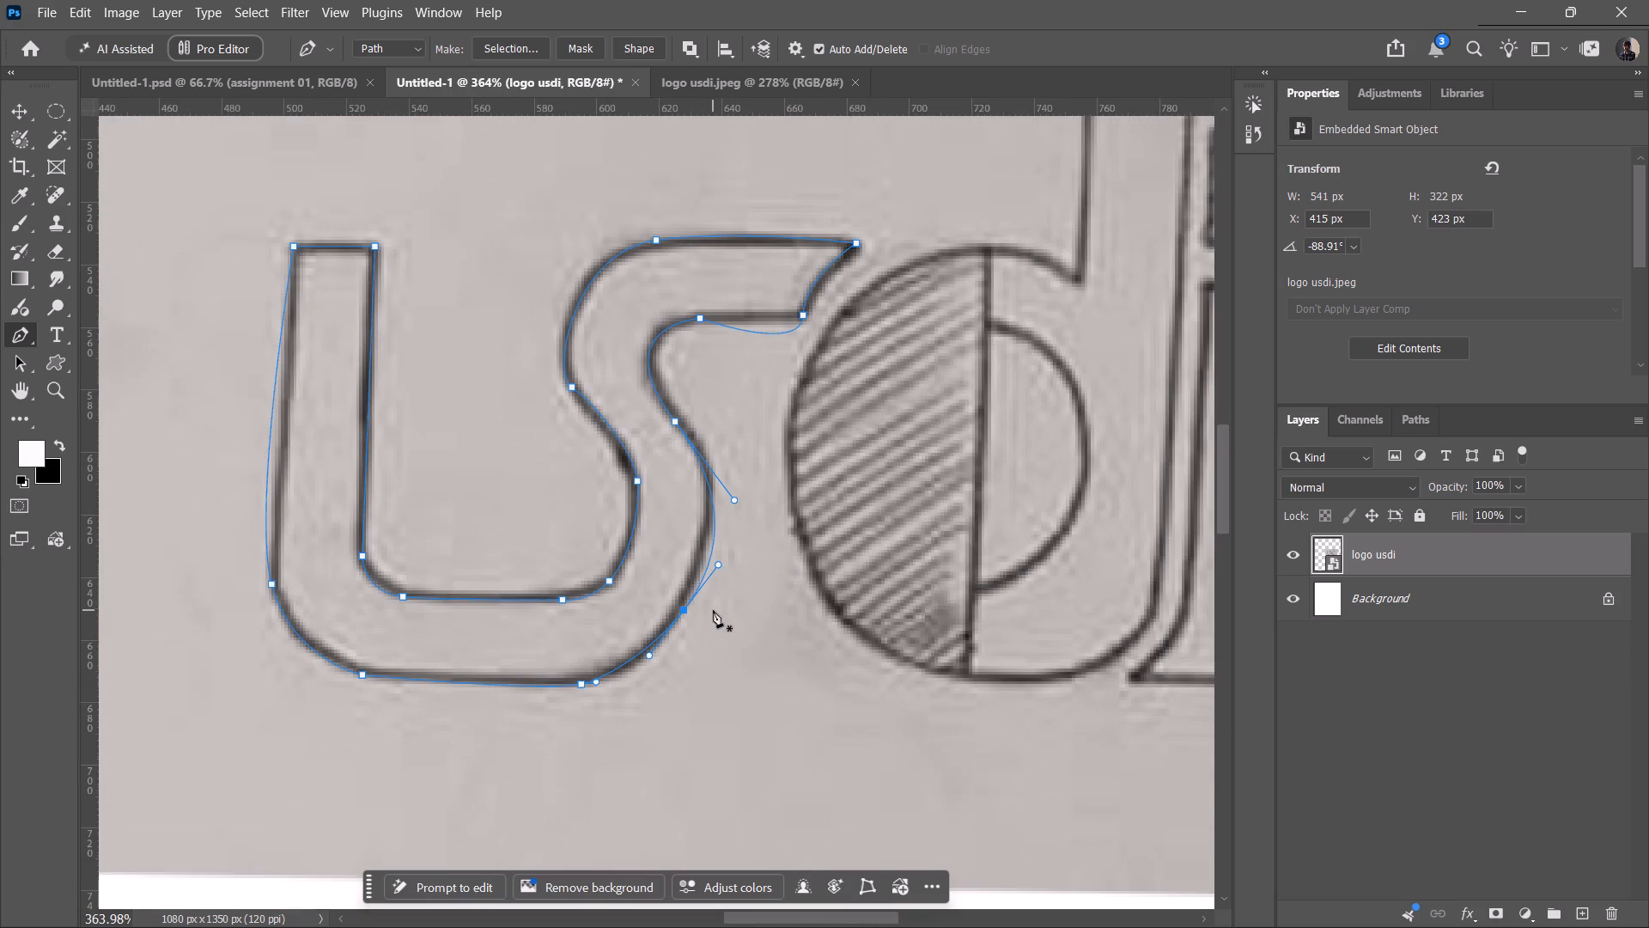
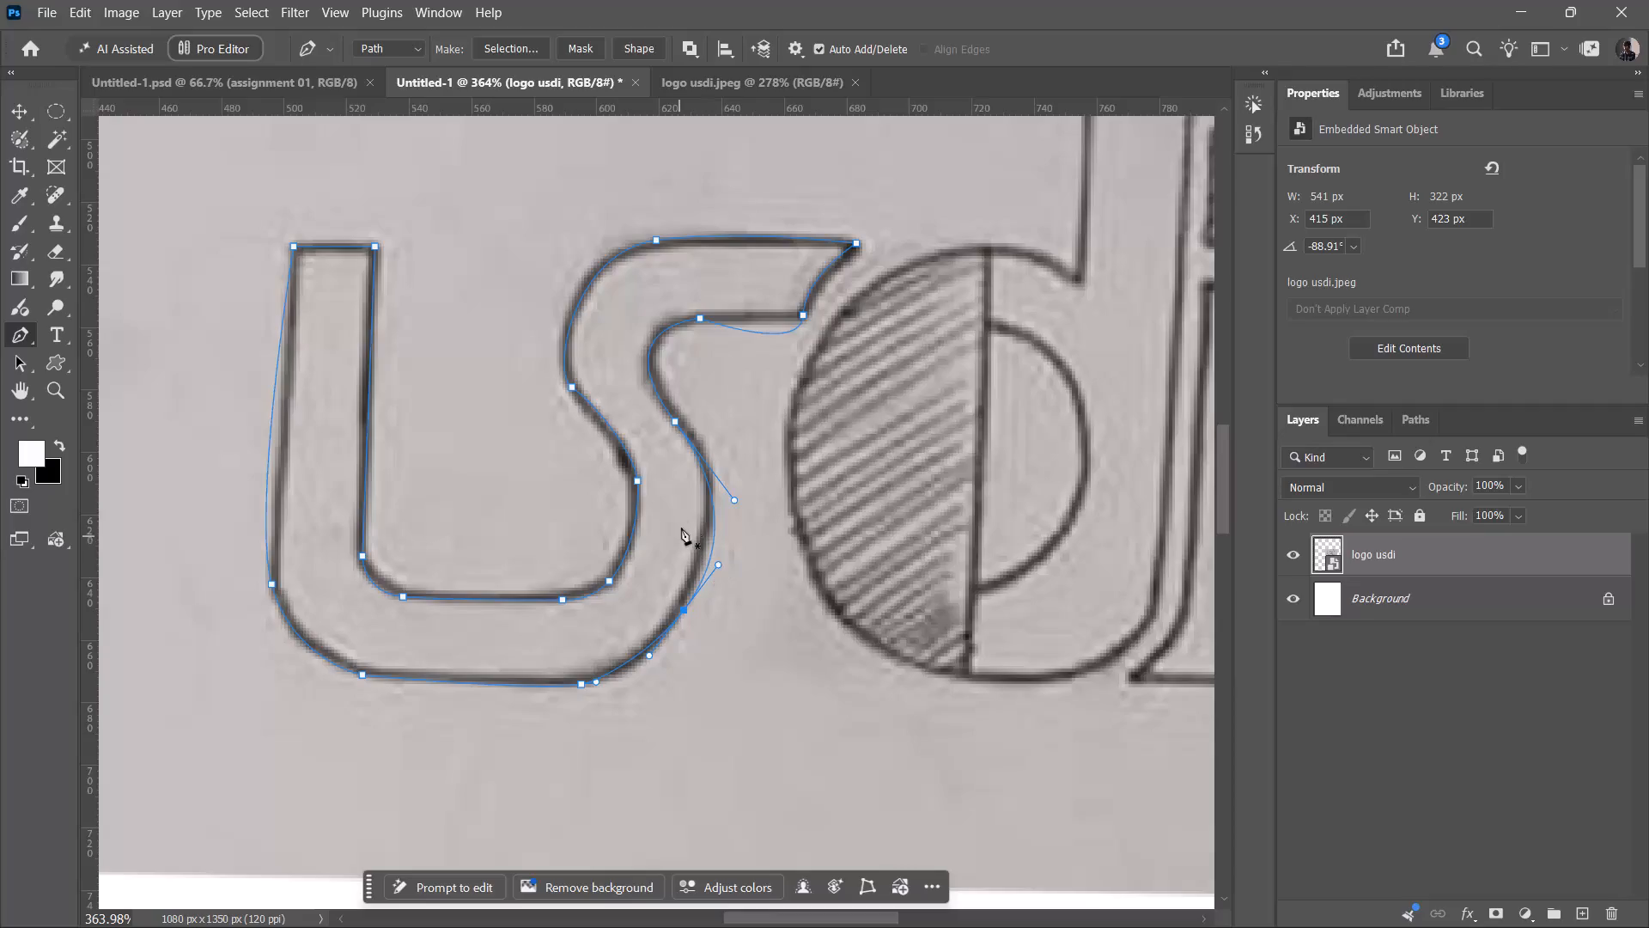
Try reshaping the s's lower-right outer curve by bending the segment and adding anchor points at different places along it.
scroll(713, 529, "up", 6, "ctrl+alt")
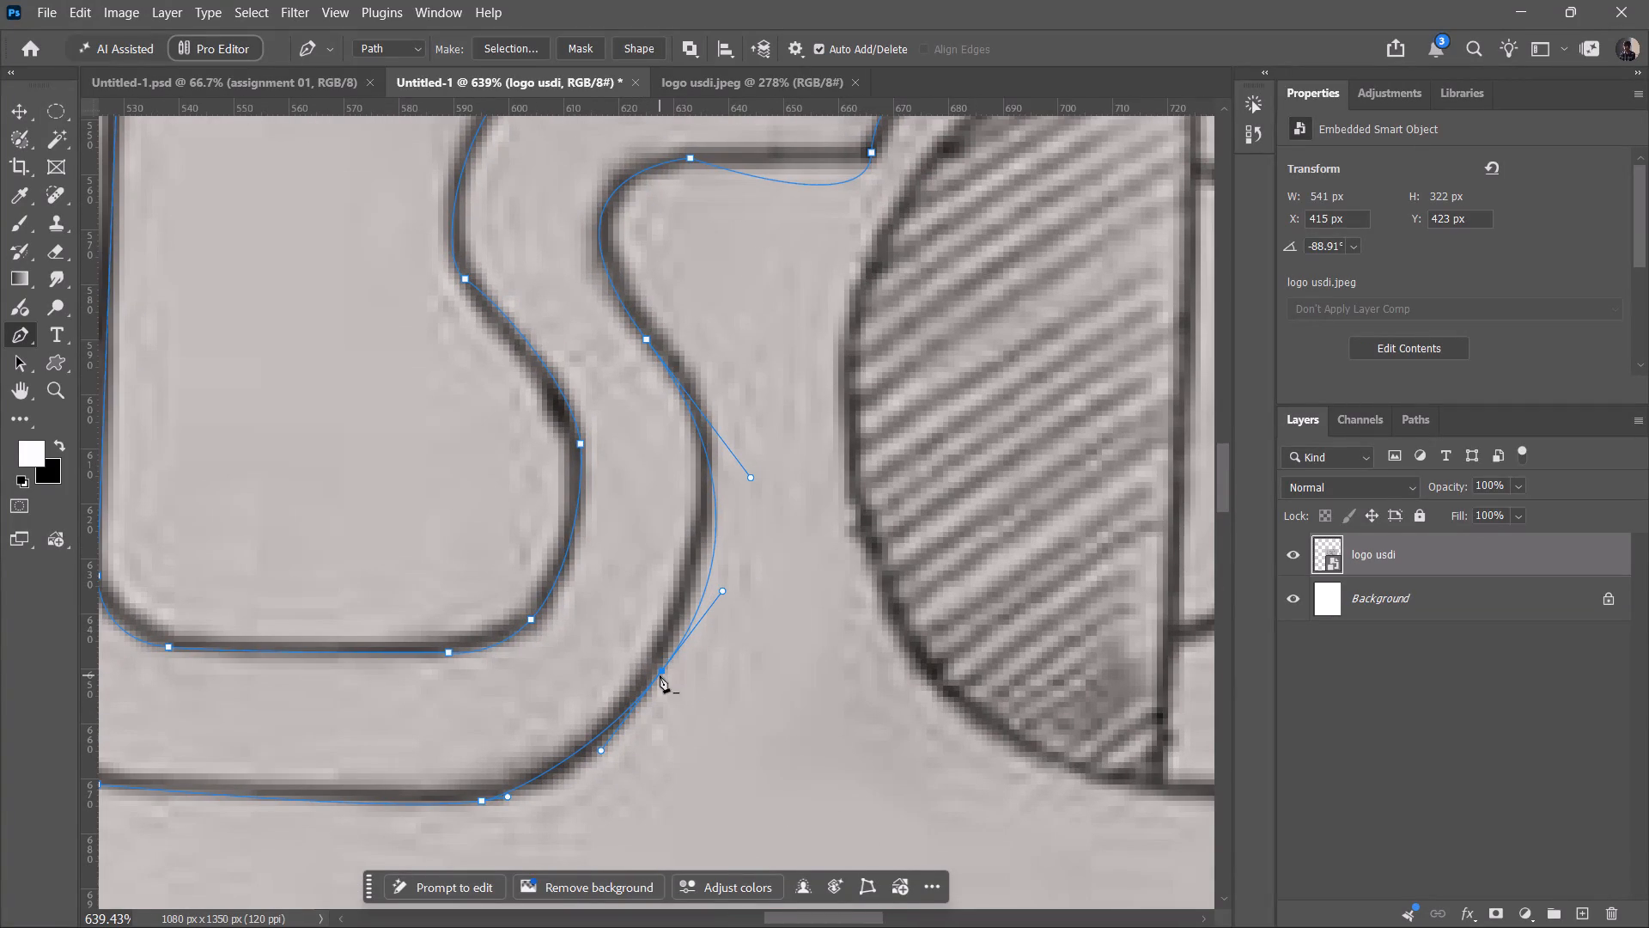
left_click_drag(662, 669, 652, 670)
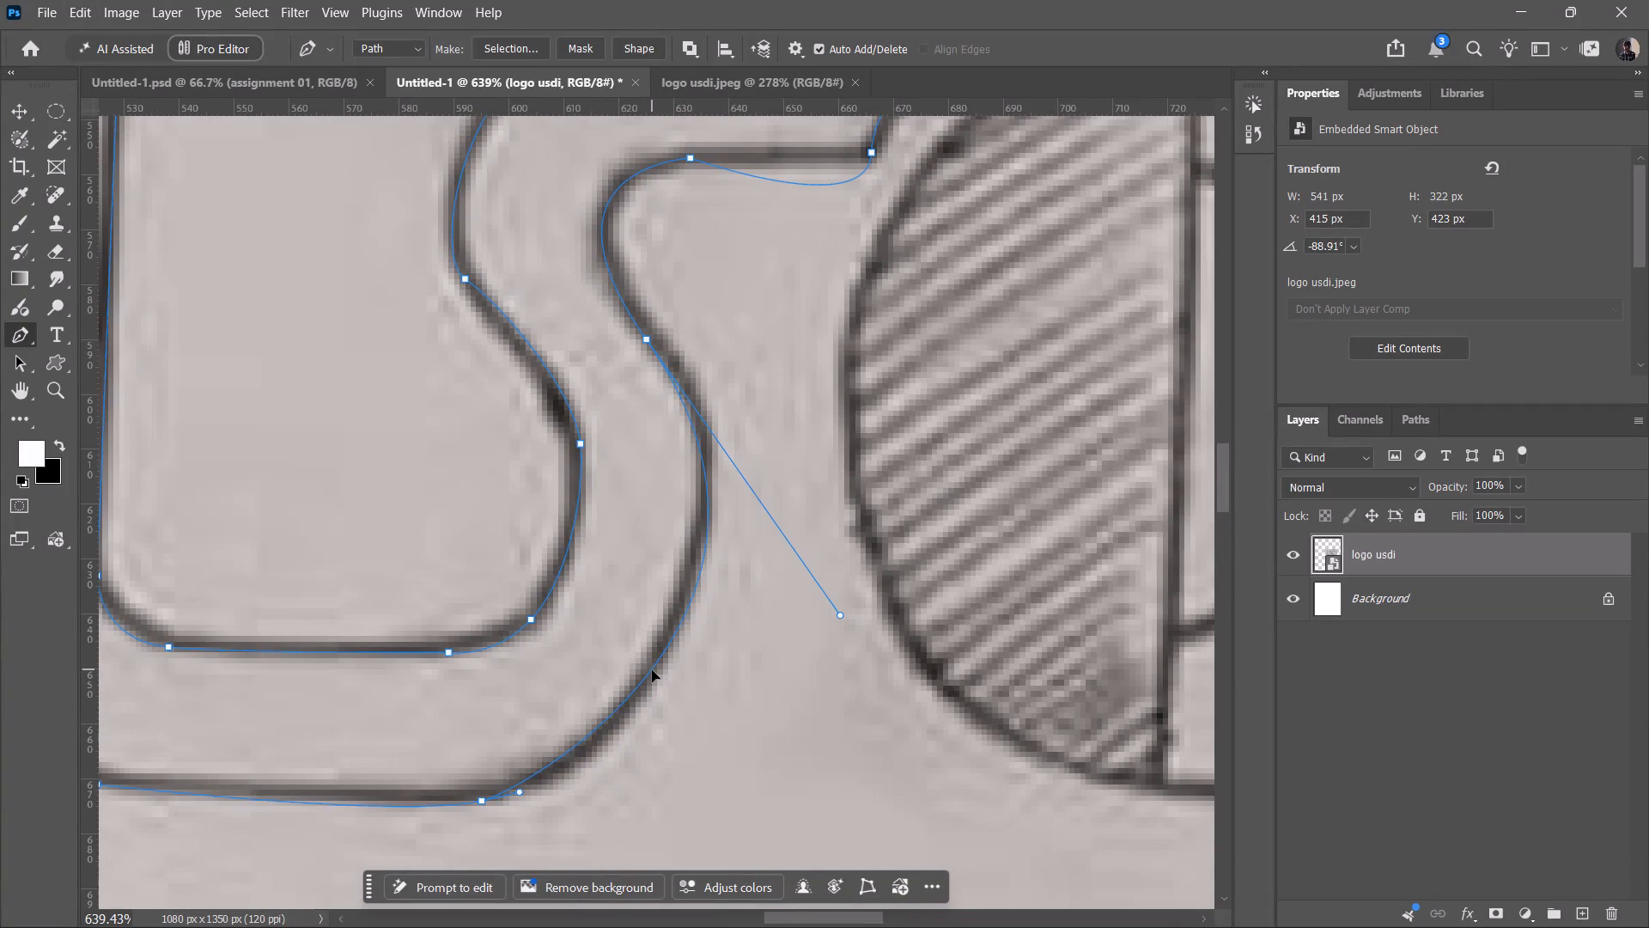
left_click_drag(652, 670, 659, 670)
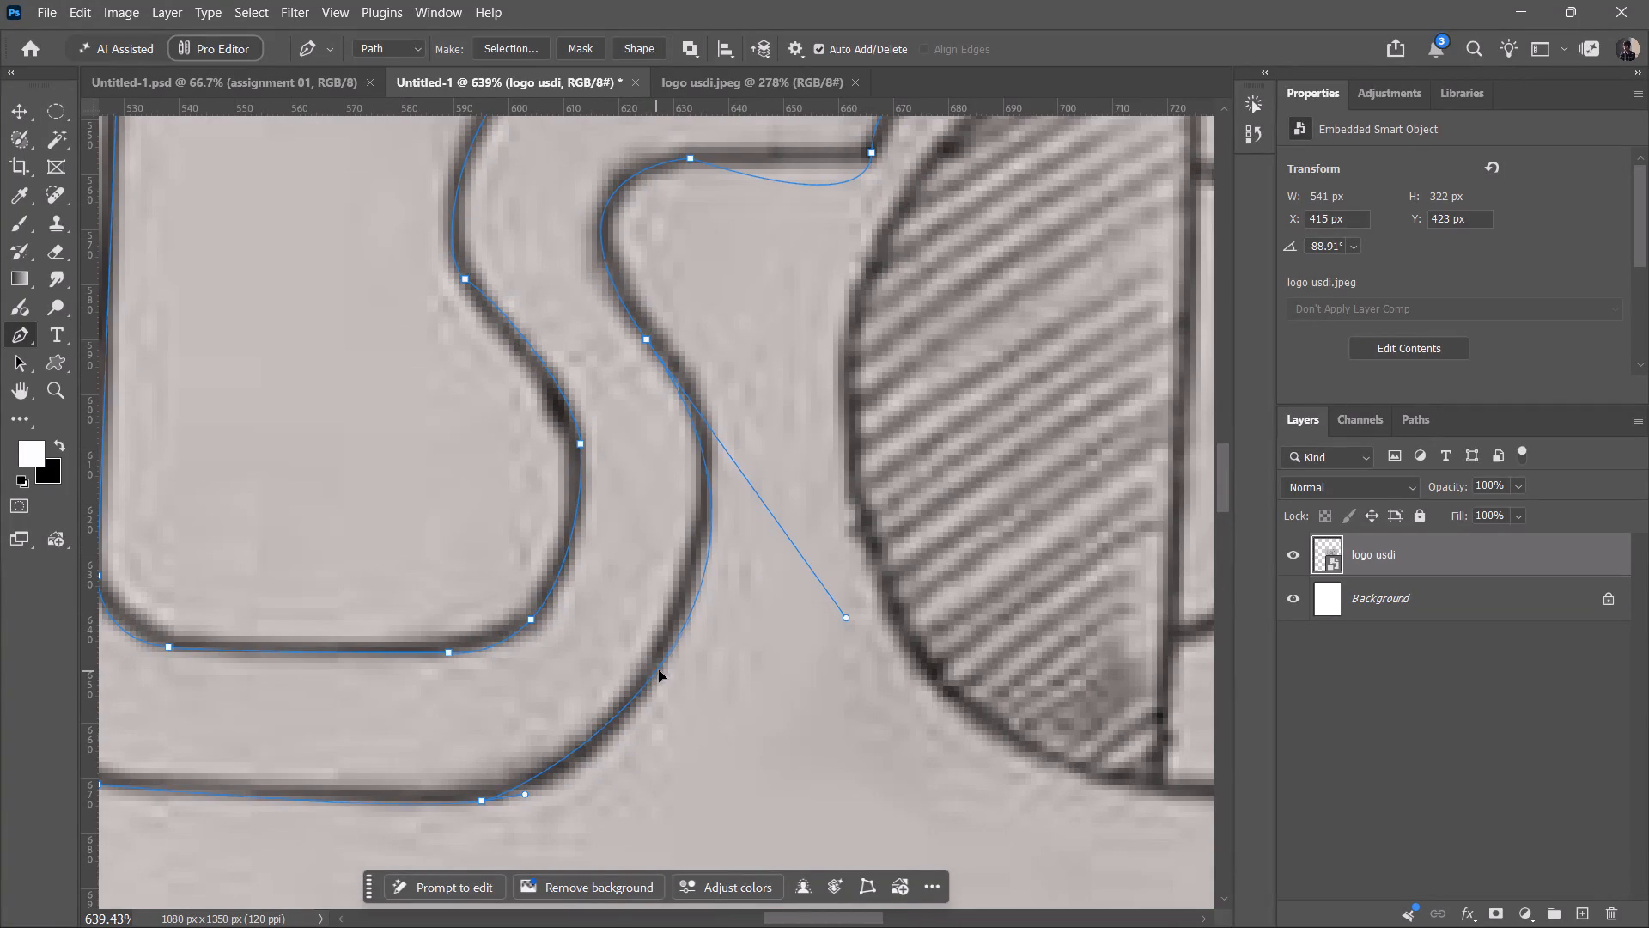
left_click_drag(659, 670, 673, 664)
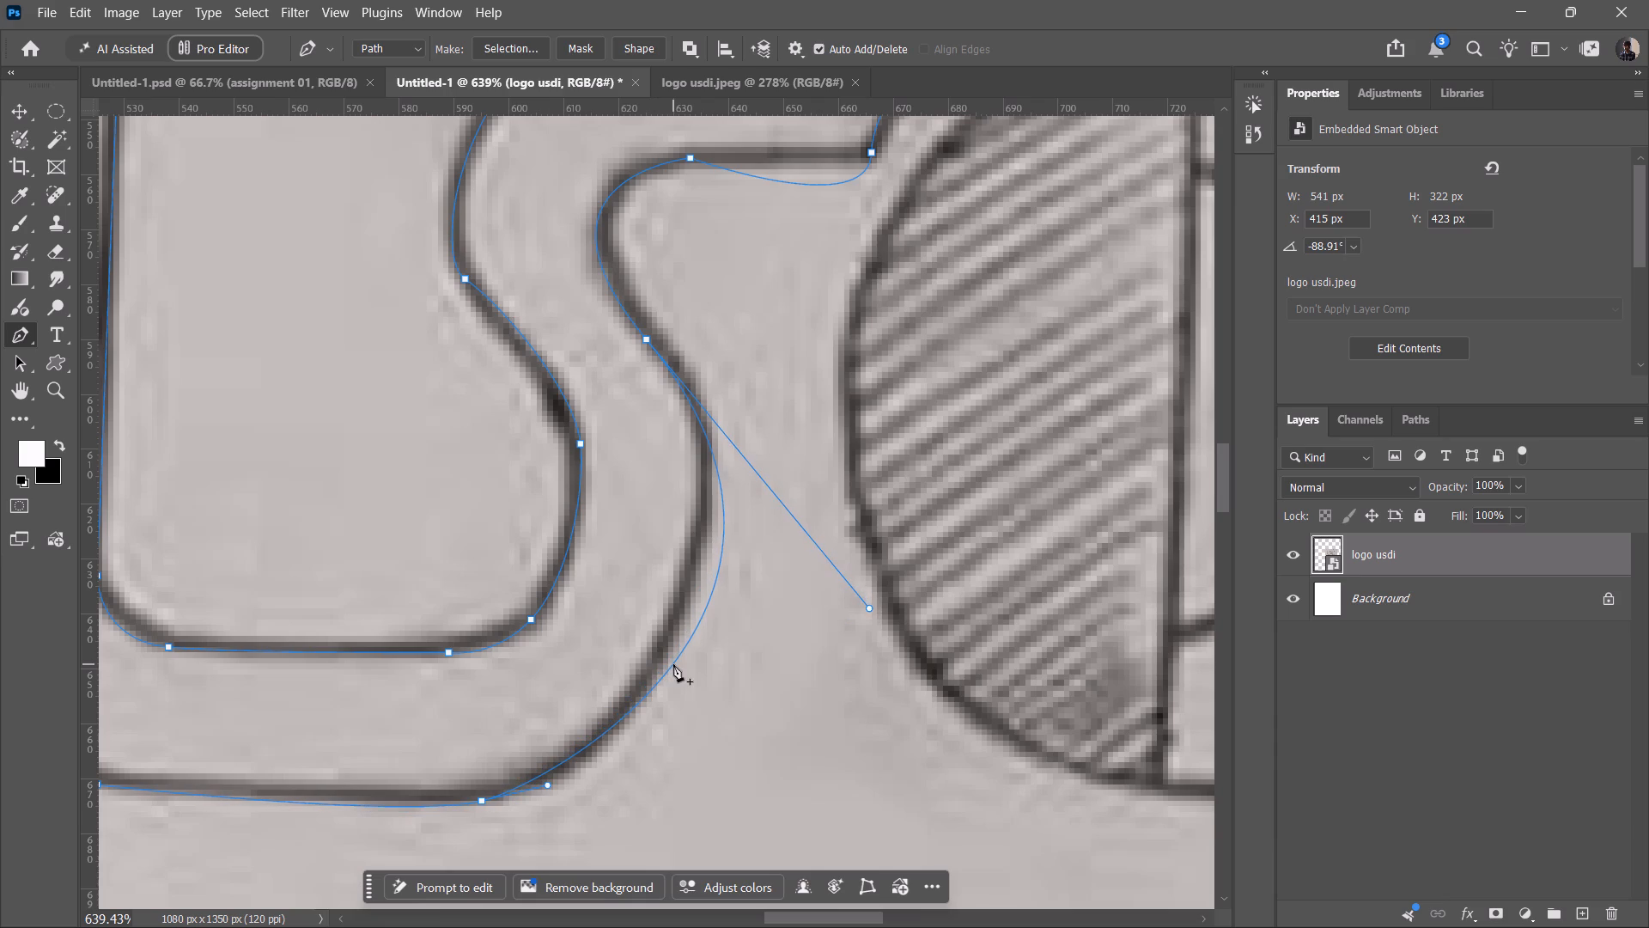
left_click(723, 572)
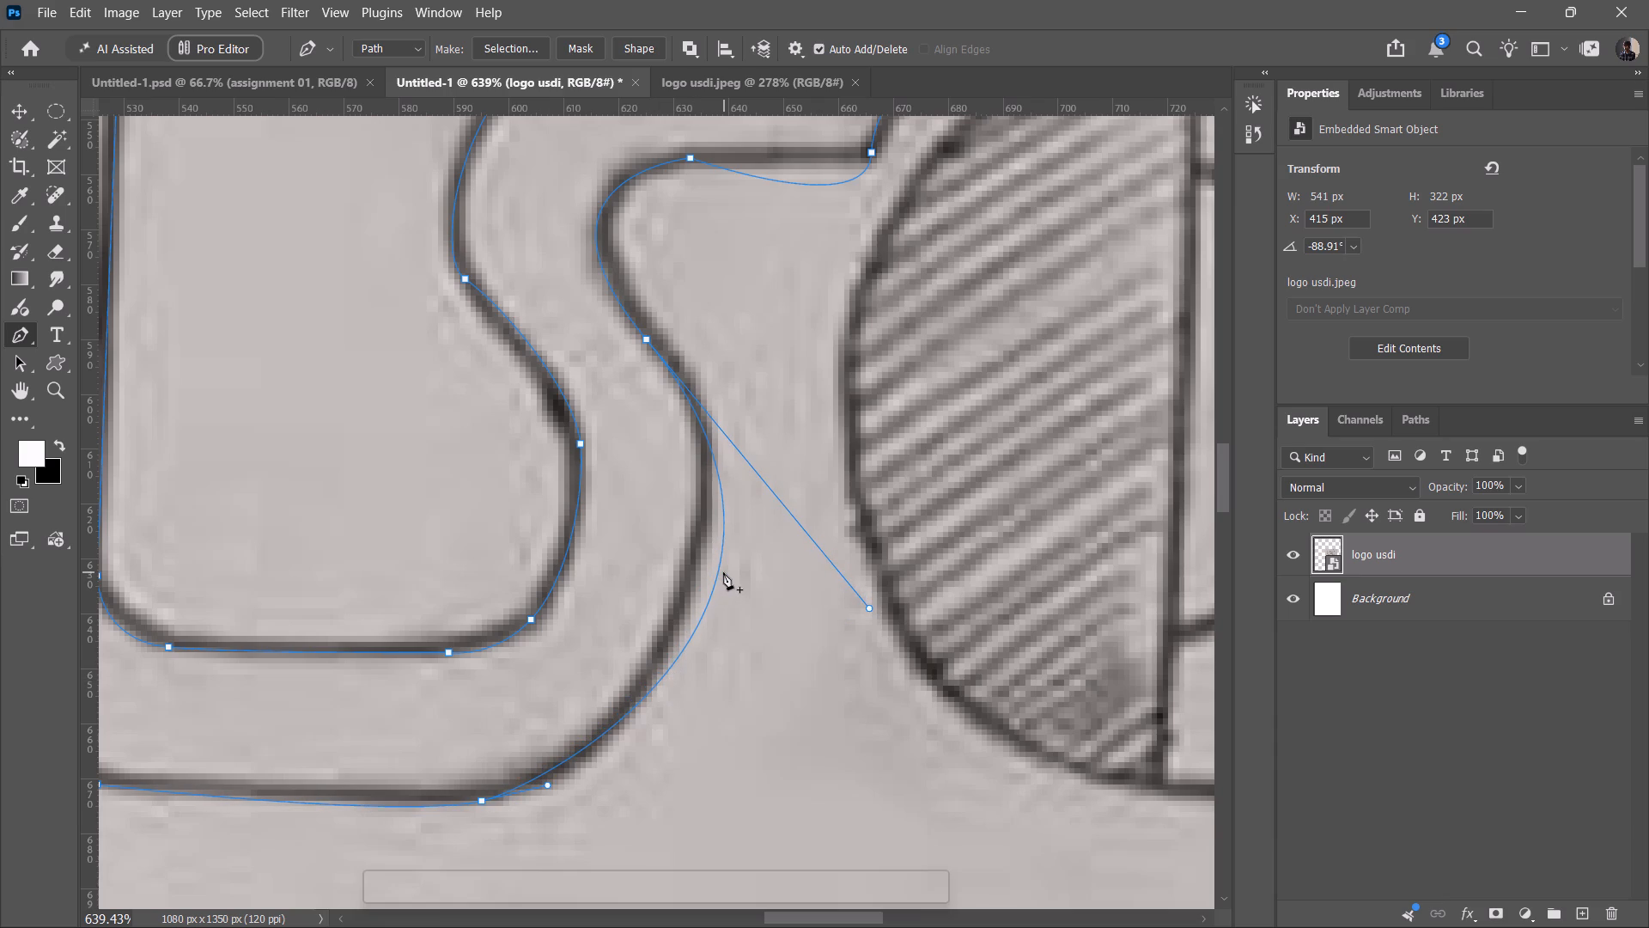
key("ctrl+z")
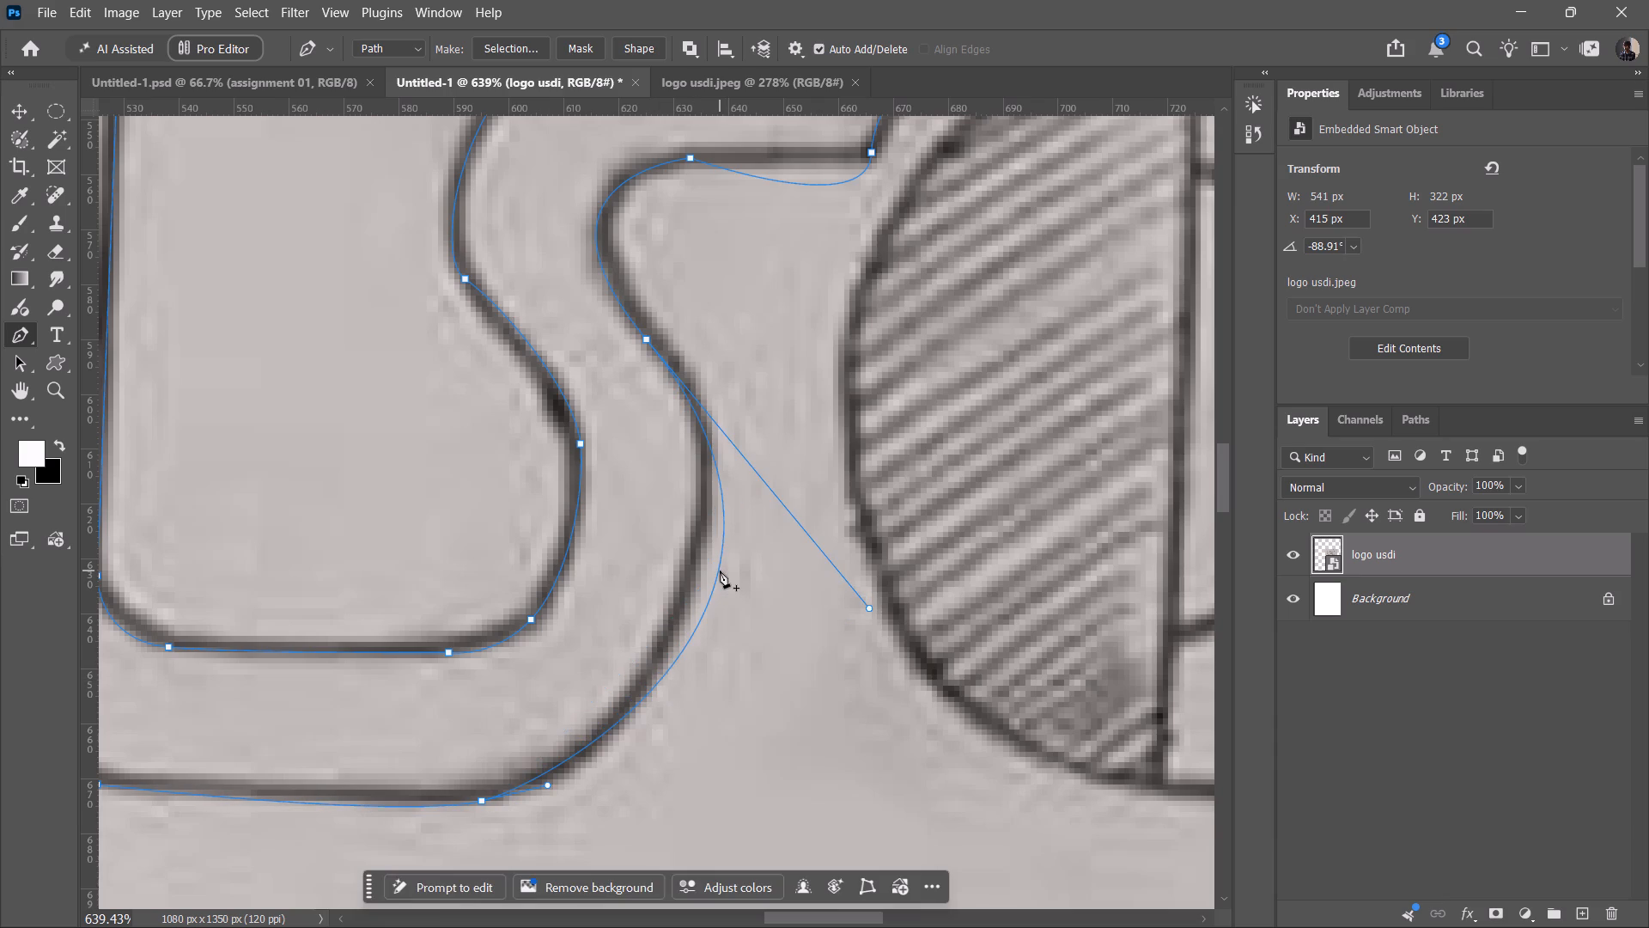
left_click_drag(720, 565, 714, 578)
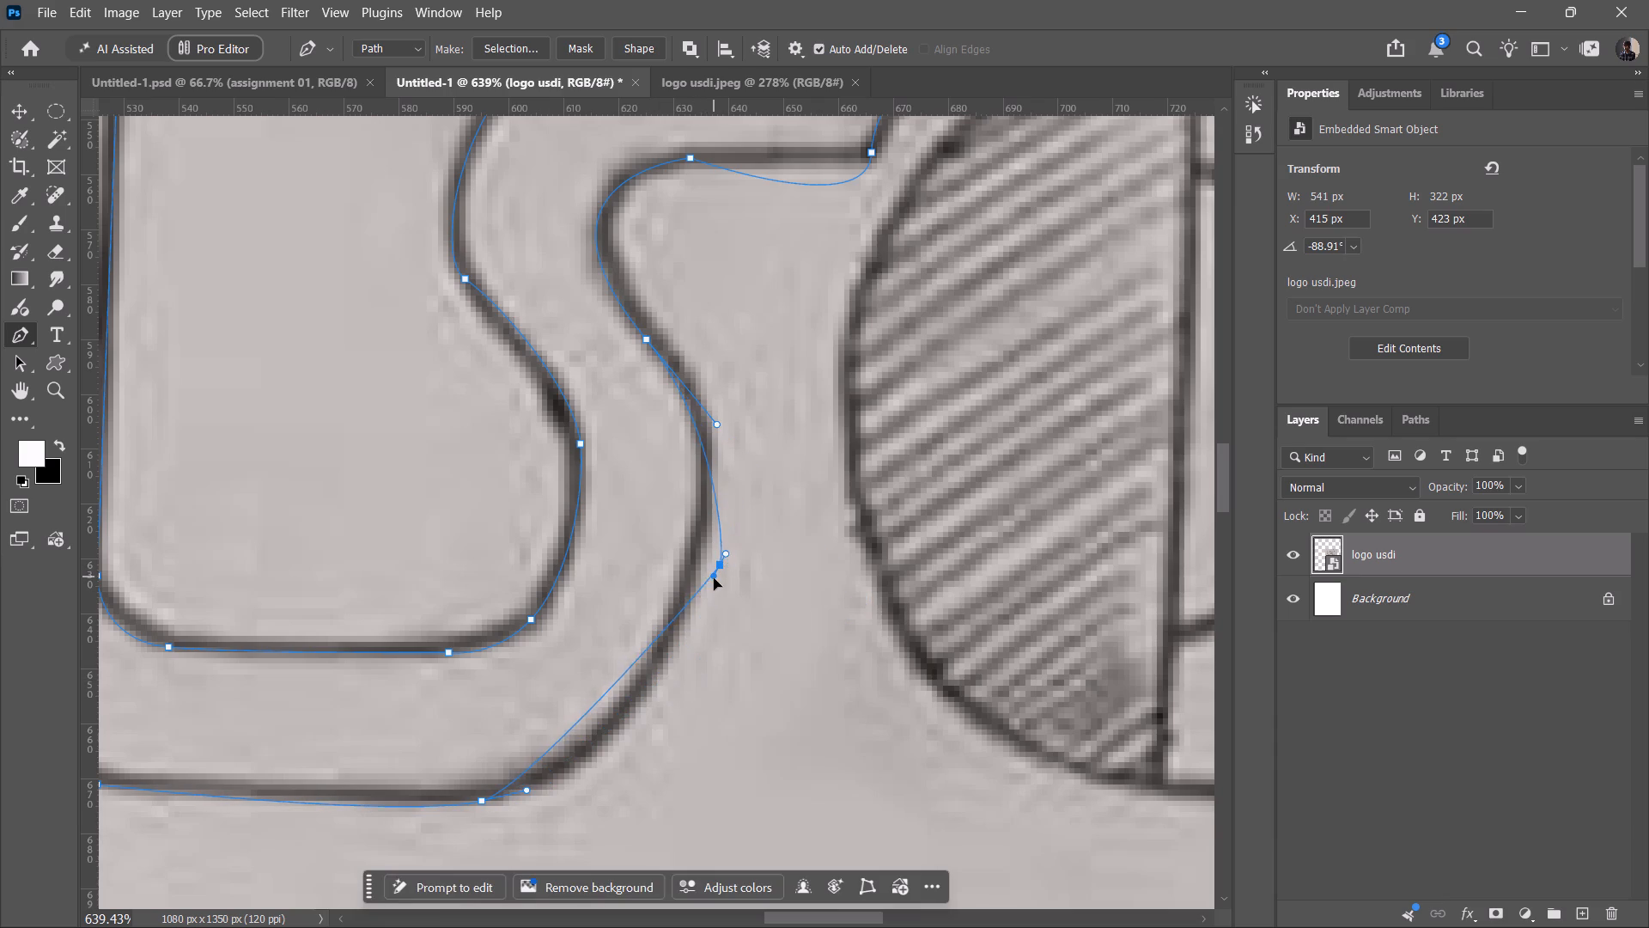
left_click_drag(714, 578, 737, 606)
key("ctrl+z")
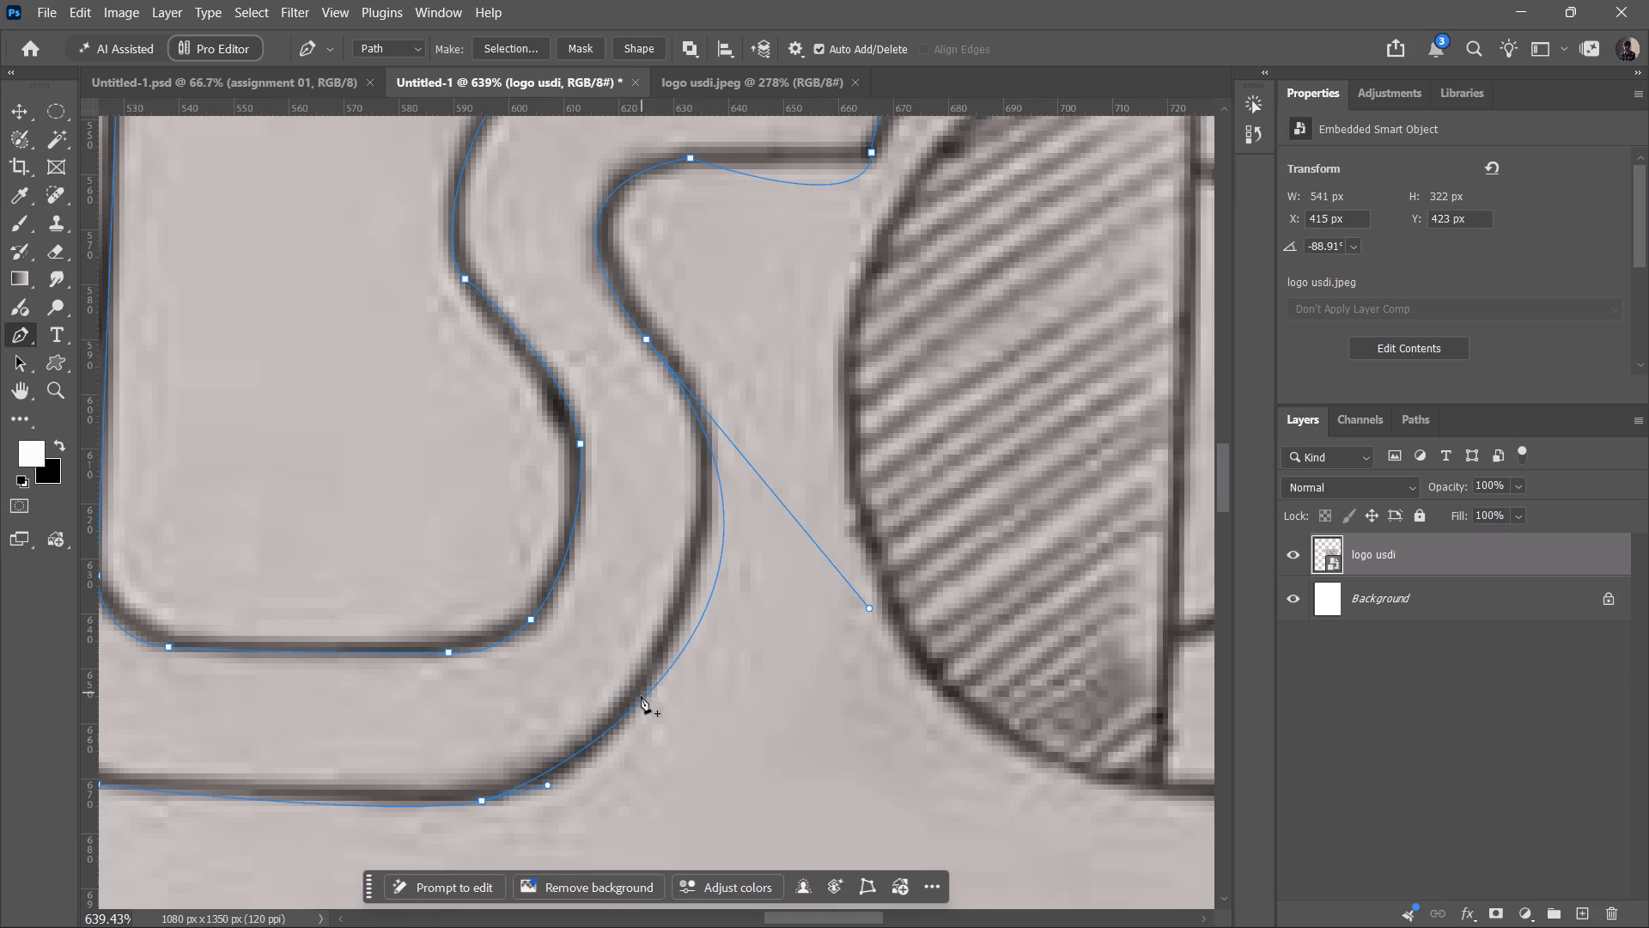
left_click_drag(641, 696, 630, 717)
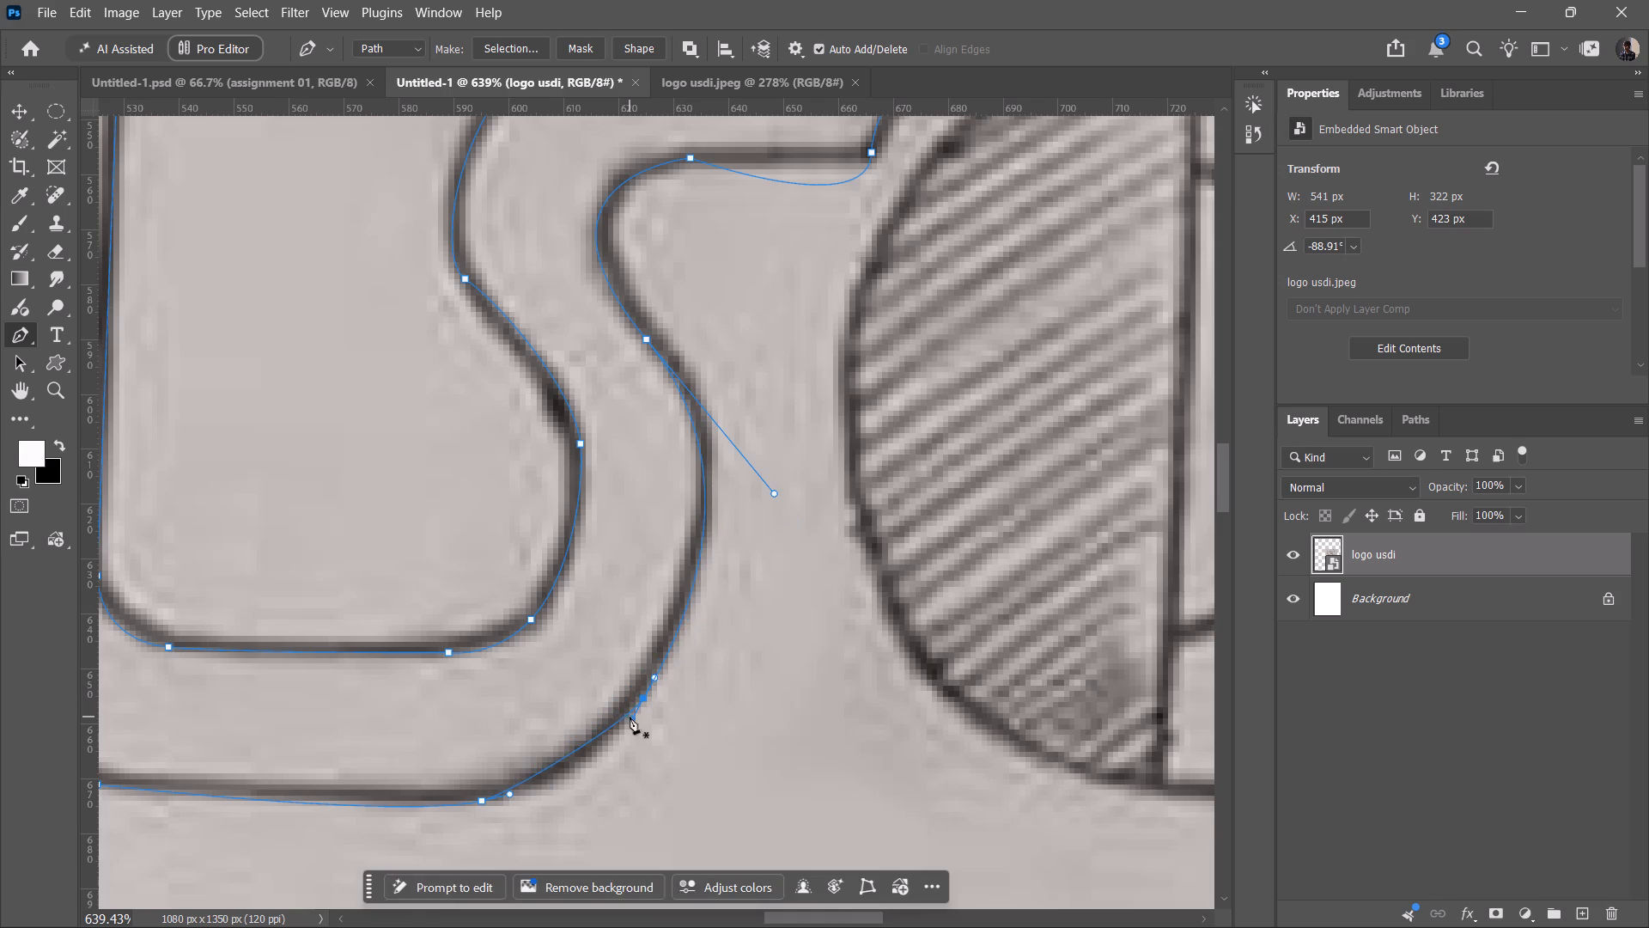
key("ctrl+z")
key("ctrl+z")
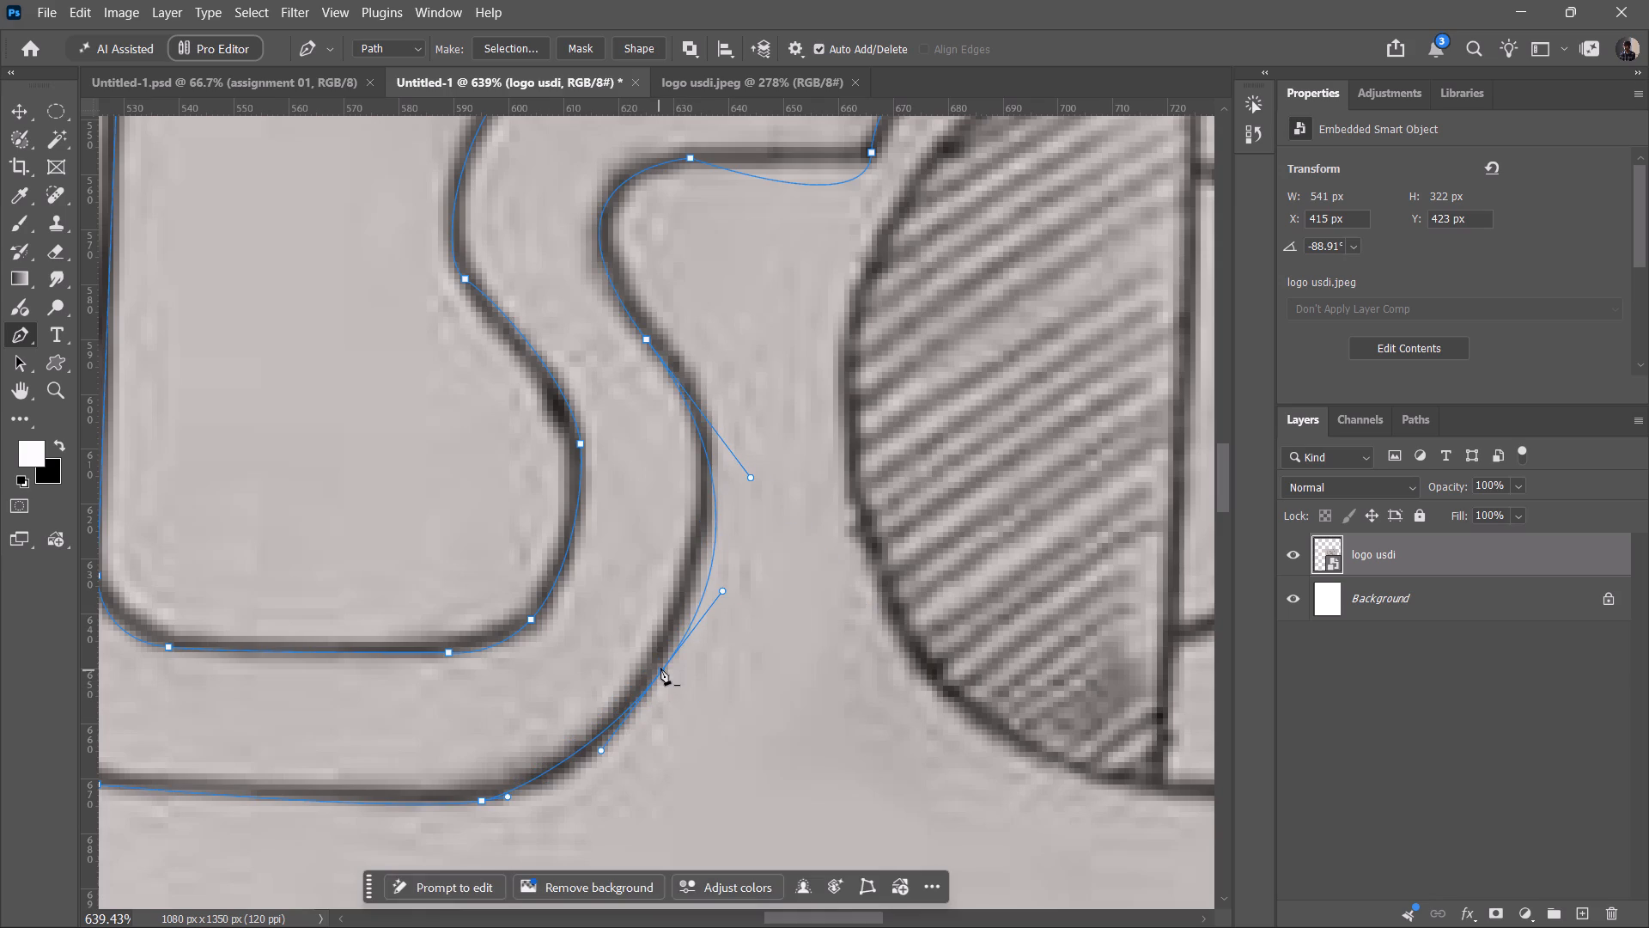
Refit the s's lower-right outer curve to the sketched line at its existing anchor point.
left_click(665, 666)
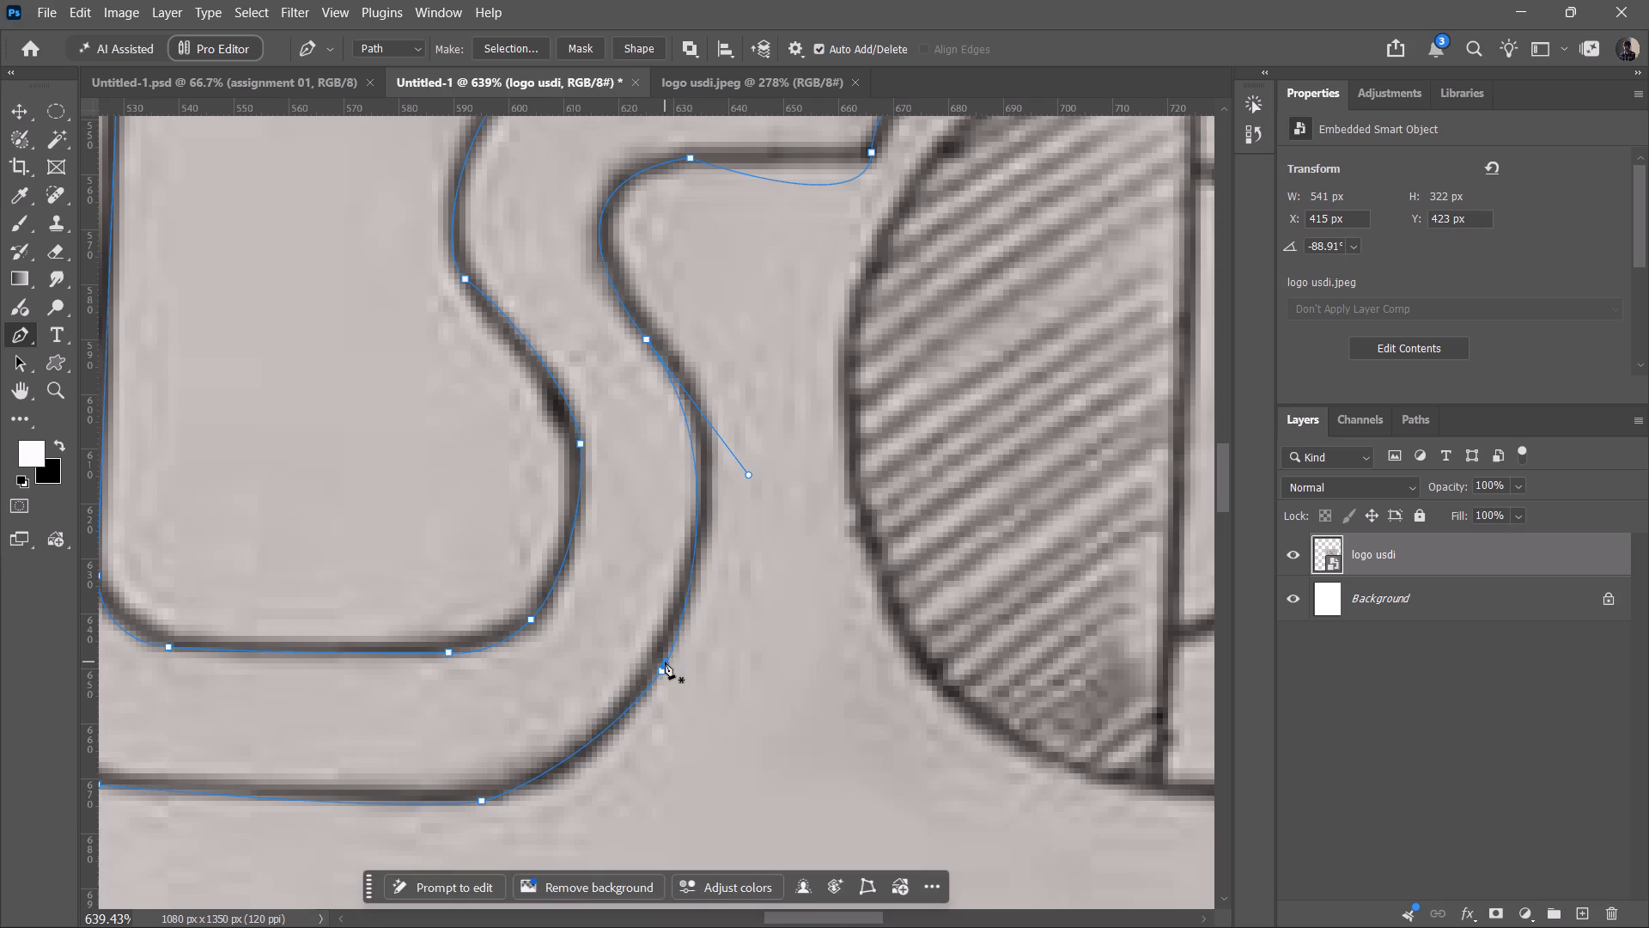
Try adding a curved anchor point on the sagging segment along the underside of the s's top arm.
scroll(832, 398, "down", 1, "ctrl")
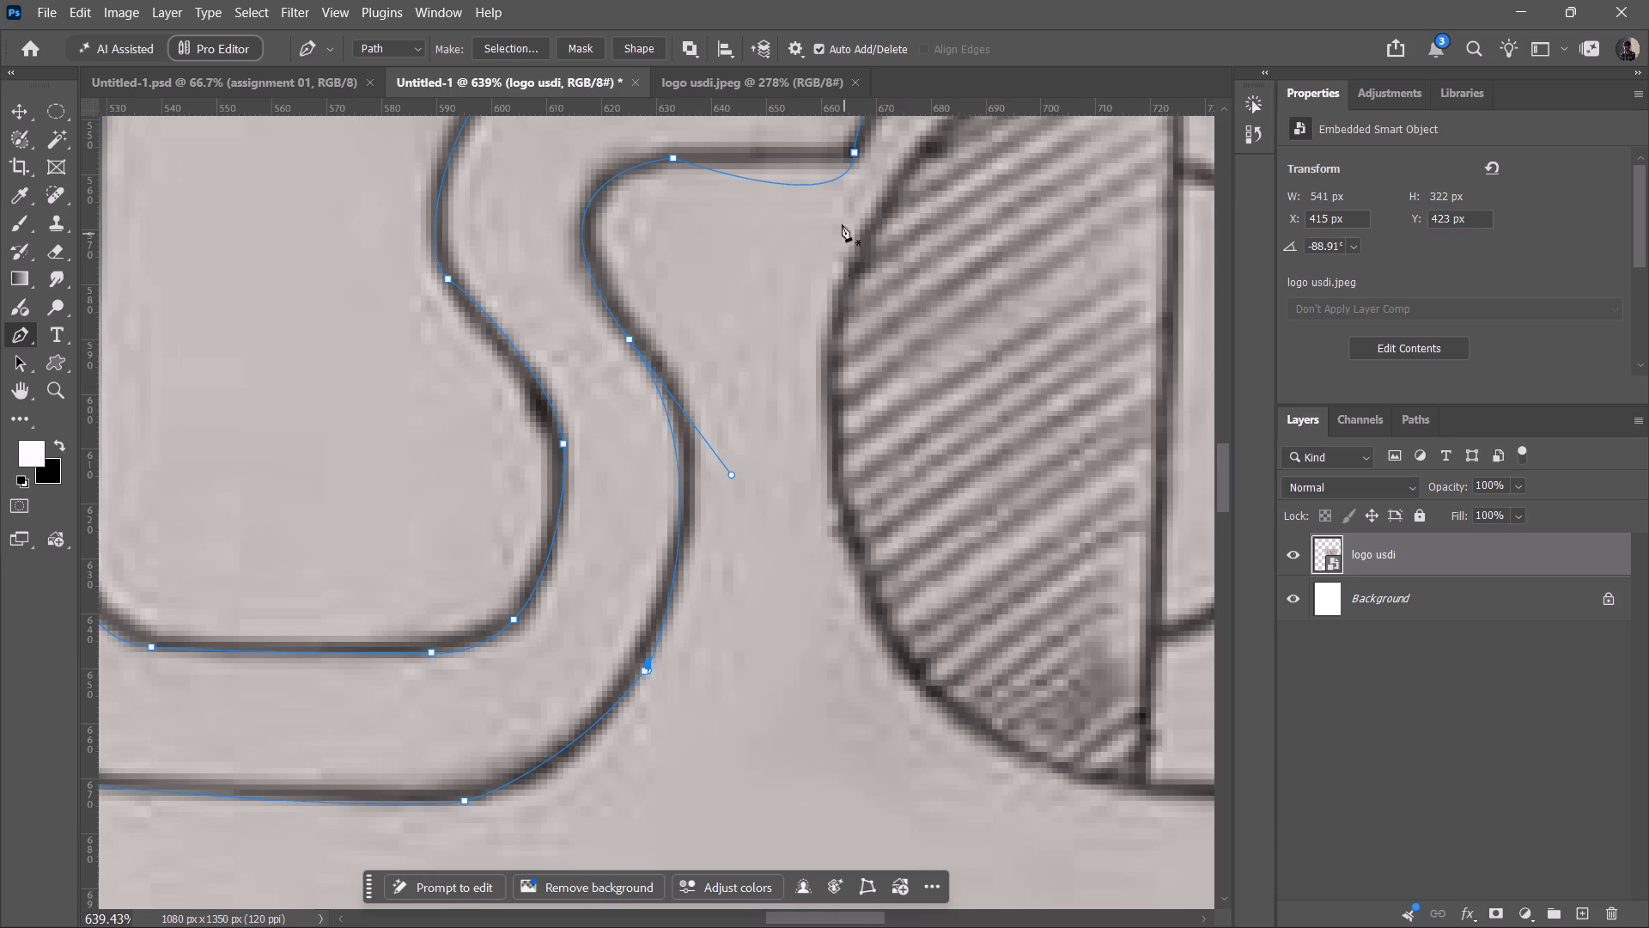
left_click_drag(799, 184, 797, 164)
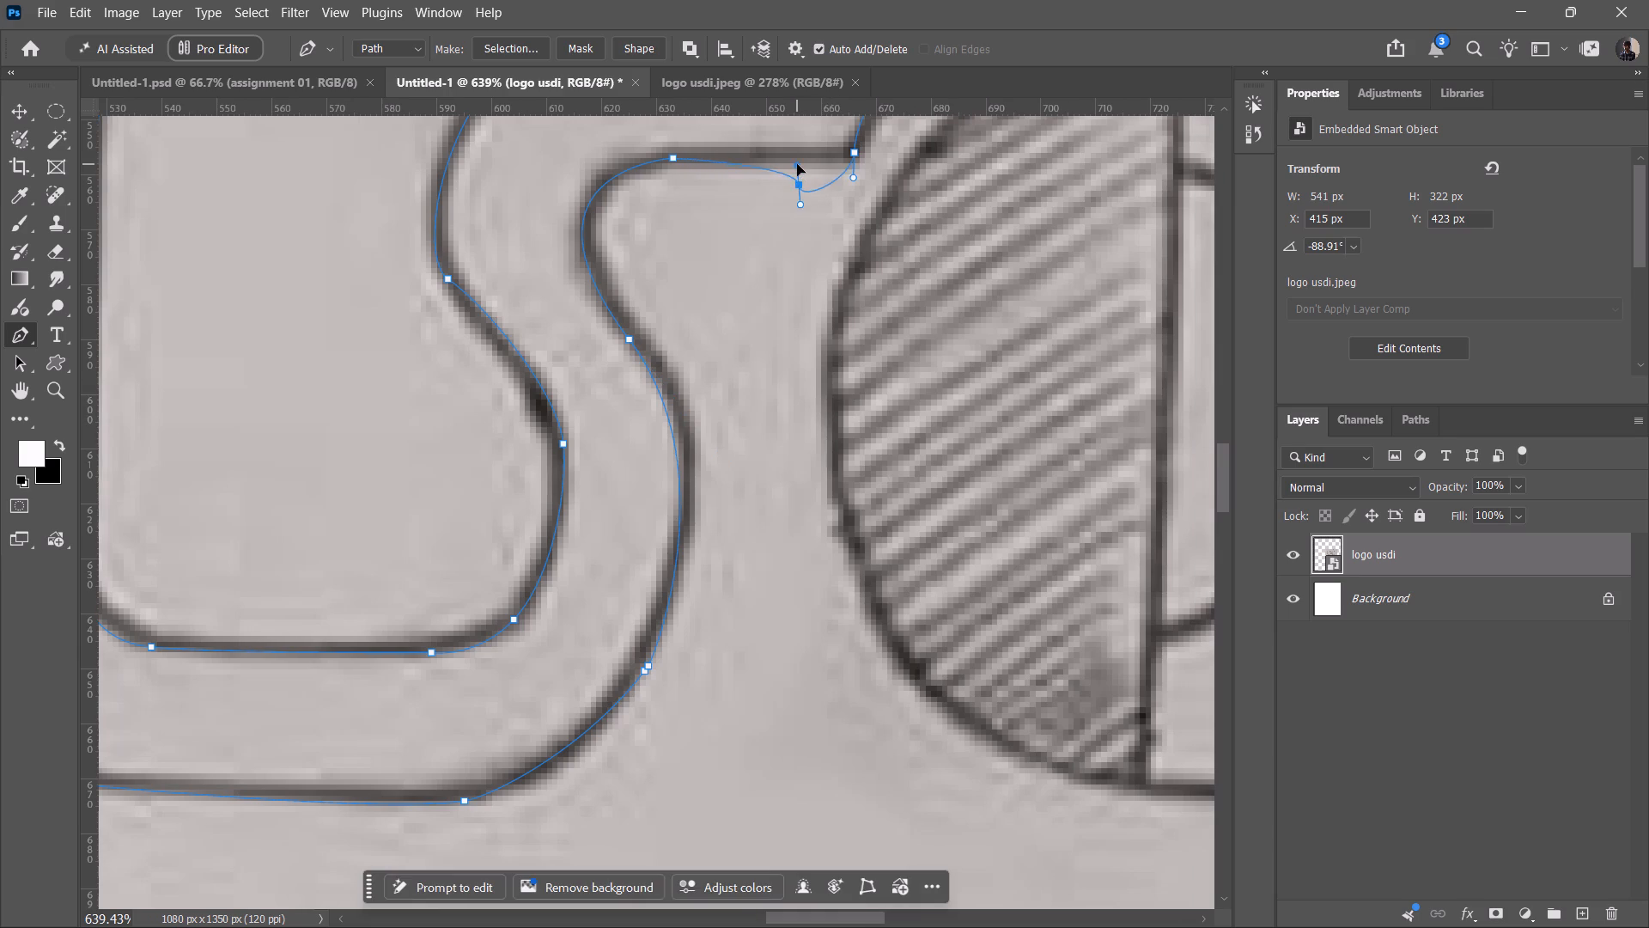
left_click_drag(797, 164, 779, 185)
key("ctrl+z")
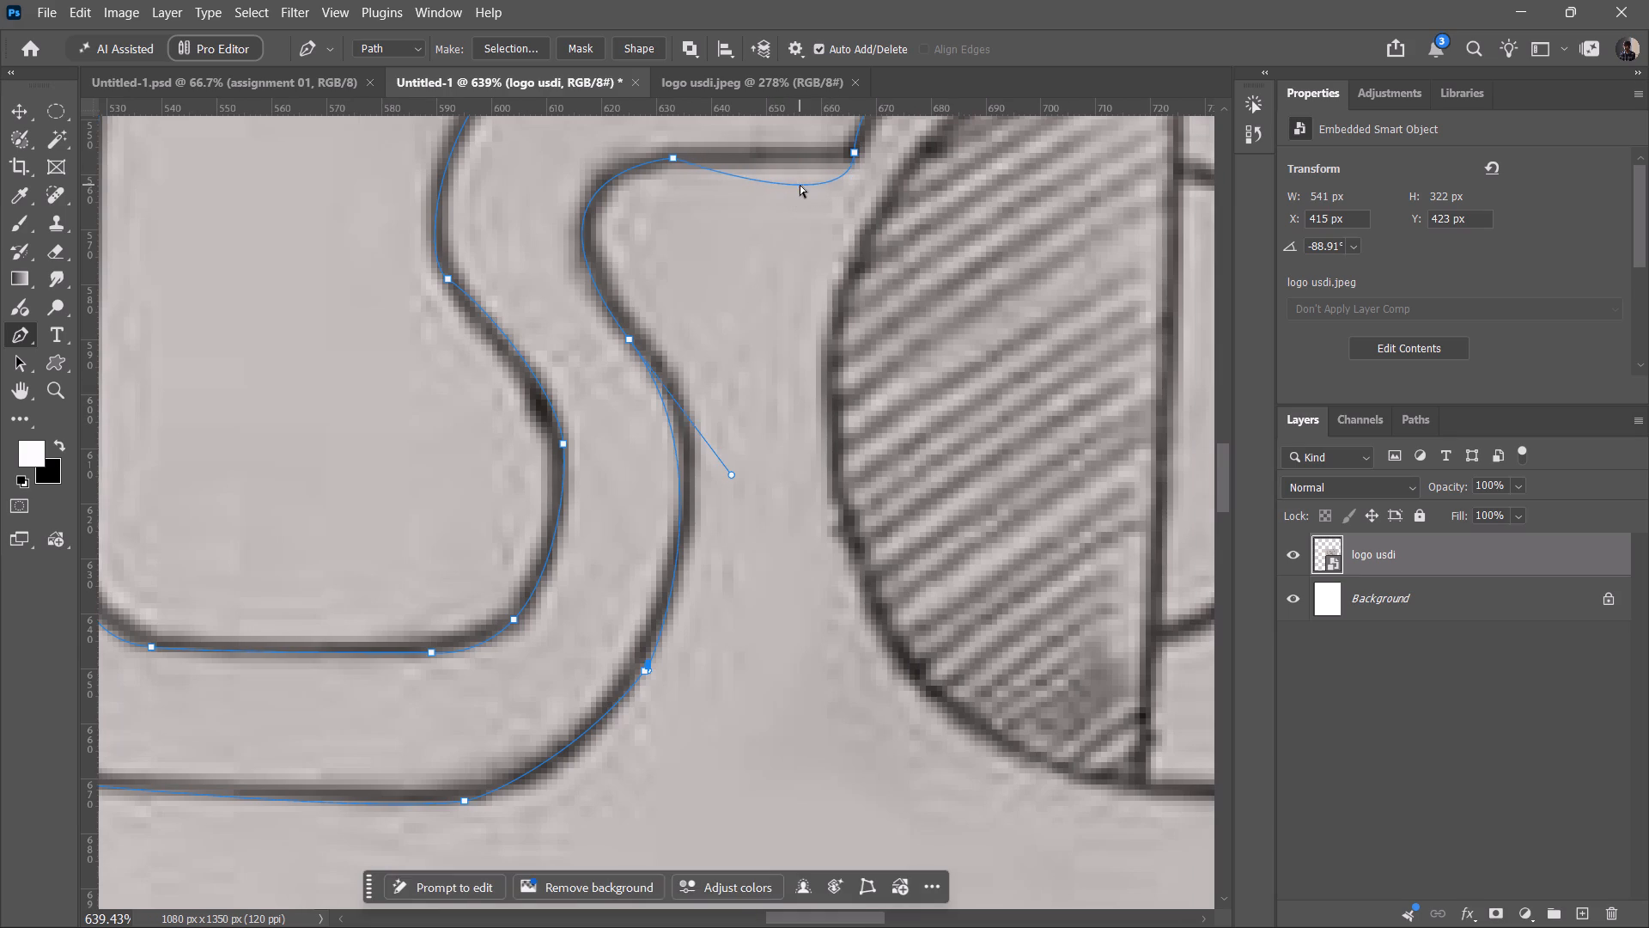
Add an anchor point near the middle of the sagging segment along the underside of the s's top arm.
left_click(793, 185)
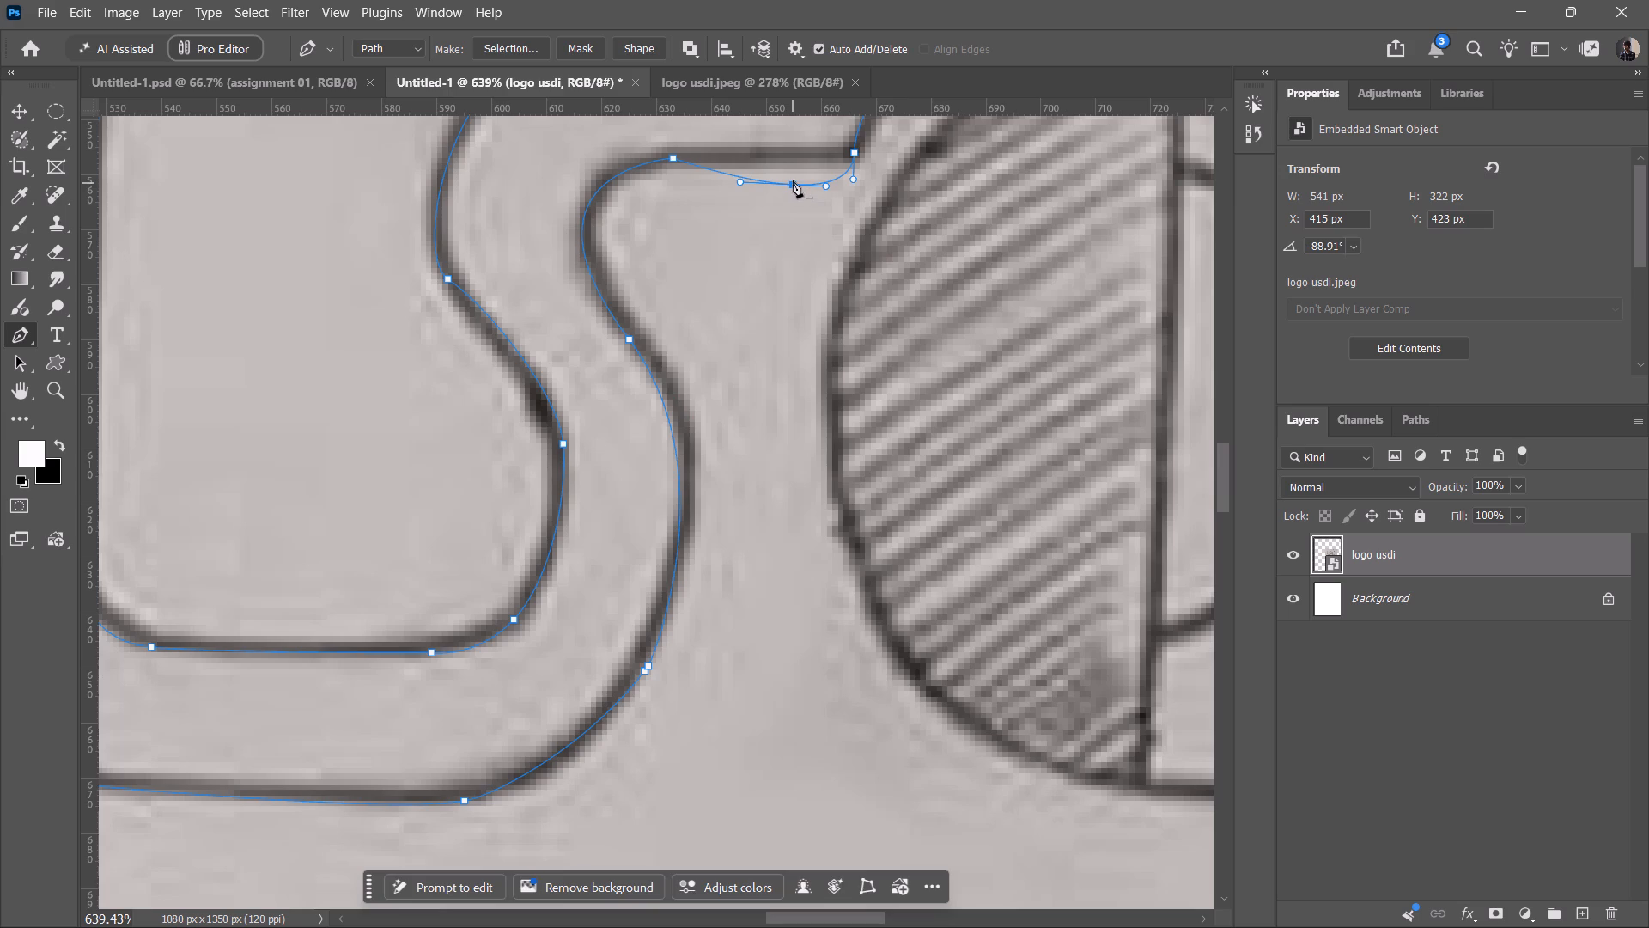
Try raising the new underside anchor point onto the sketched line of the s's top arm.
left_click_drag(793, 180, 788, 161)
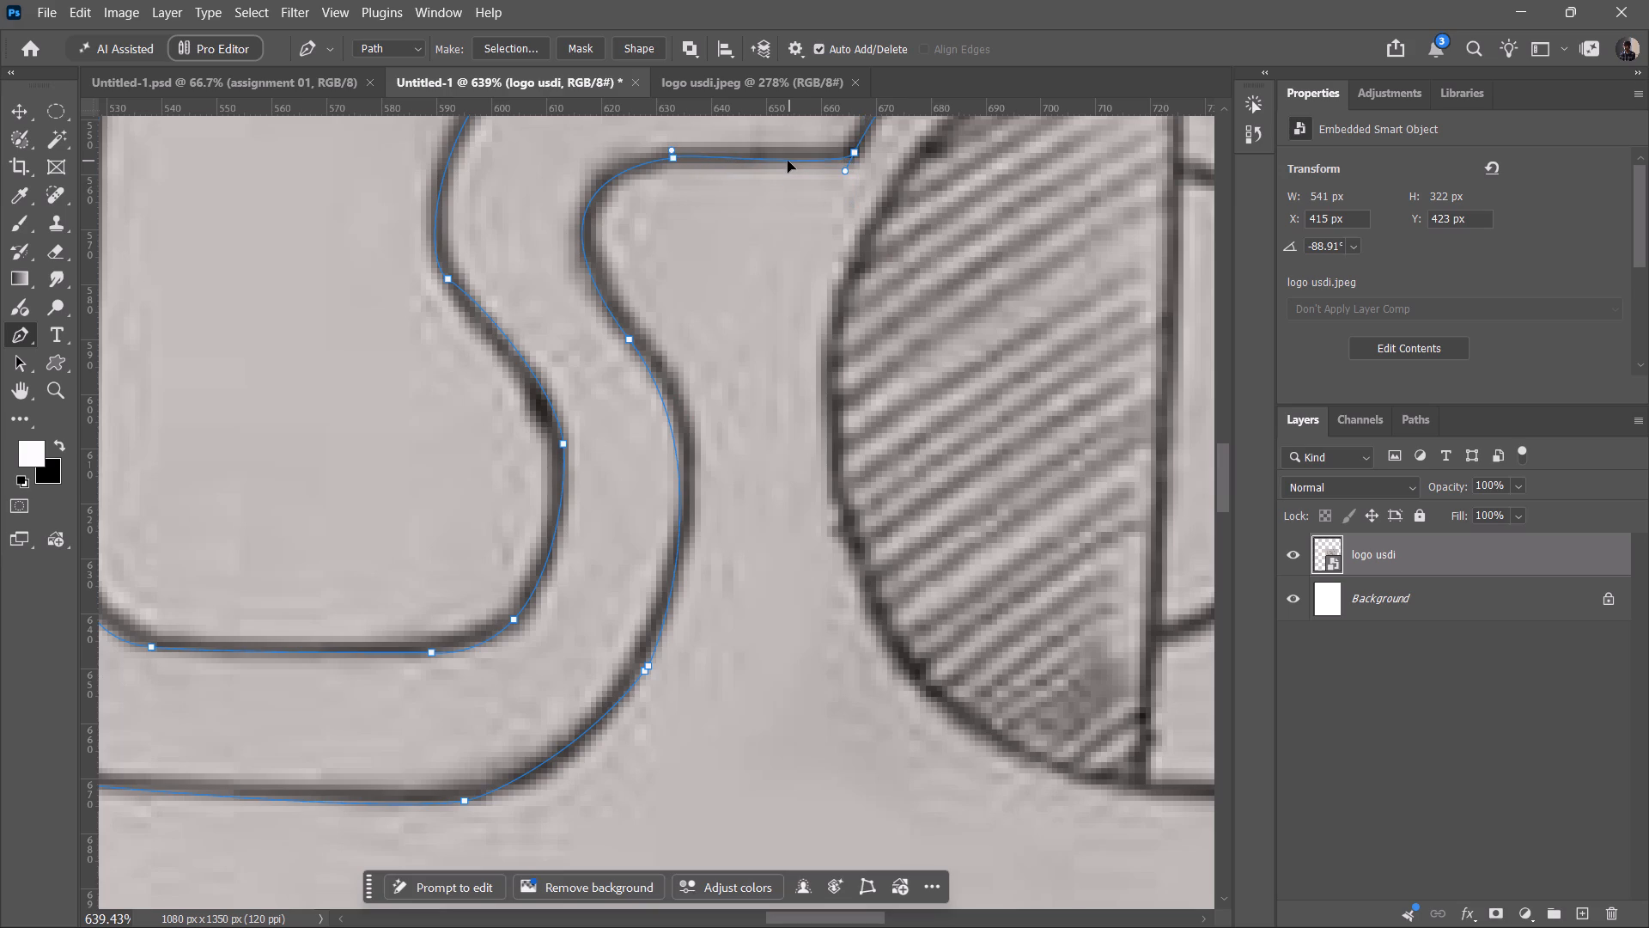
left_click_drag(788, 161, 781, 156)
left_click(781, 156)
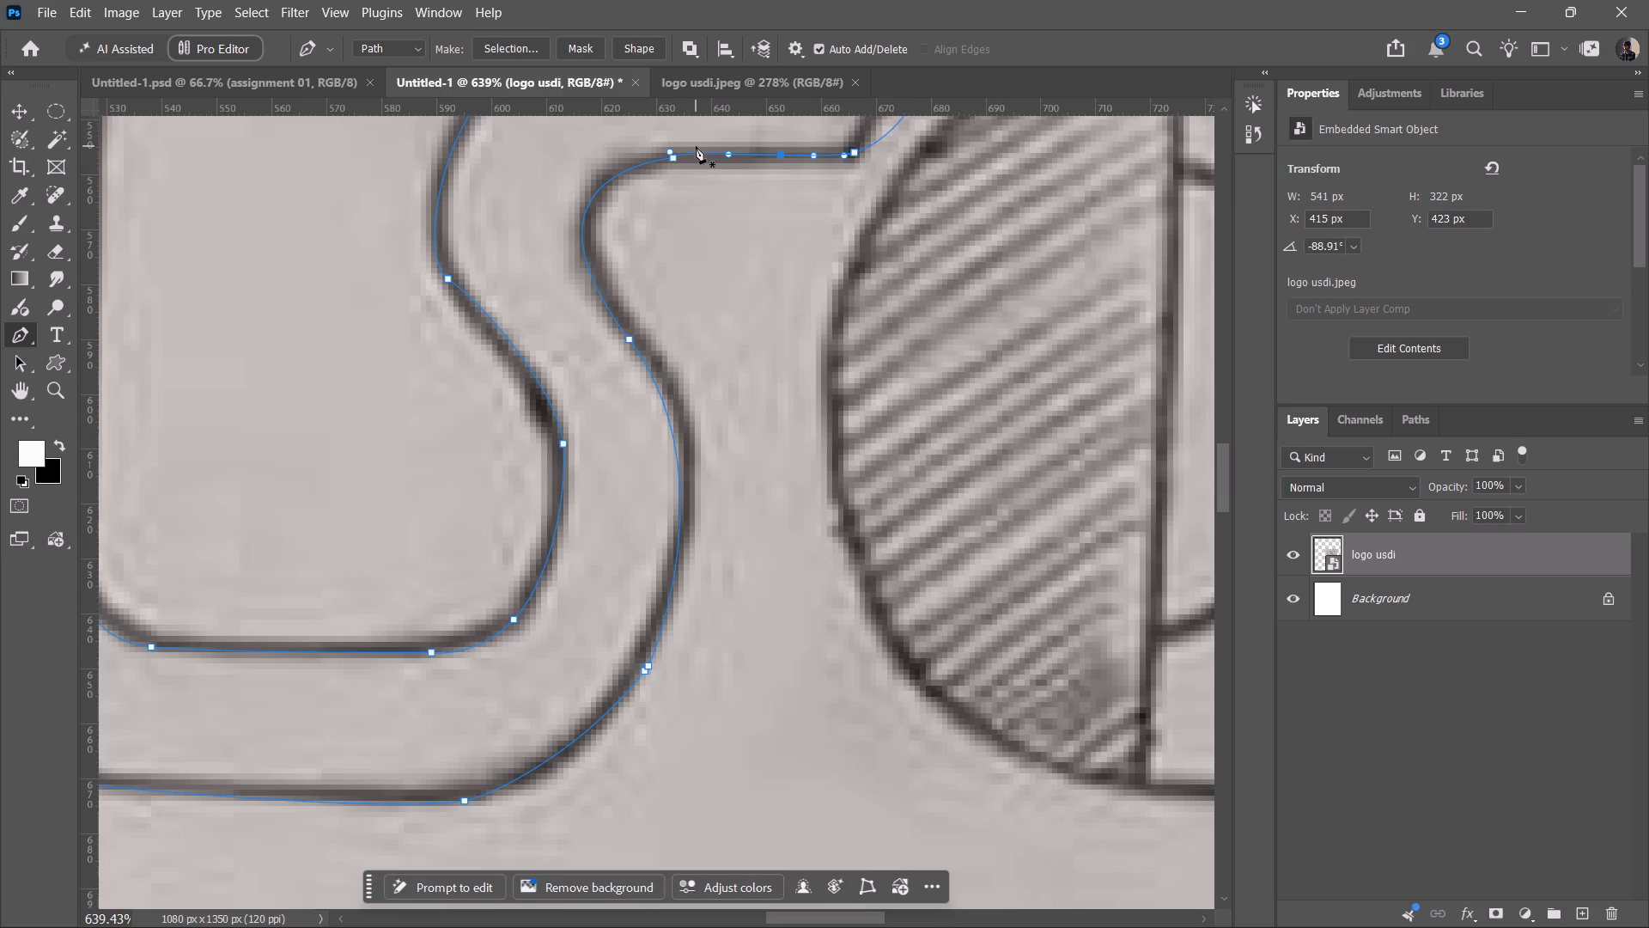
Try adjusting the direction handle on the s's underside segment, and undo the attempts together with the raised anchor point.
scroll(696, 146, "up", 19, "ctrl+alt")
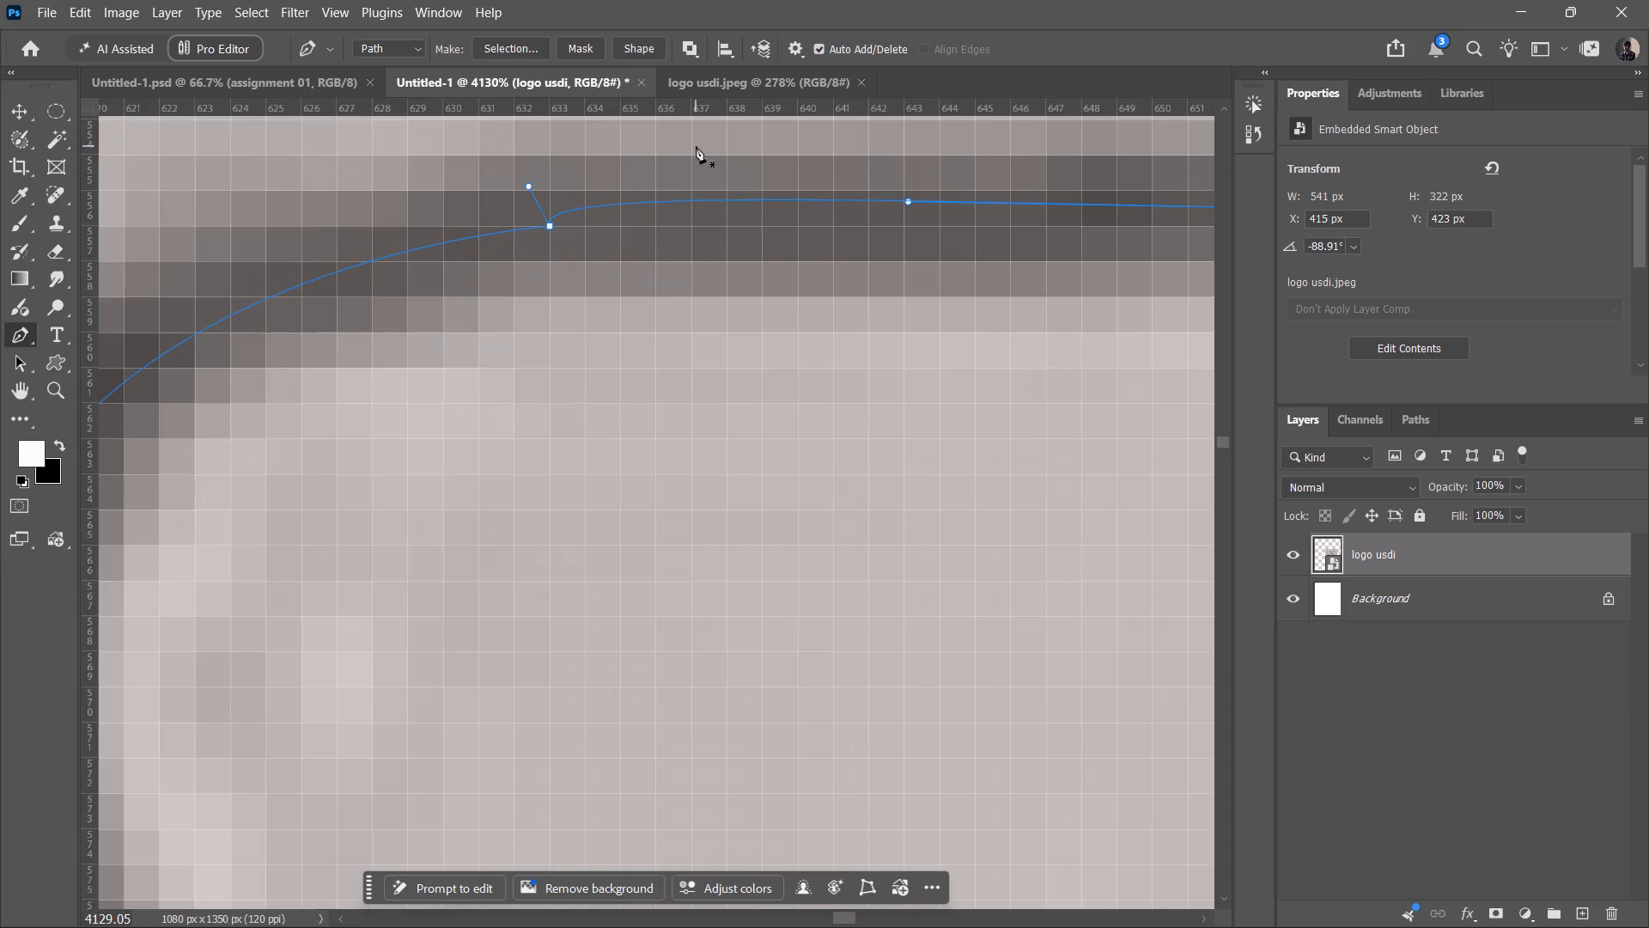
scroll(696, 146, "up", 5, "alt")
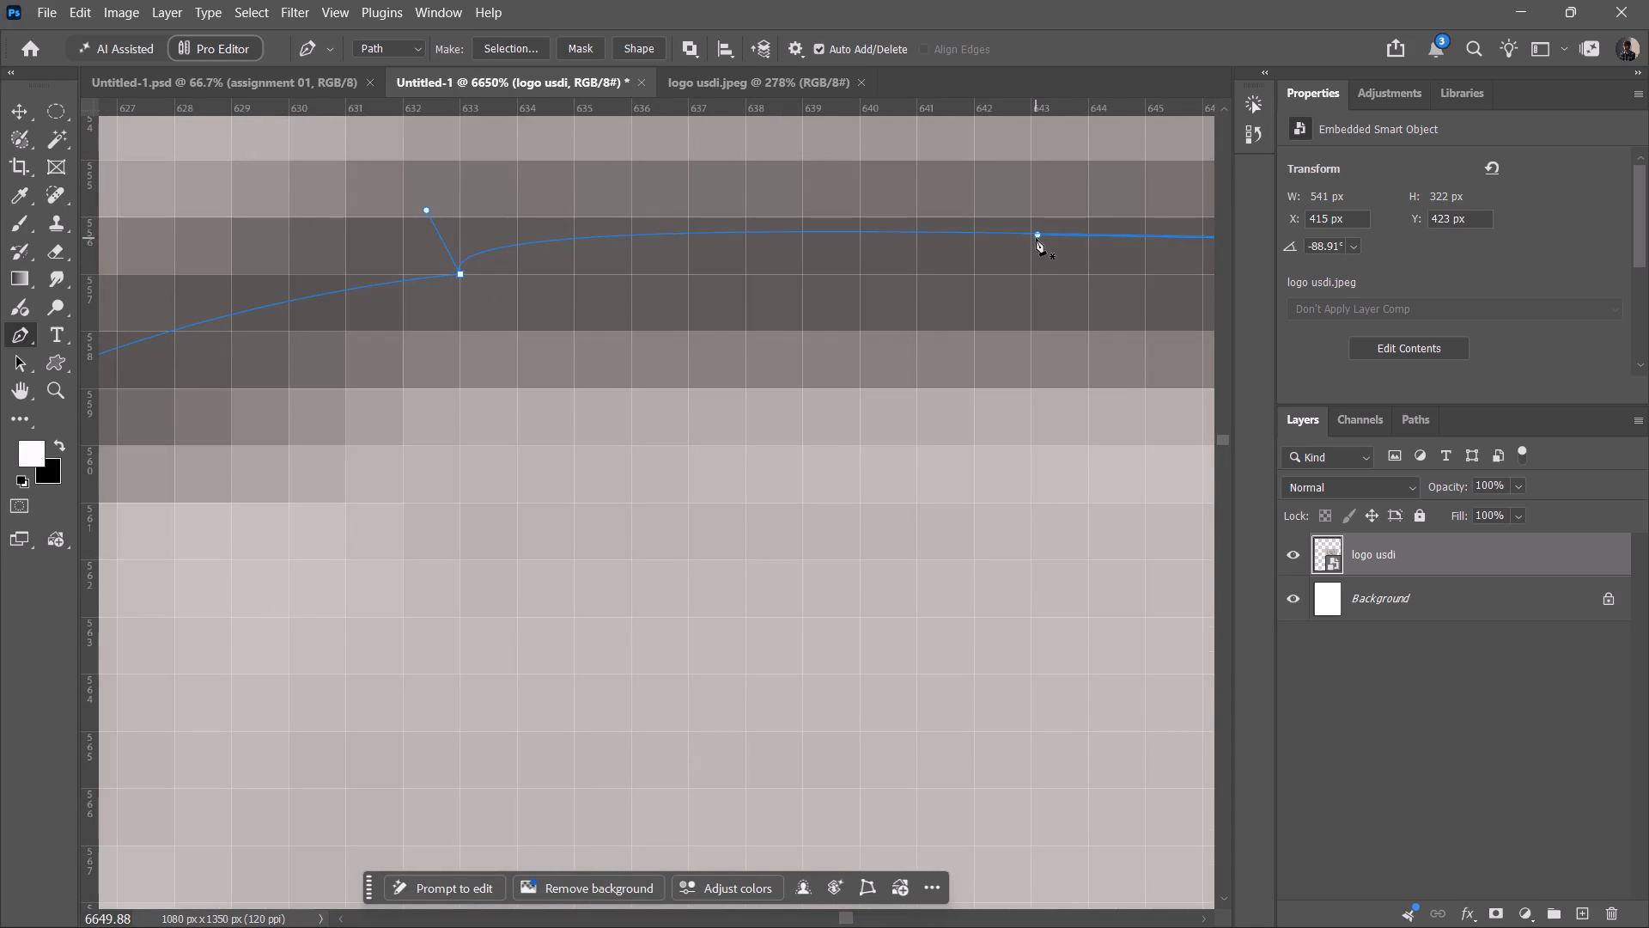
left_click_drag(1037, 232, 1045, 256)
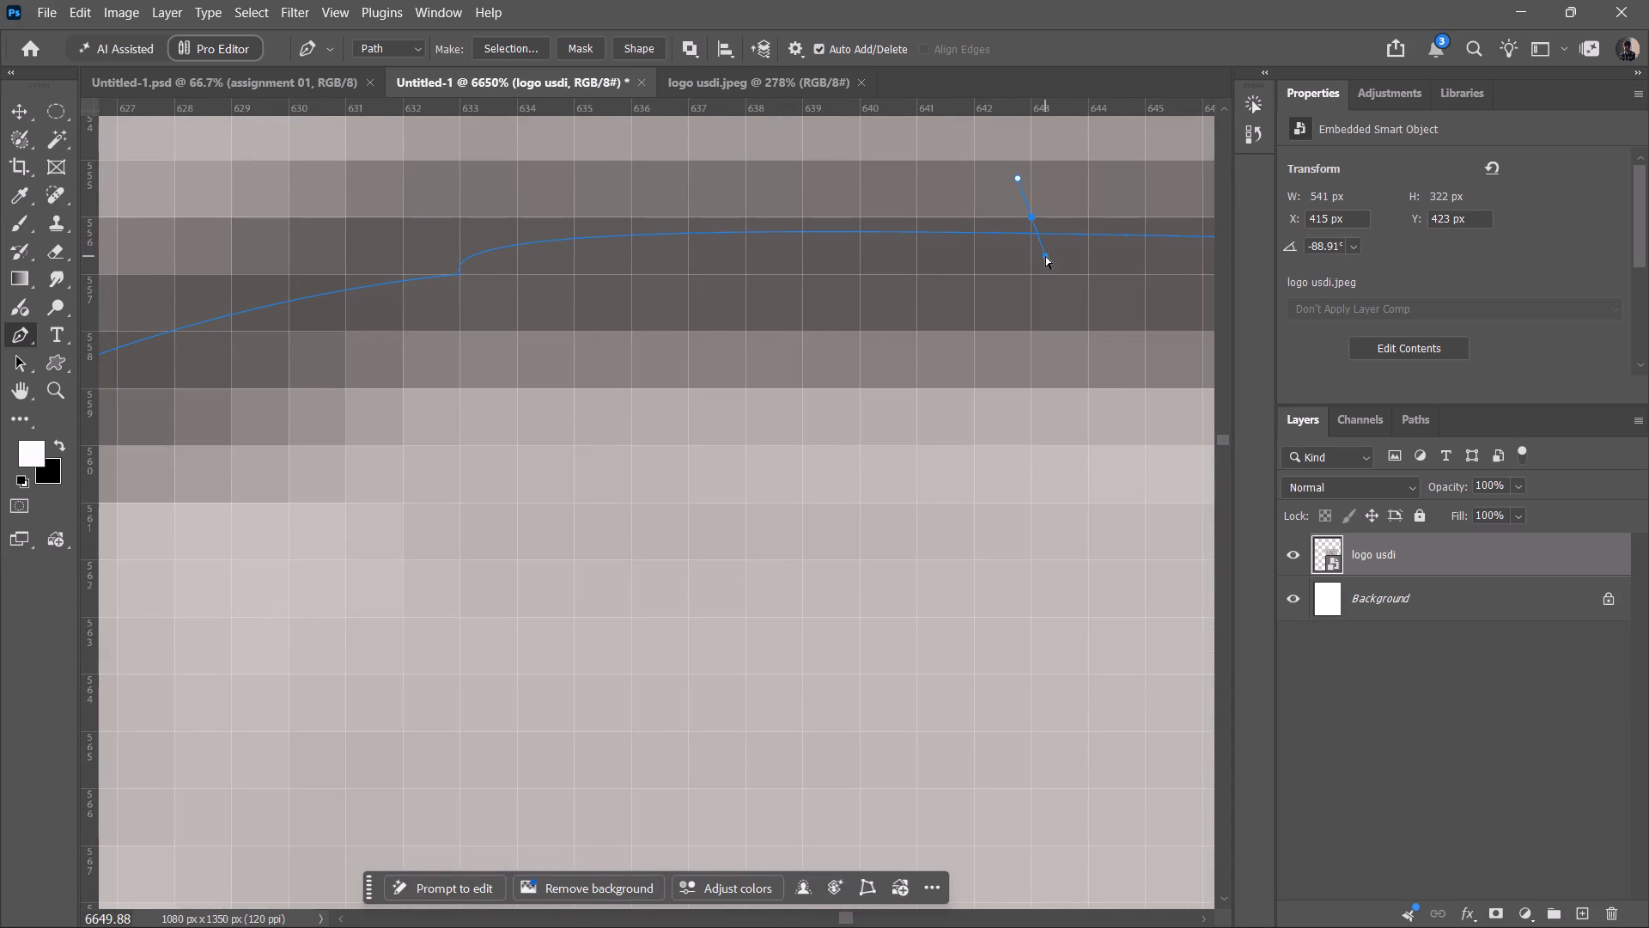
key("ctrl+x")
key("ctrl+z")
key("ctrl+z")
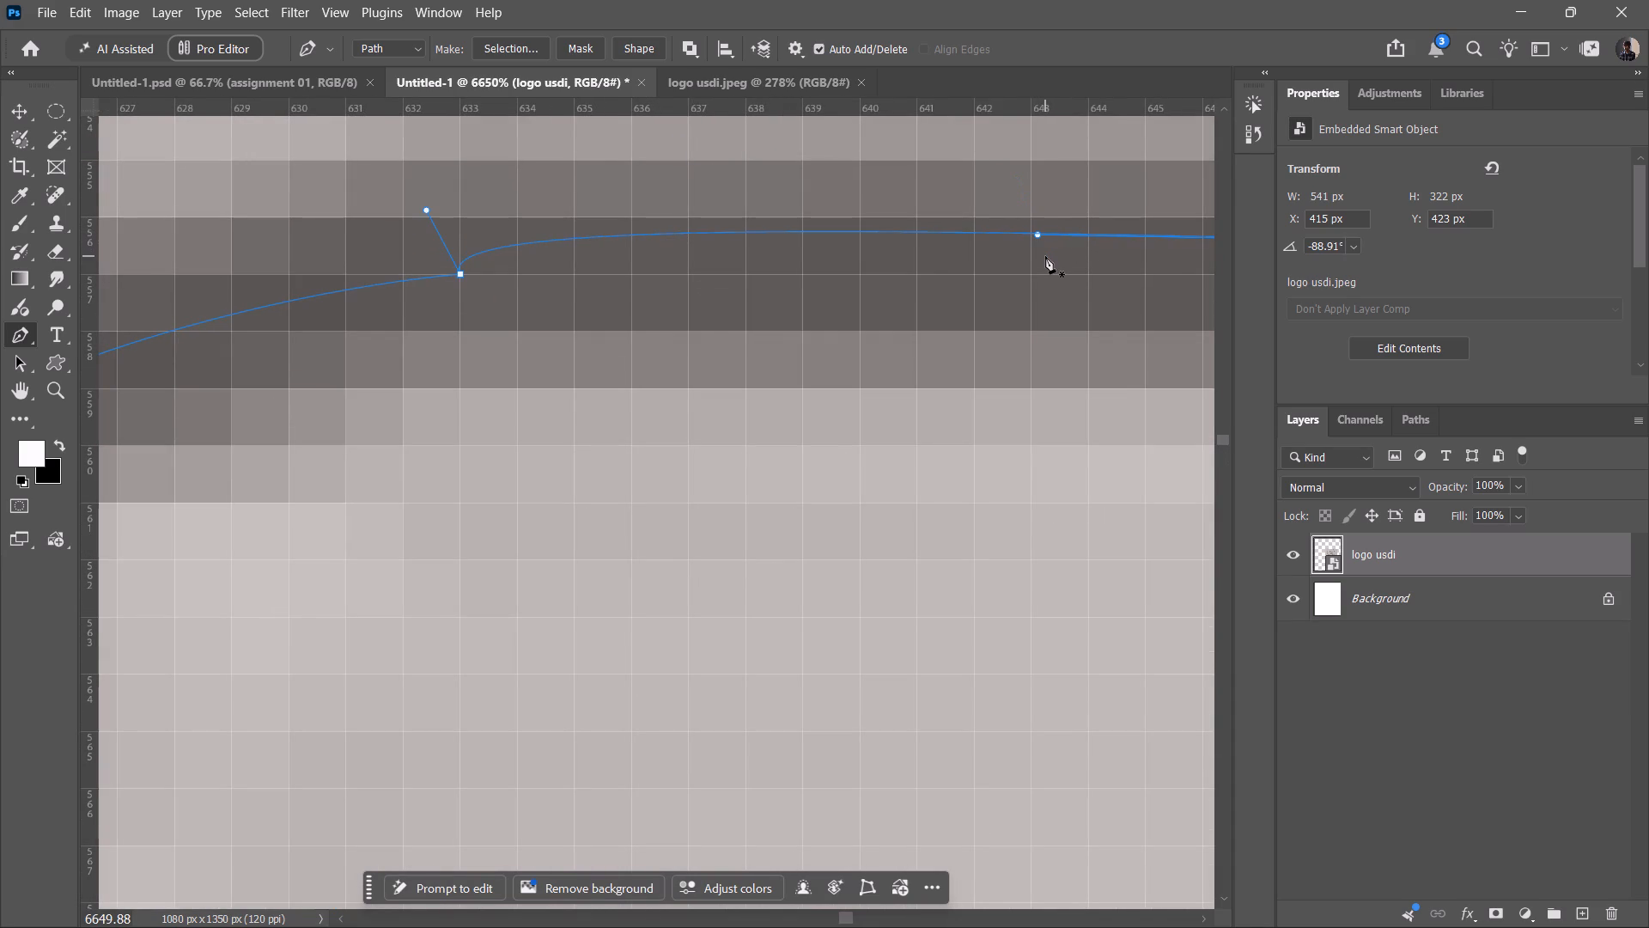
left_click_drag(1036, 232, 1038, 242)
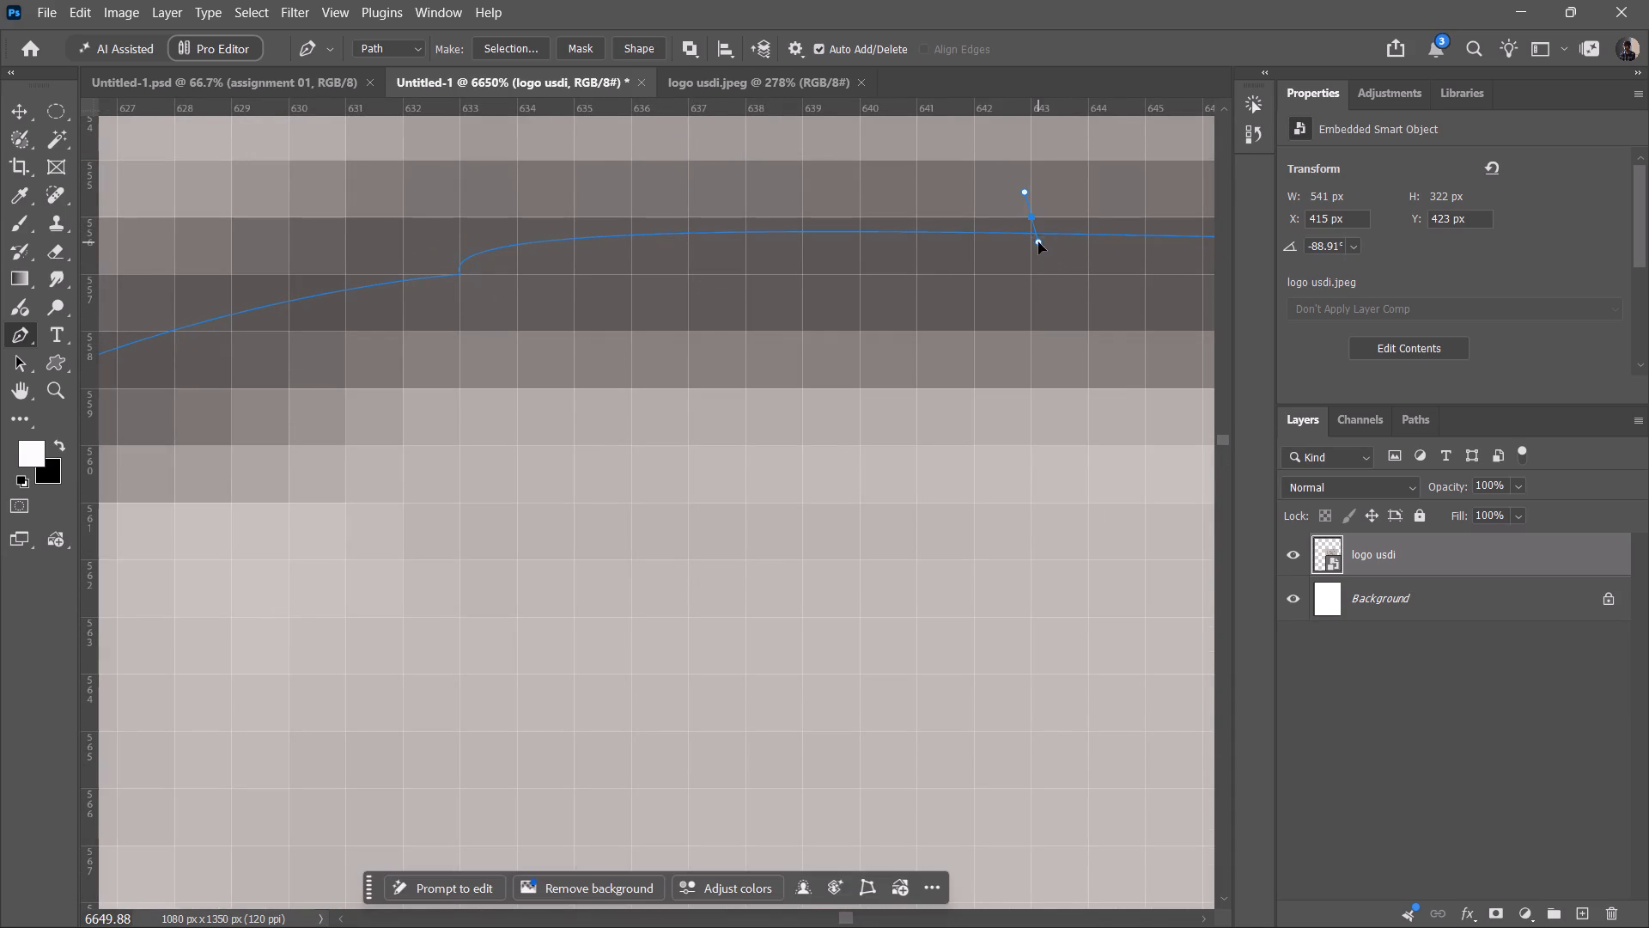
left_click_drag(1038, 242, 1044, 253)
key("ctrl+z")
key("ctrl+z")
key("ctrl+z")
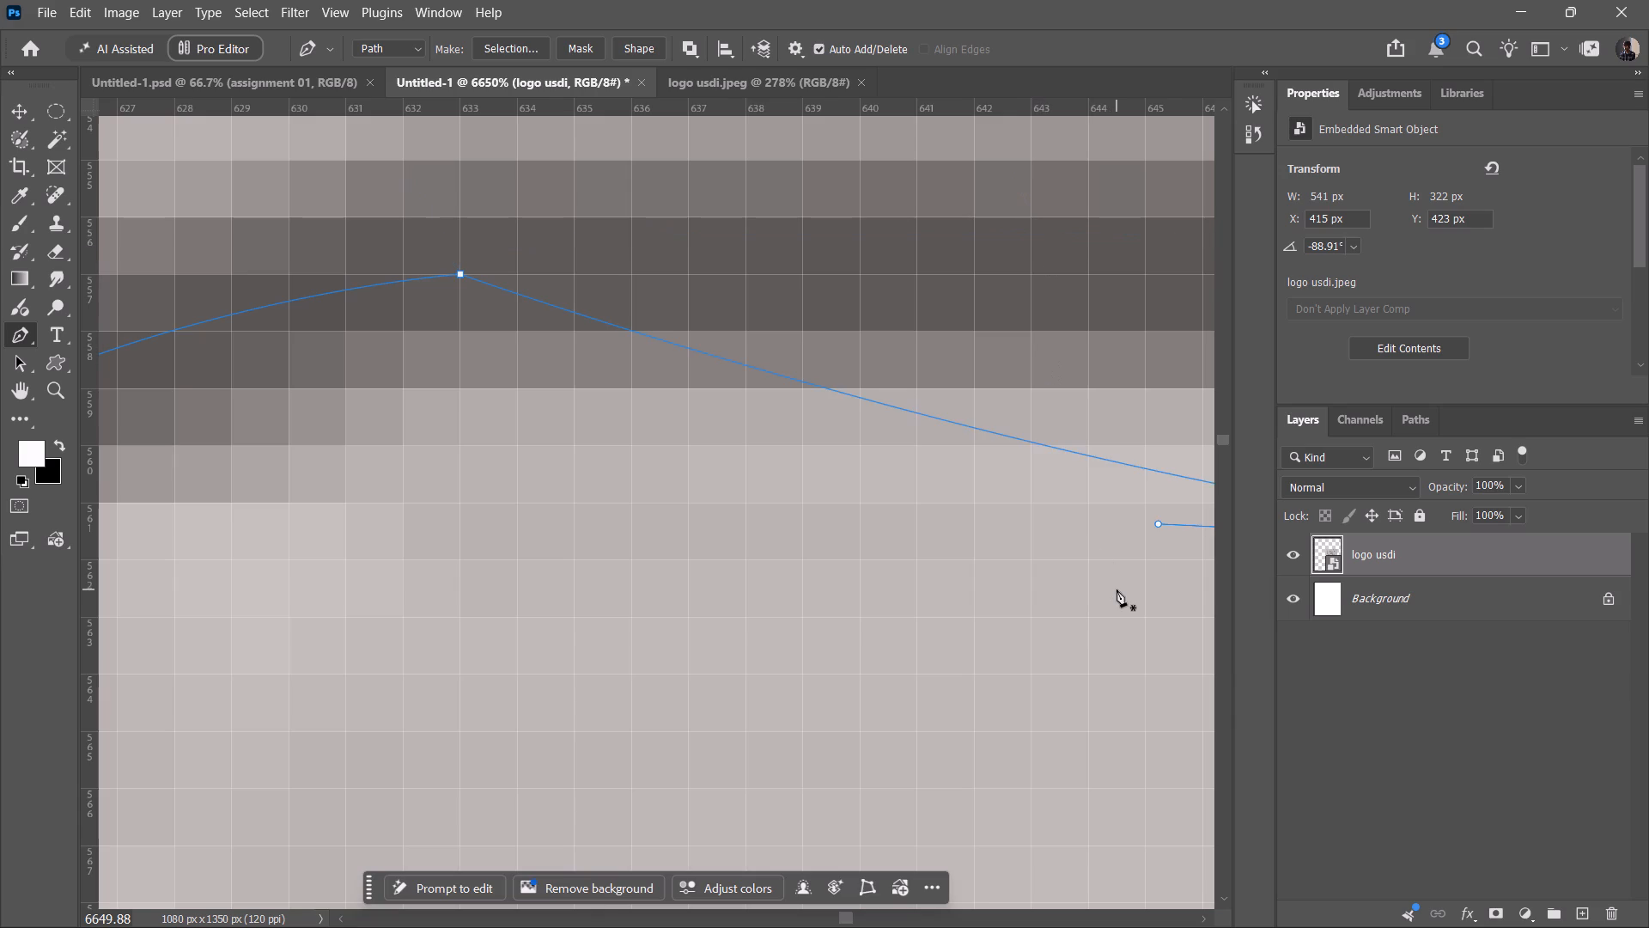
Raise the anchor point on the underside of the s's top arm so the segment follows the sketched line.
scroll(1117, 589, "down", 4, "ctrl+alt")
scroll(1106, 587, "right", 4)
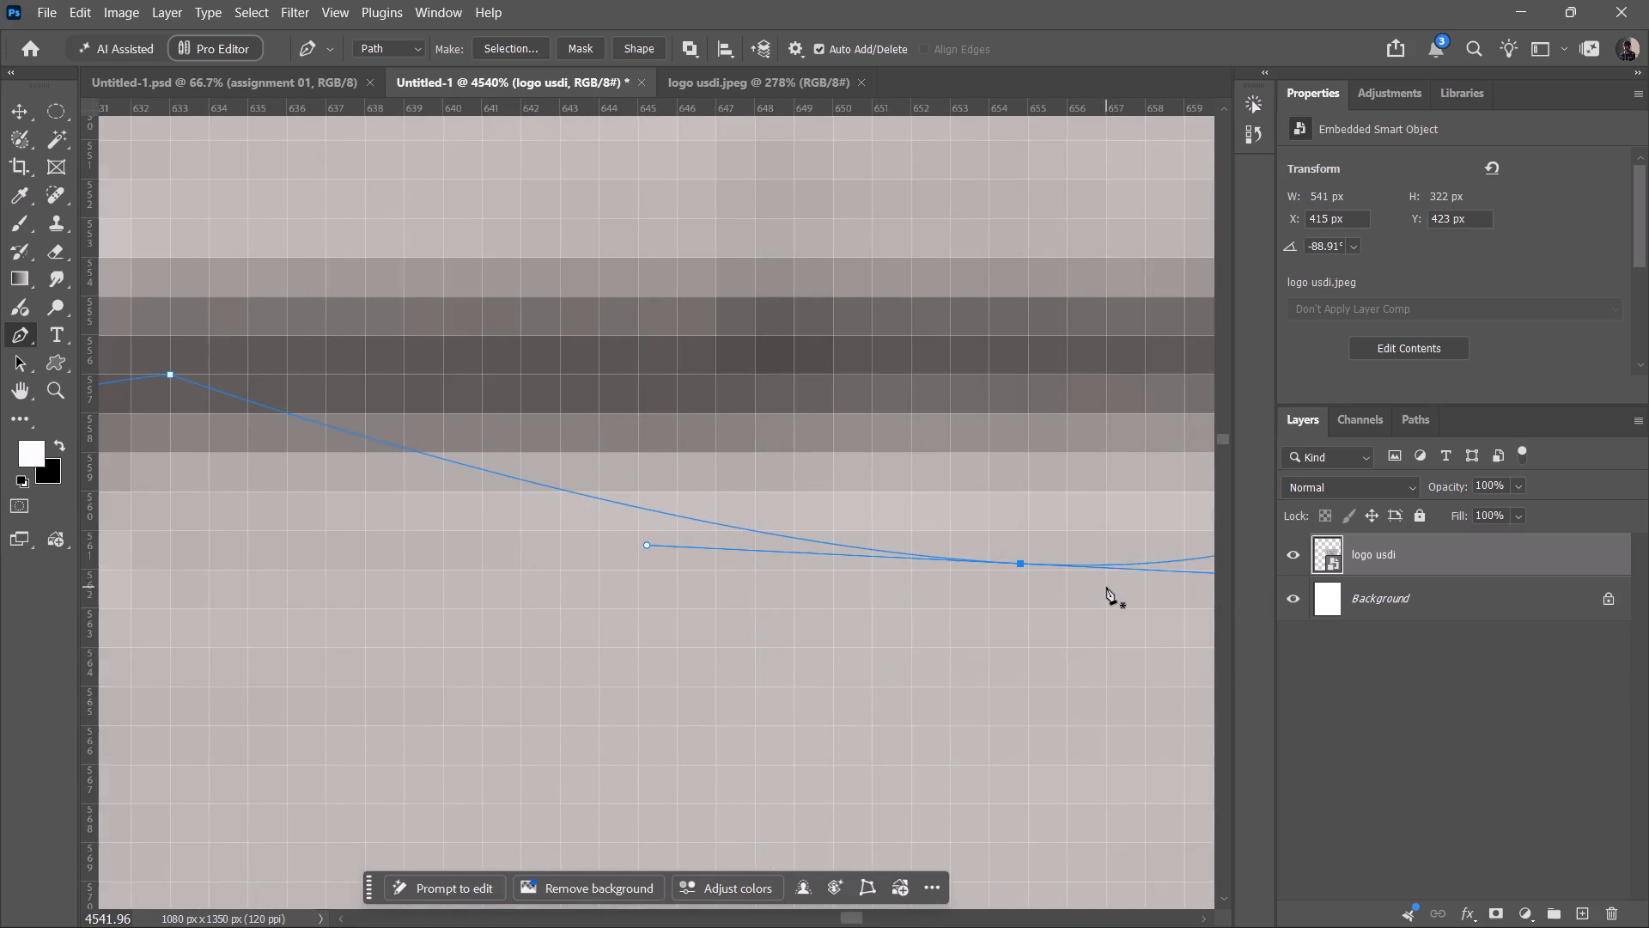
scroll(1106, 587, "right", 1)
scroll(1106, 587, "down", 2, "ctrl")
scroll(1106, 587, "down", 3, "ctrl+alt")
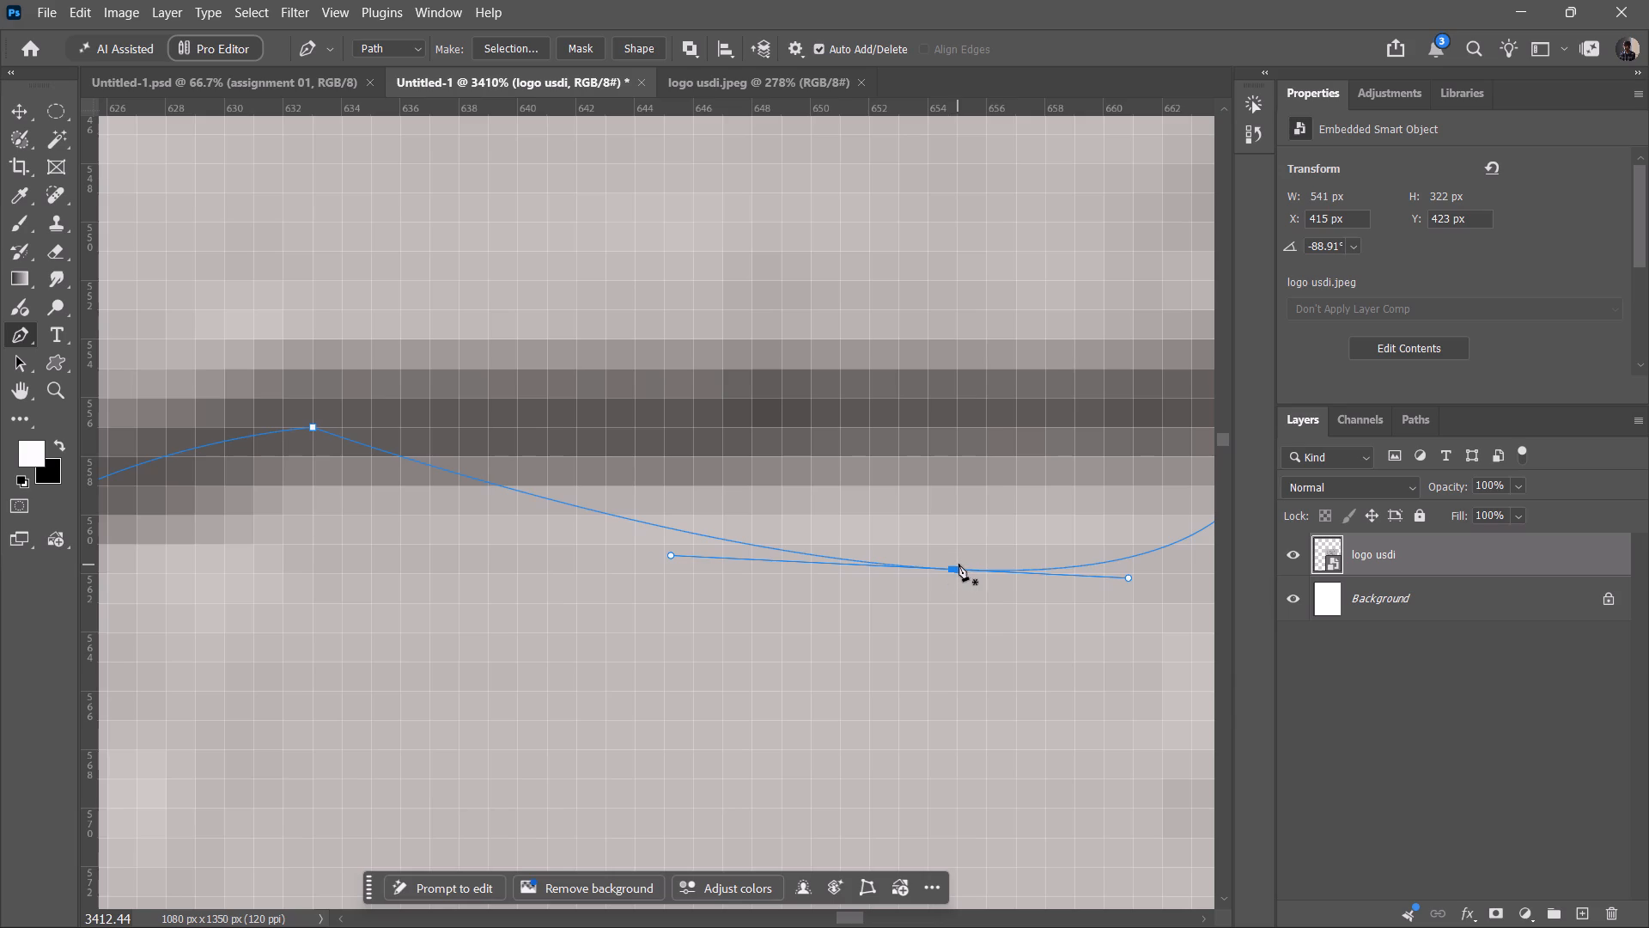
left_click_drag(951, 570, 956, 482)
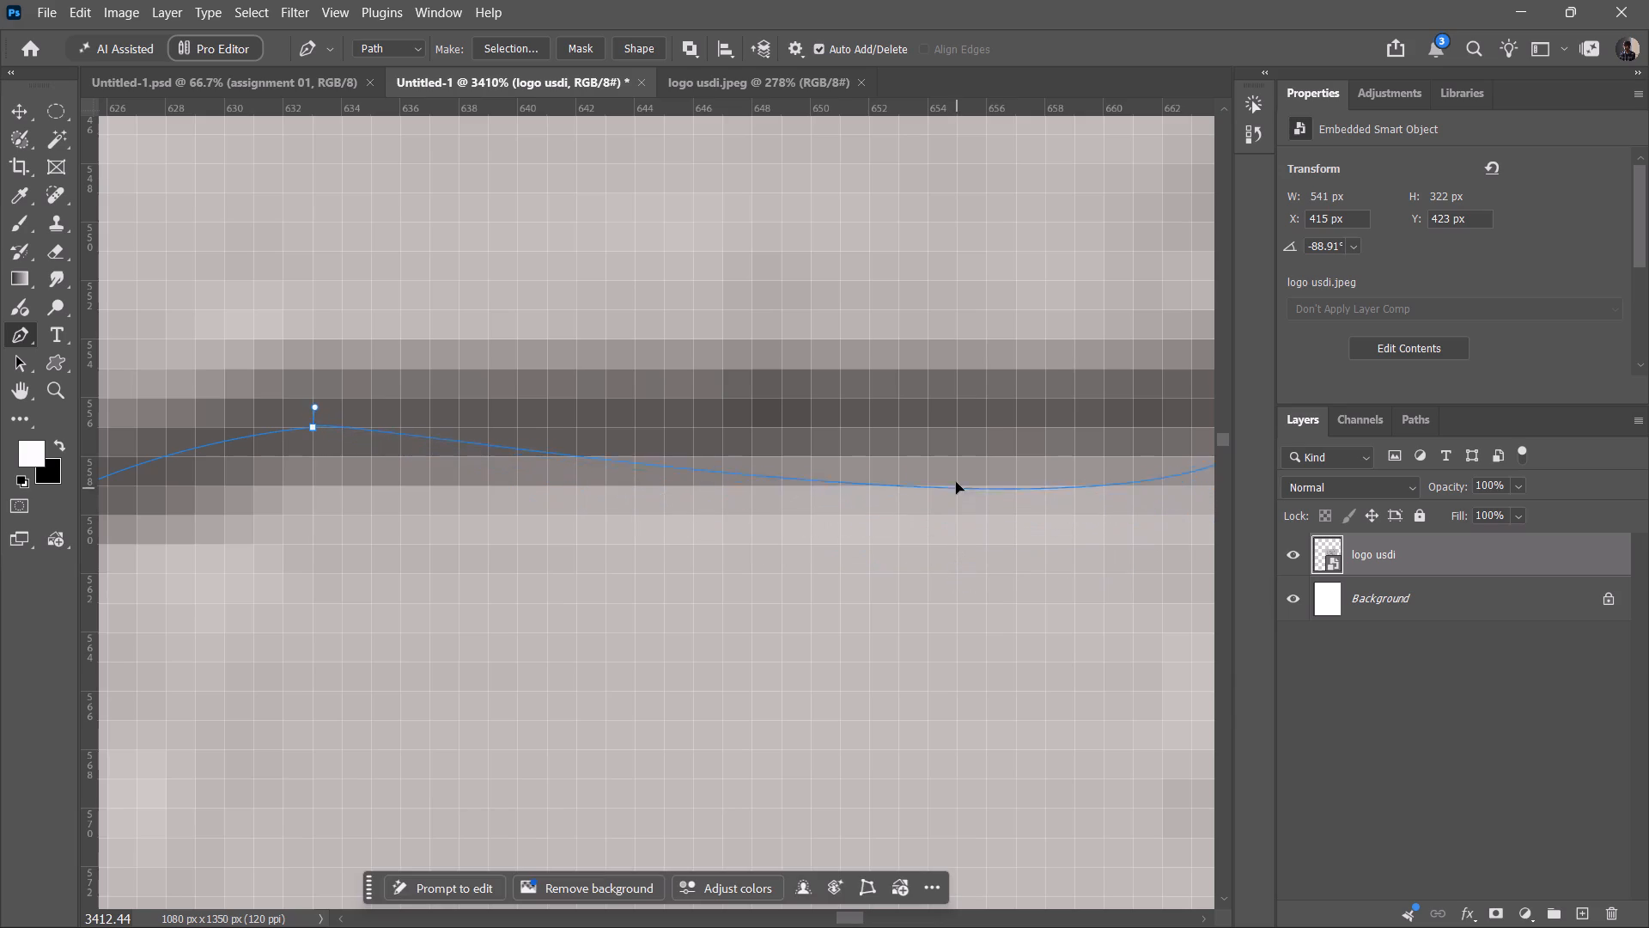
left_click_drag(956, 482, 1014, 443)
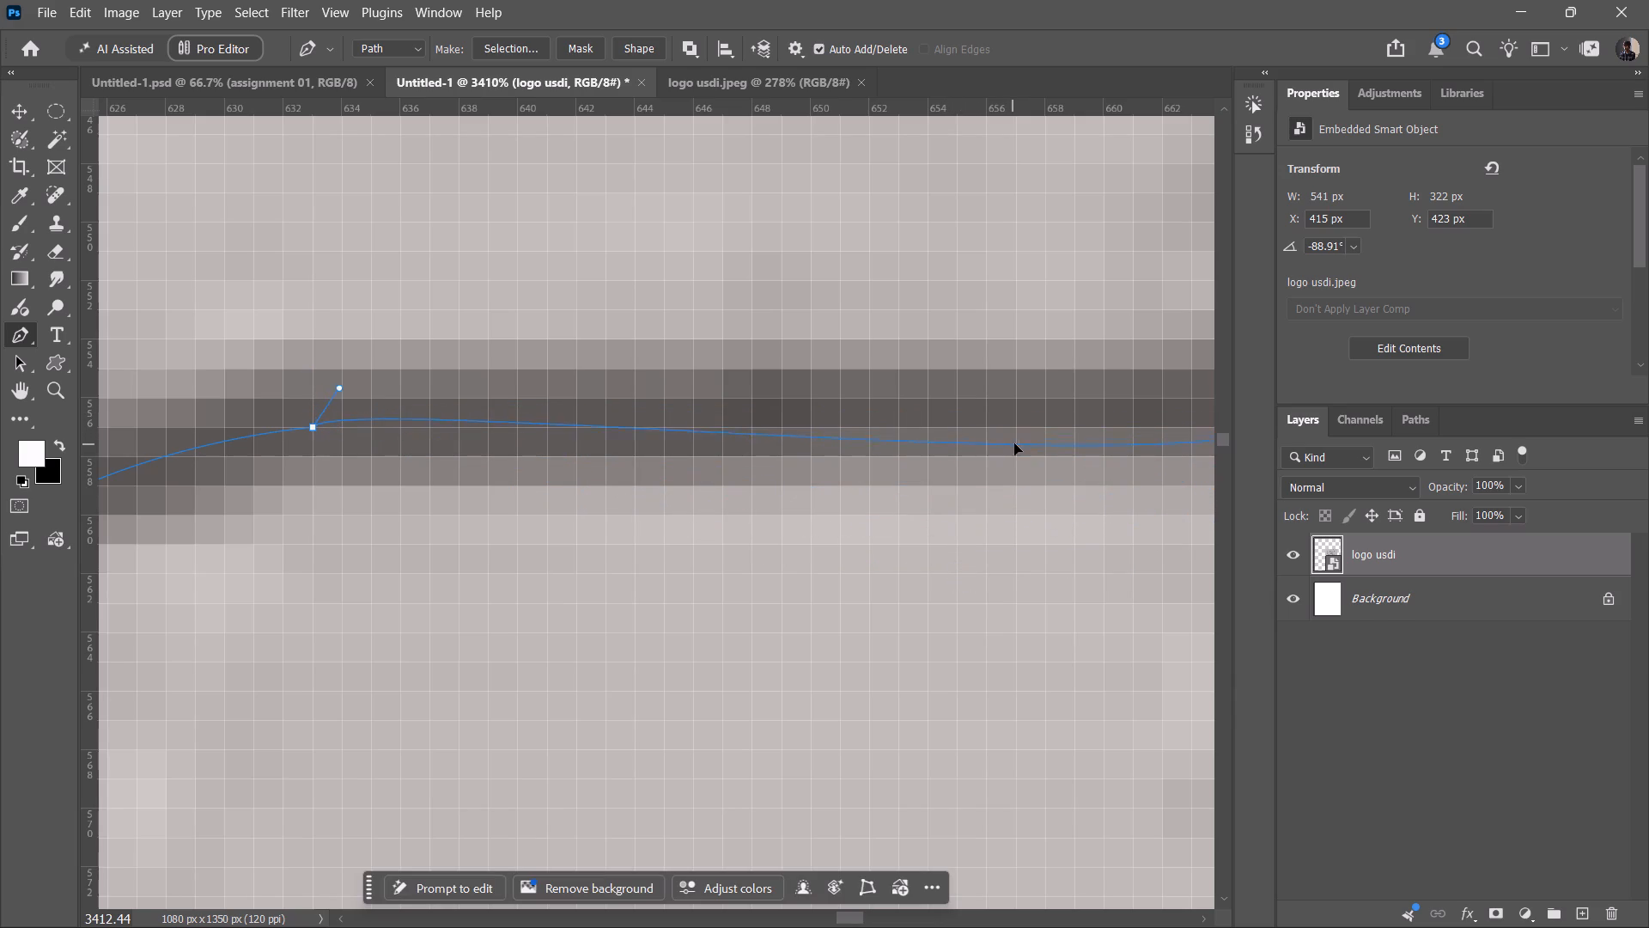
left_click_drag(1014, 443, 1104, 429)
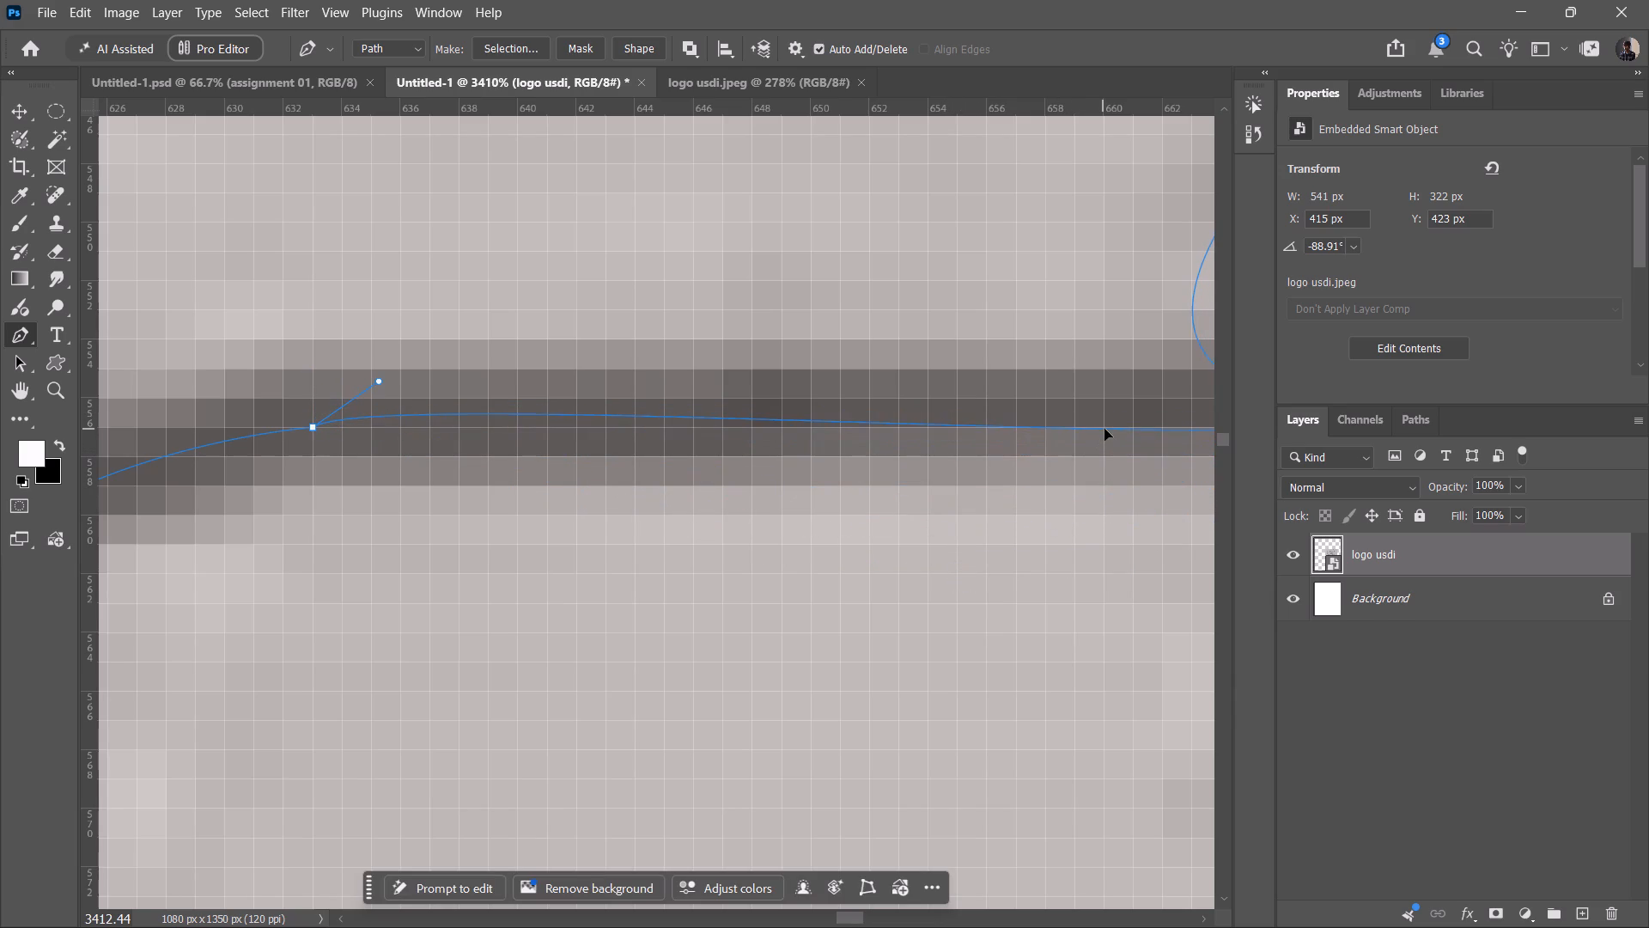
left_click_drag(1104, 429, 872, 450)
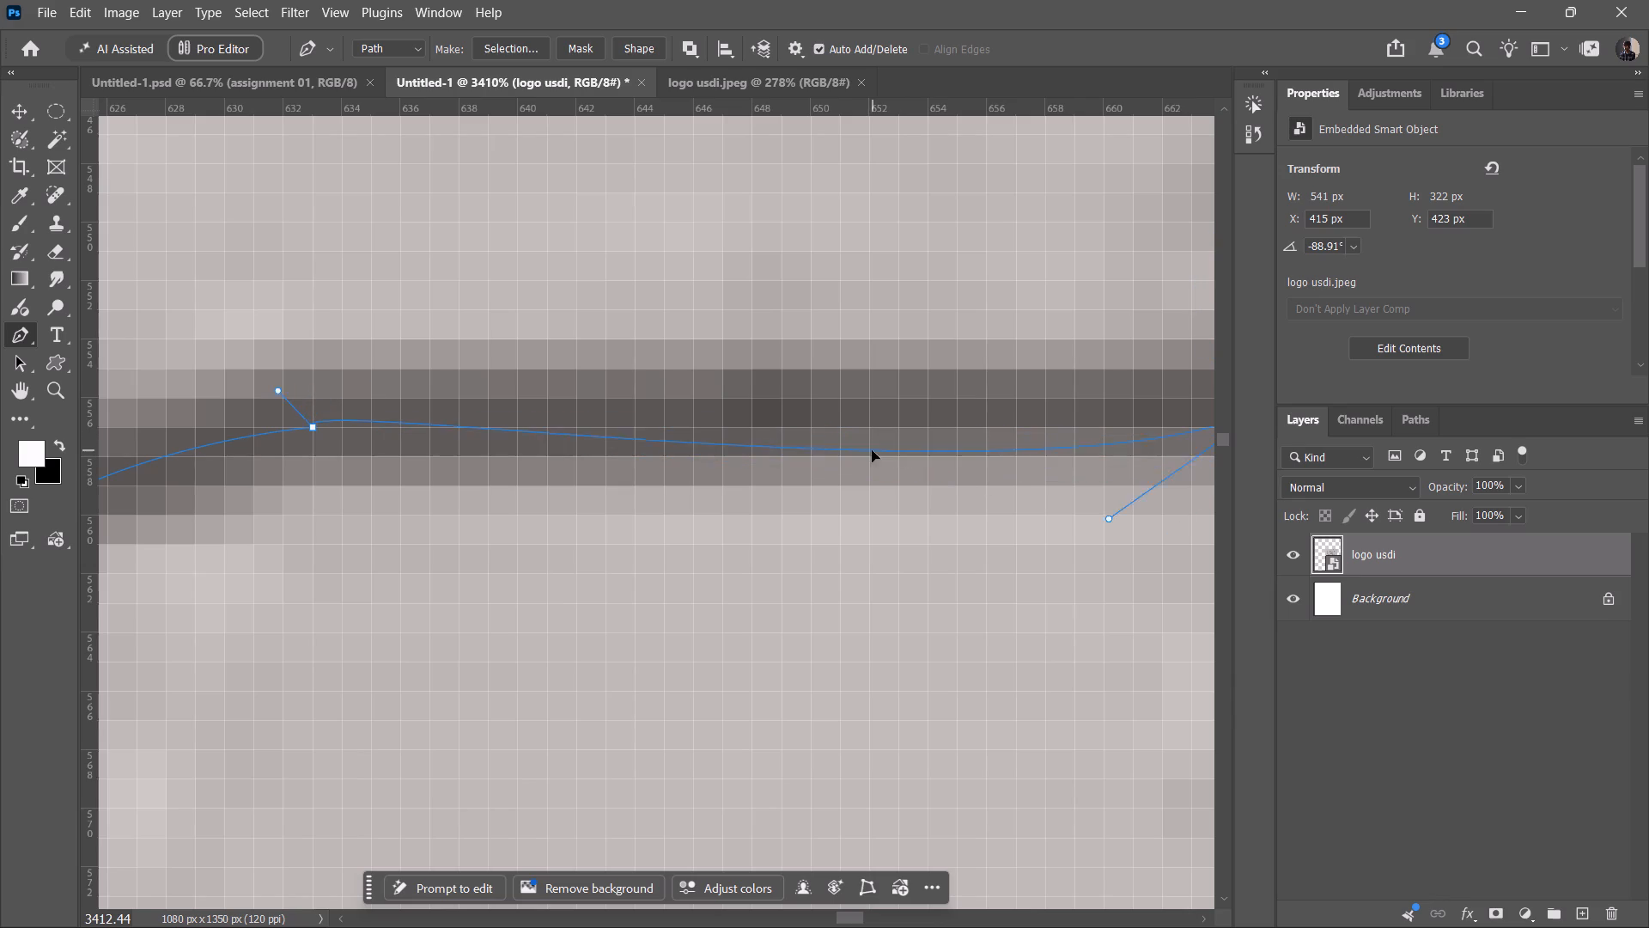
left_click_drag(872, 450, 784, 438)
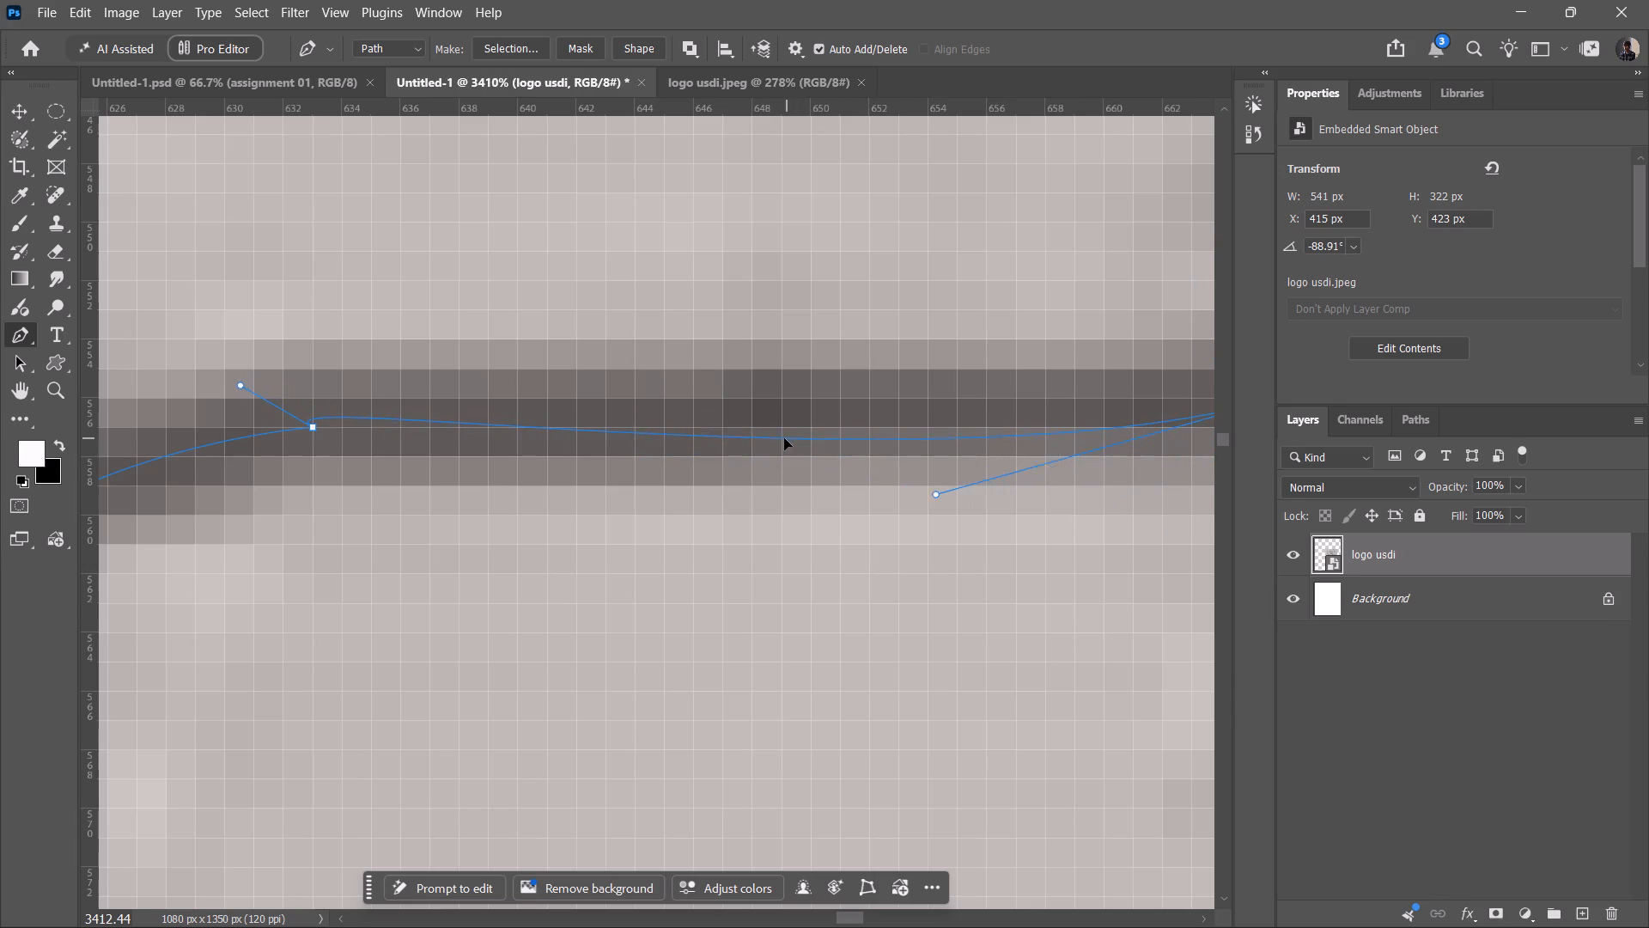
left_click_drag(784, 438, 761, 436)
left_click(761, 436)
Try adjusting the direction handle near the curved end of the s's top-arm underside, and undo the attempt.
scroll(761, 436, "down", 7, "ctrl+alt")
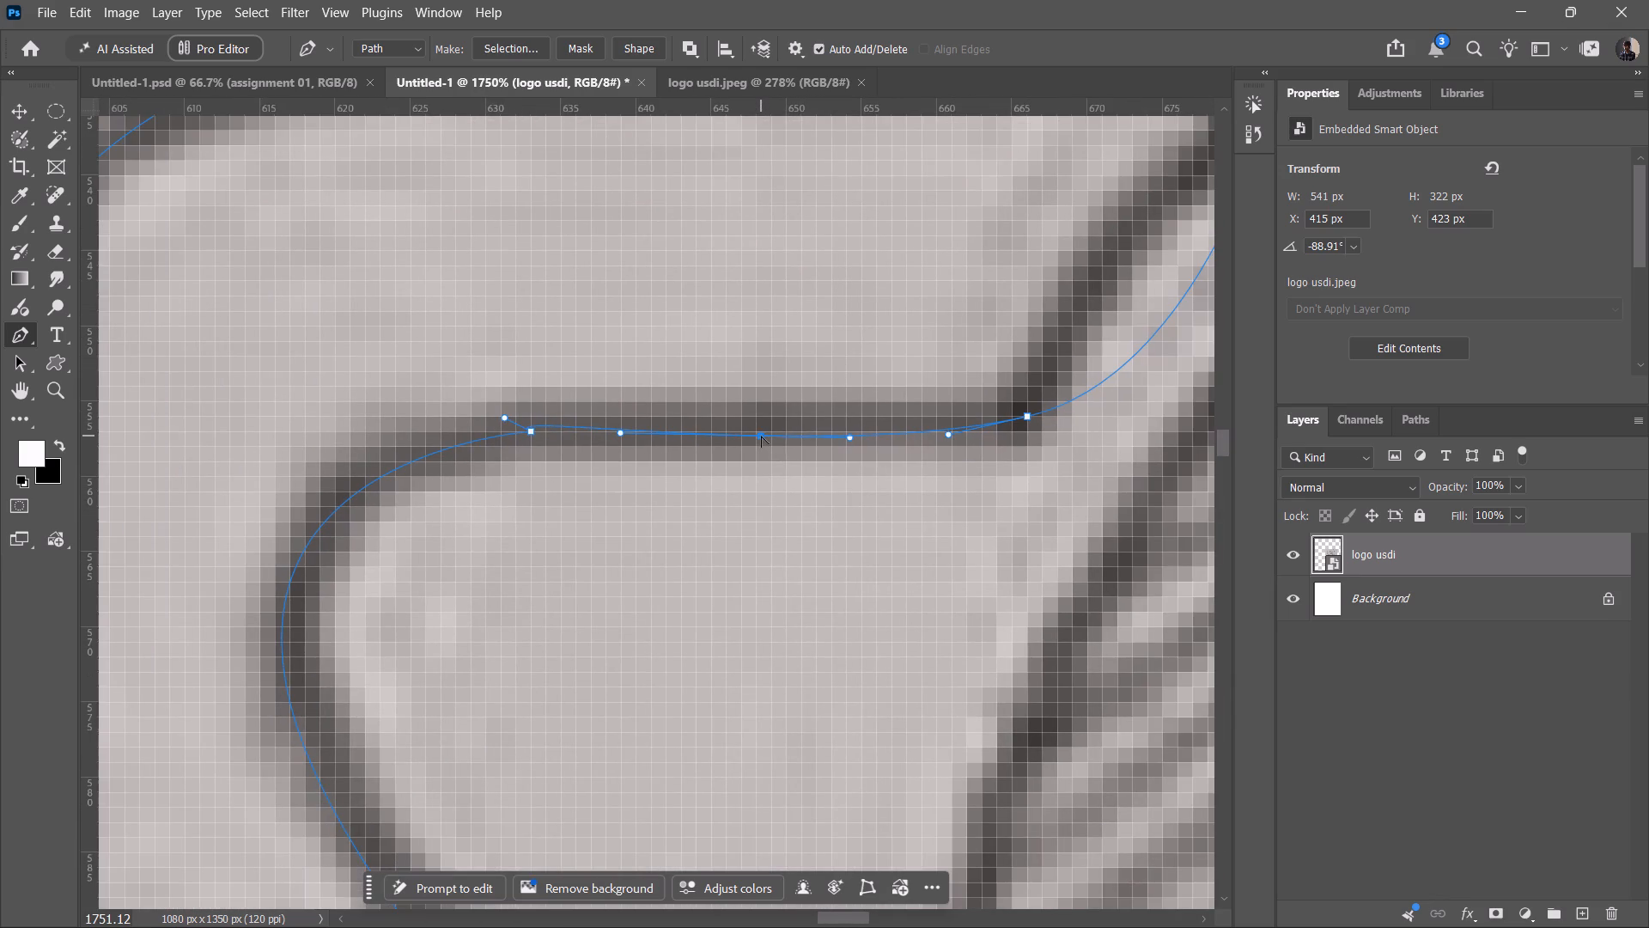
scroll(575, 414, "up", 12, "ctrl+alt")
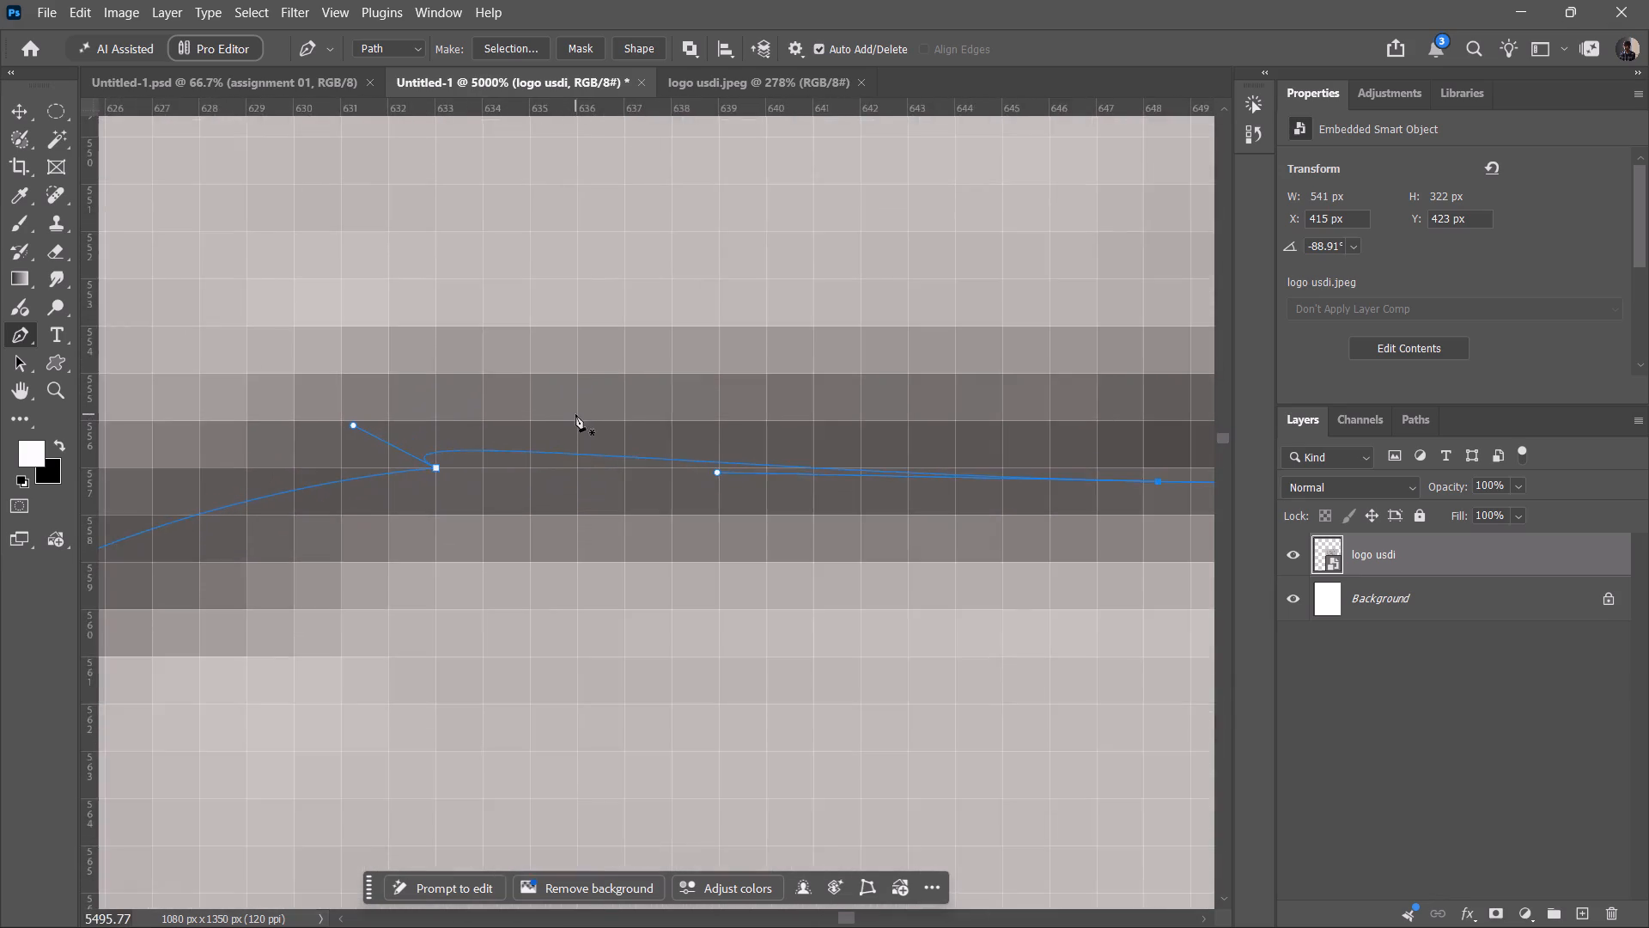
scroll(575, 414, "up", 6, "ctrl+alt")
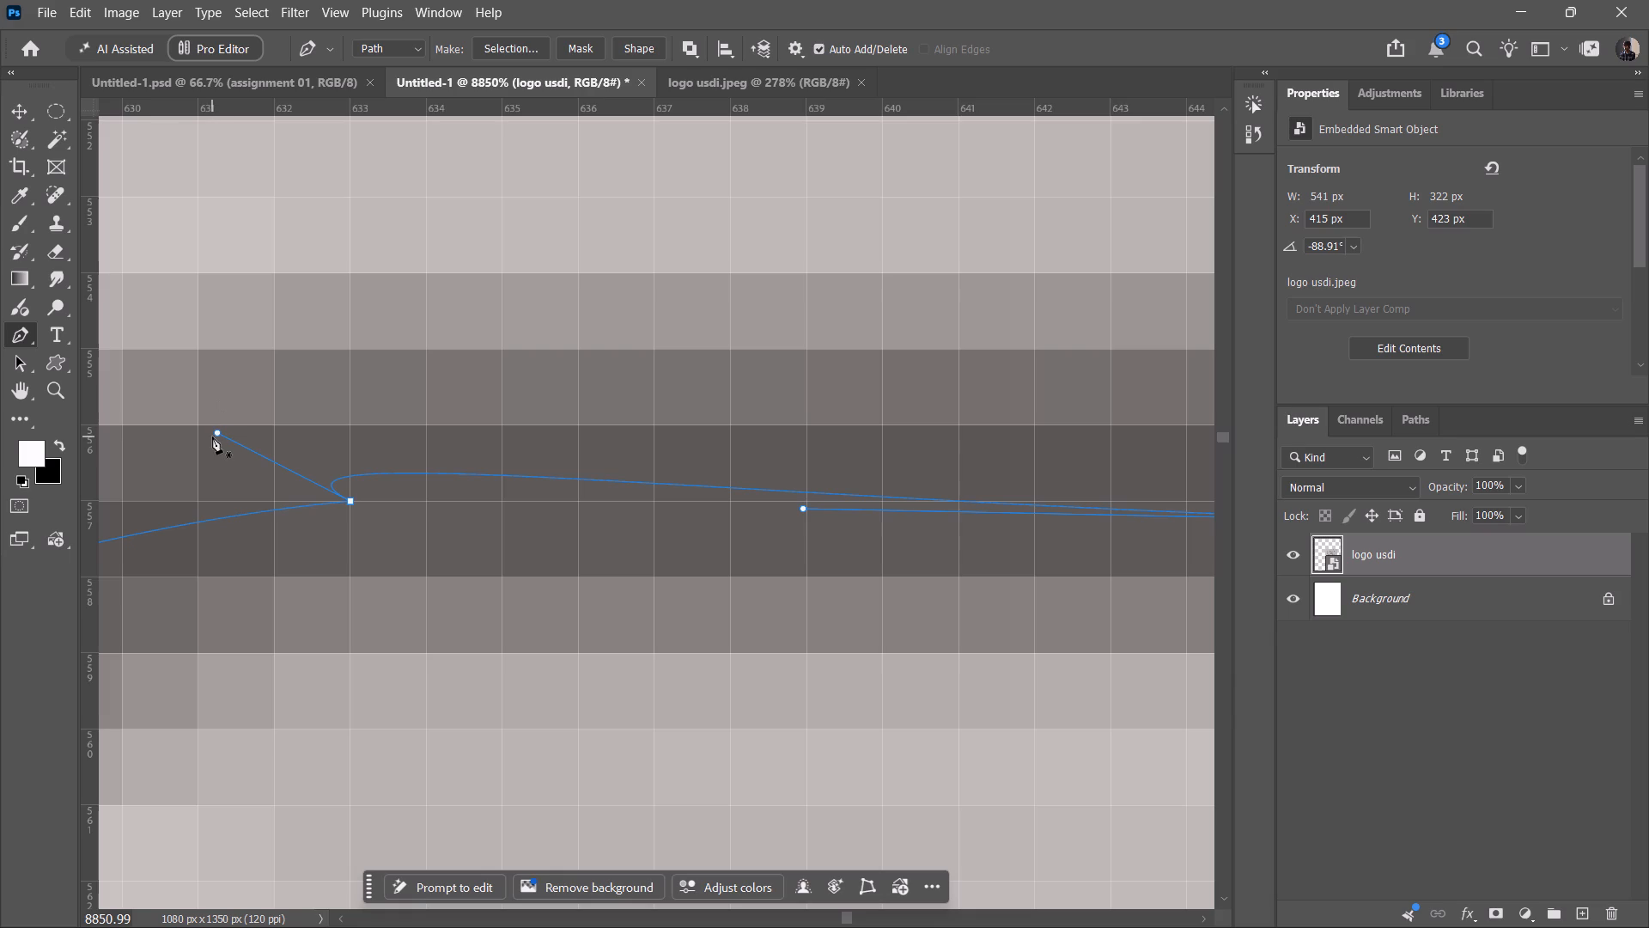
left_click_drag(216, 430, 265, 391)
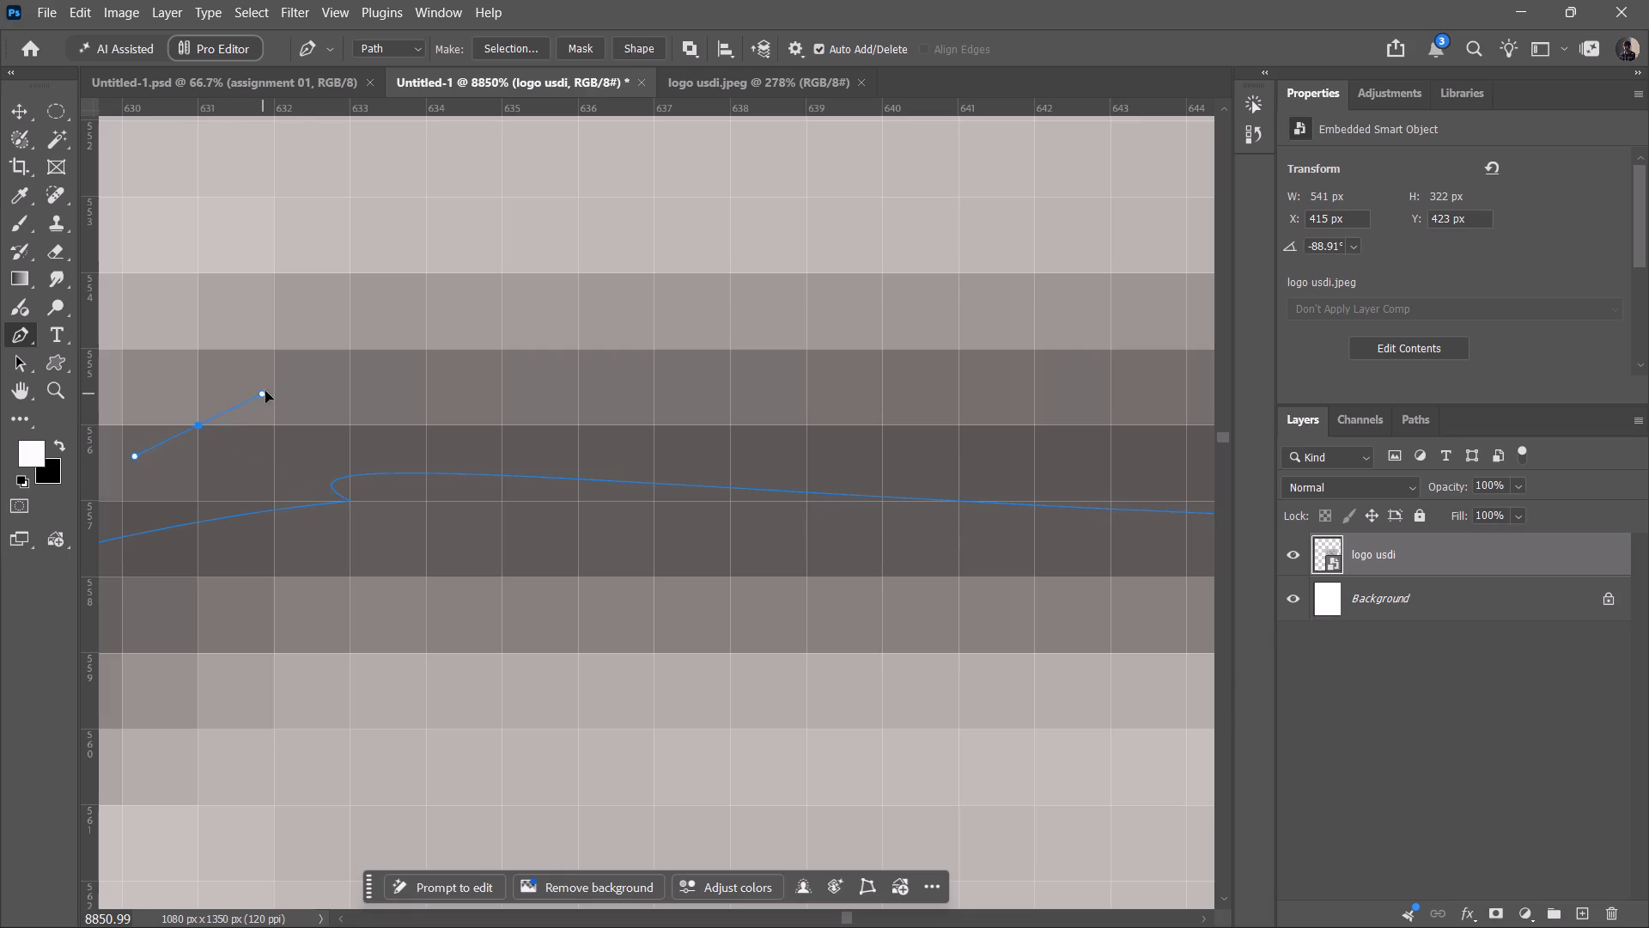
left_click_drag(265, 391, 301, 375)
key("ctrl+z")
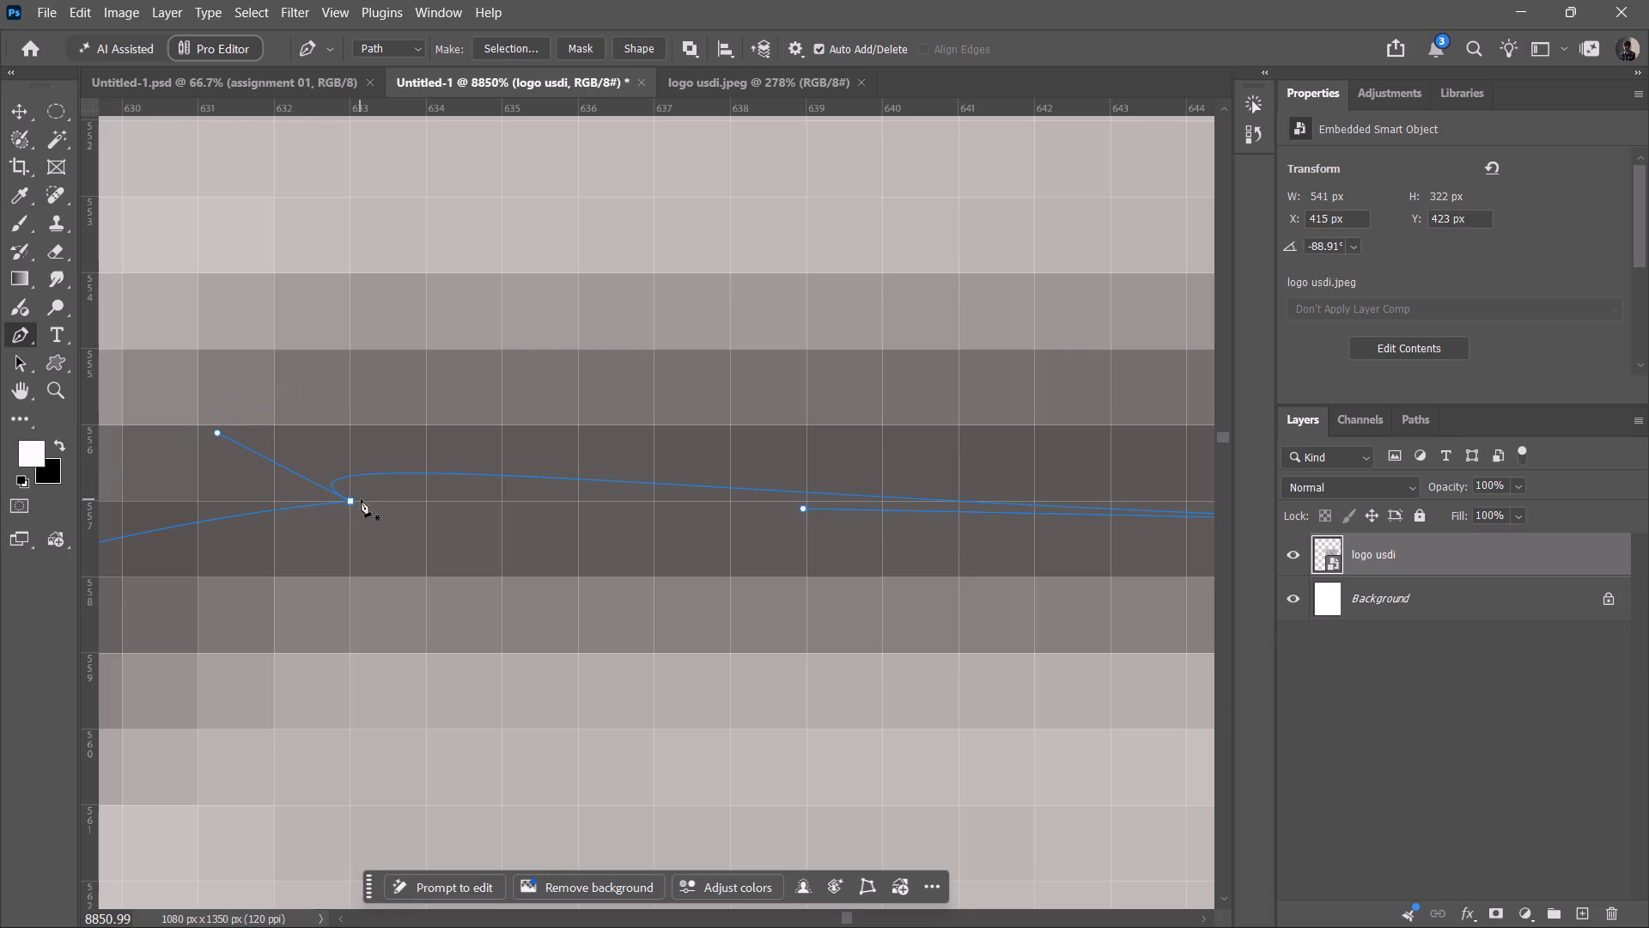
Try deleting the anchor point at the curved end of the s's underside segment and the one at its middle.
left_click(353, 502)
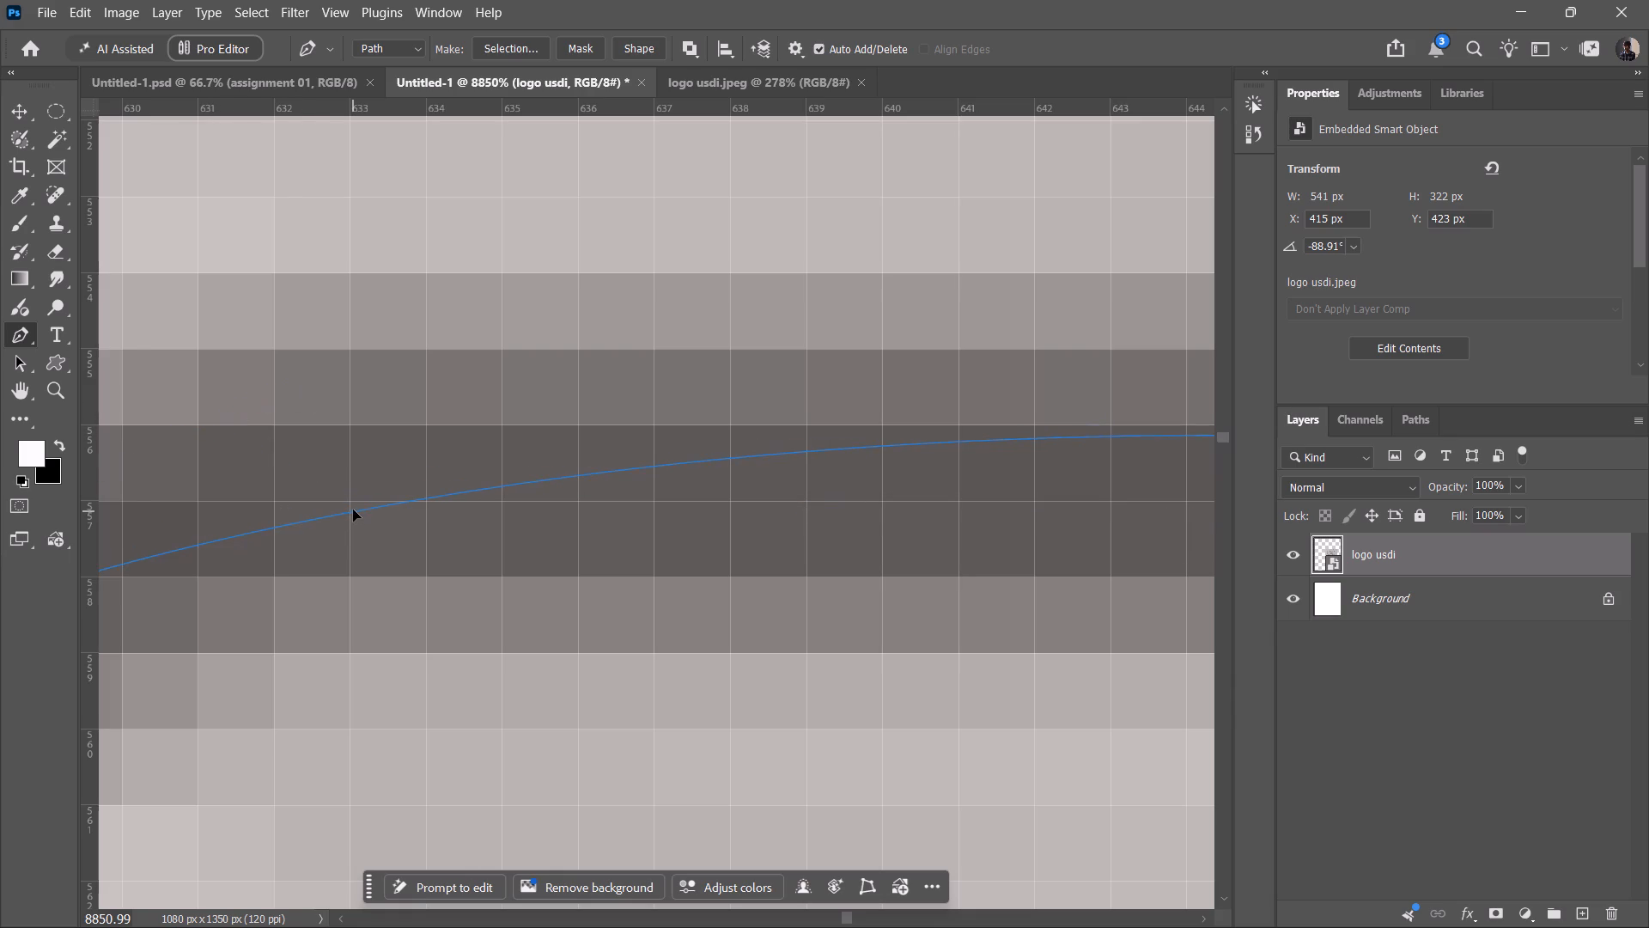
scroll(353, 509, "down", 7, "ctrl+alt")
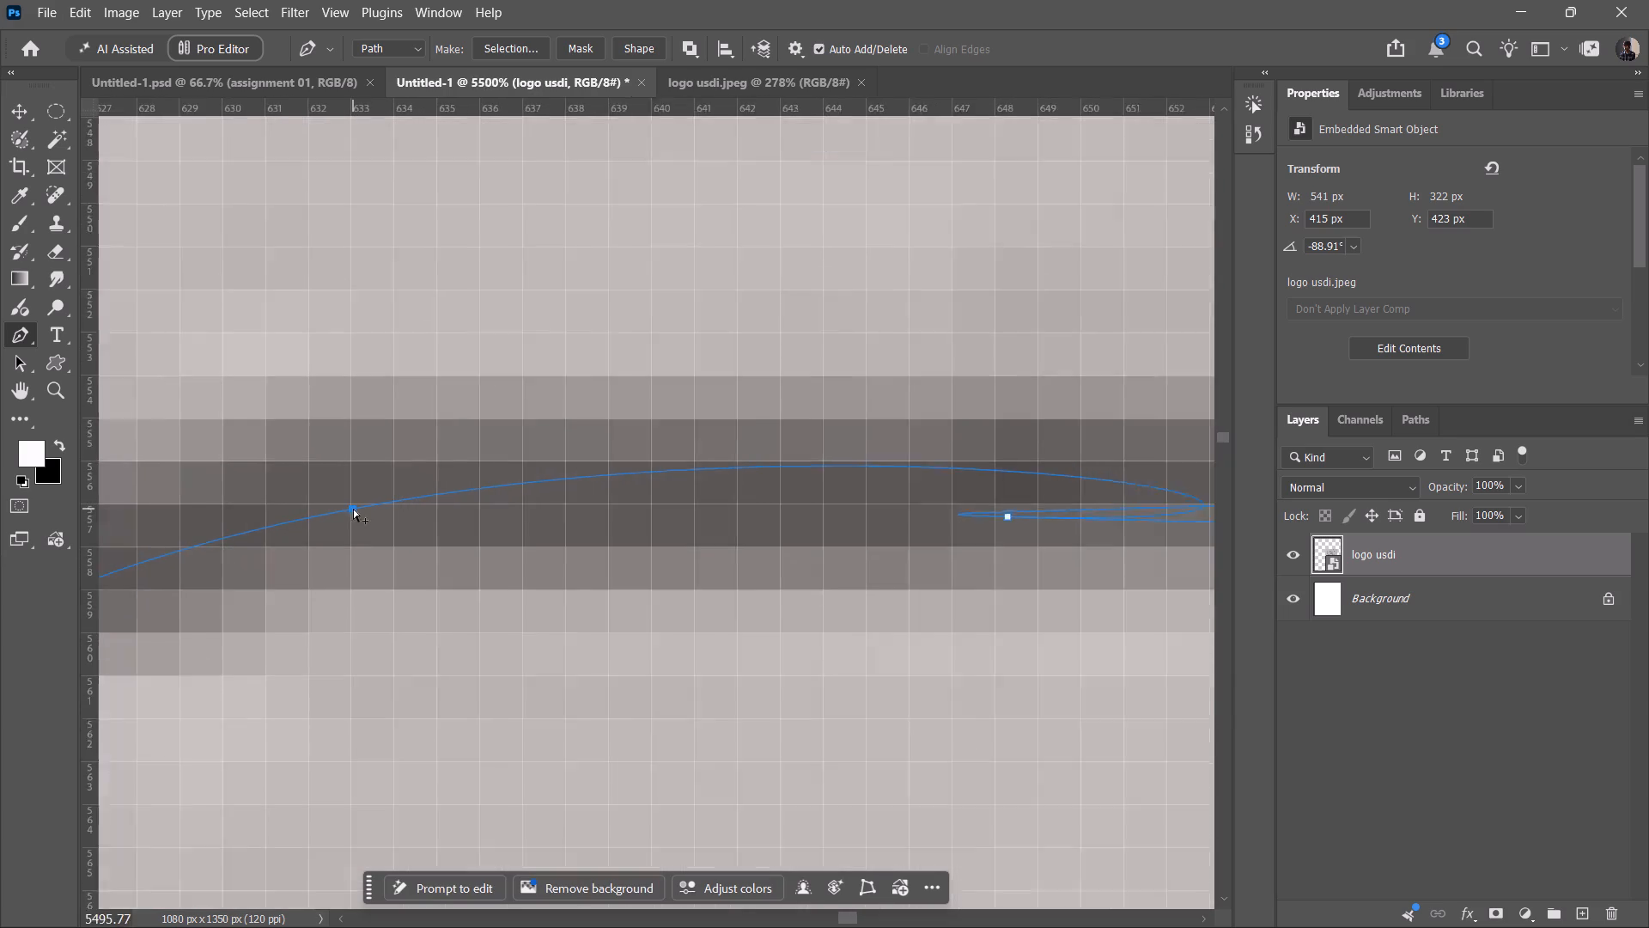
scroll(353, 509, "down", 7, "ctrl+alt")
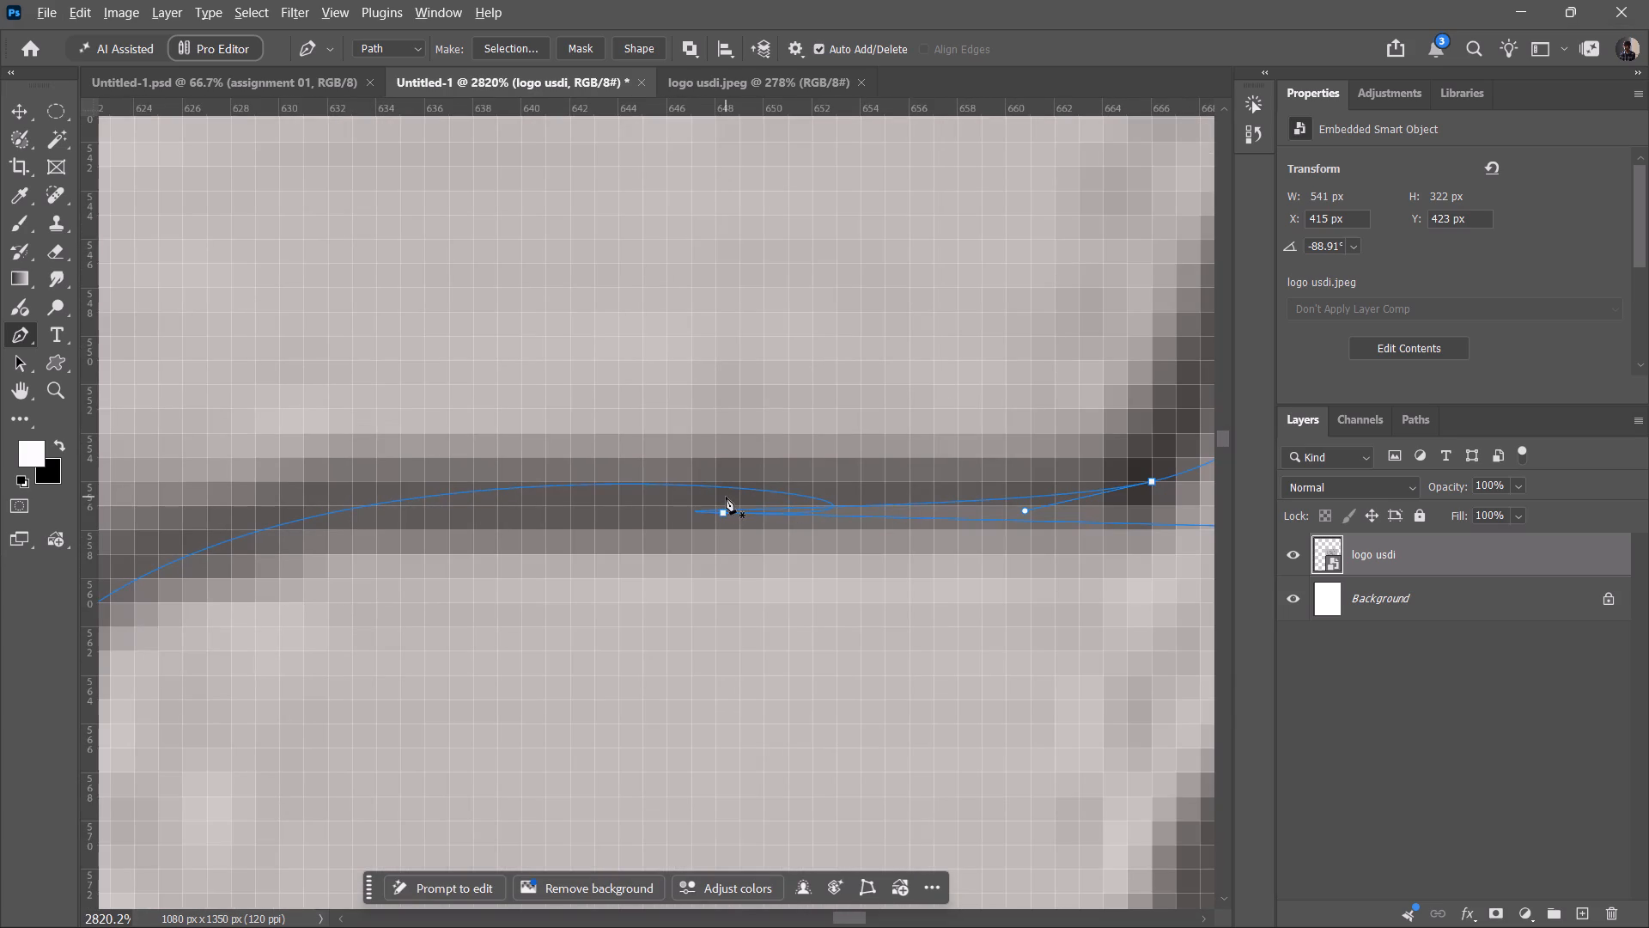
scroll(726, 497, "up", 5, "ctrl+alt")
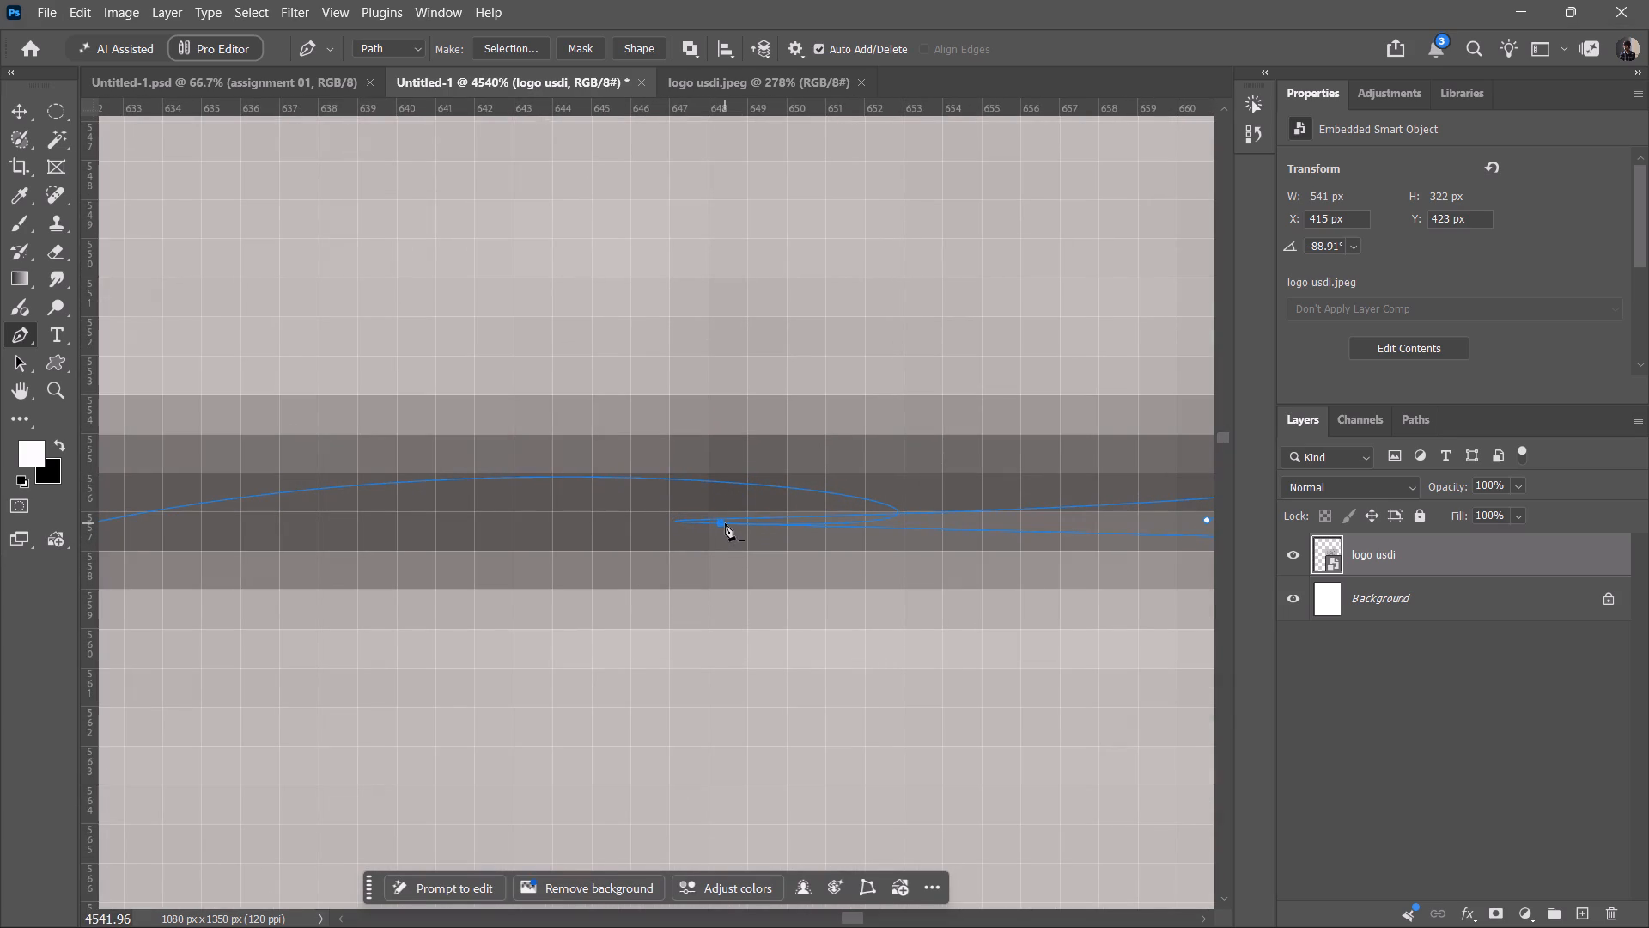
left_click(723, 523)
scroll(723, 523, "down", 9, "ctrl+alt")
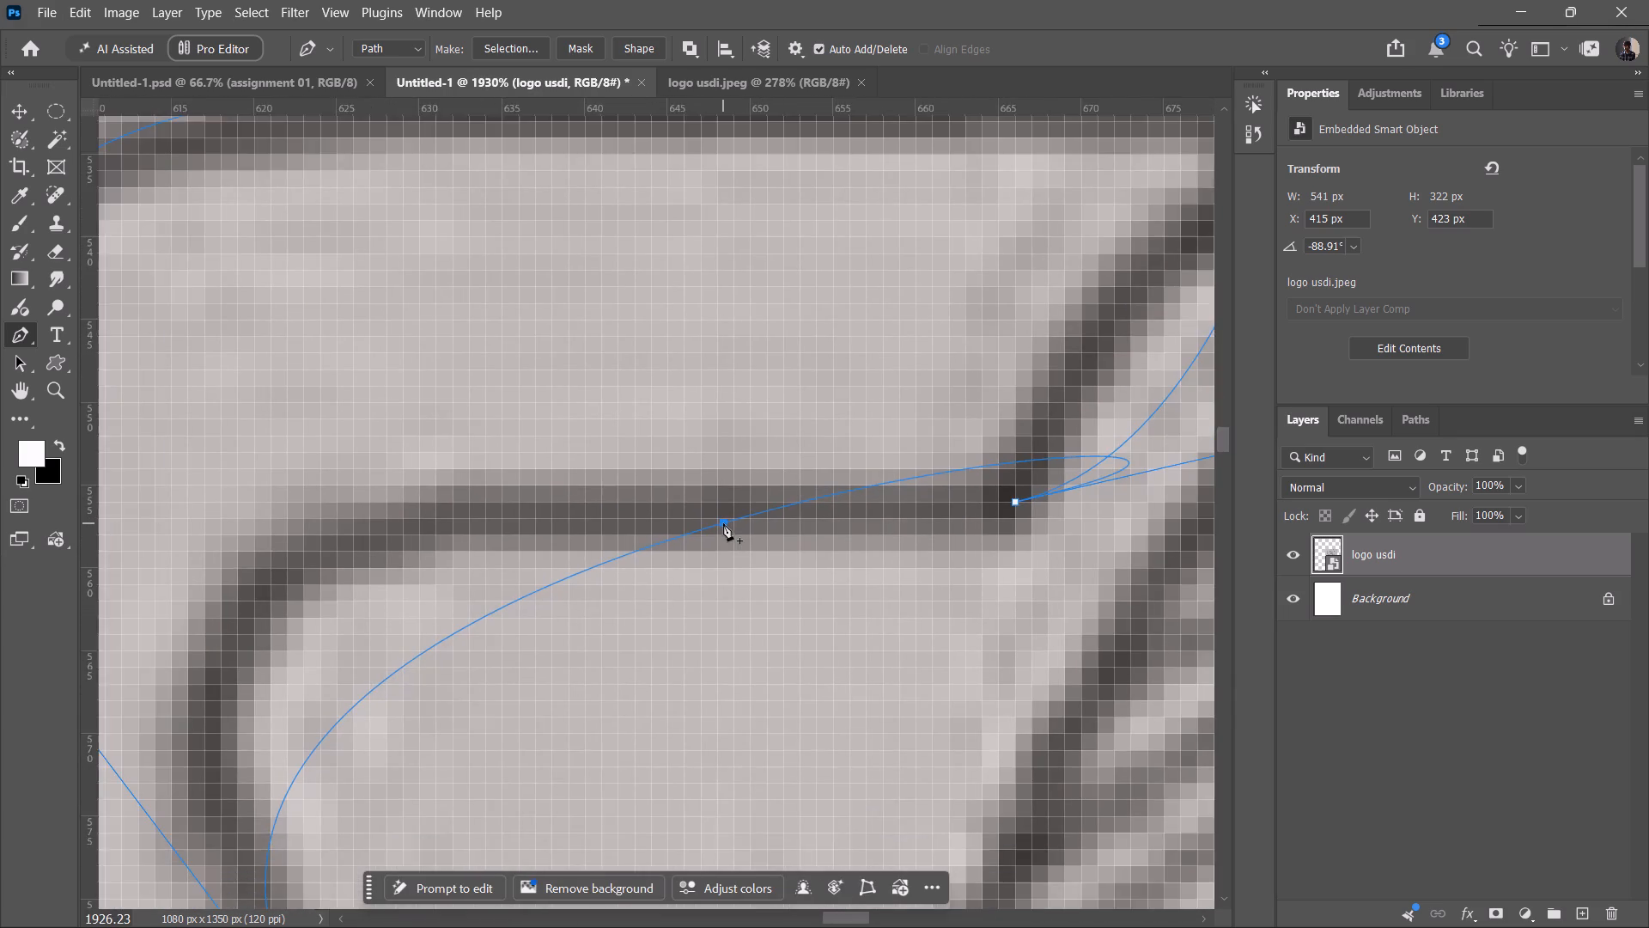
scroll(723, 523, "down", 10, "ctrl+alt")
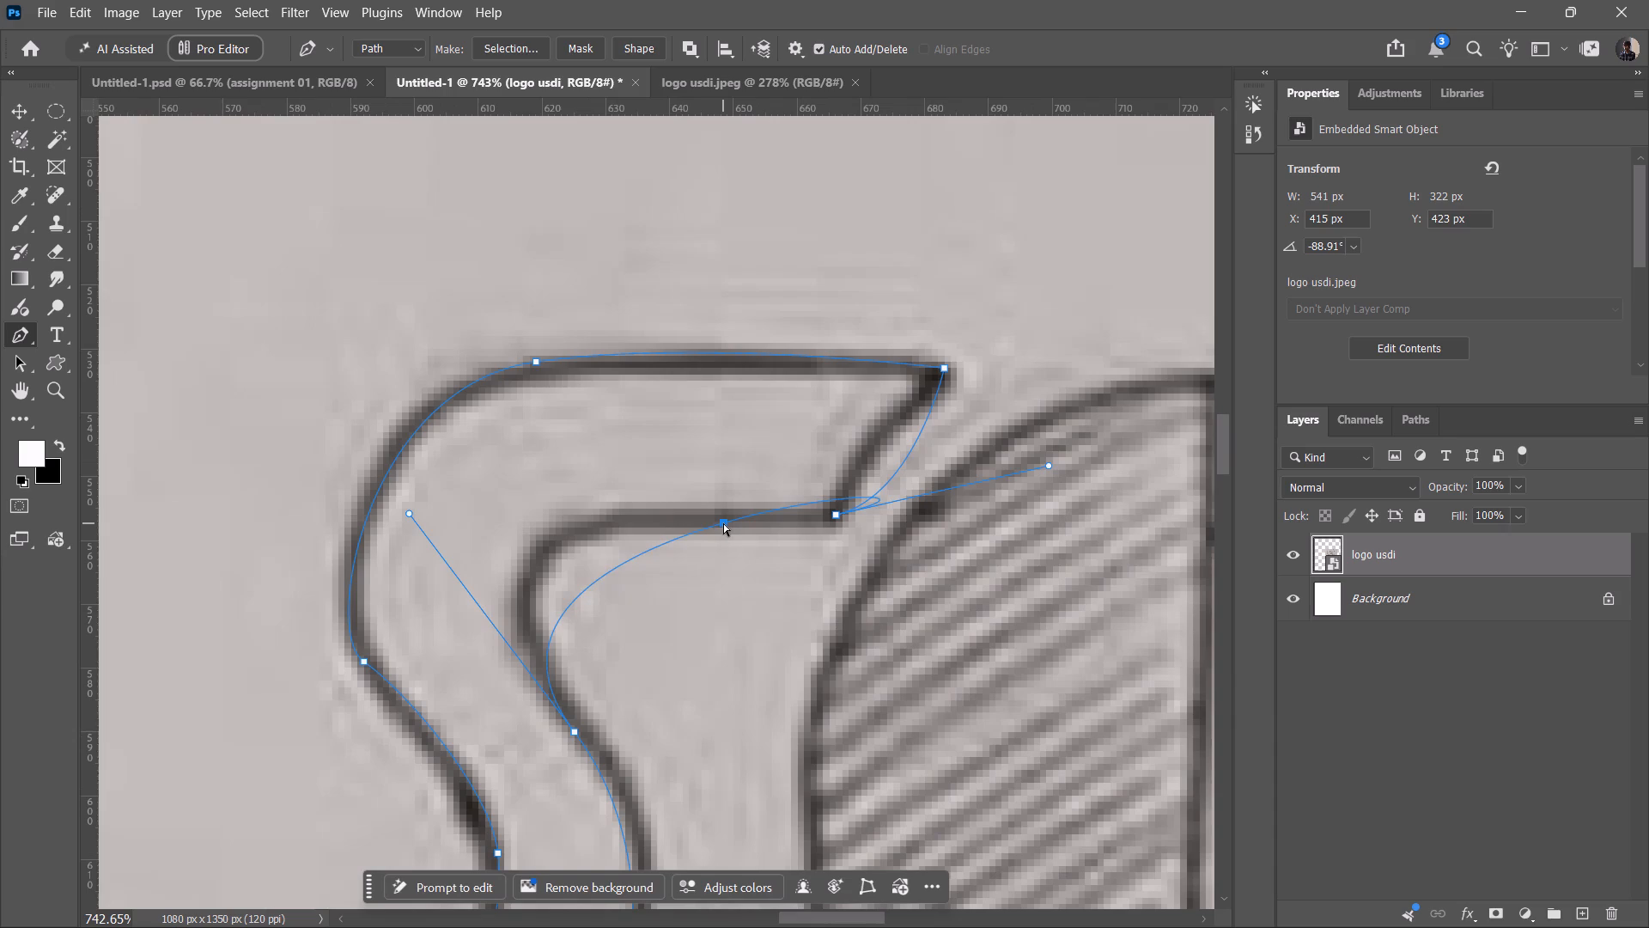
Undo the path edits back to the outer tip of the s's top arm, removing the inner corner and underside points.
key("ctrl+z")
key("ctrl+z")
key("ctrl+z")
key("ctrl+z")
key("ctrl+z")
key("ctrl+z")
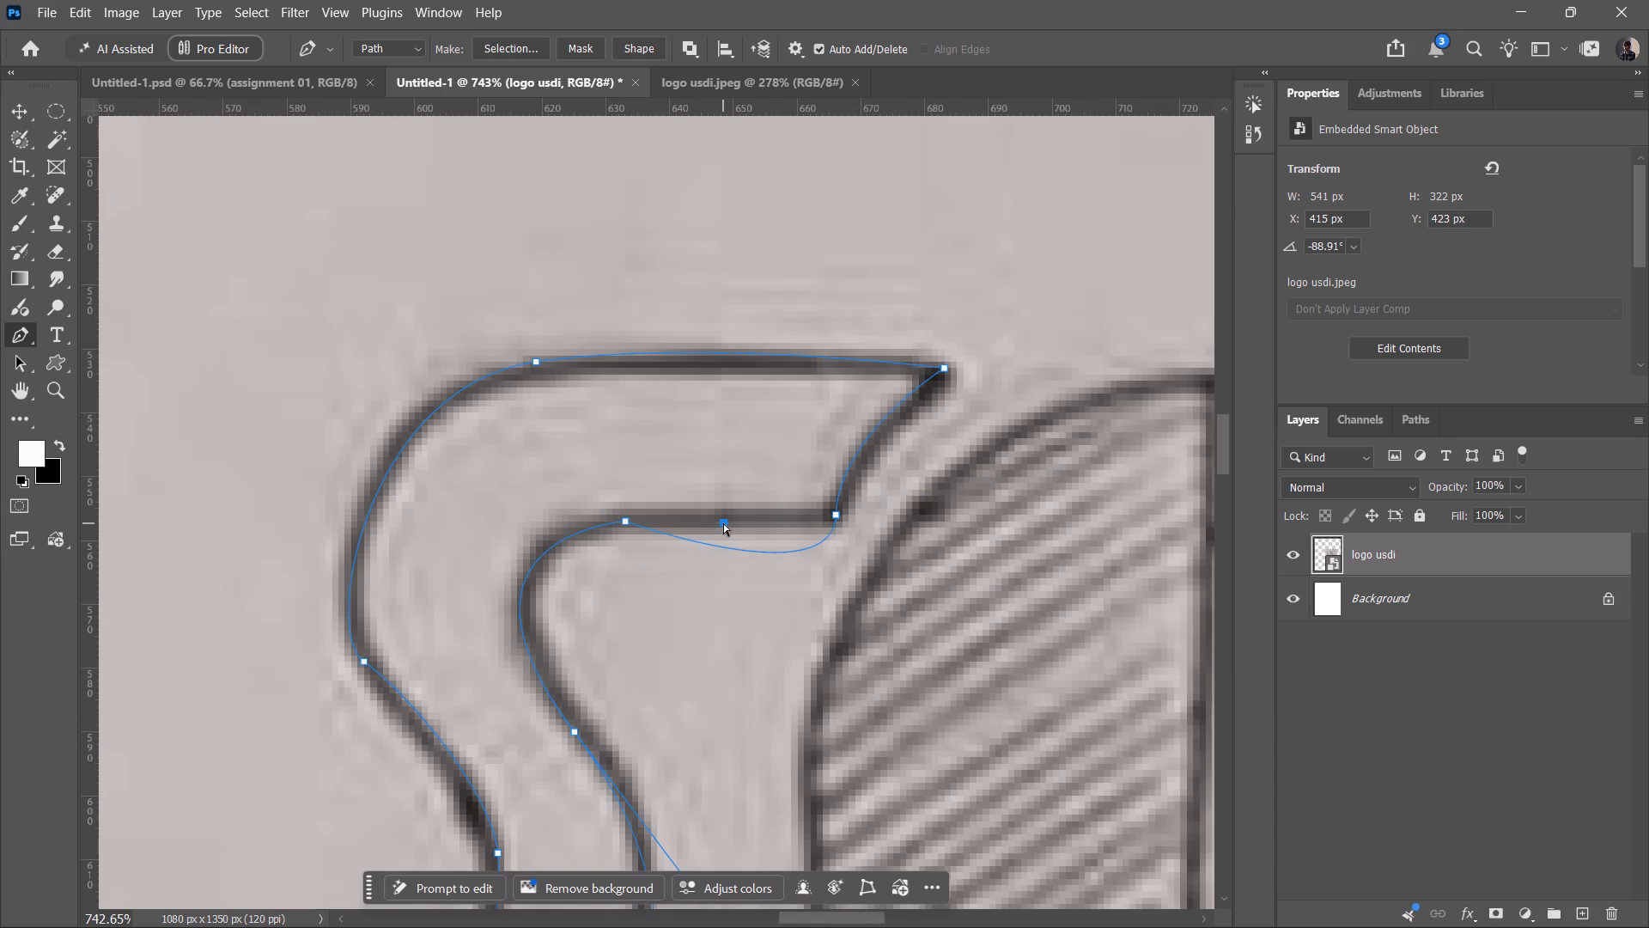
key("ctrl+z")
key("ctrl+z")
key("ctrl+z")
key("ctrl+z")
key("ctrl+z")
key("ctrl+z")
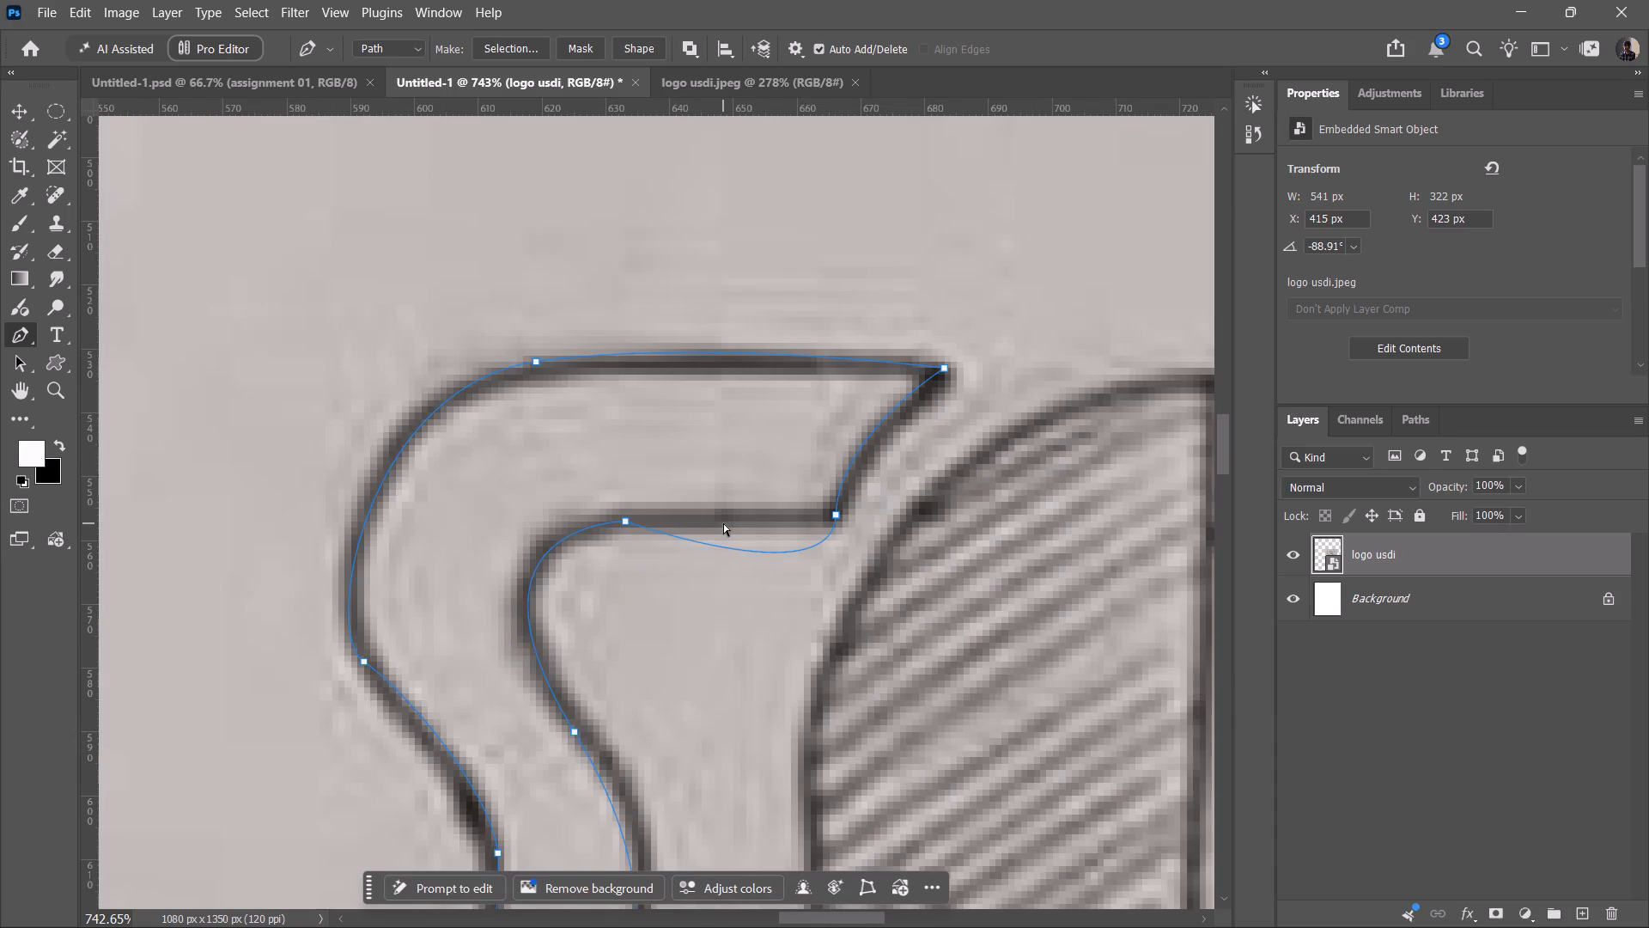
key("ctrl+z")
key("ctrl+z")
key("z")
key("ctrl+z")
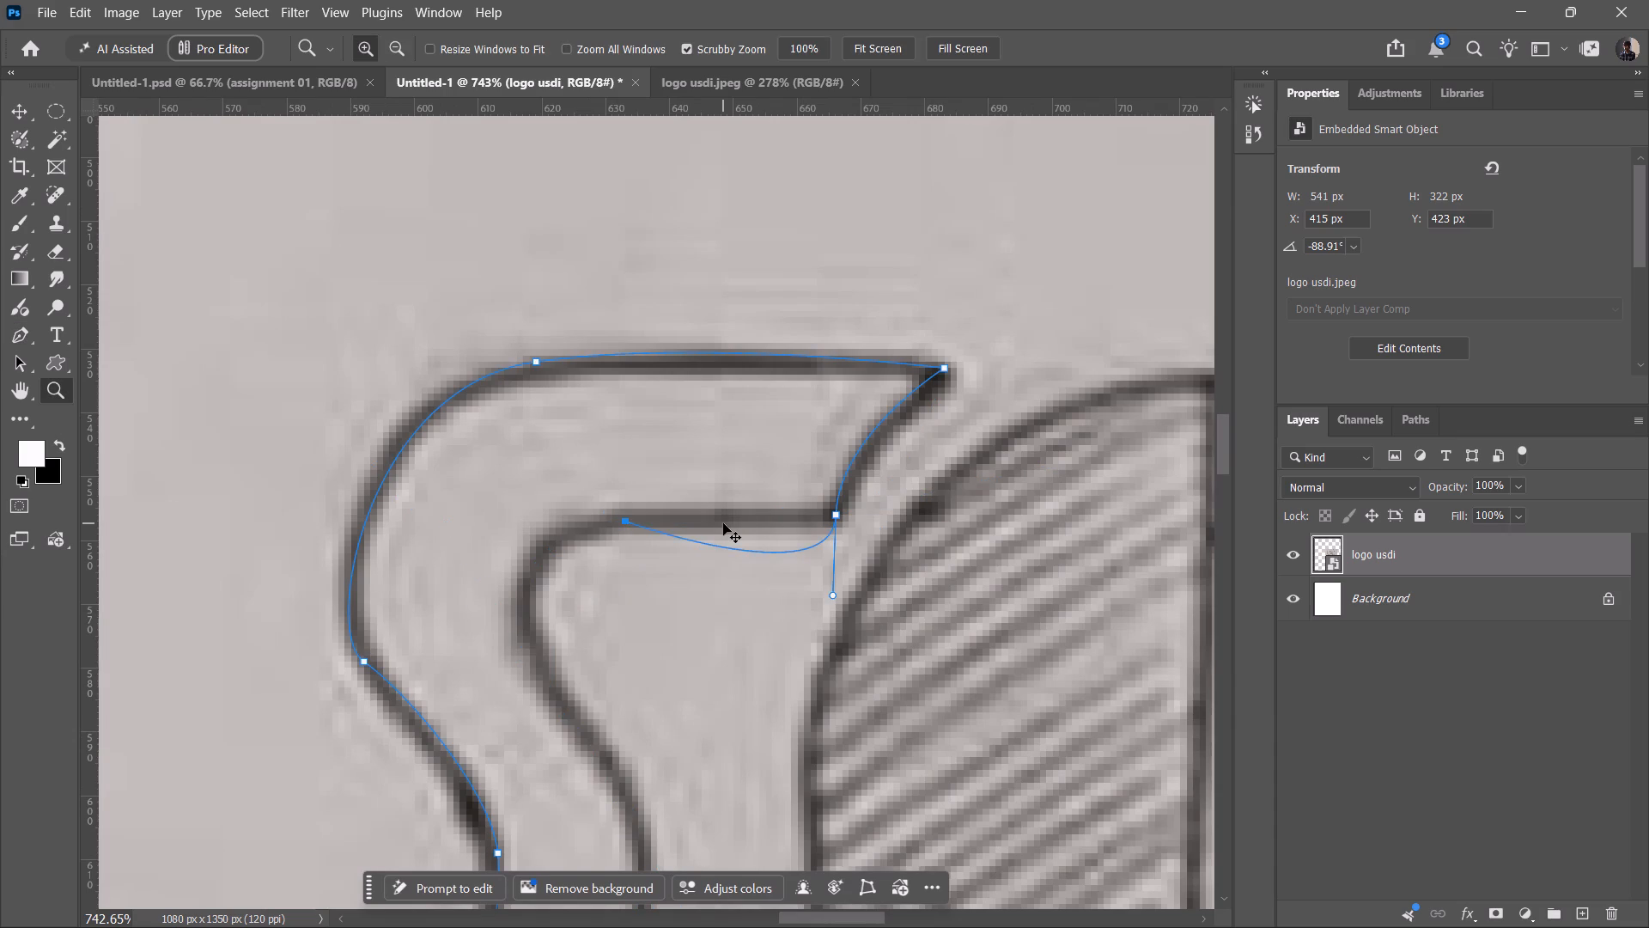
key("ctrl+z")
key("z")
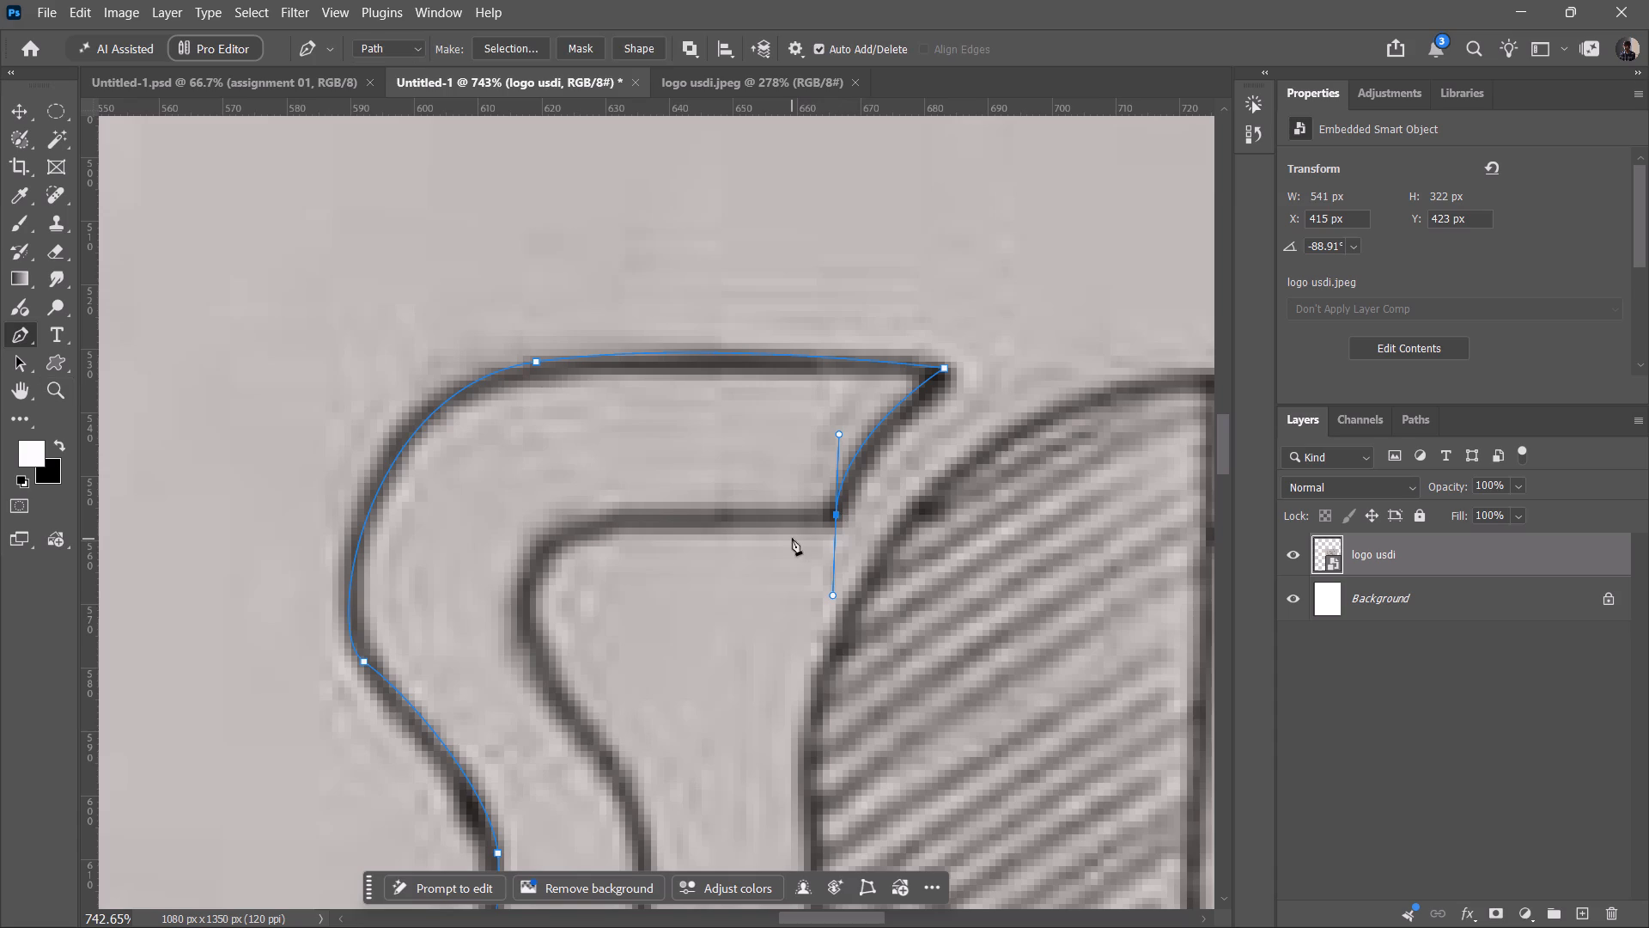
key("ctrl+z")
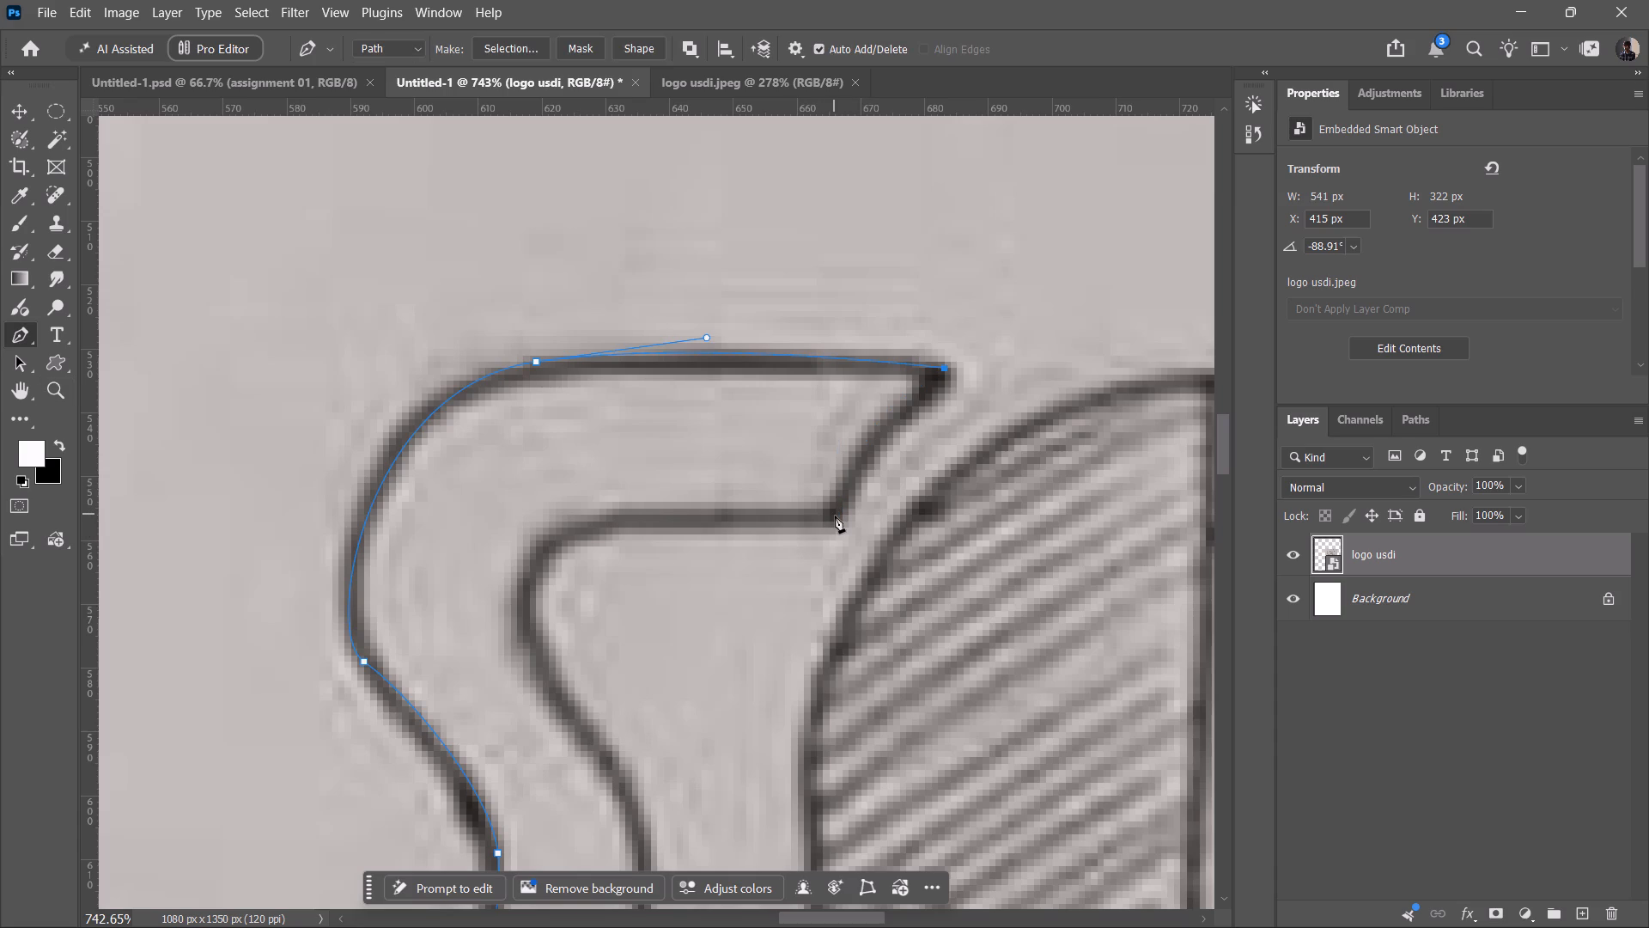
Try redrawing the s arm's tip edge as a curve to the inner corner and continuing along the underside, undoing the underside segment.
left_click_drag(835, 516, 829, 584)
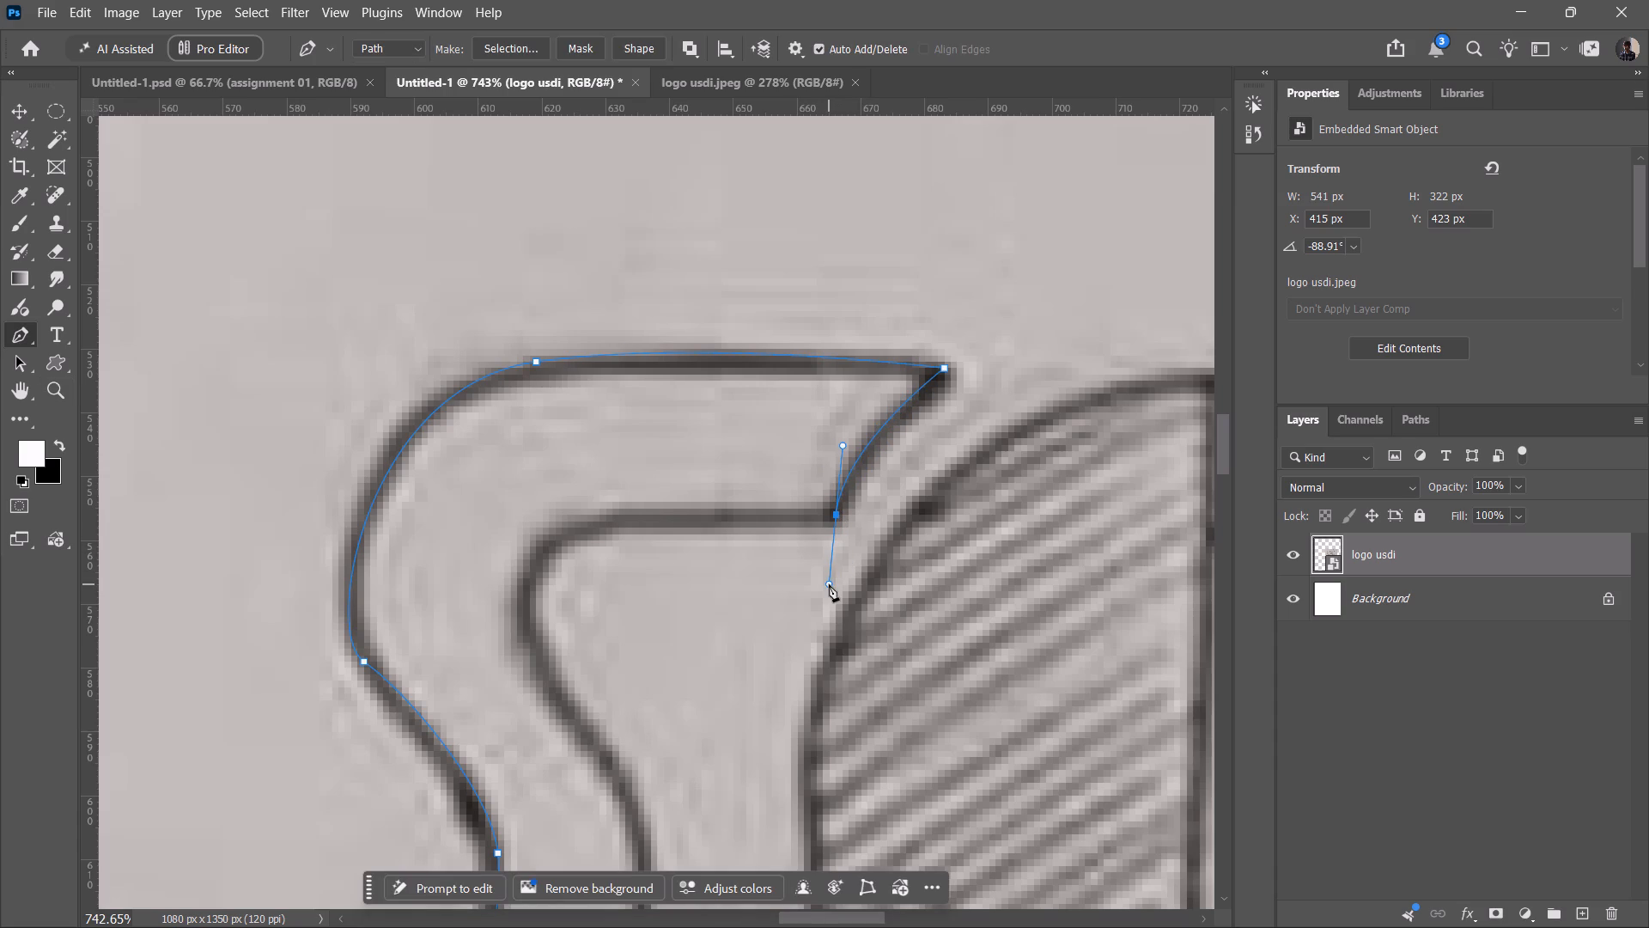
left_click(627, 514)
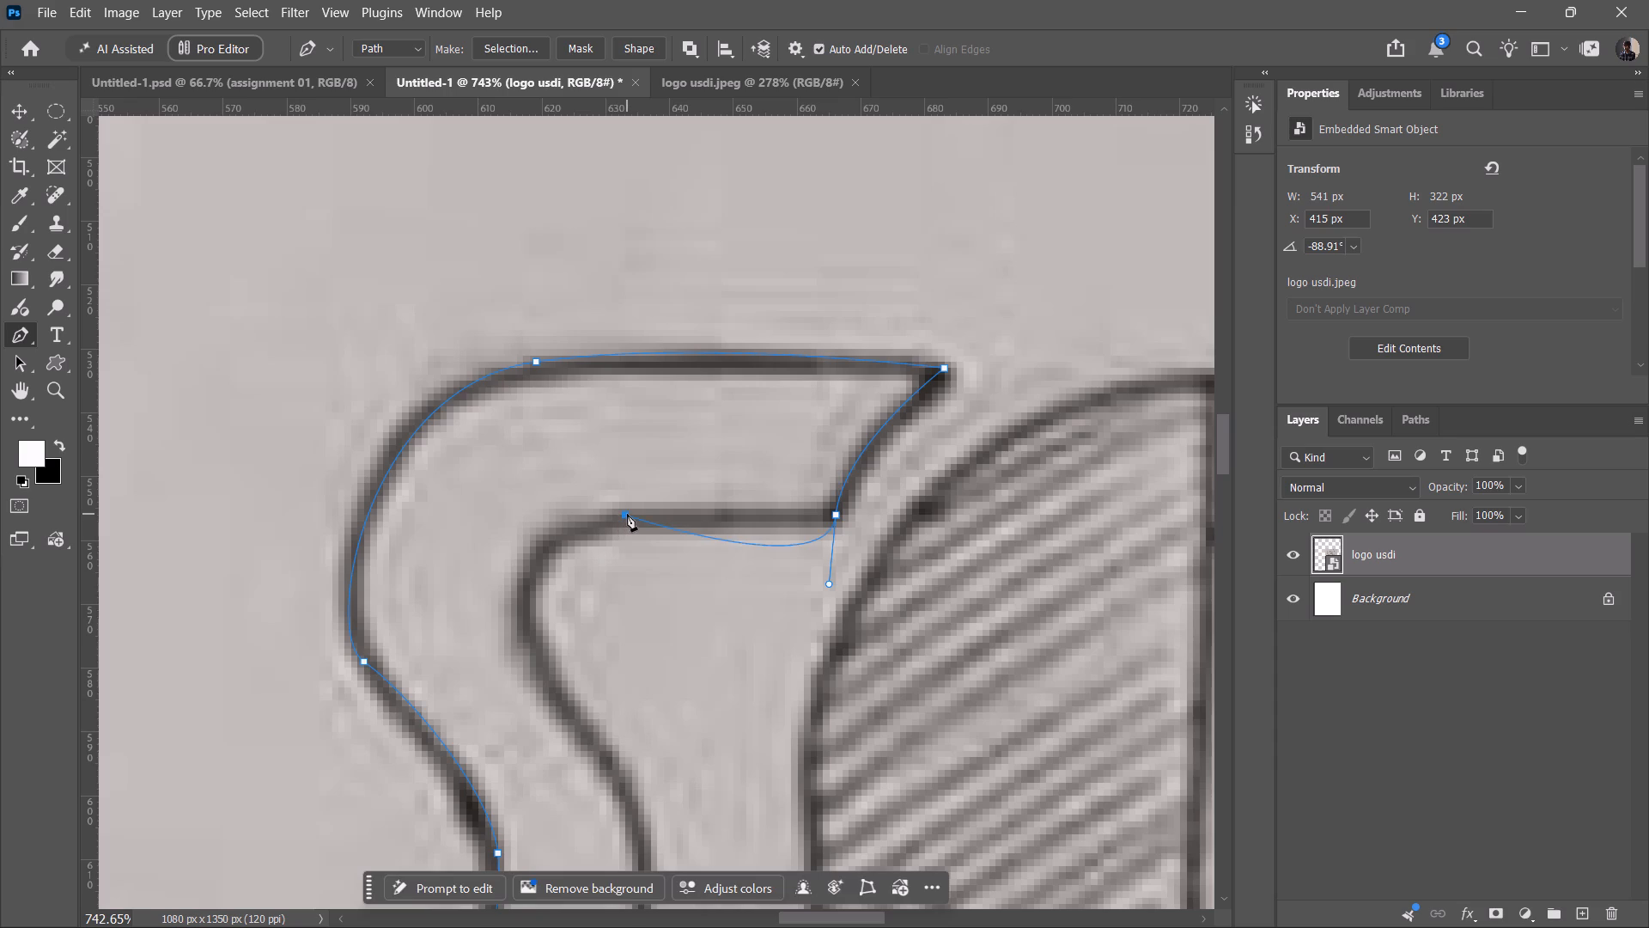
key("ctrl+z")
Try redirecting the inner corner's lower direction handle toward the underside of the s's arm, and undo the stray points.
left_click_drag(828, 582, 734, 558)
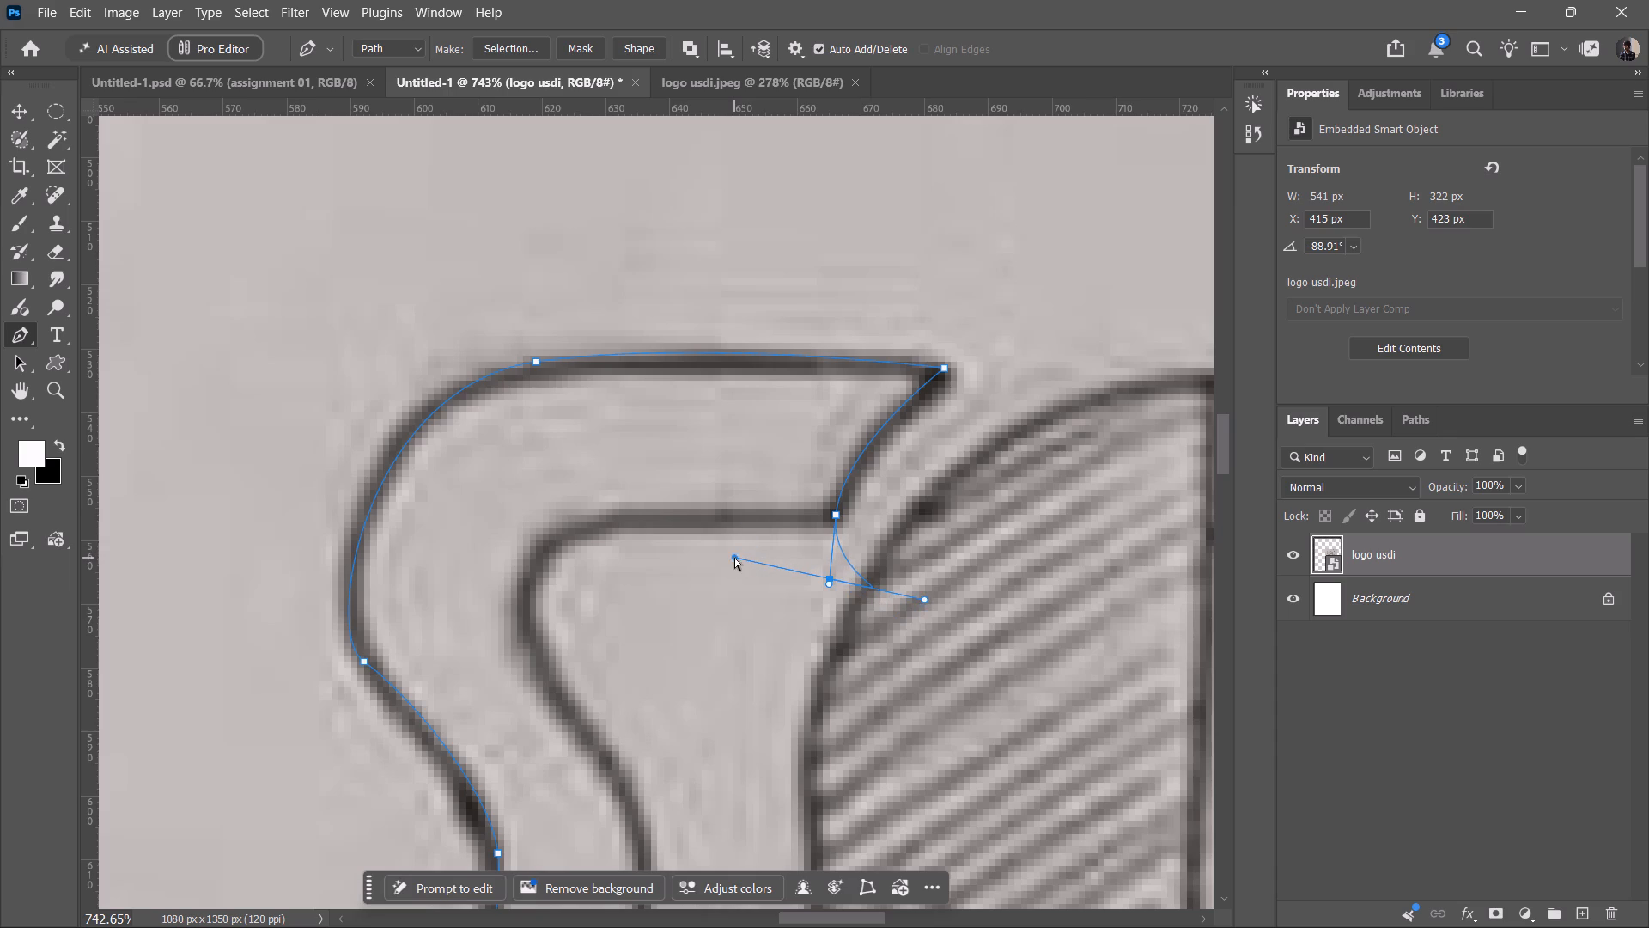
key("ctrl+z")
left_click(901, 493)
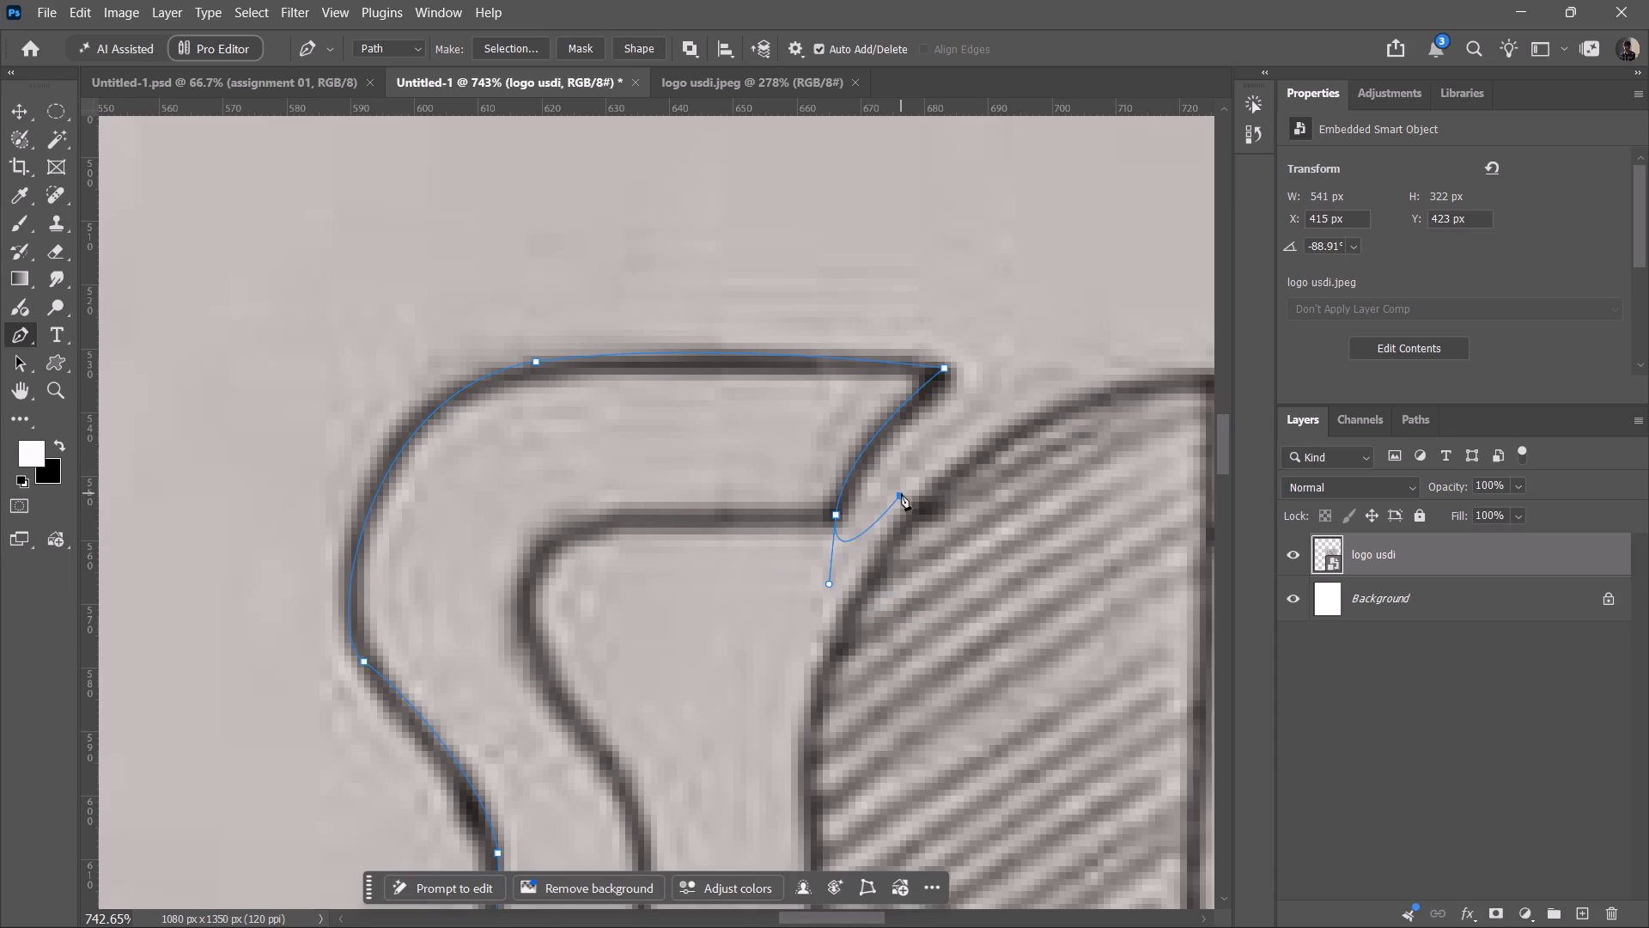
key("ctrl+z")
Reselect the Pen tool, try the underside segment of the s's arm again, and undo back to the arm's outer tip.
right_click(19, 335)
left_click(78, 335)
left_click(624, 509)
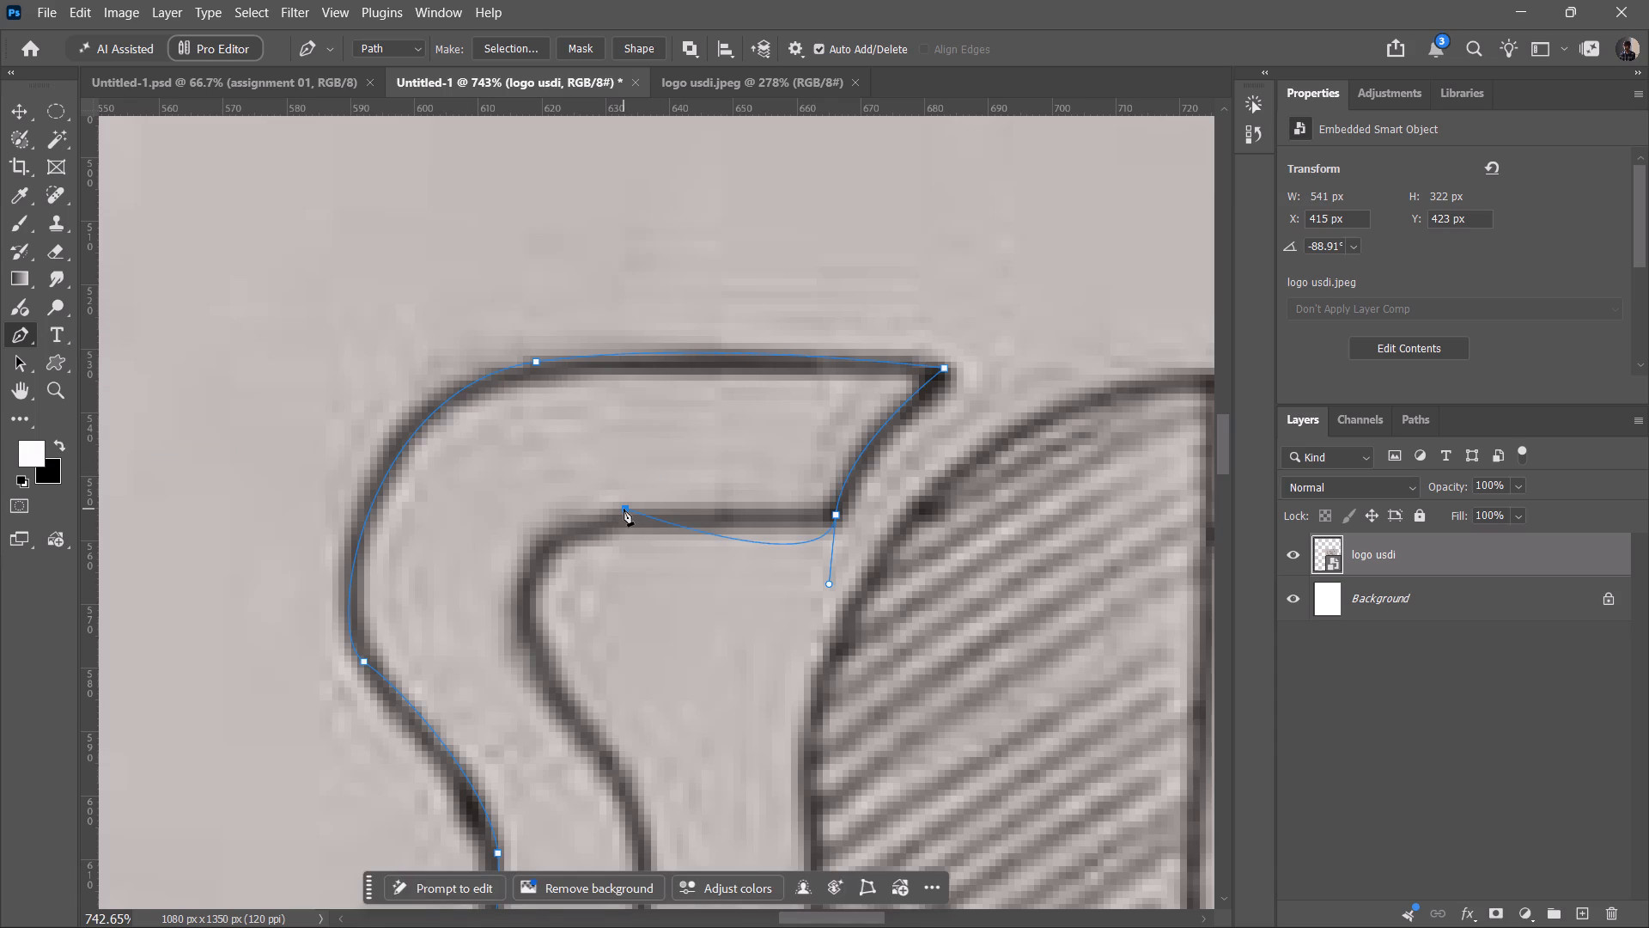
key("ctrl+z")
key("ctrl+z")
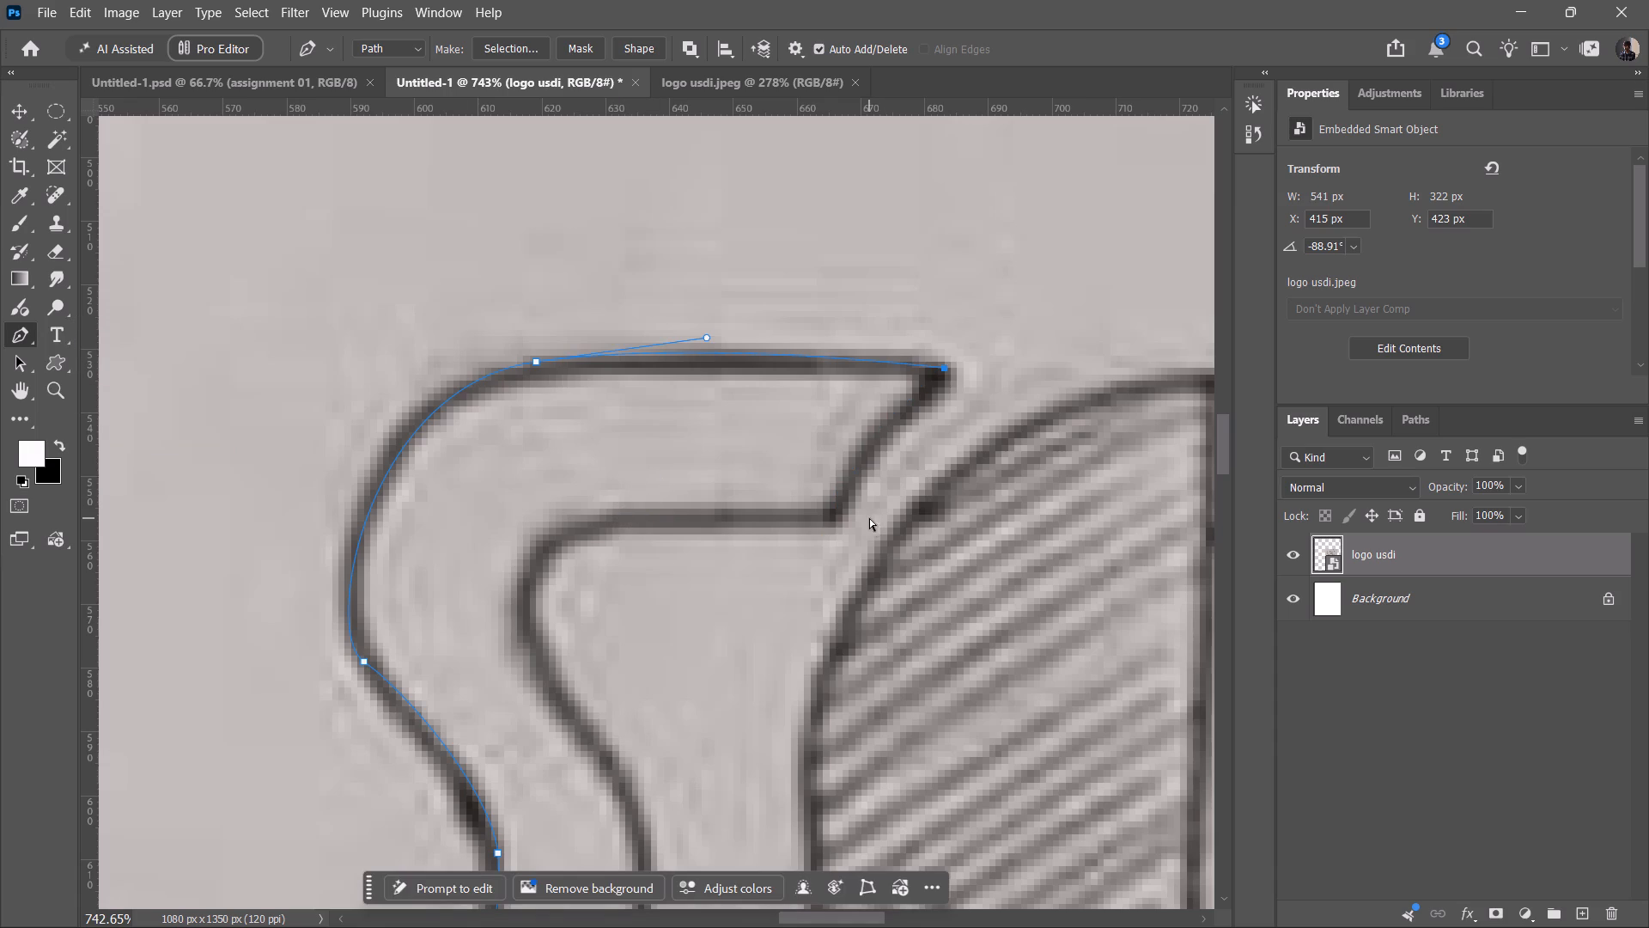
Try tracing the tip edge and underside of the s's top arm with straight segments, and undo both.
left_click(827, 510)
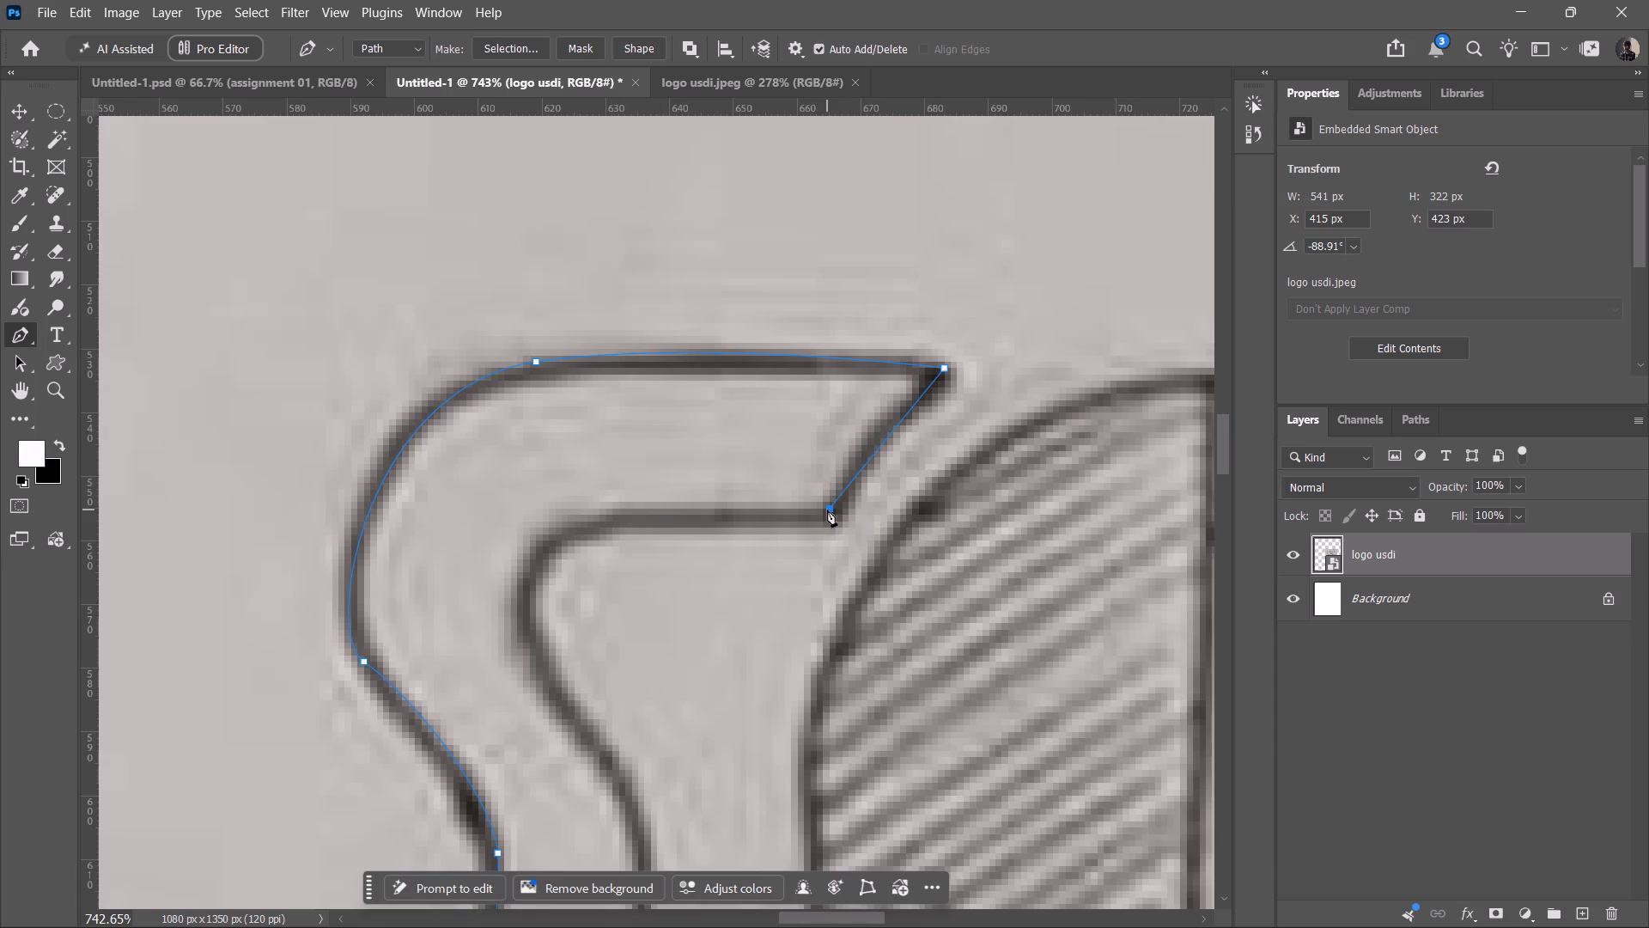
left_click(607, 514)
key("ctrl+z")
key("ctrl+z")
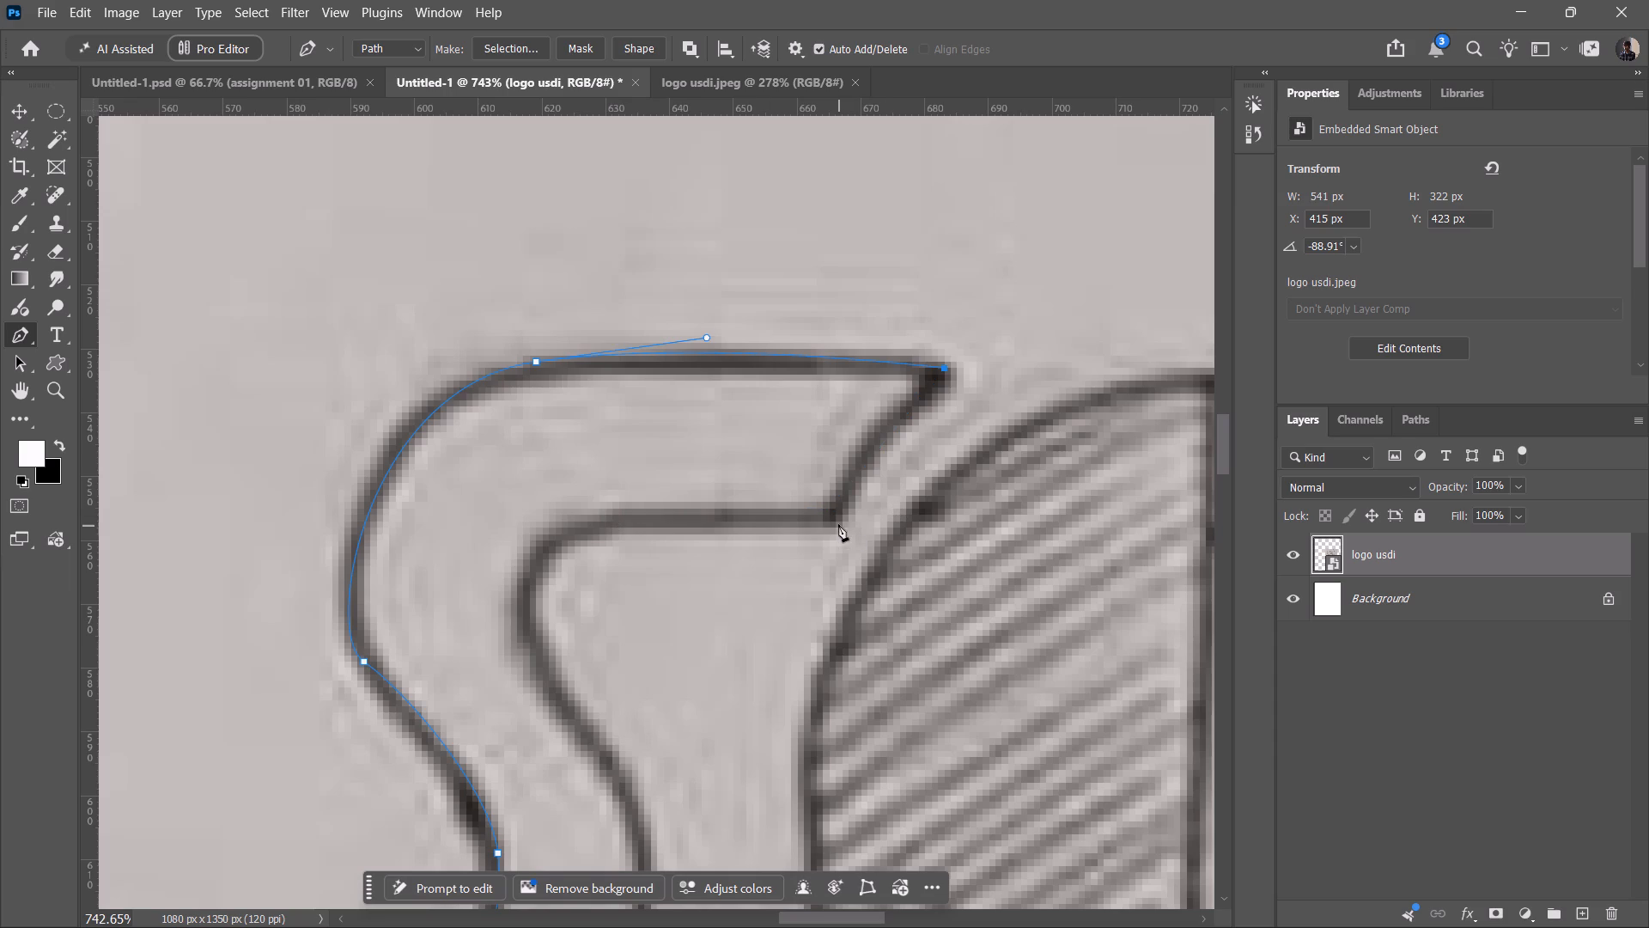
Redraw the s arm's tip edge as a curve to the inner corner and place an anchor point where the underside begins to bend.
left_click_drag(836, 522, 843, 574)
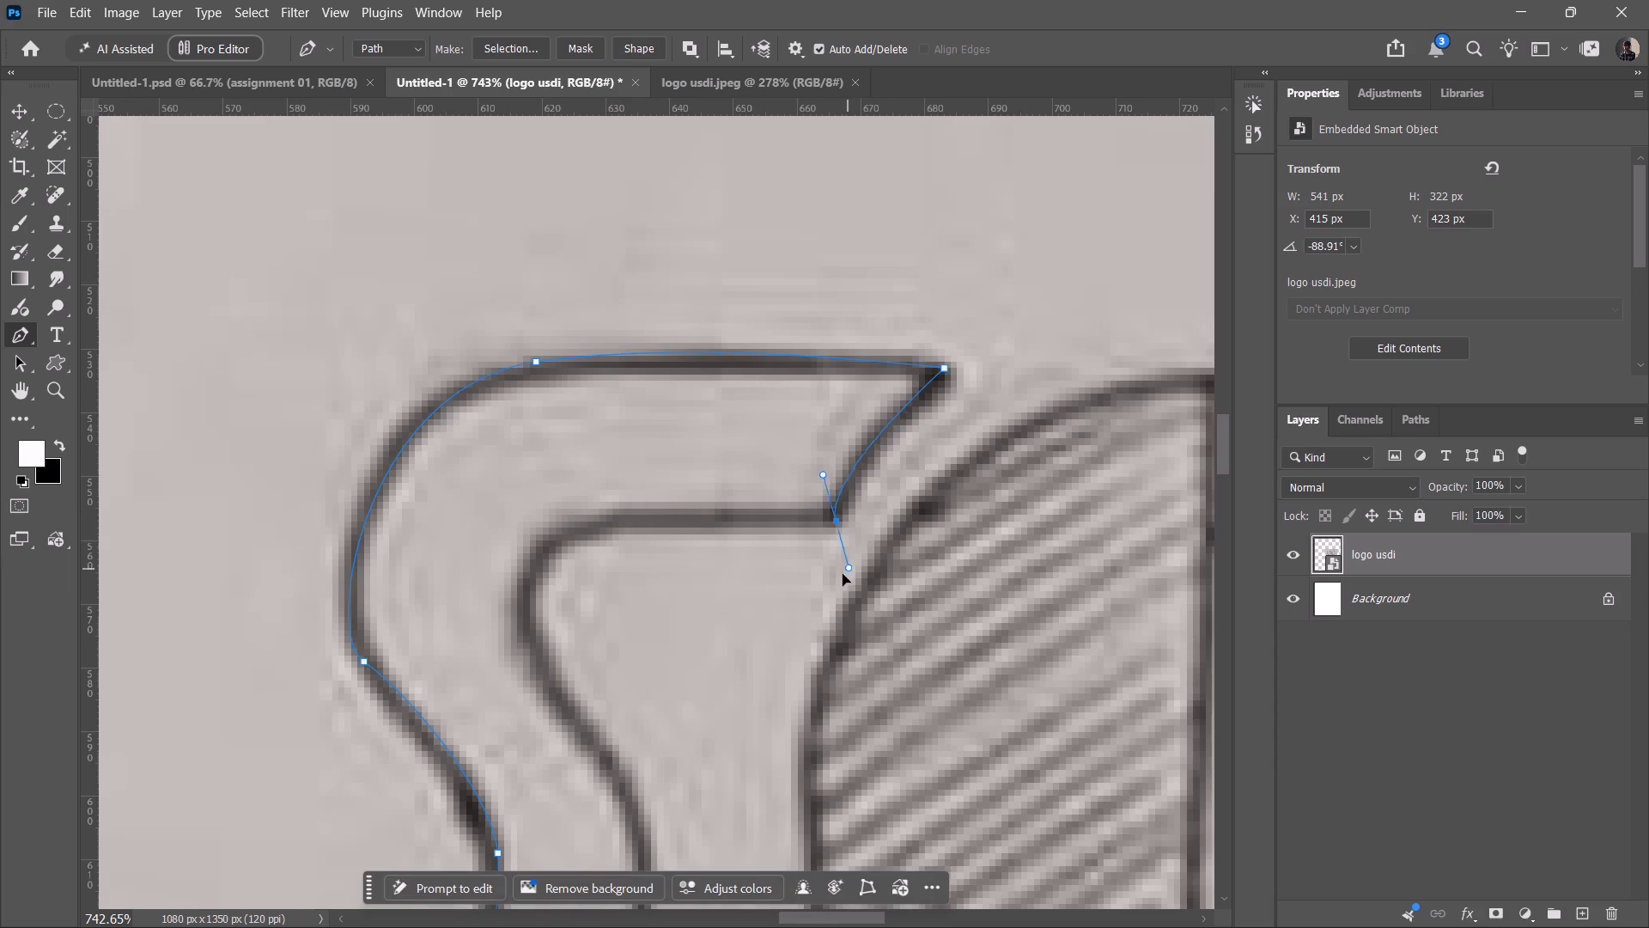
left_click_drag(843, 574, 833, 583)
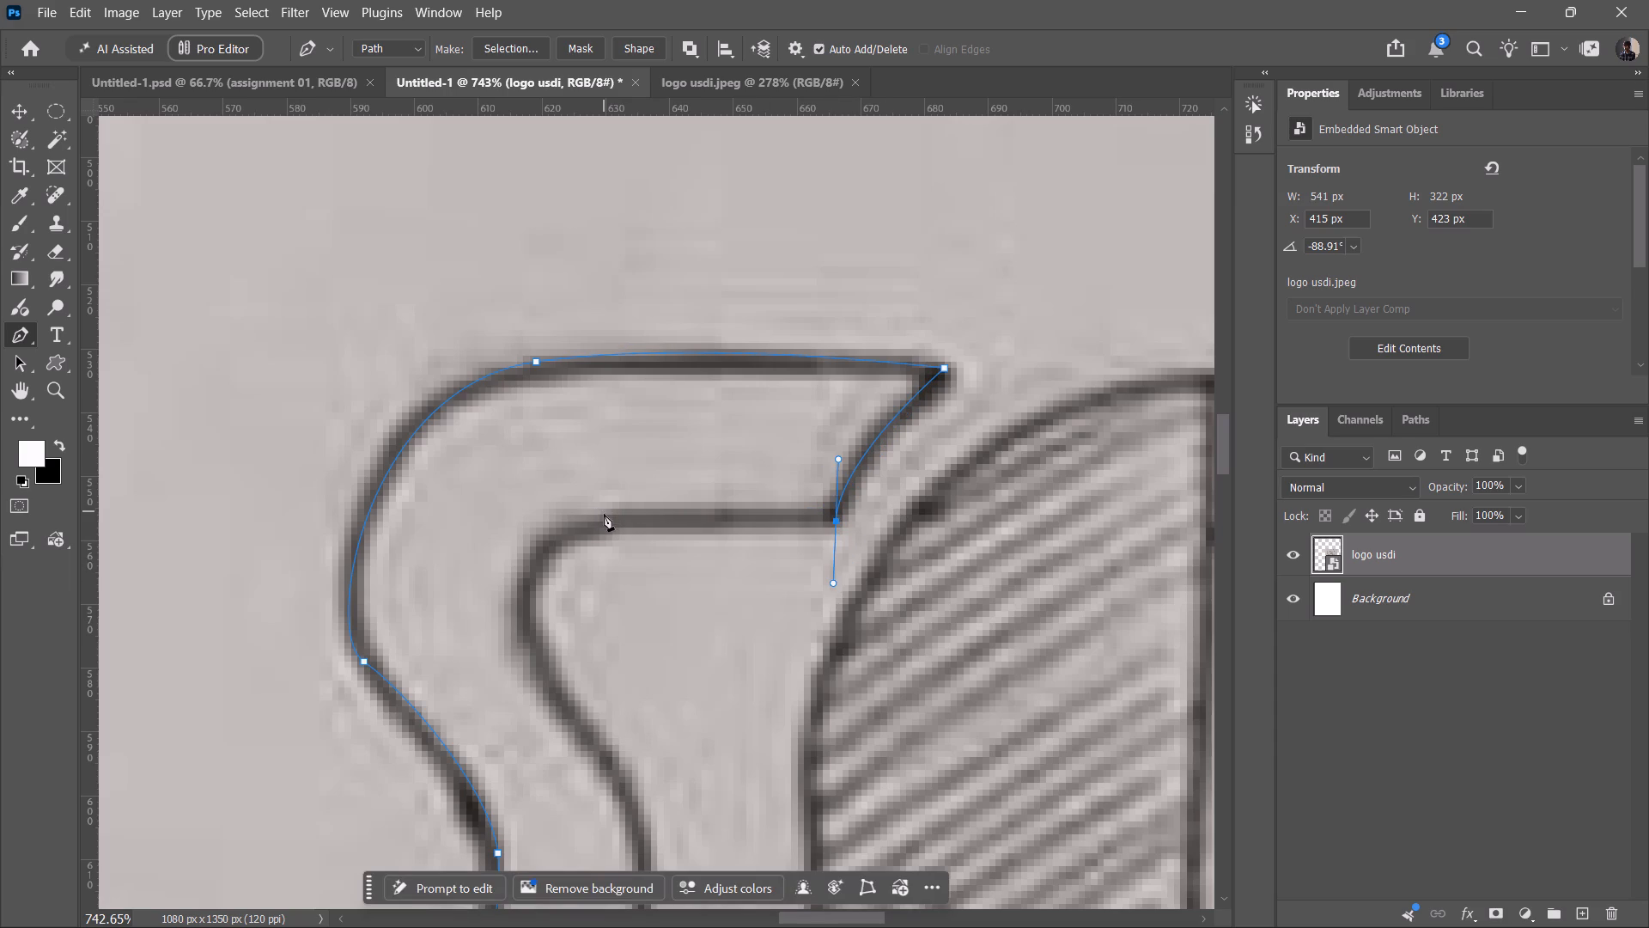
left_click(618, 514)
key("ctrl+z")
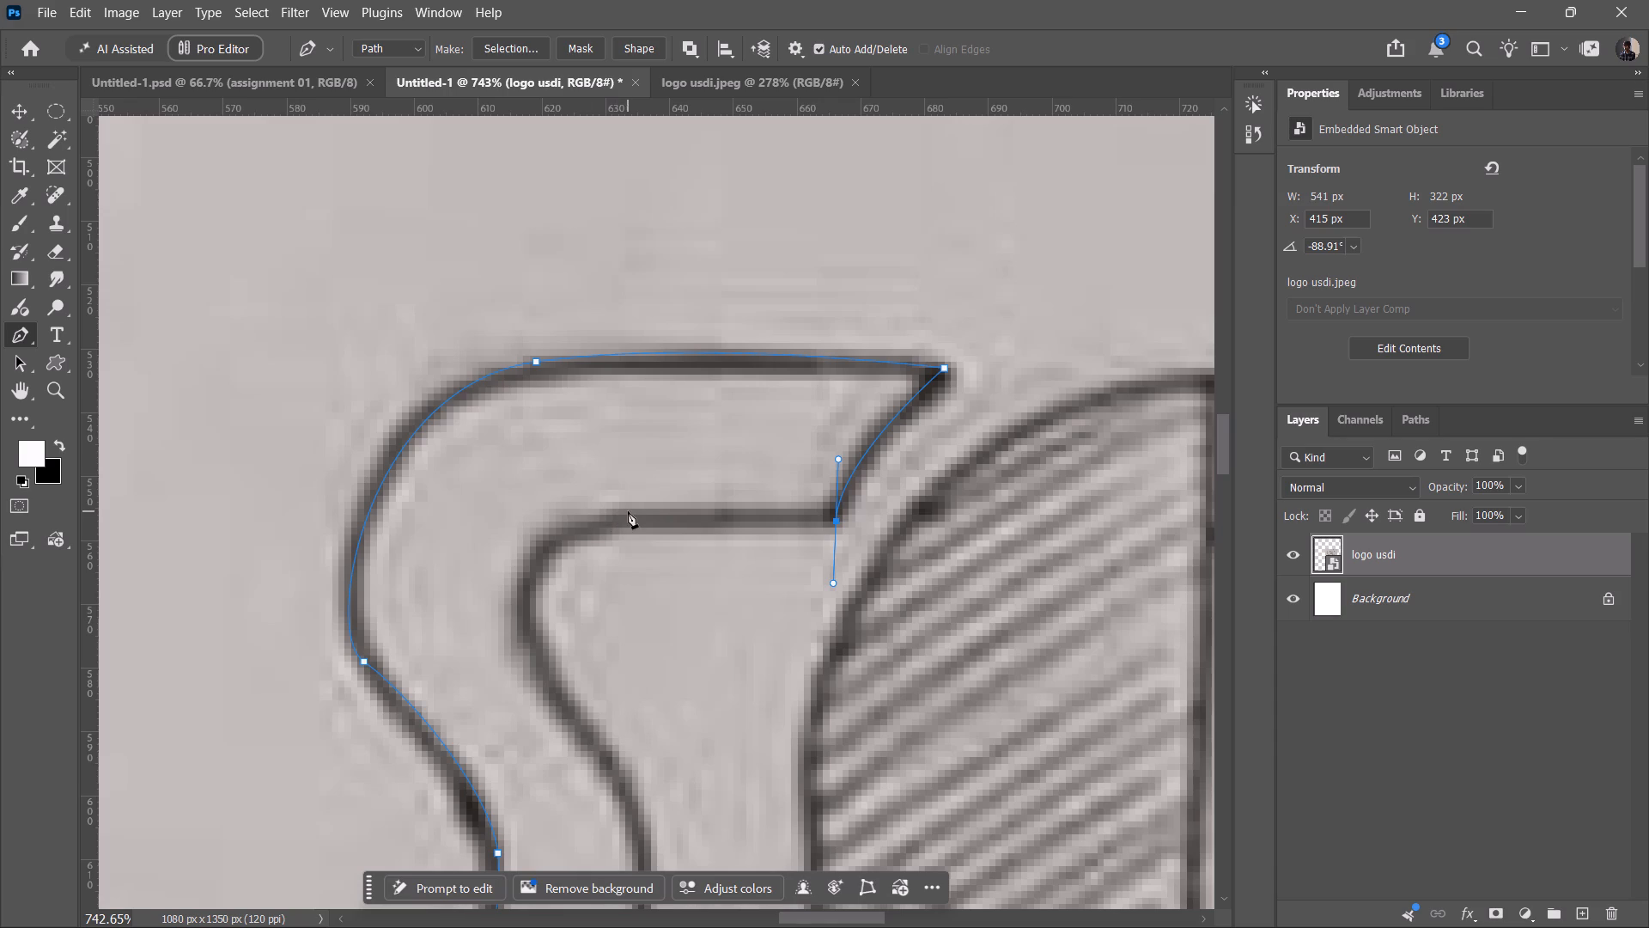
left_click(622, 510)
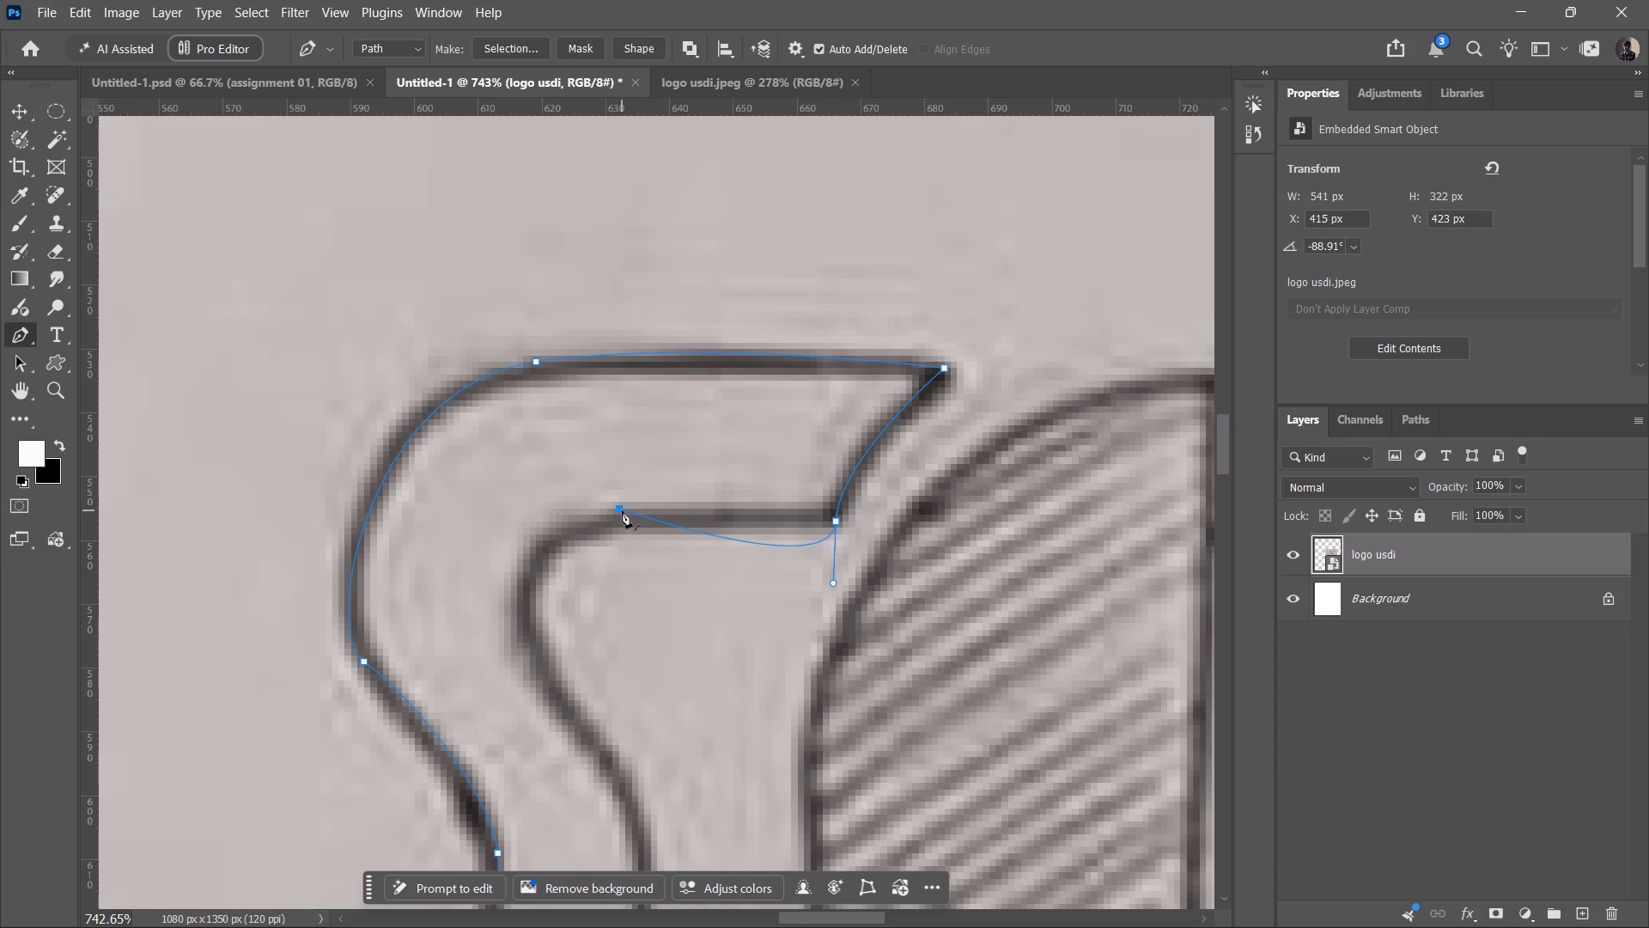
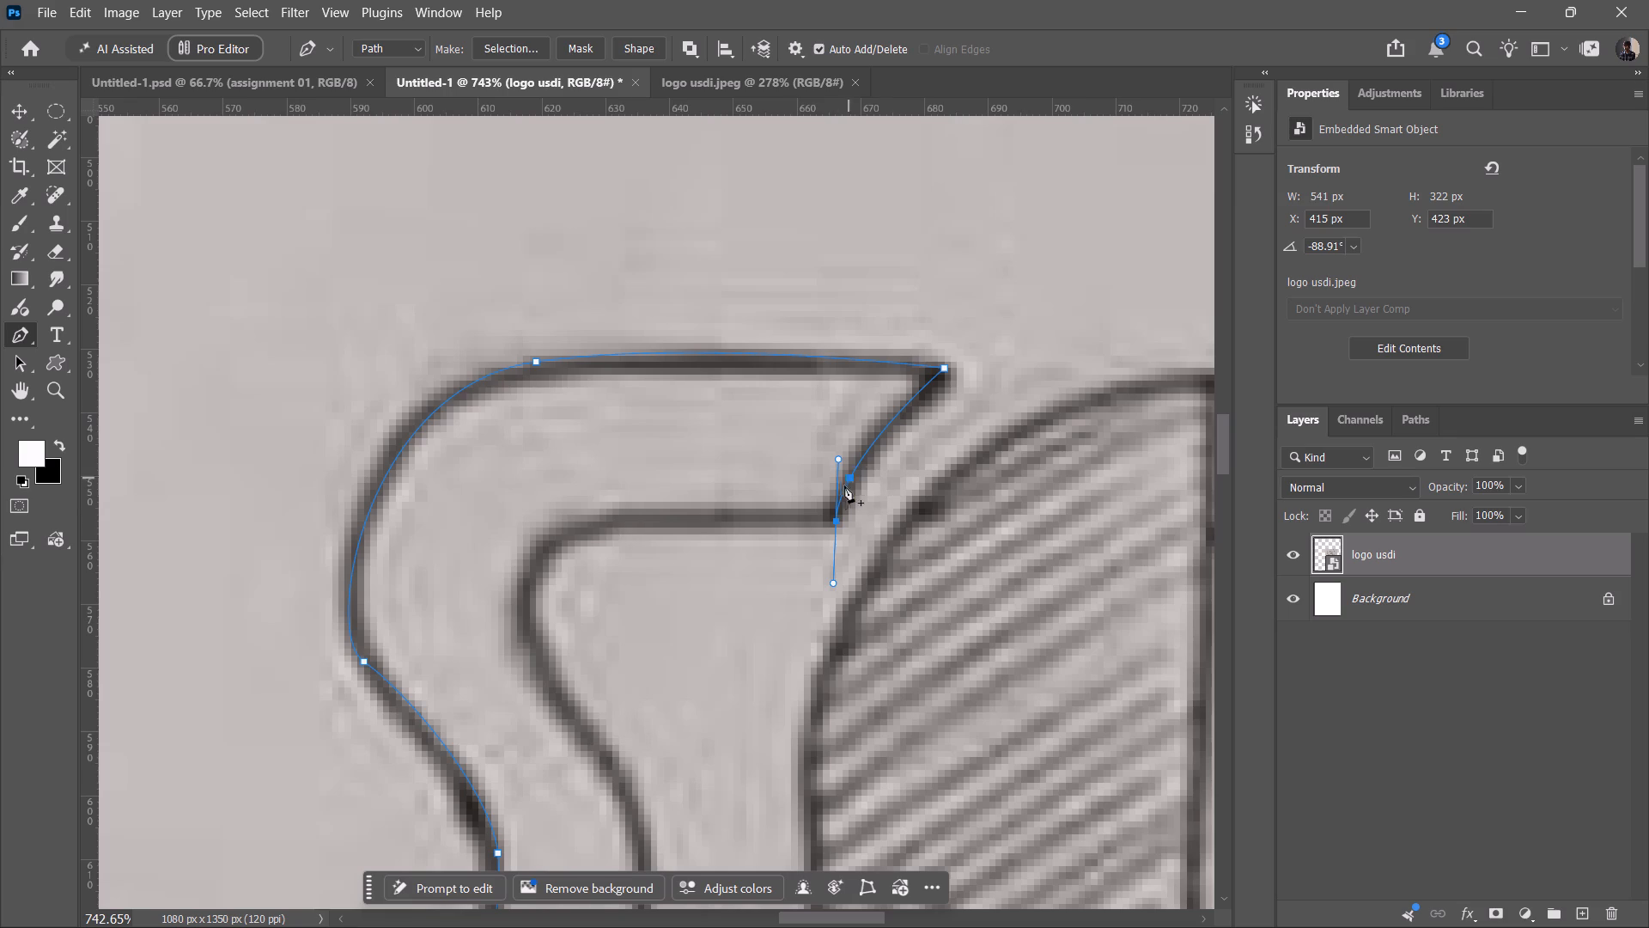
Drop the inner corner's outgoing handle, trace the underside of the s's arm to its bend, and curve the path onto the spine.
left_click(836, 521, "alt")
left_click(611, 516)
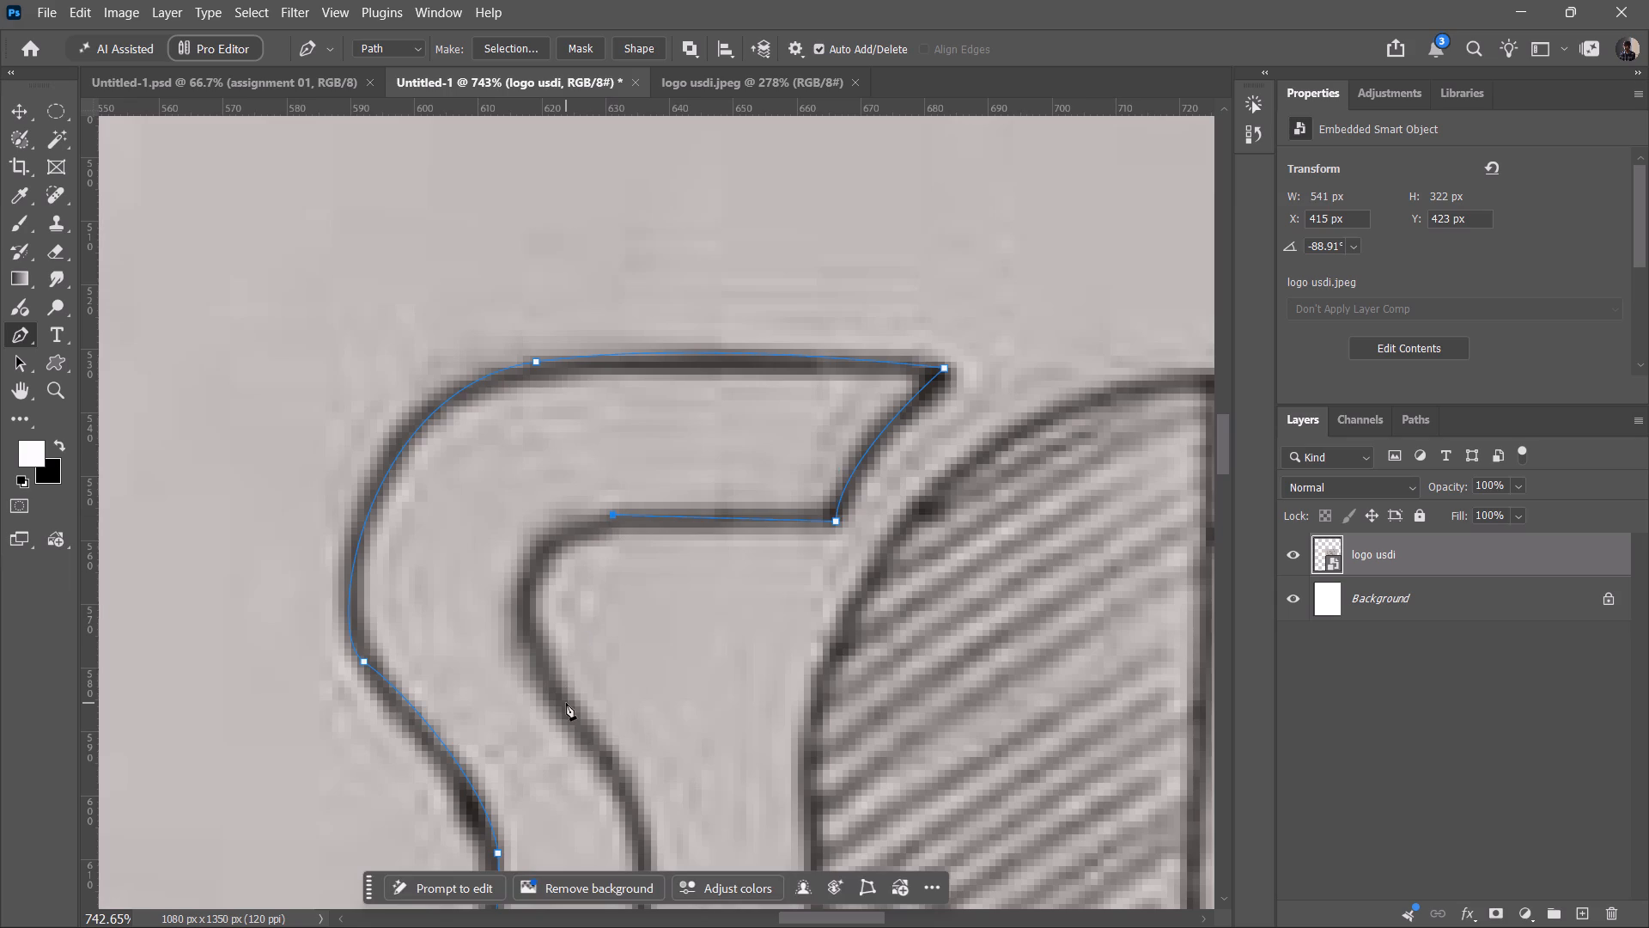
left_click_drag(566, 703, 654, 836)
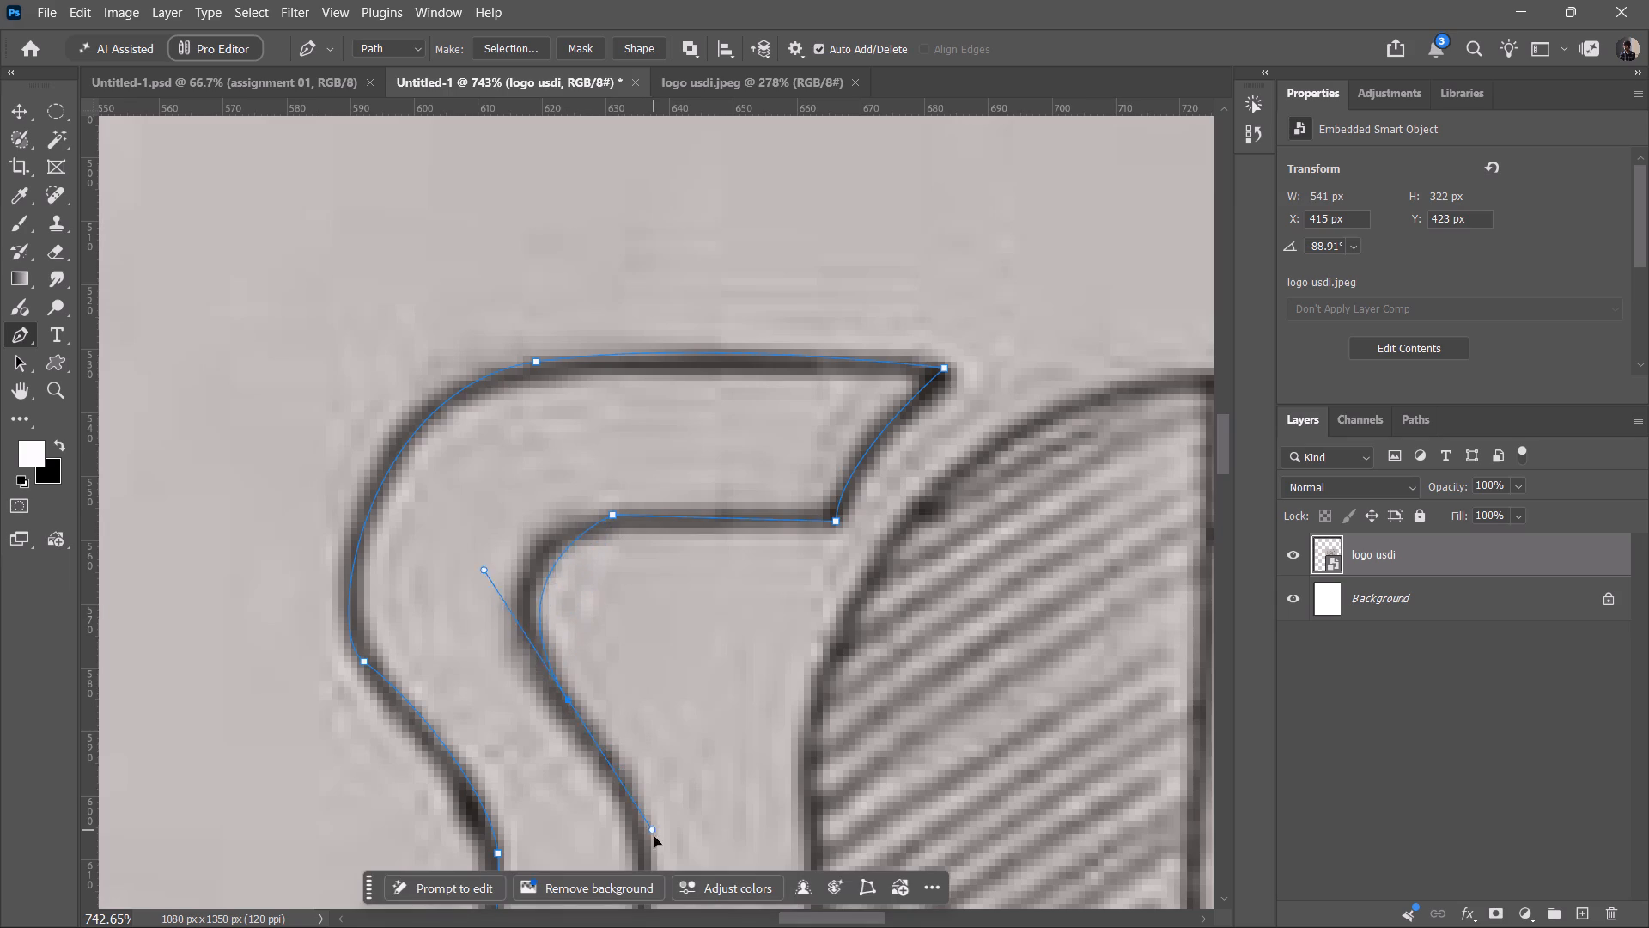
left_click_drag(654, 836, 668, 870)
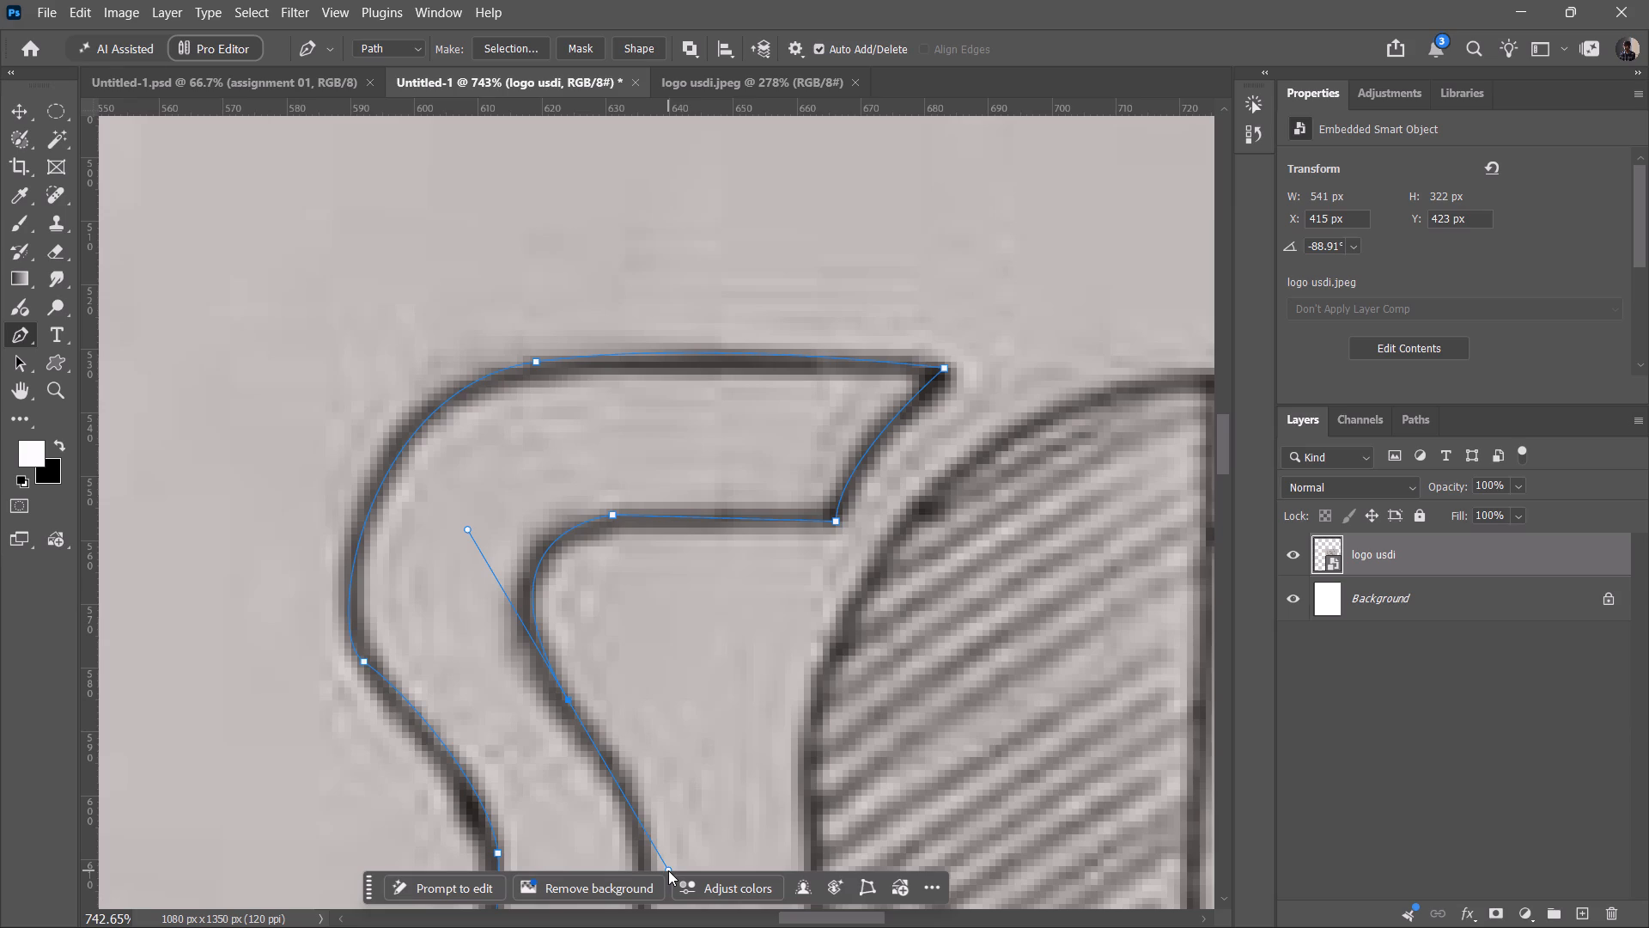
left_click(668, 870)
Curve the path around the outside of the s's lower bowl and end it where the bottom edge straightens.
left_click_drag(1217, 452, 1217, 553)
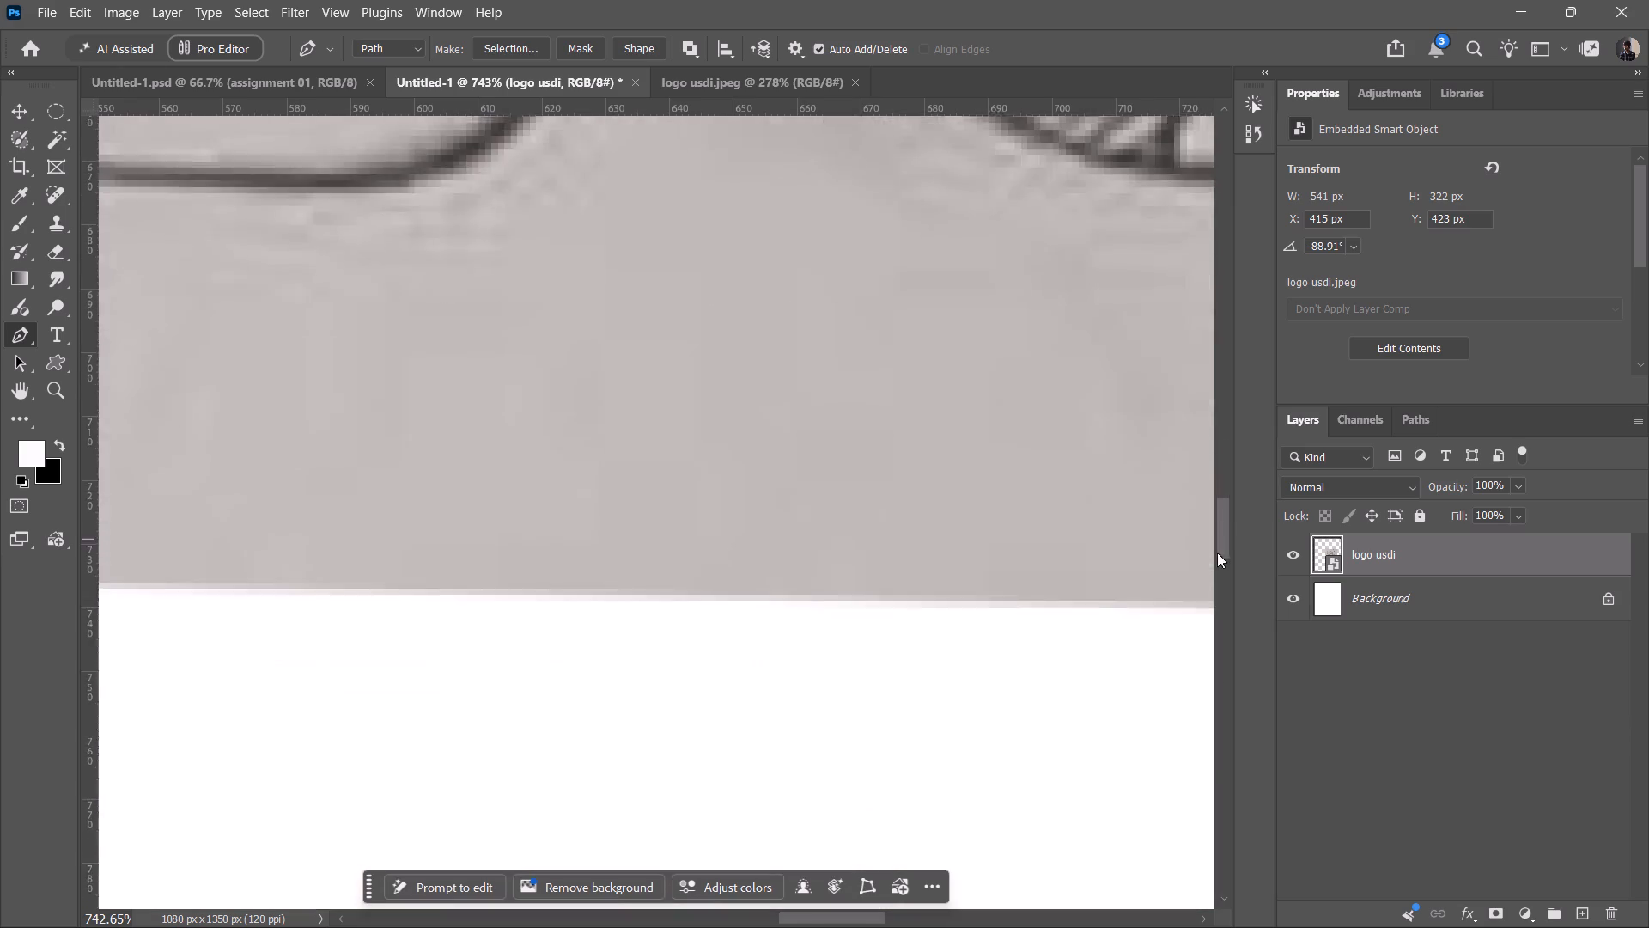
left_click_drag(1217, 553, 1226, 480)
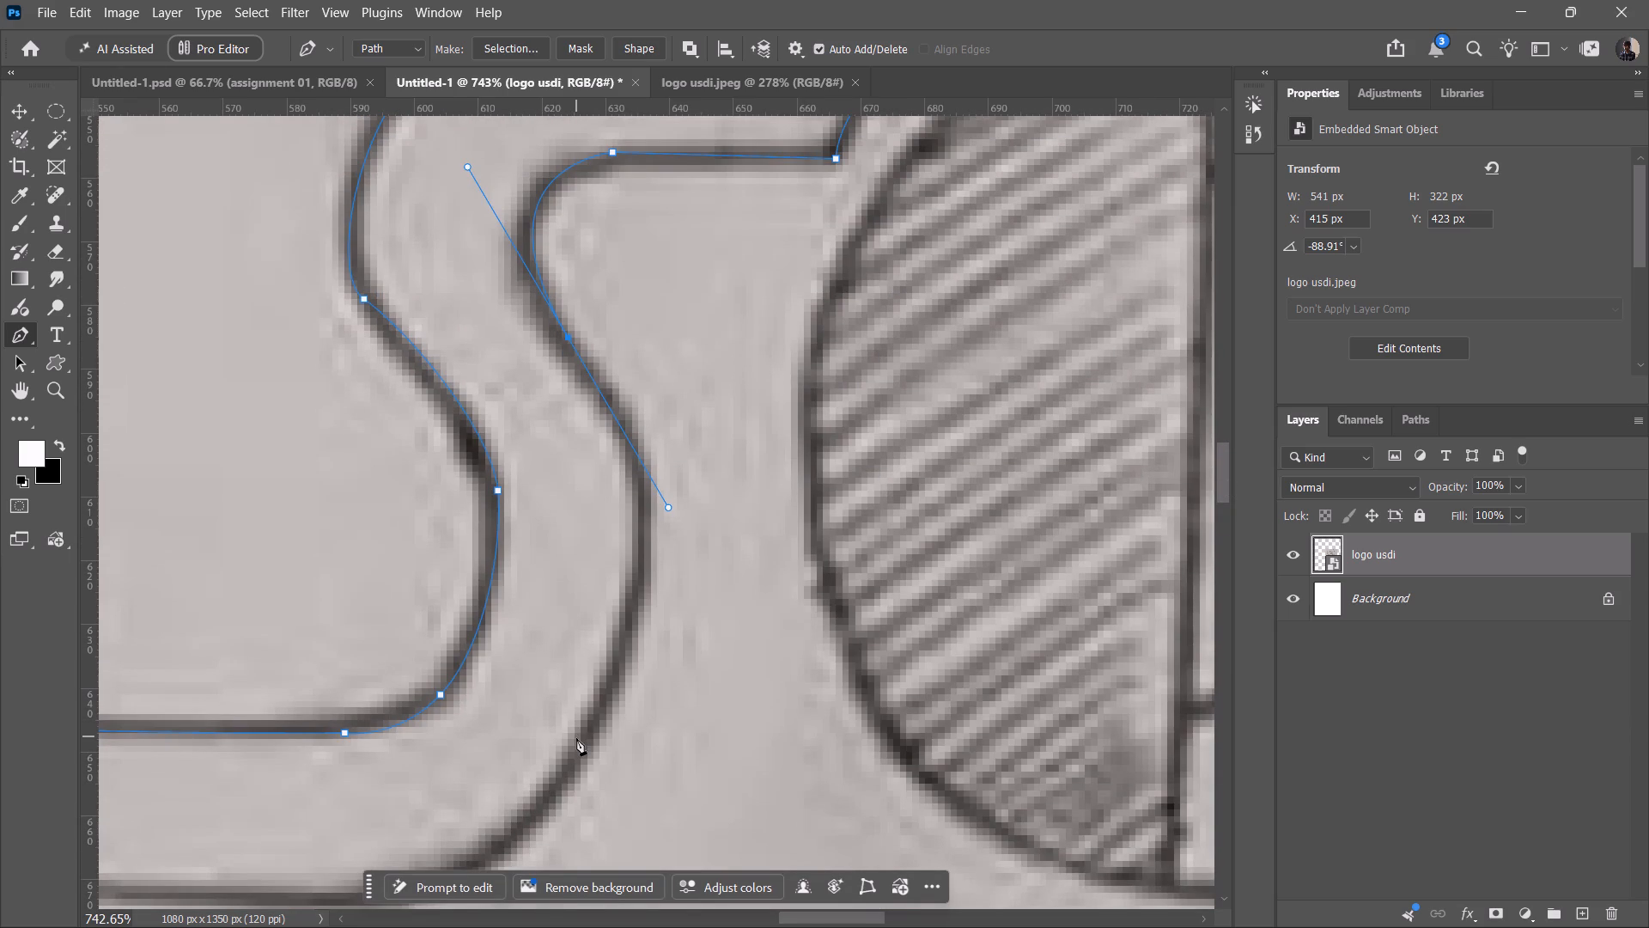
left_click_drag(576, 738, 517, 844)
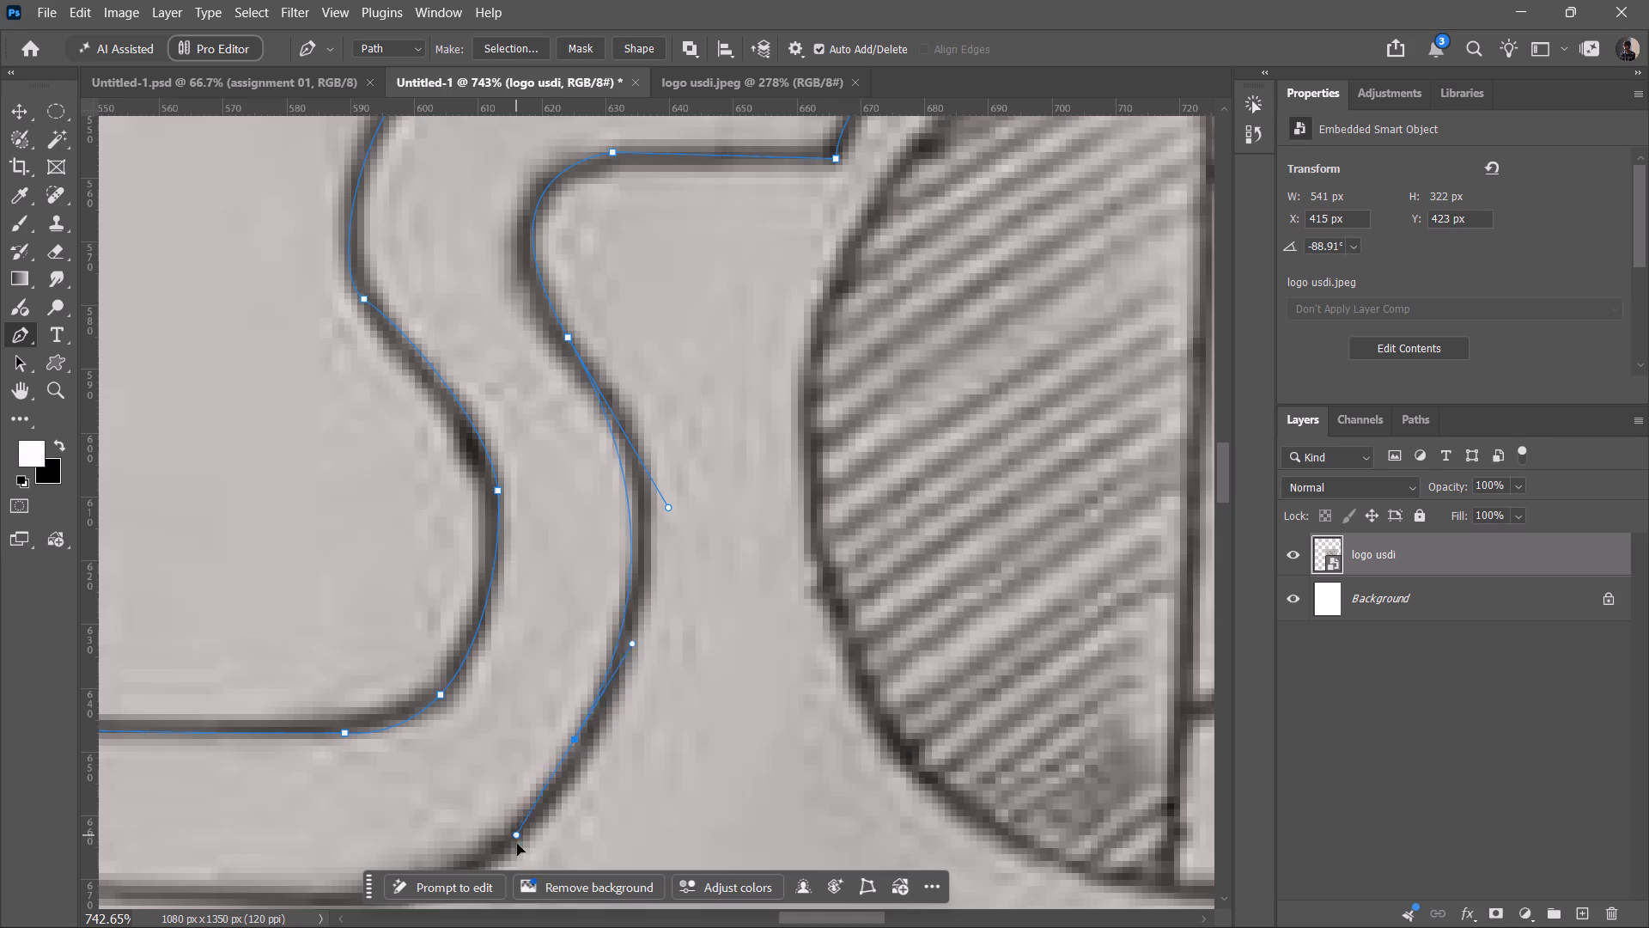
left_click_drag(517, 844, 493, 876)
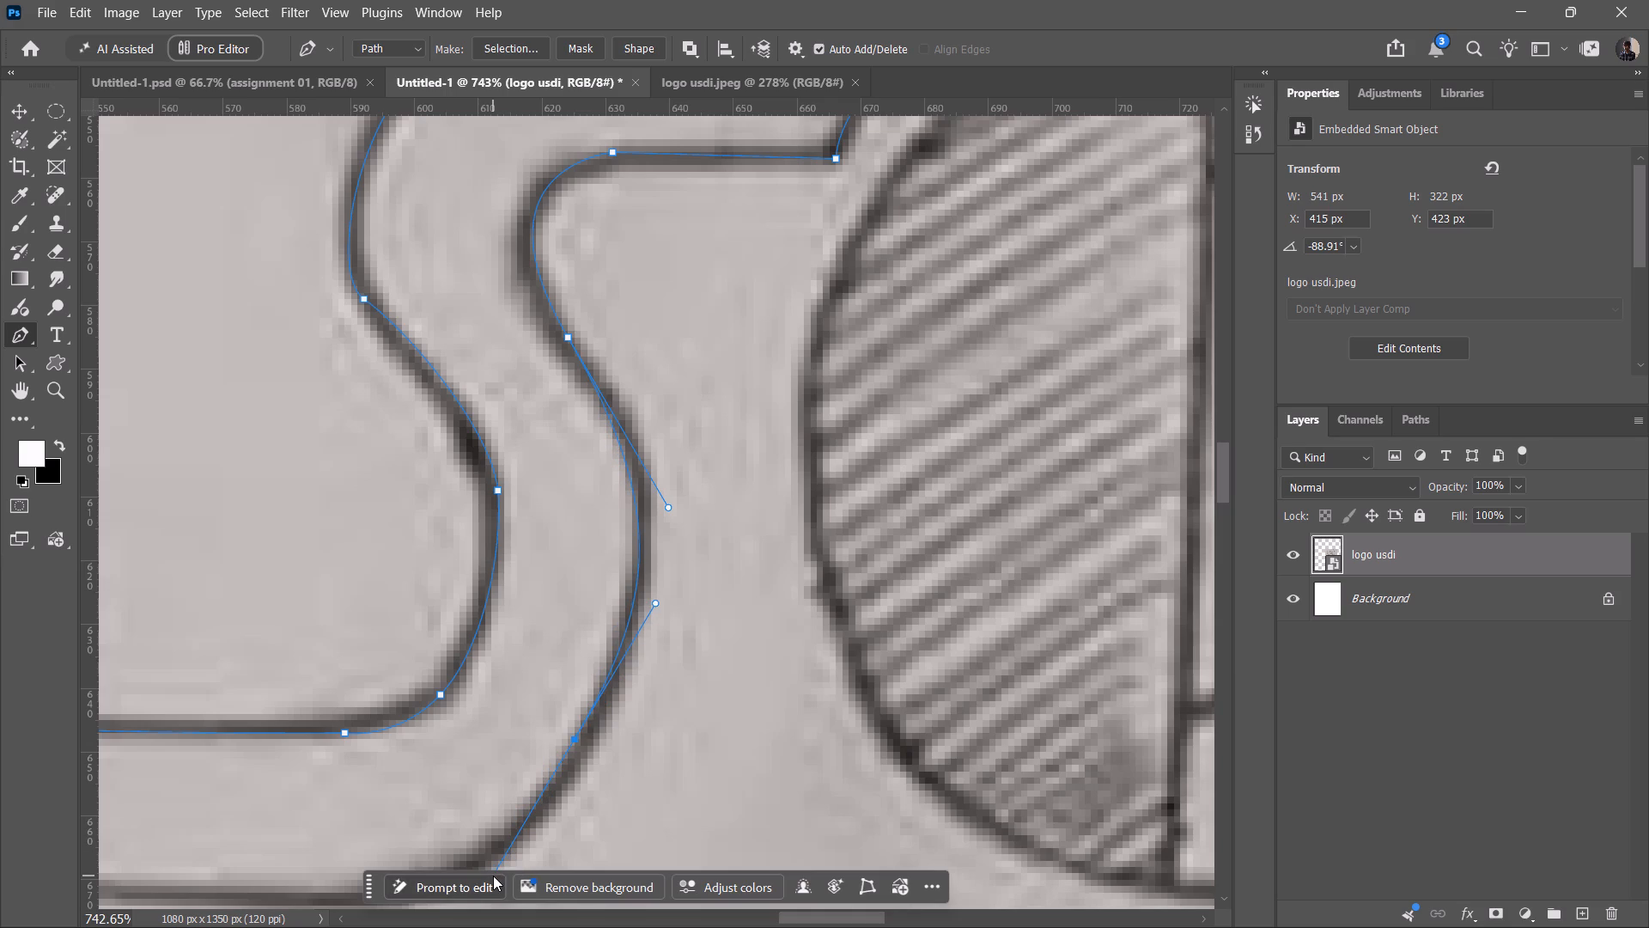
left_click_drag(1226, 482, 1224, 512)
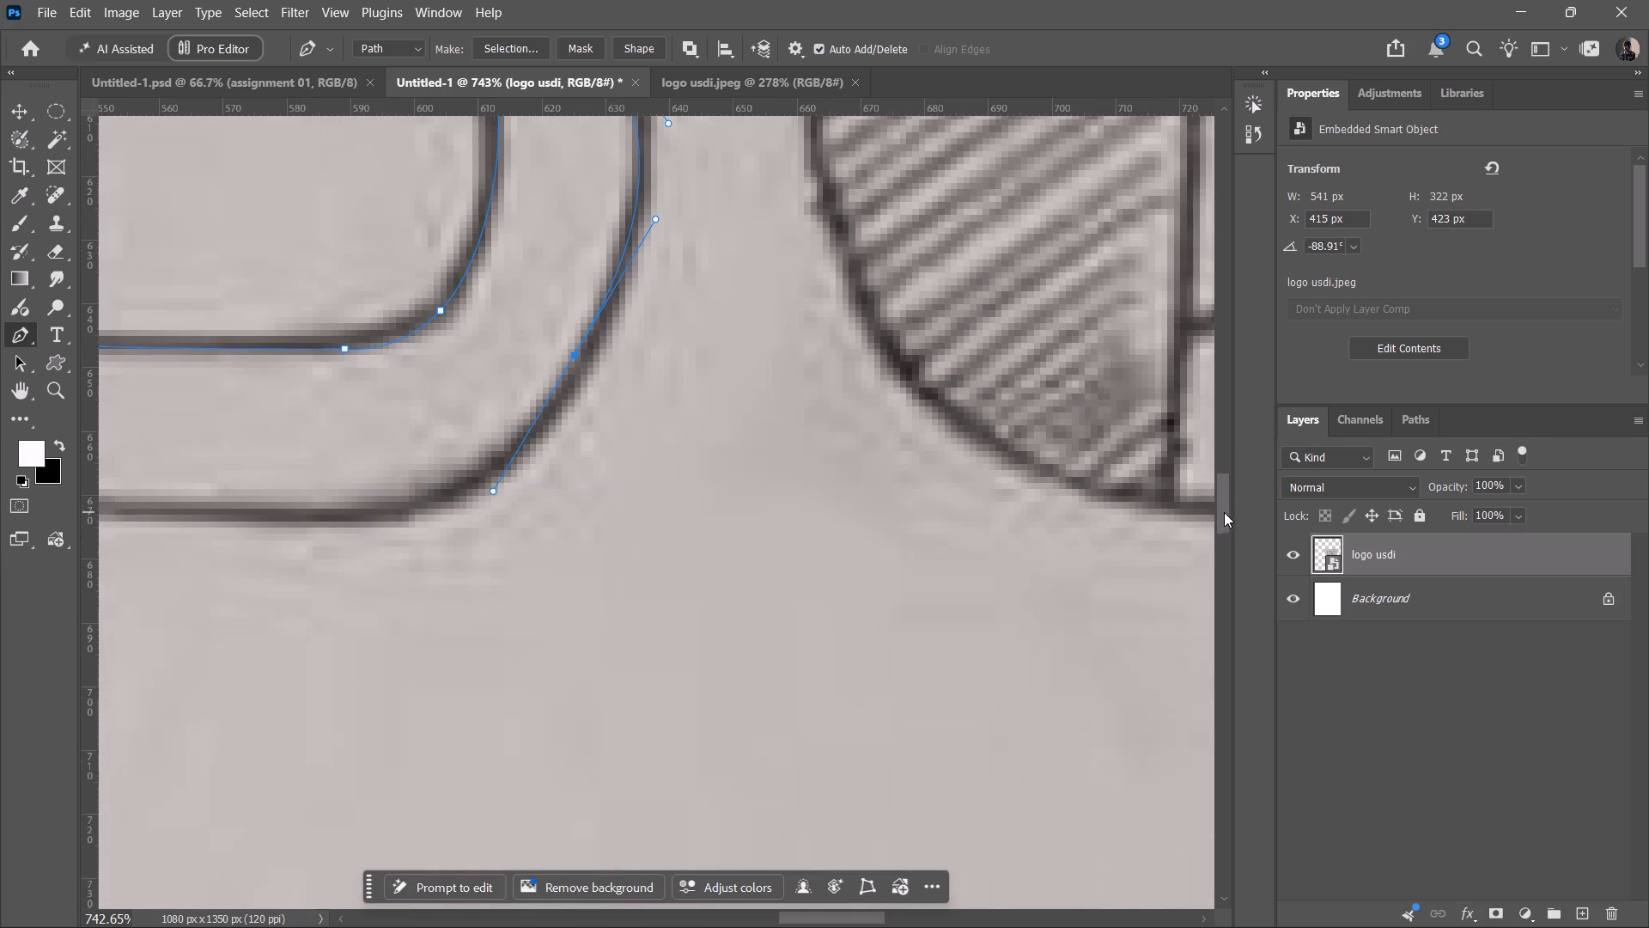
left_click(396, 511)
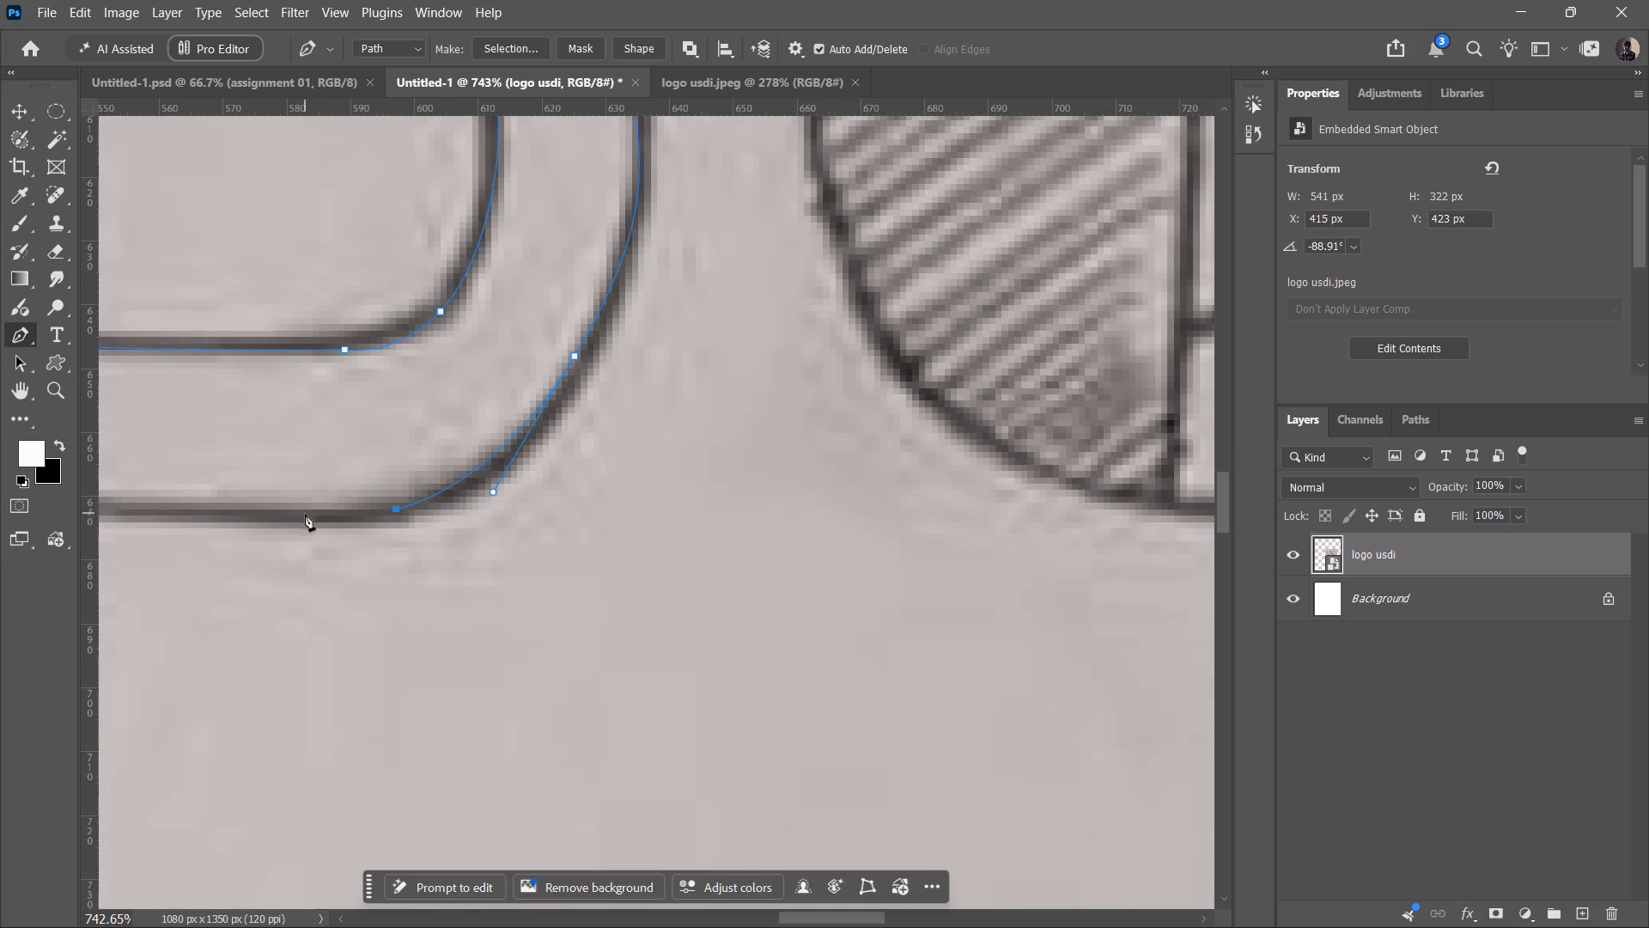
Trace the straight bottom edge shared by the u and s, and curve the path around the u's outer bottom corner.
scroll(656, 516, "right", 1)
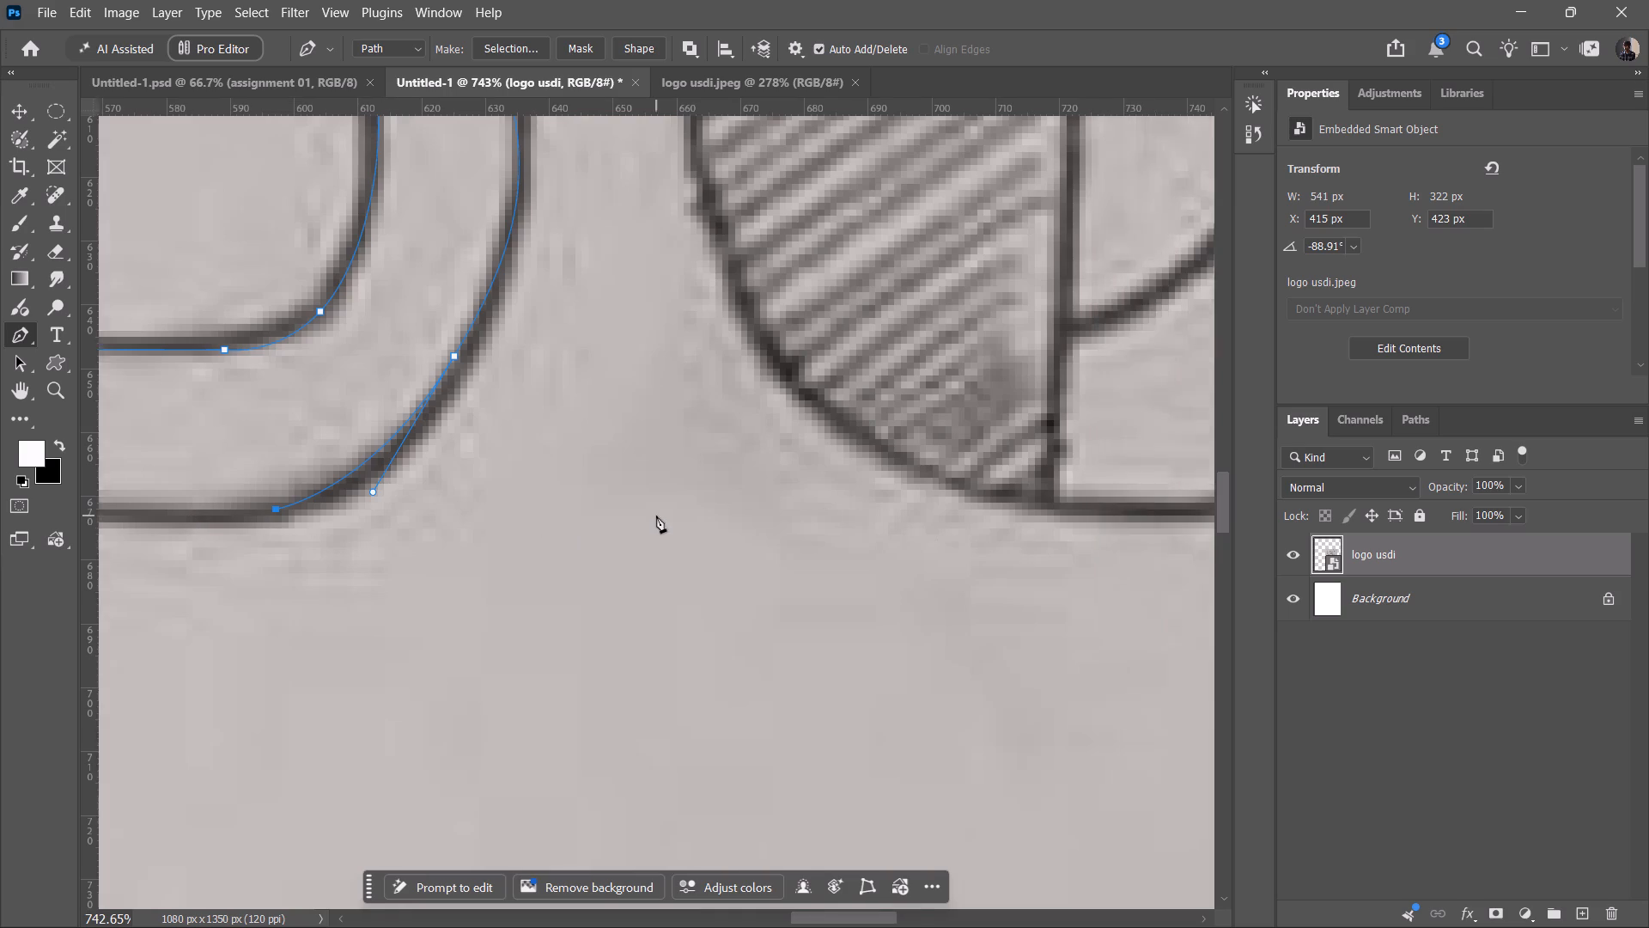
scroll(656, 516, "right", 2)
scroll(656, 516, "left", 6)
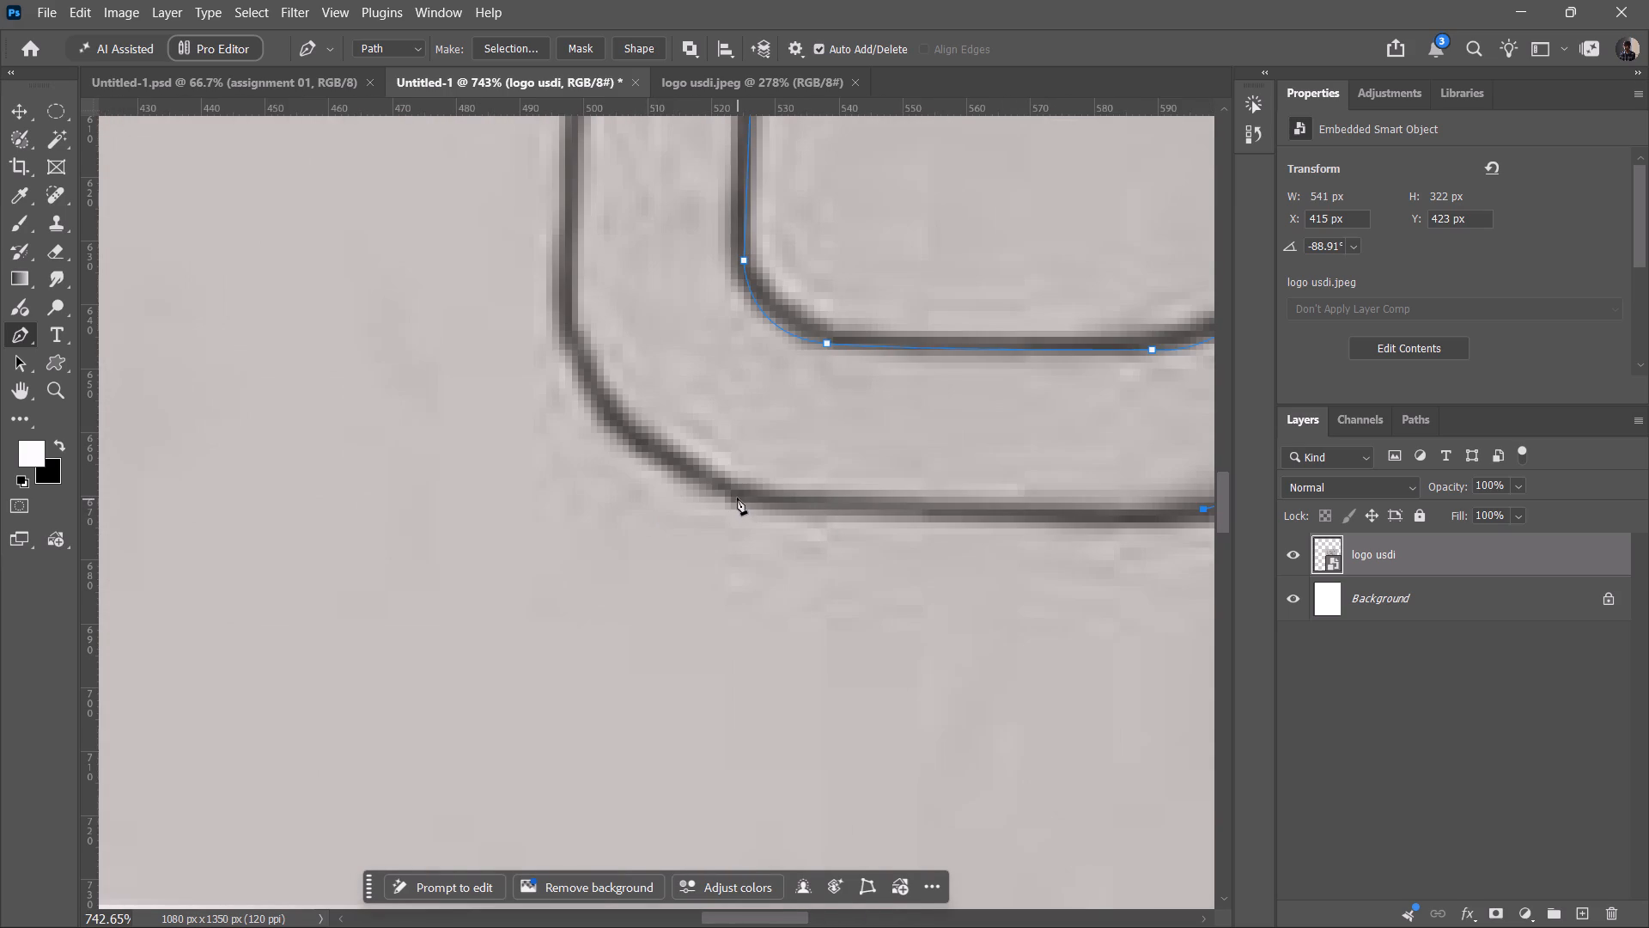
left_click(737, 498)
left_click_drag(560, 331, 516, 224)
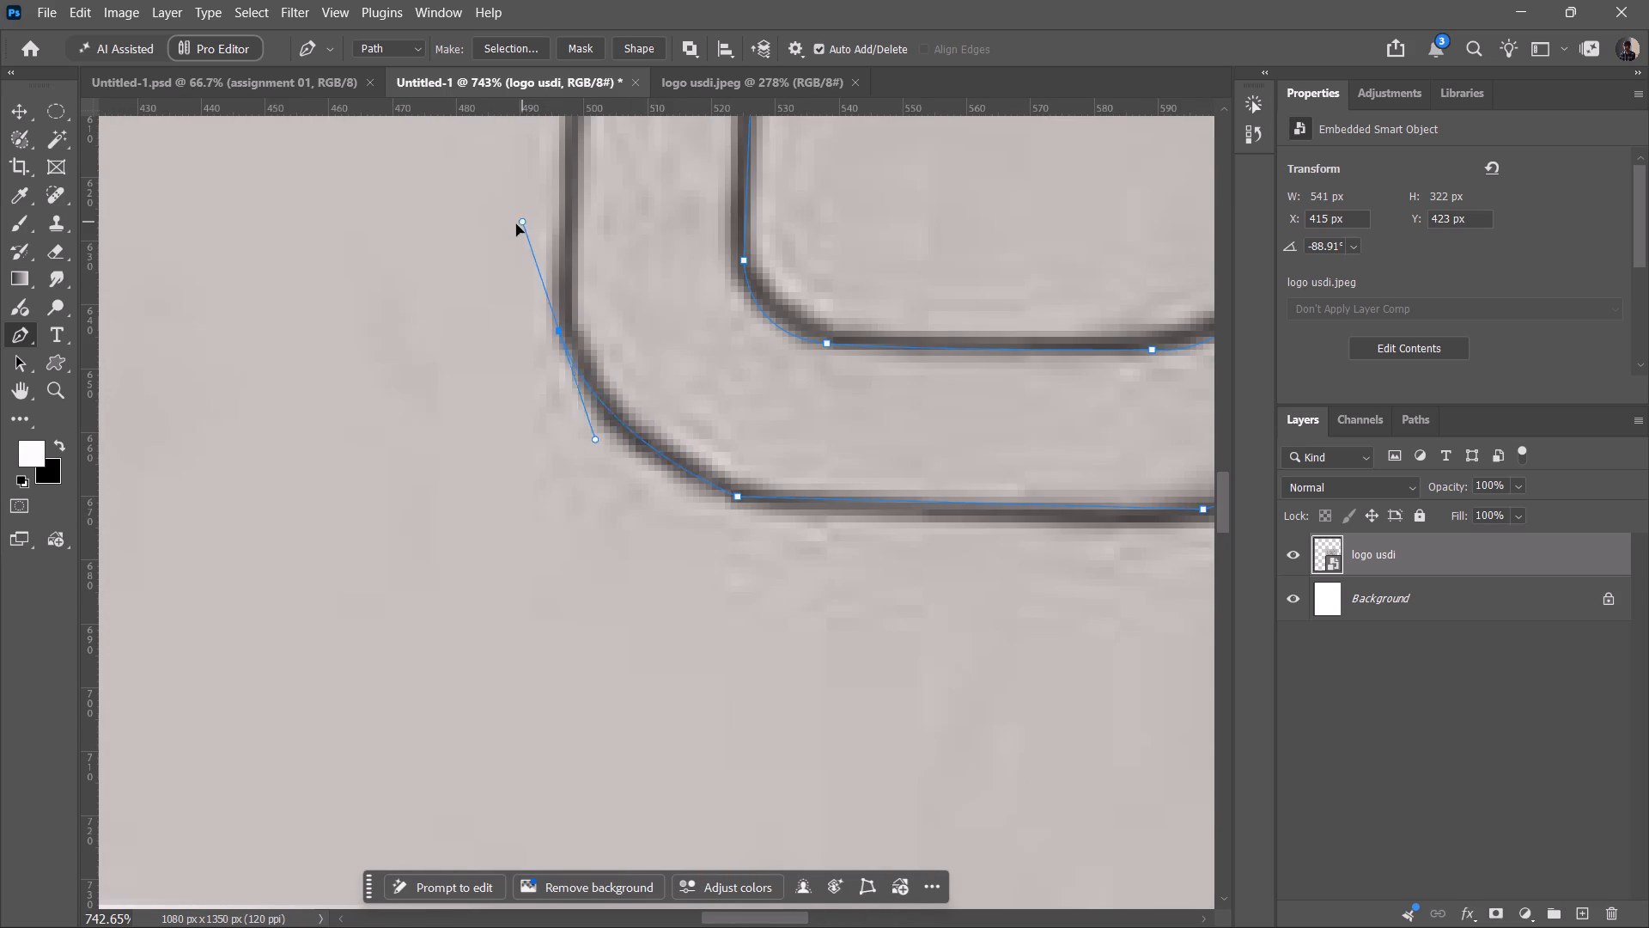
left_click_drag(516, 224, 523, 222)
Remove the outer corner's outgoing handle, trace the u's outer side up to its top corner, and close the path at the starting point.
scroll(805, 420, "down", 5, "ctrl+alt")
left_click_drag(1218, 473, 1218, 452)
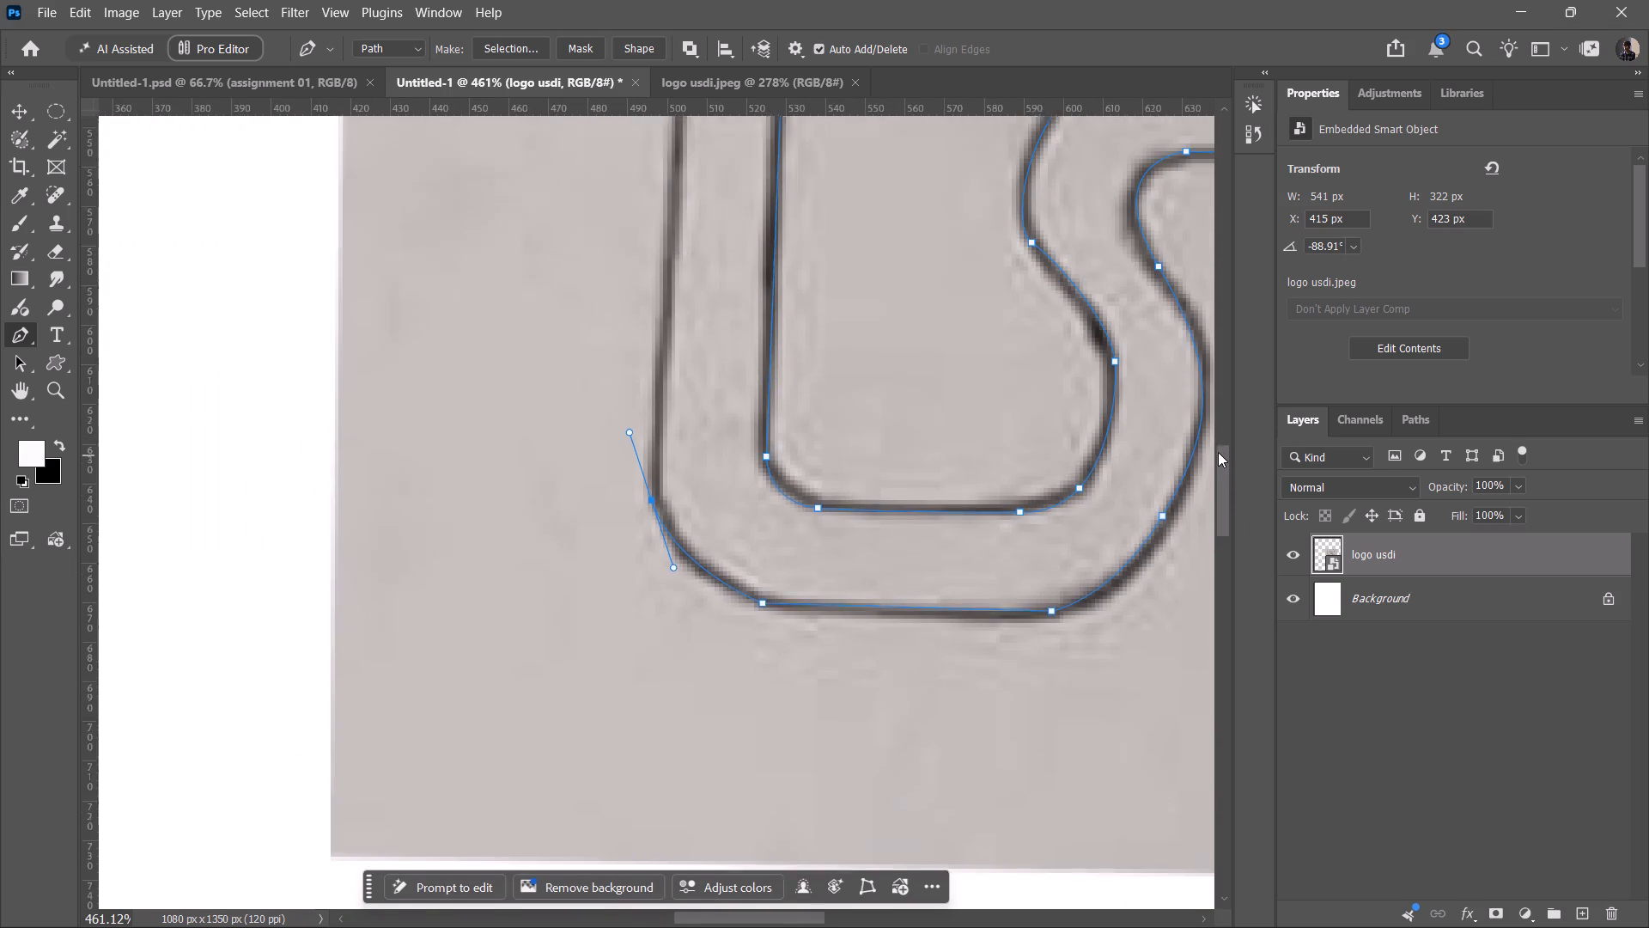
left_click_drag(1218, 452, 1218, 432)
left_click(677, 285)
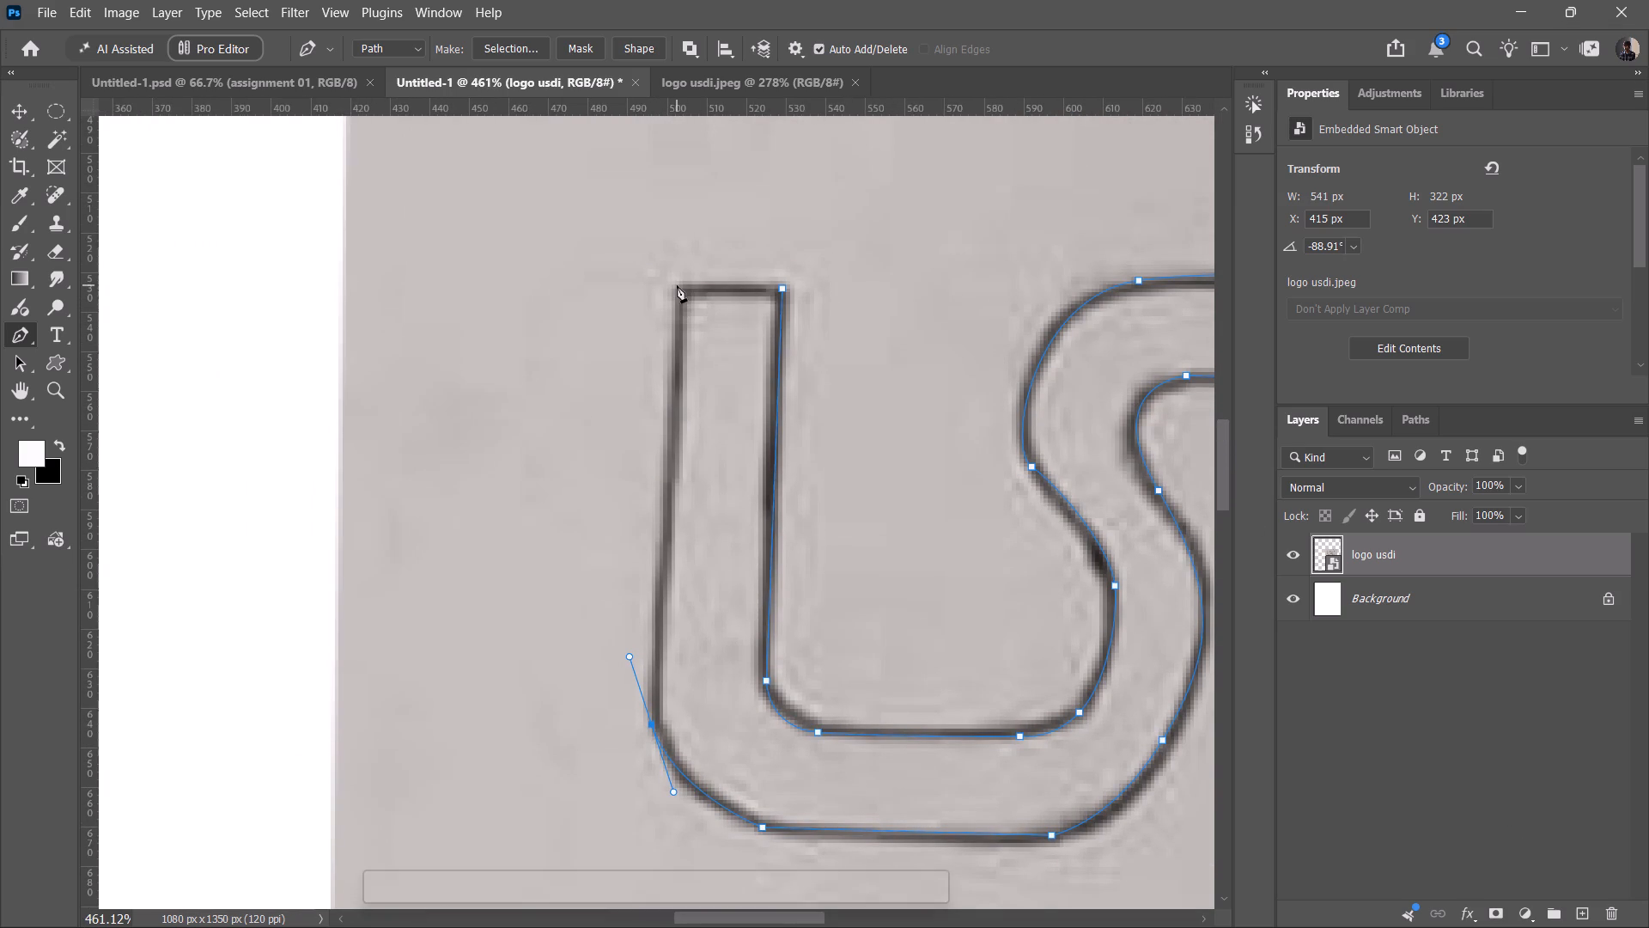
key("ctrl+z")
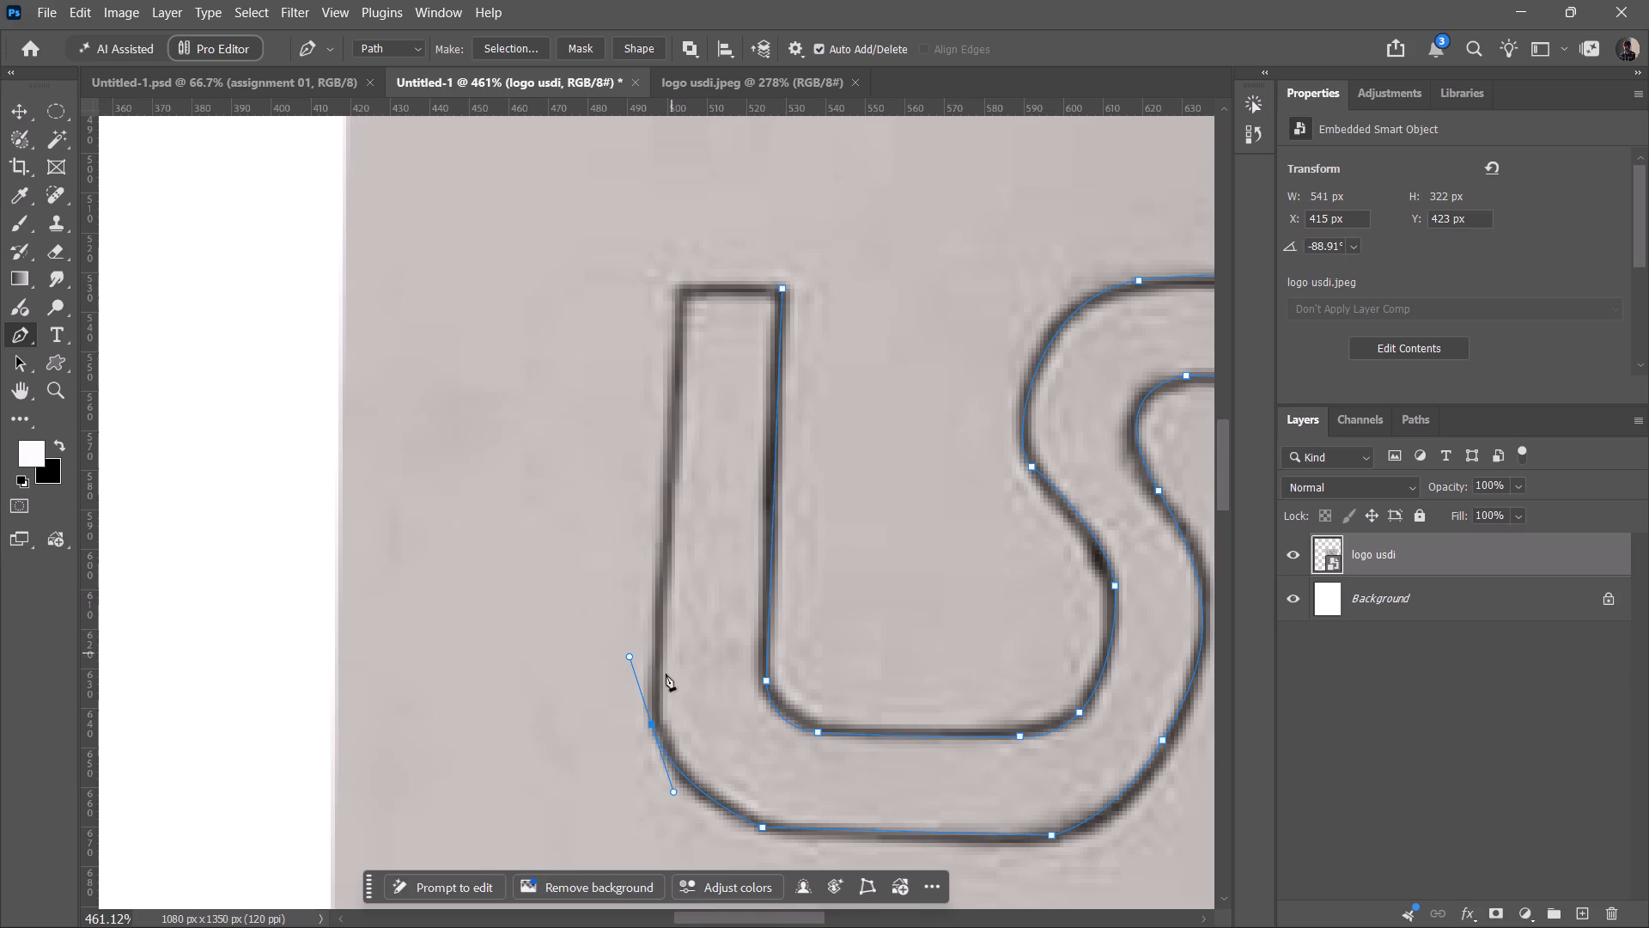
left_click(653, 723, "alt")
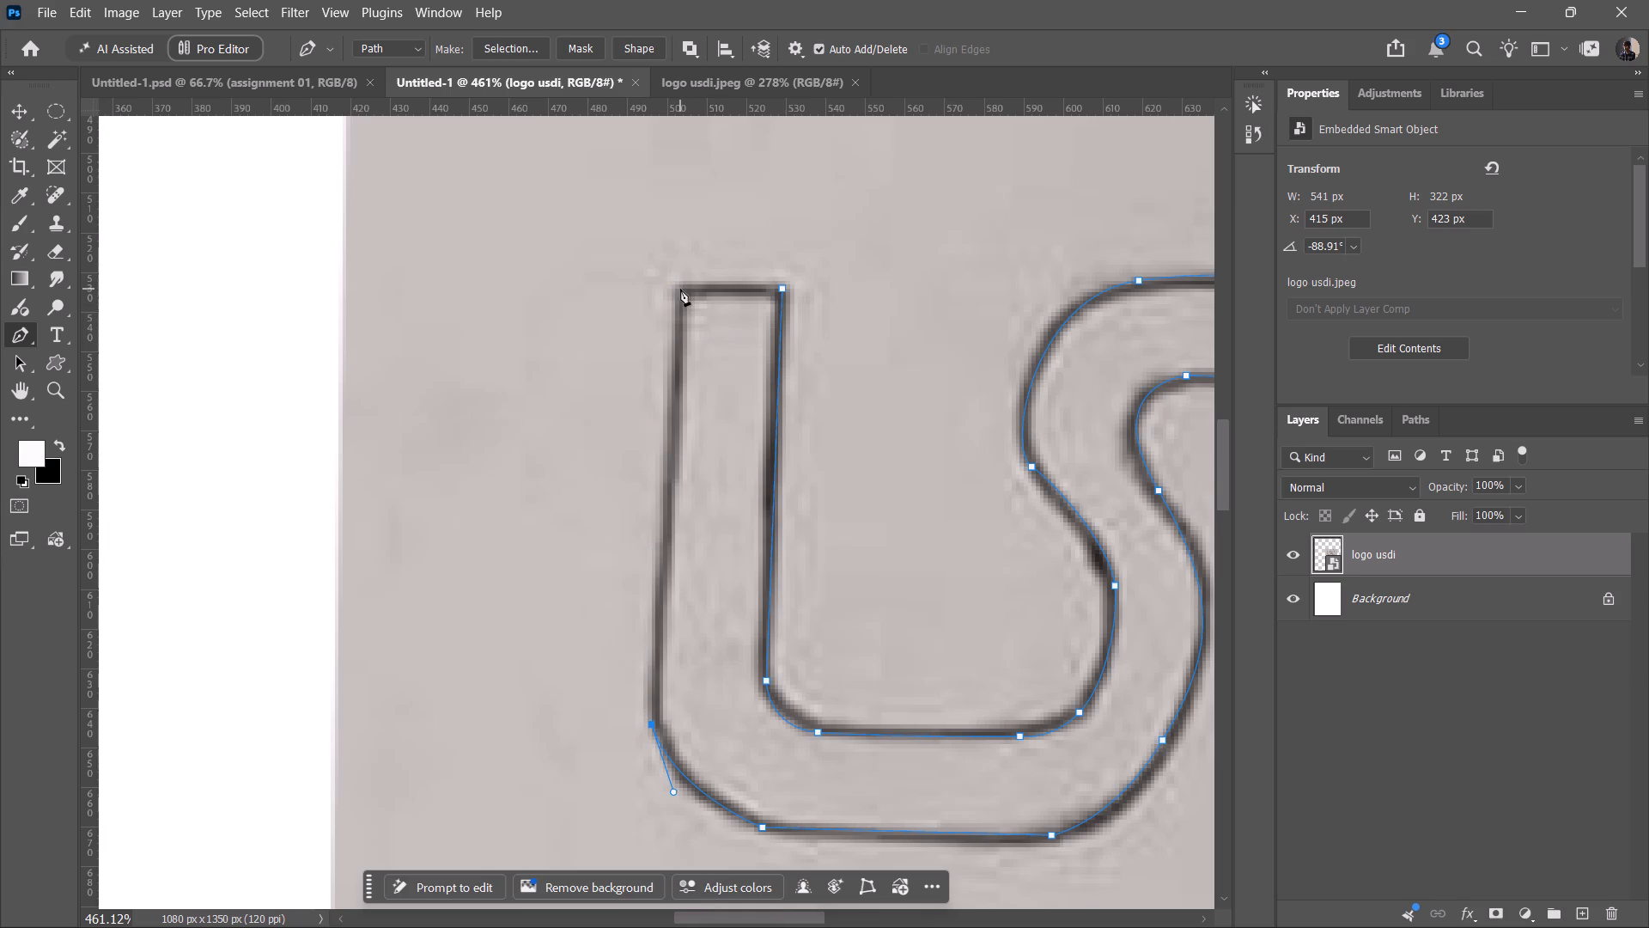
left_click(680, 289)
left_click(782, 290)
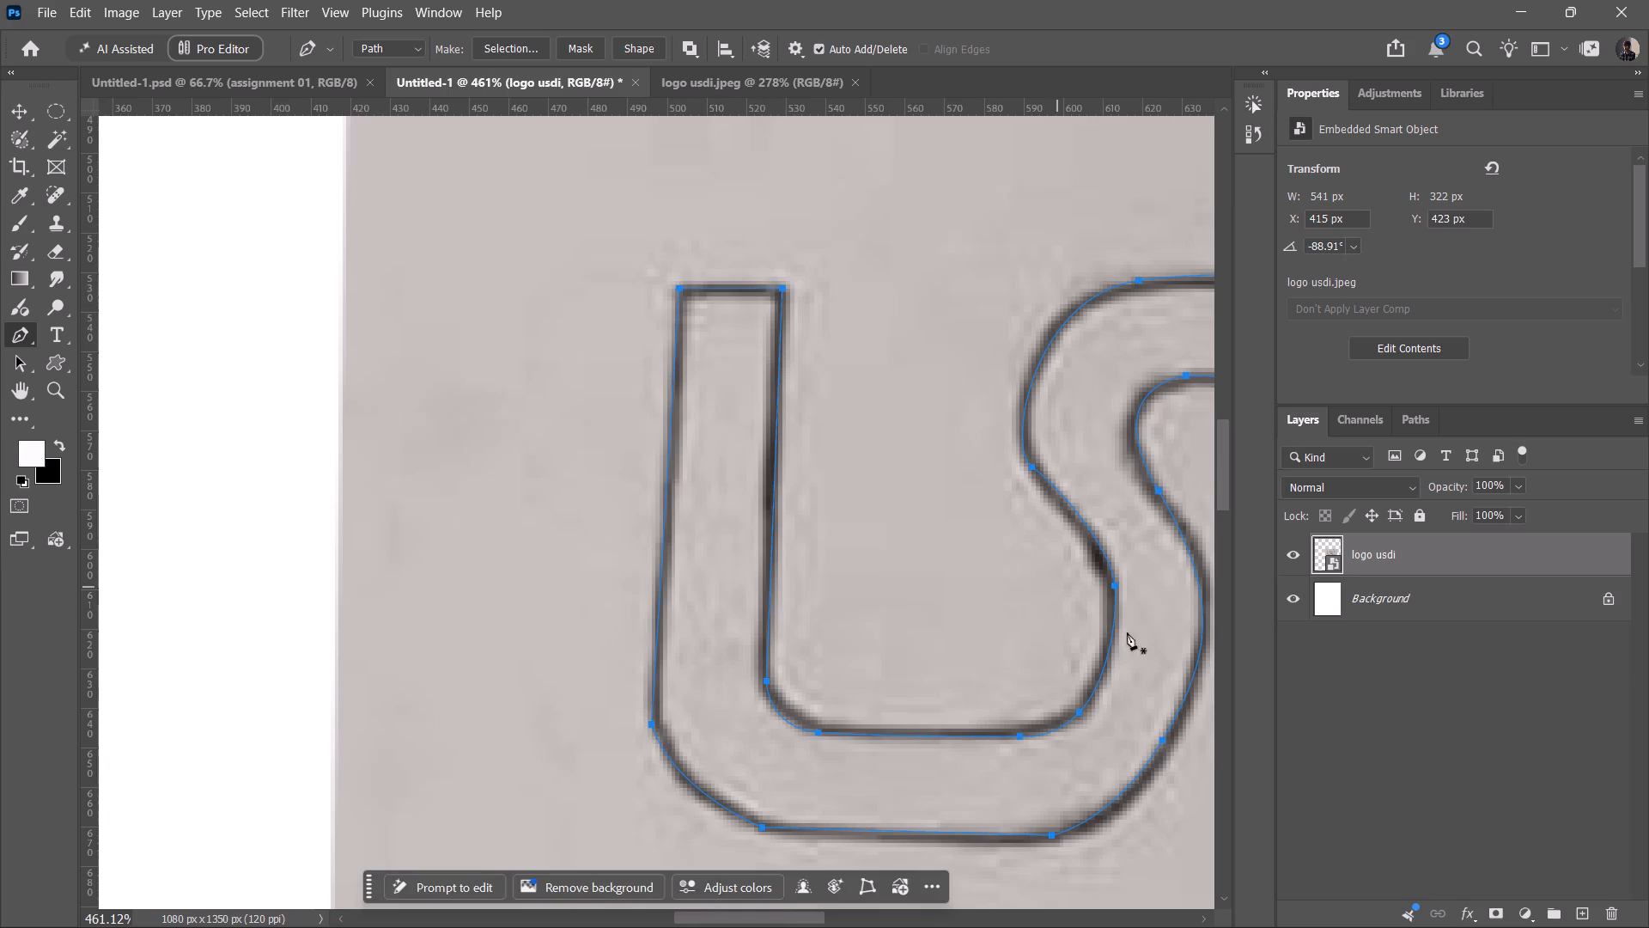
Convert the closed path of the joined u and s into a shape layer.
scroll(1034, 568, "down", 6, "ctrl+alt")
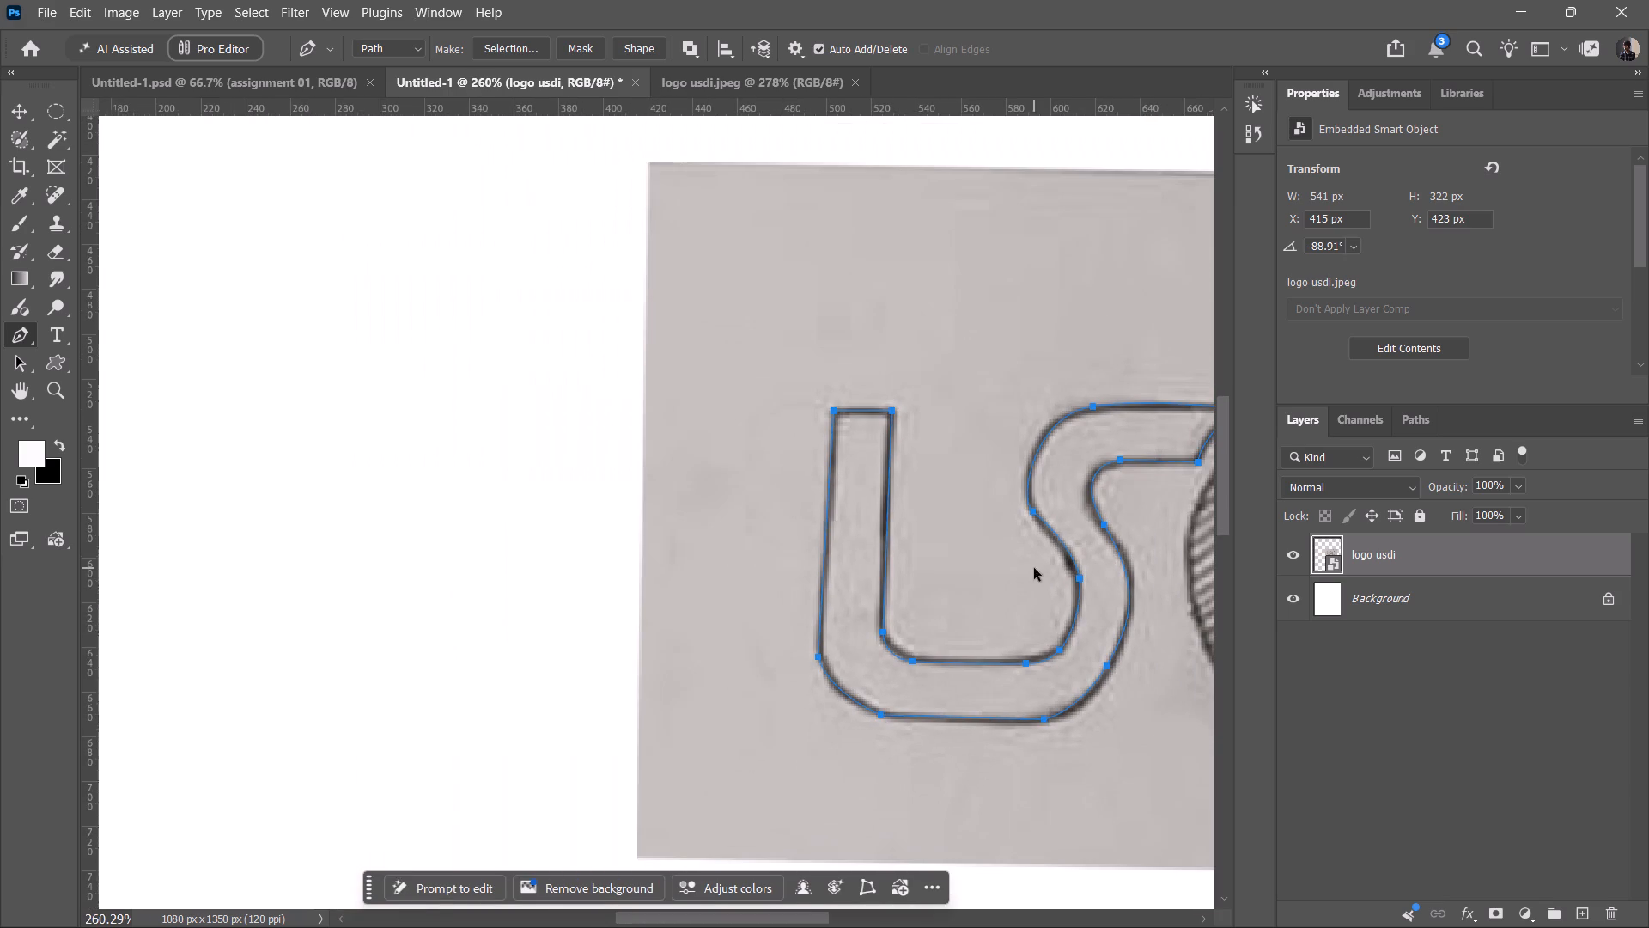
left_click(622, 52)
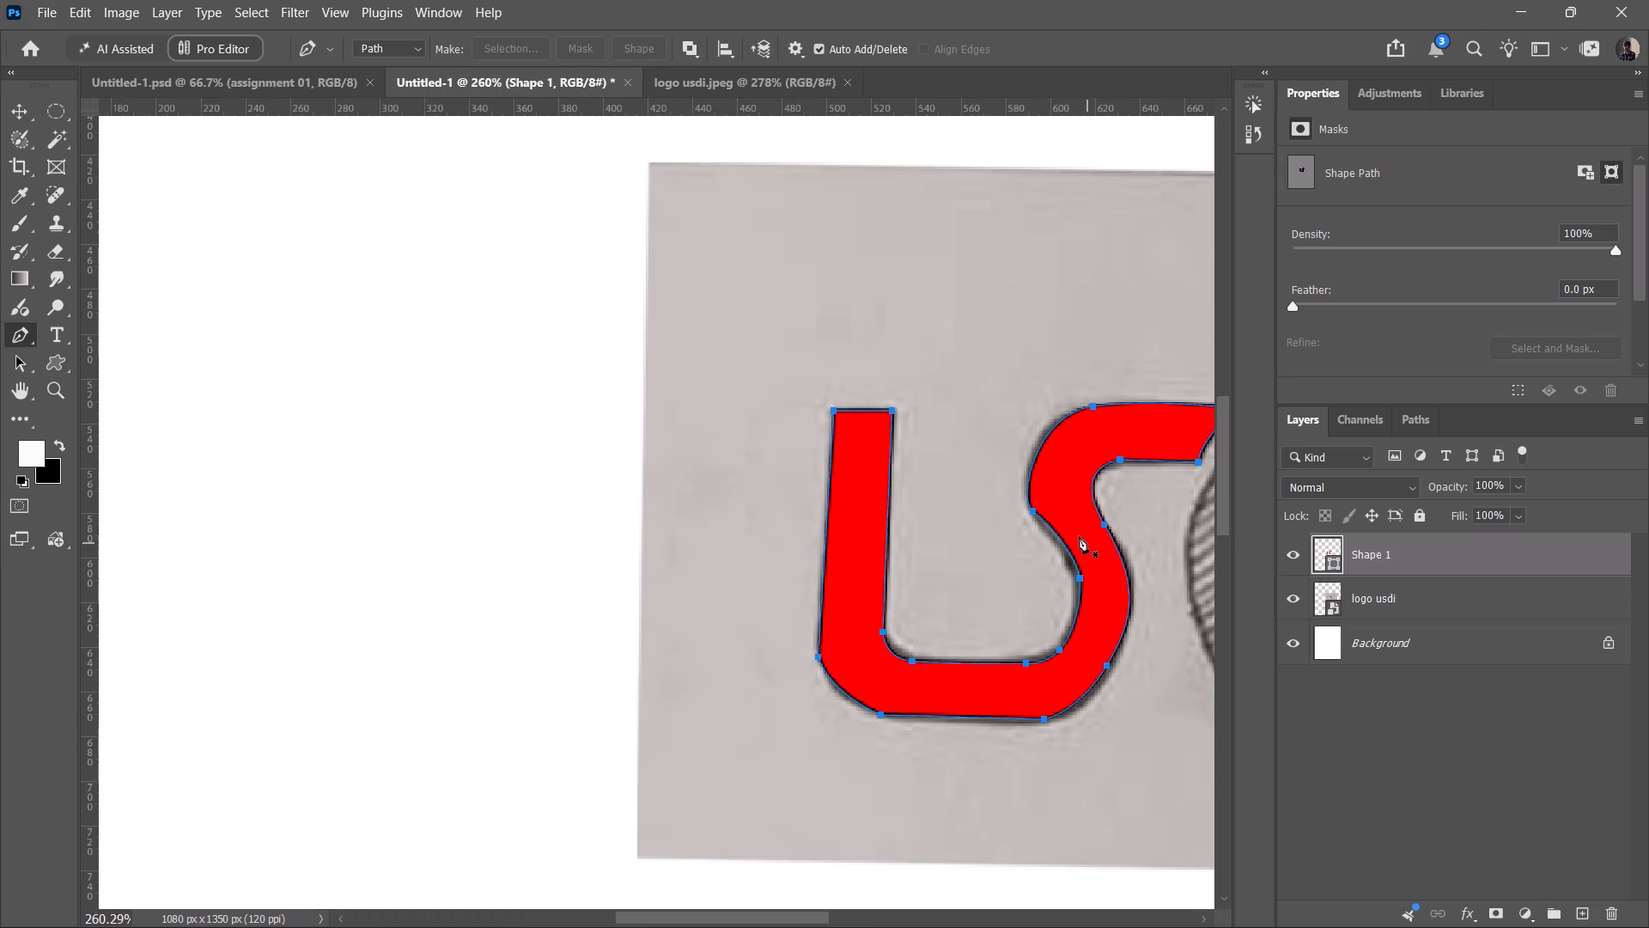
Refine the shape's edge along the s's spine, facing the u, by adding an anchor point and shifting it onto the sketched line.
scroll(1088, 531, "up", 11, "ctrl+alt")
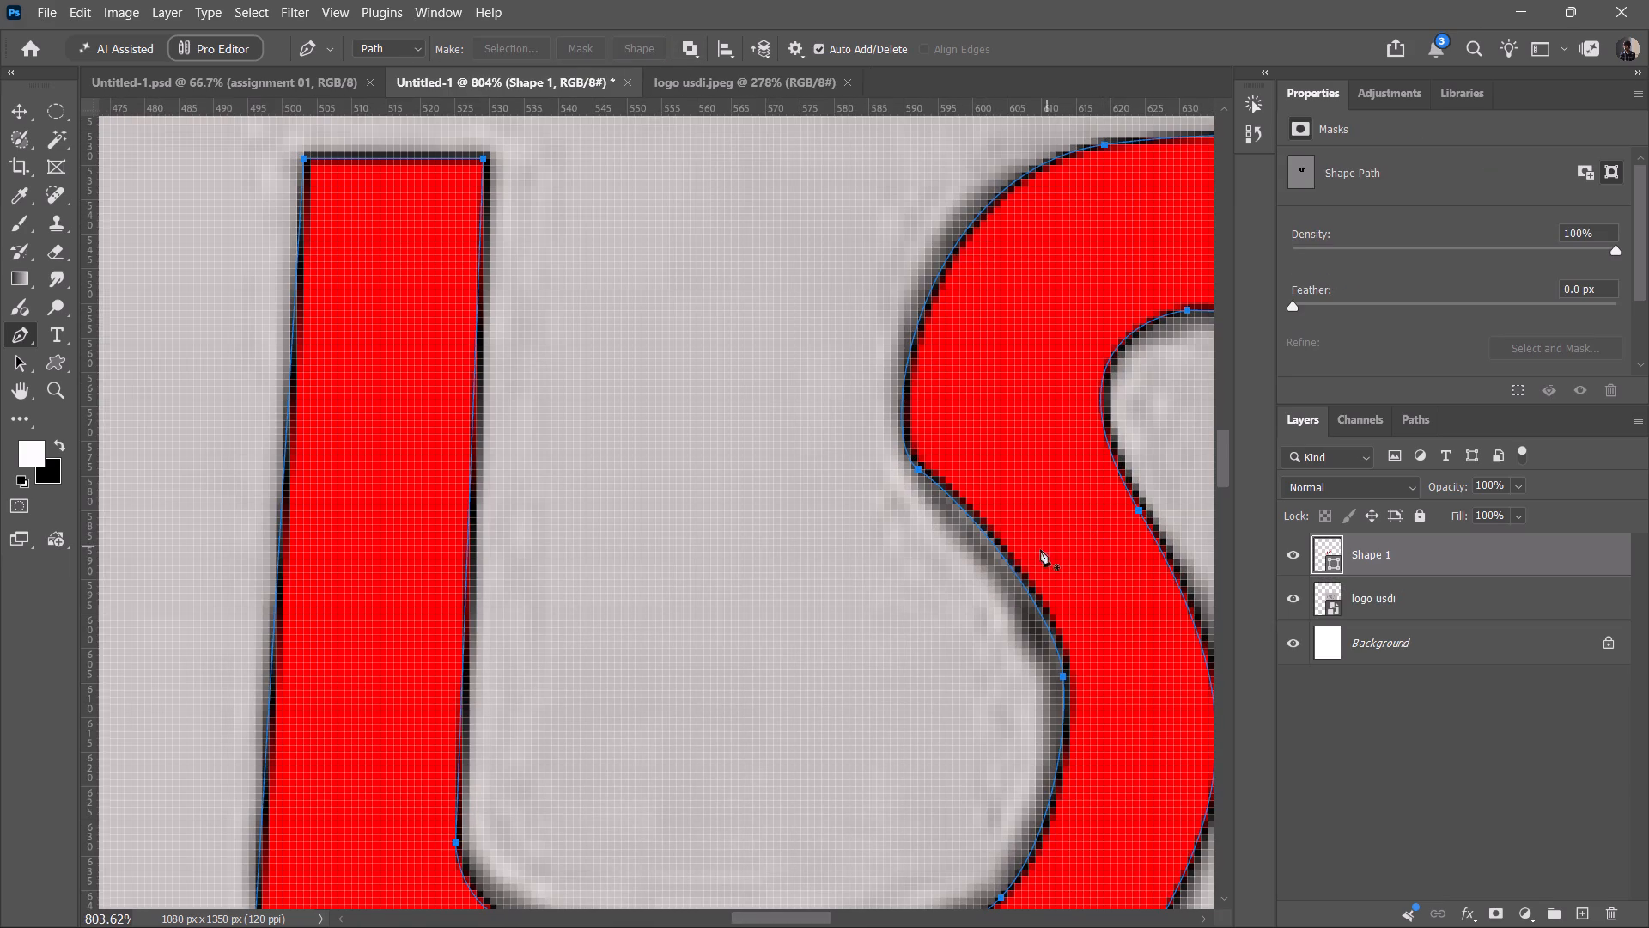
left_click_drag(1008, 559, 1001, 571)
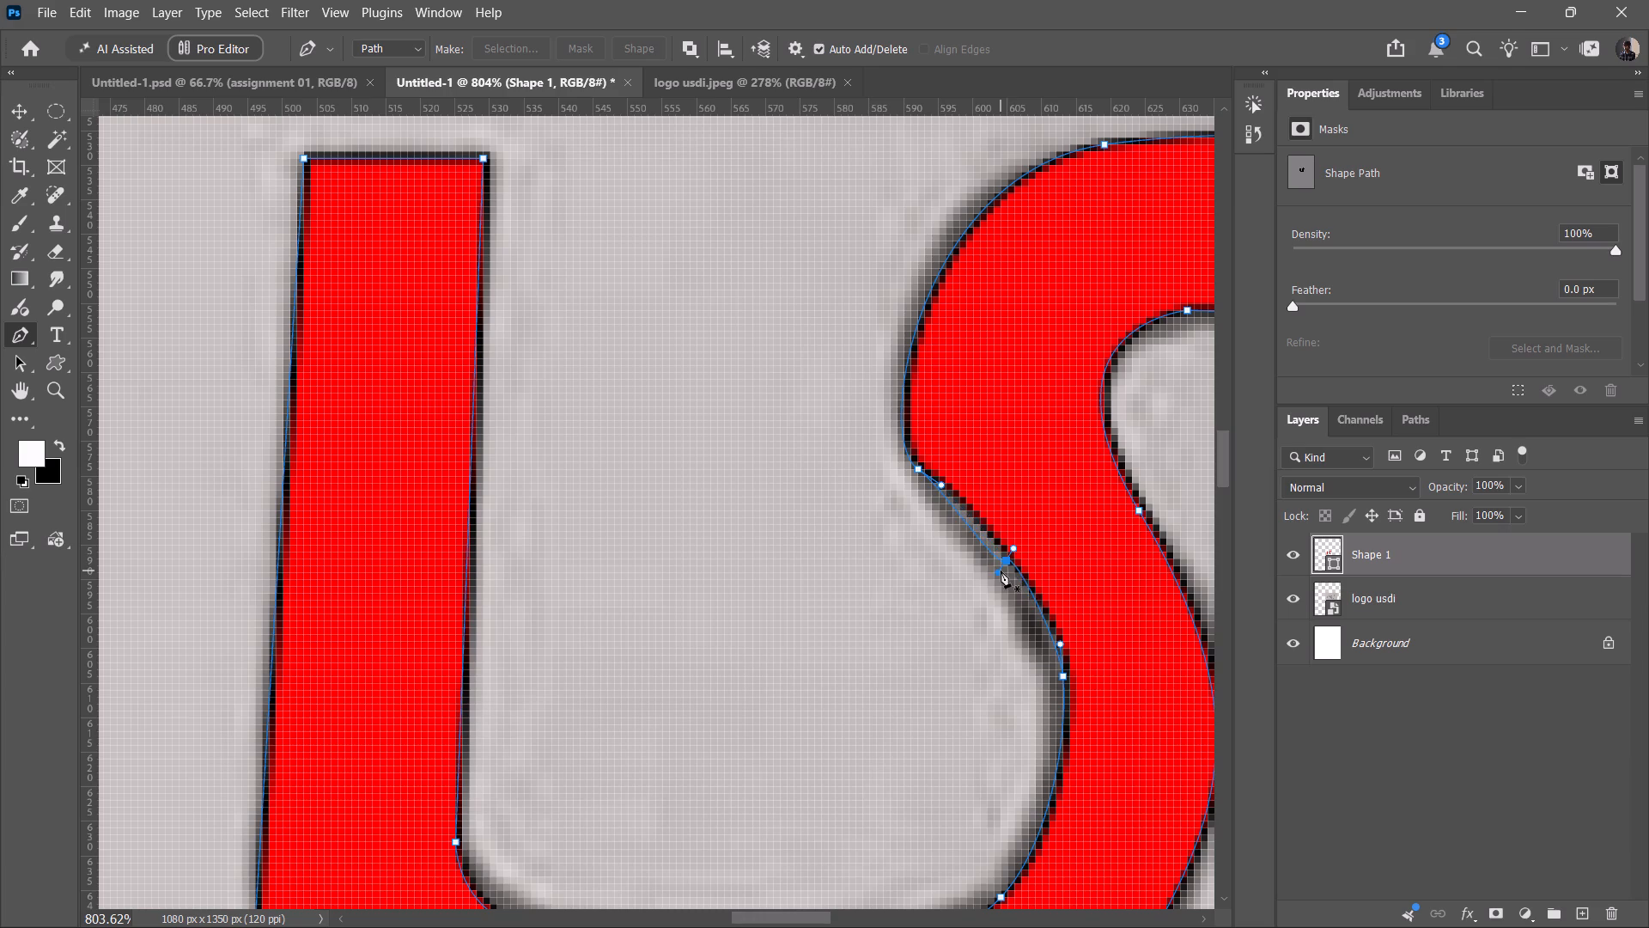
key("ctrl+z")
left_click(1011, 563)
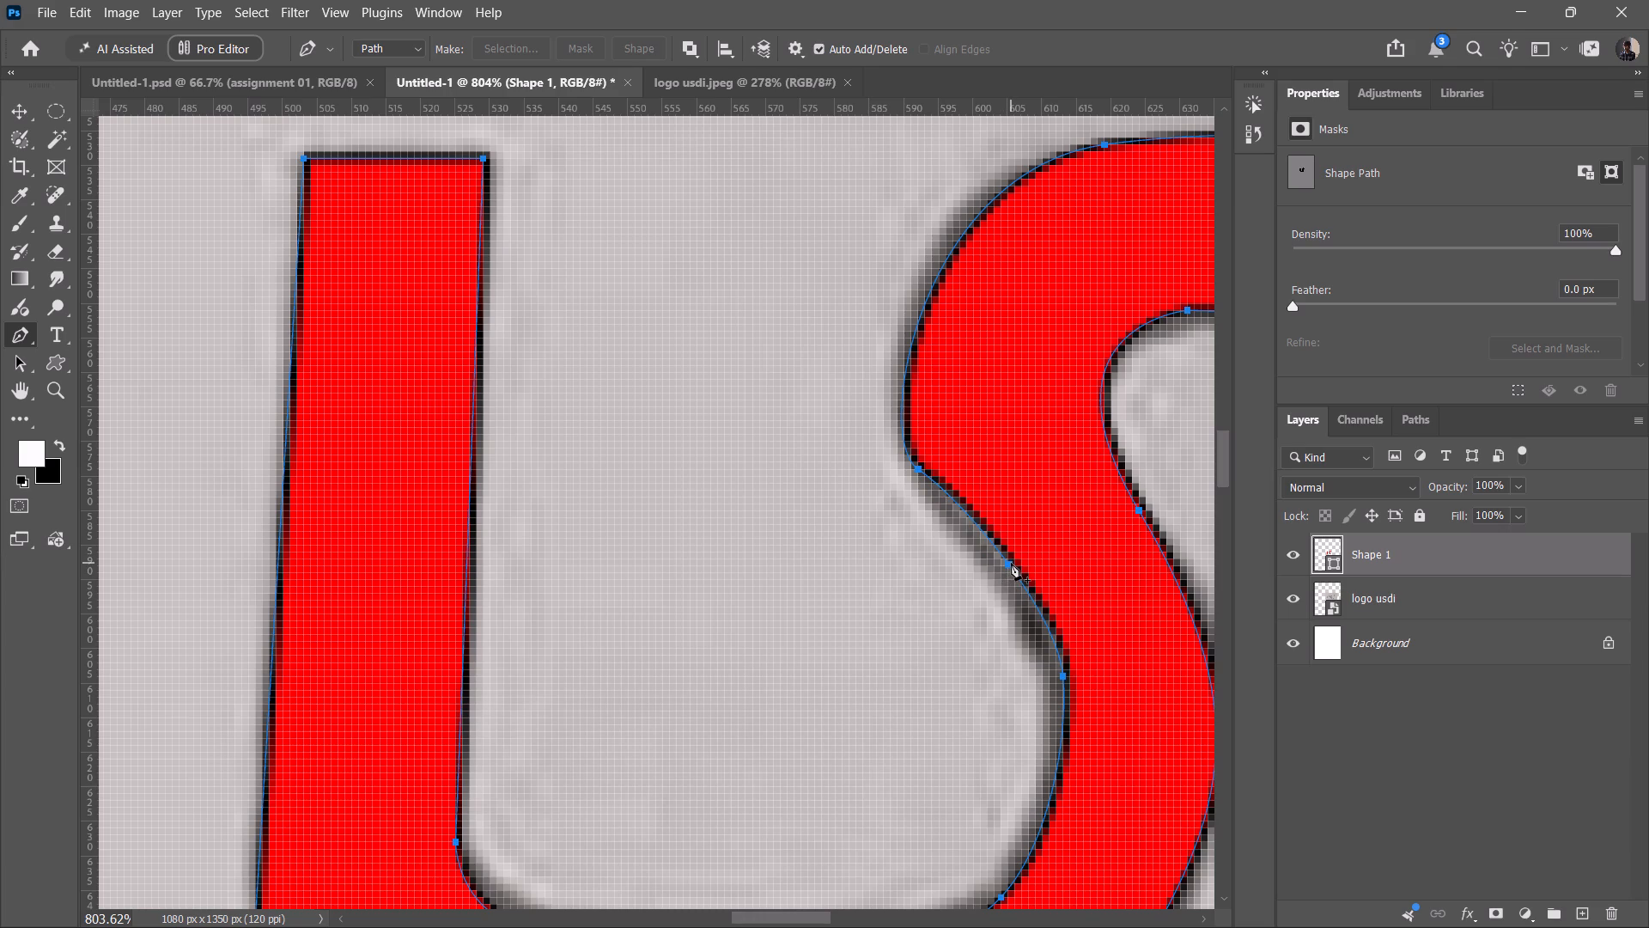
left_click_drag(1011, 563, 1007, 571)
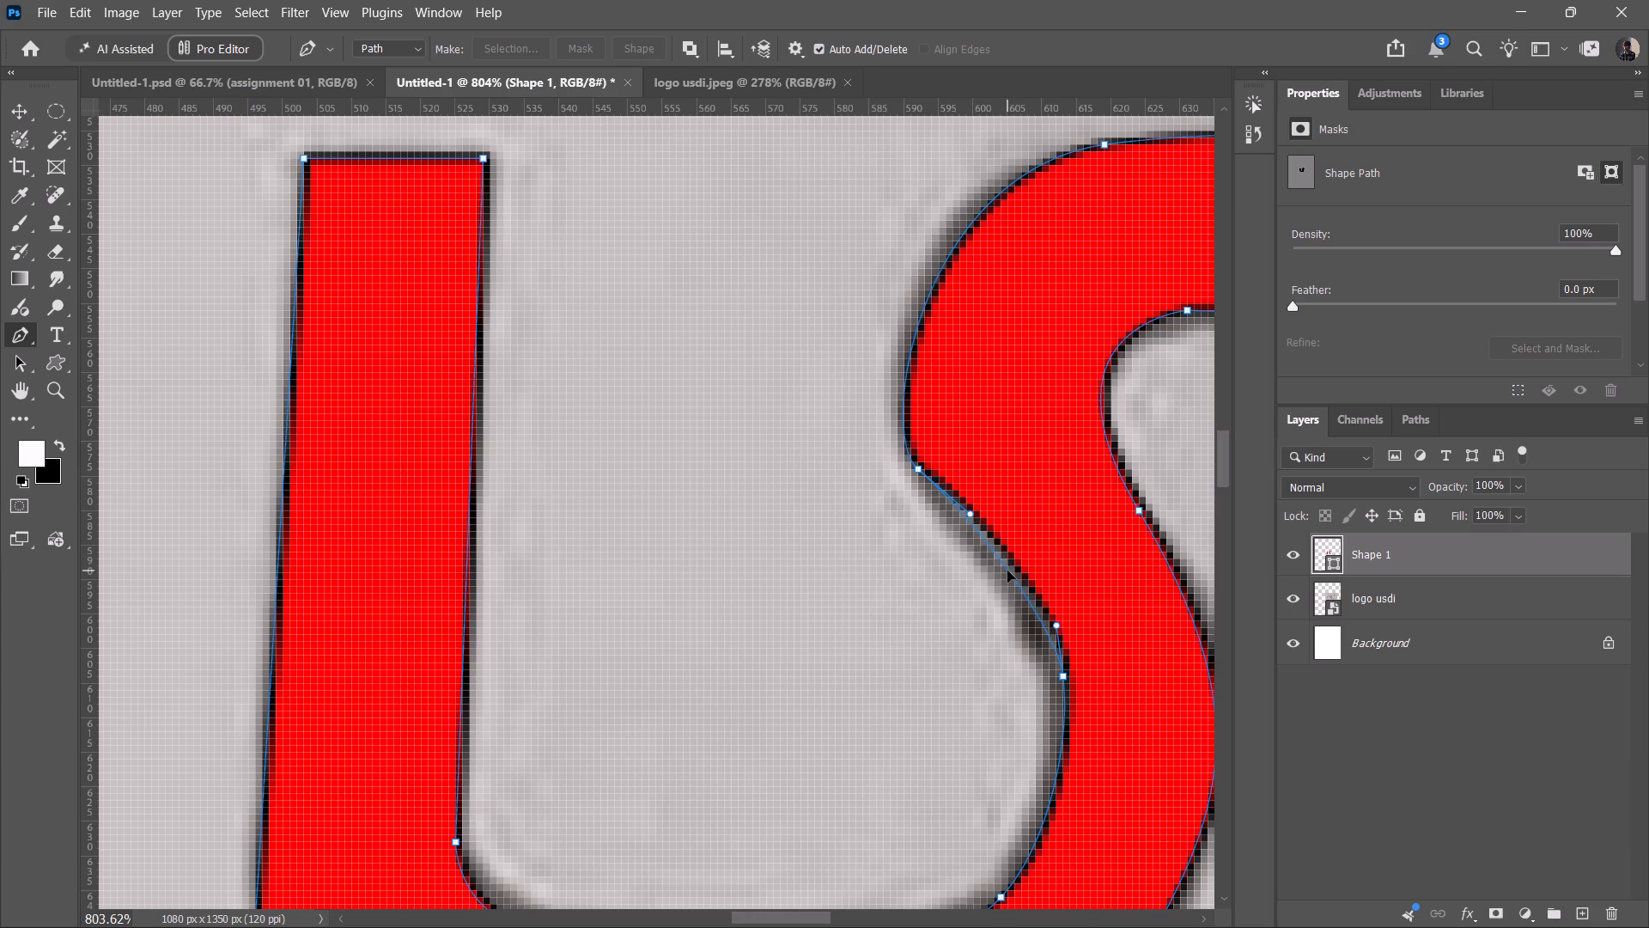
left_click_drag(1007, 571, 1001, 577)
left_click(1001, 577)
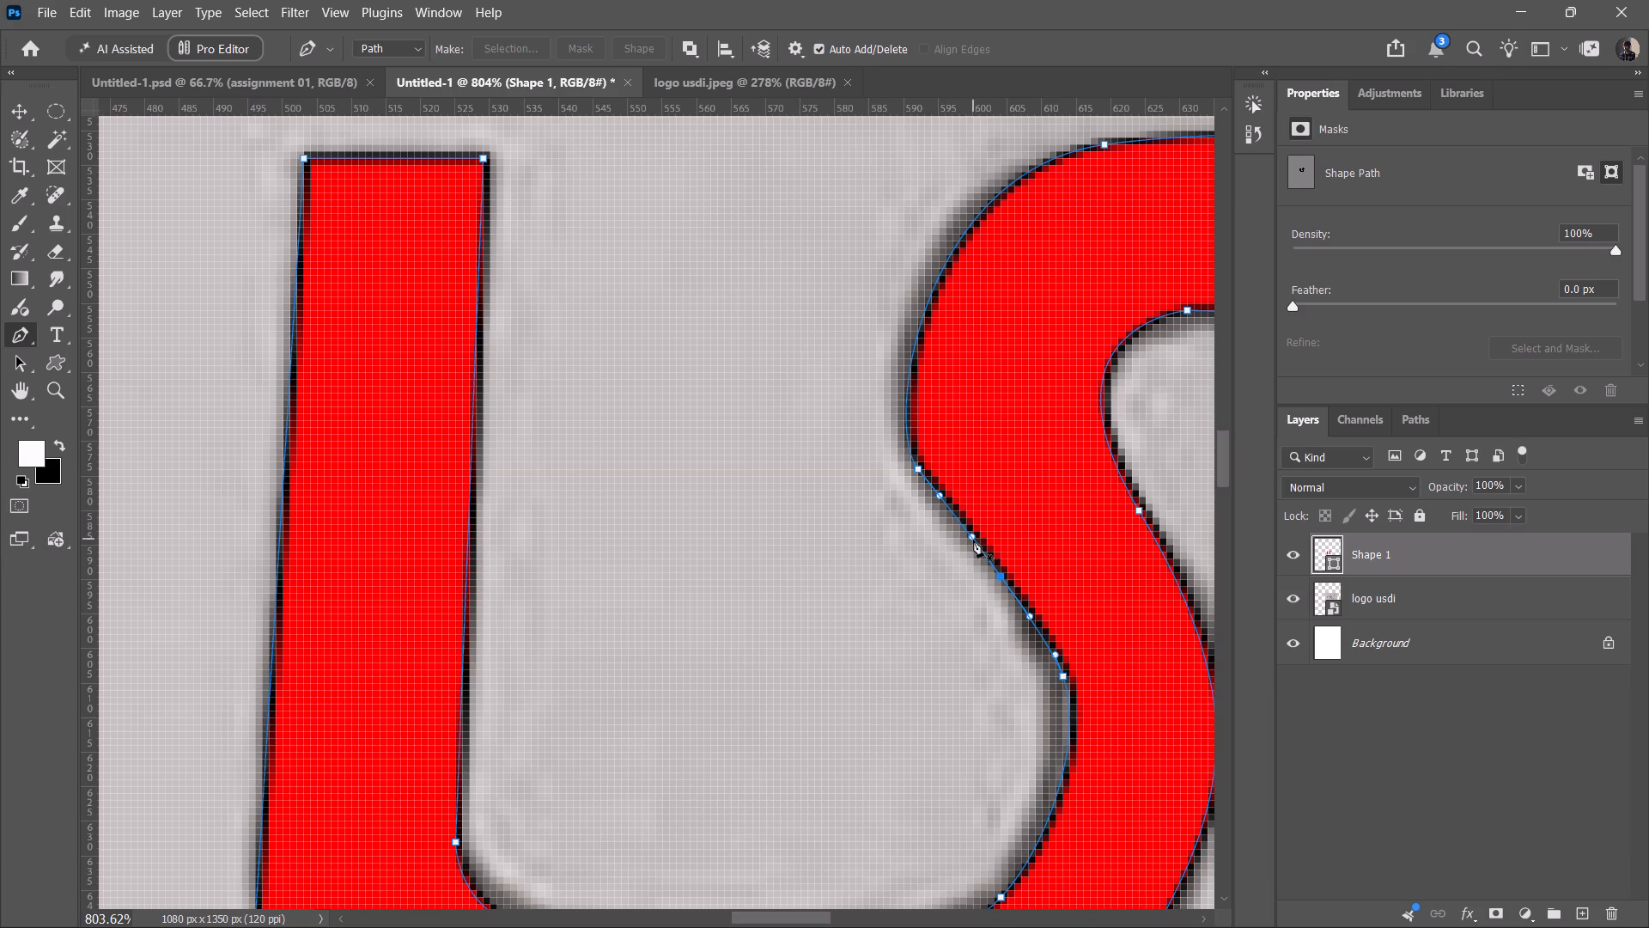
left_click(1000, 579)
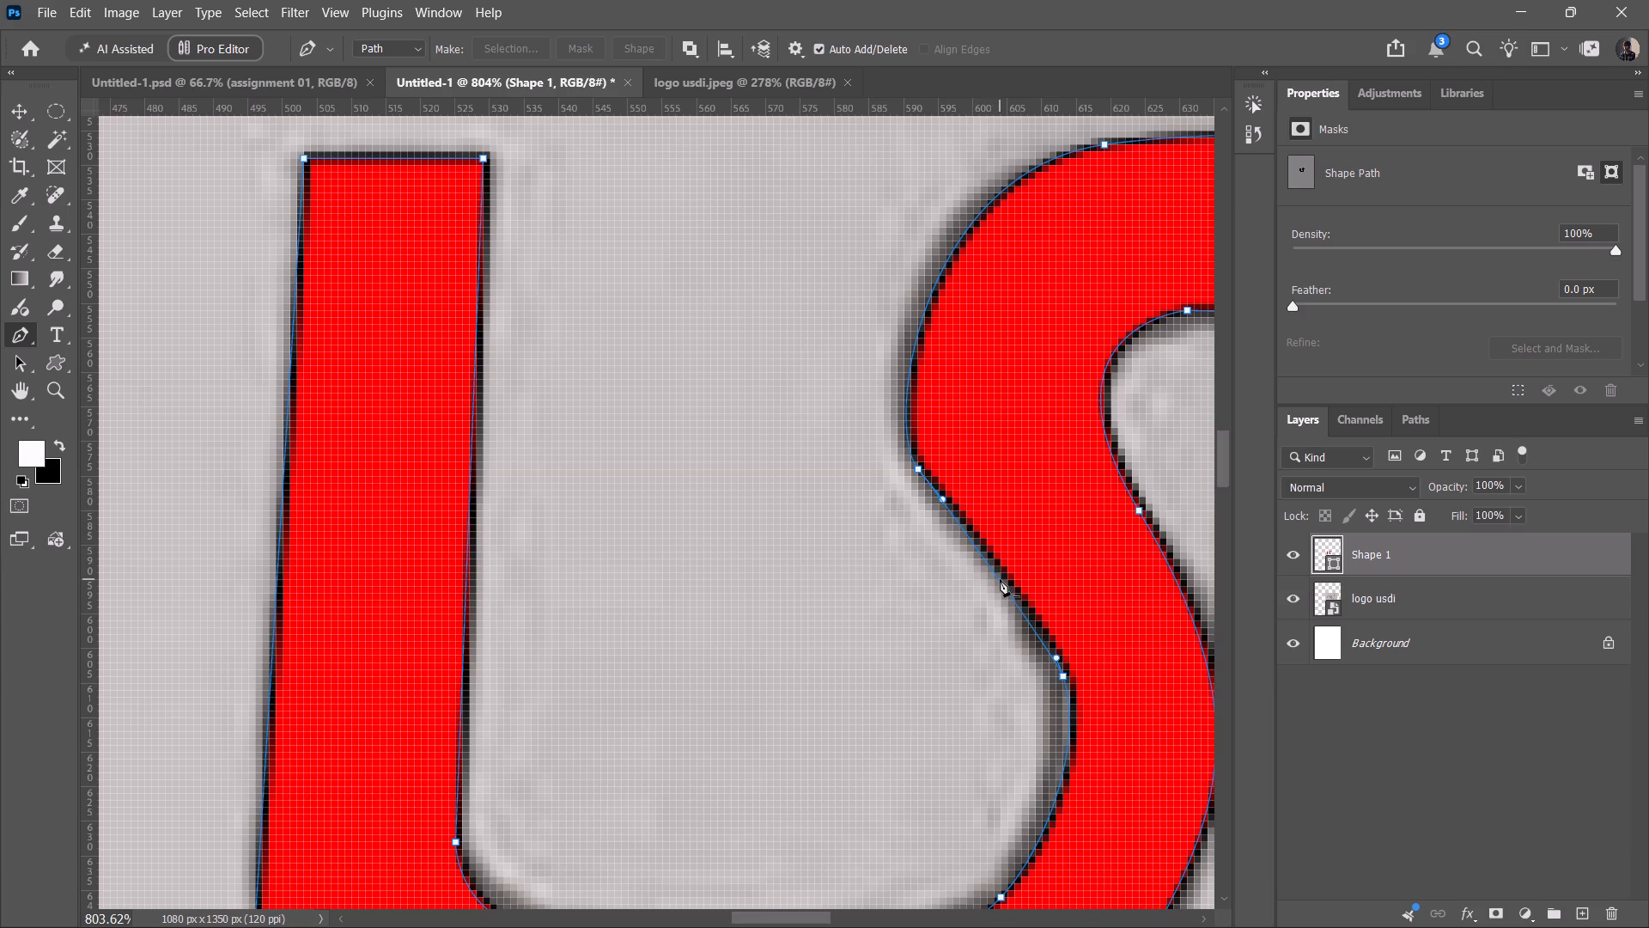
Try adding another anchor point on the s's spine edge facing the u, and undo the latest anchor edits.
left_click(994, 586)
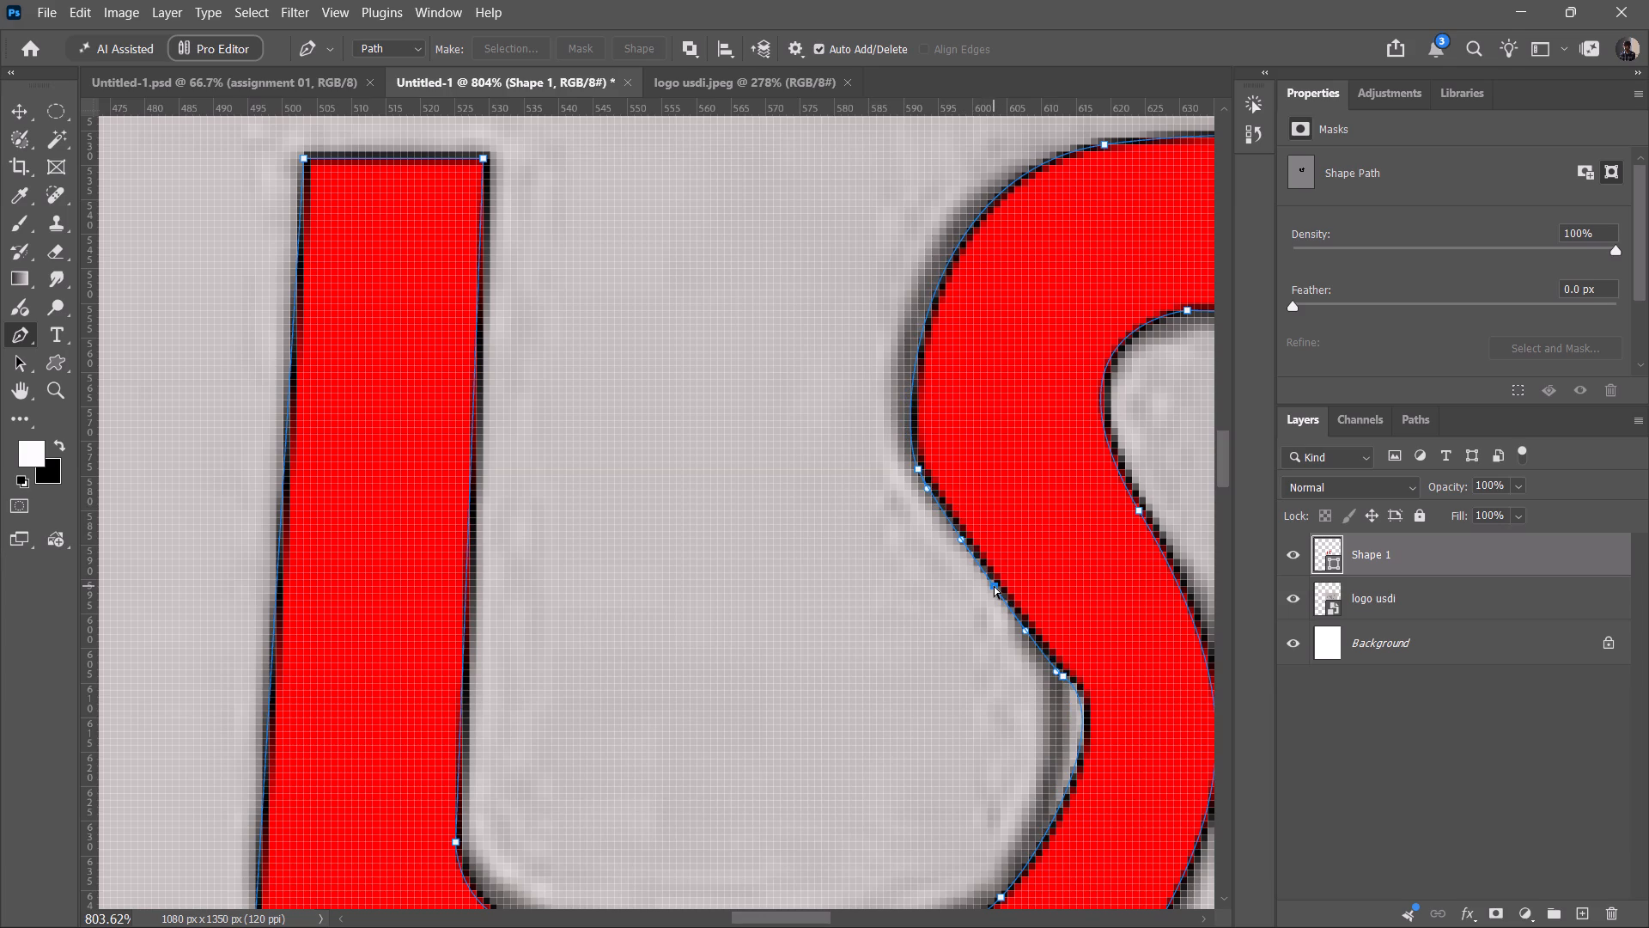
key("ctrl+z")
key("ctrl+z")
Delete the traced red shape of the joined u and s along with its layer, keeping the logo usdi sketch layer.
scroll(994, 586, "down", 5, "ctrl")
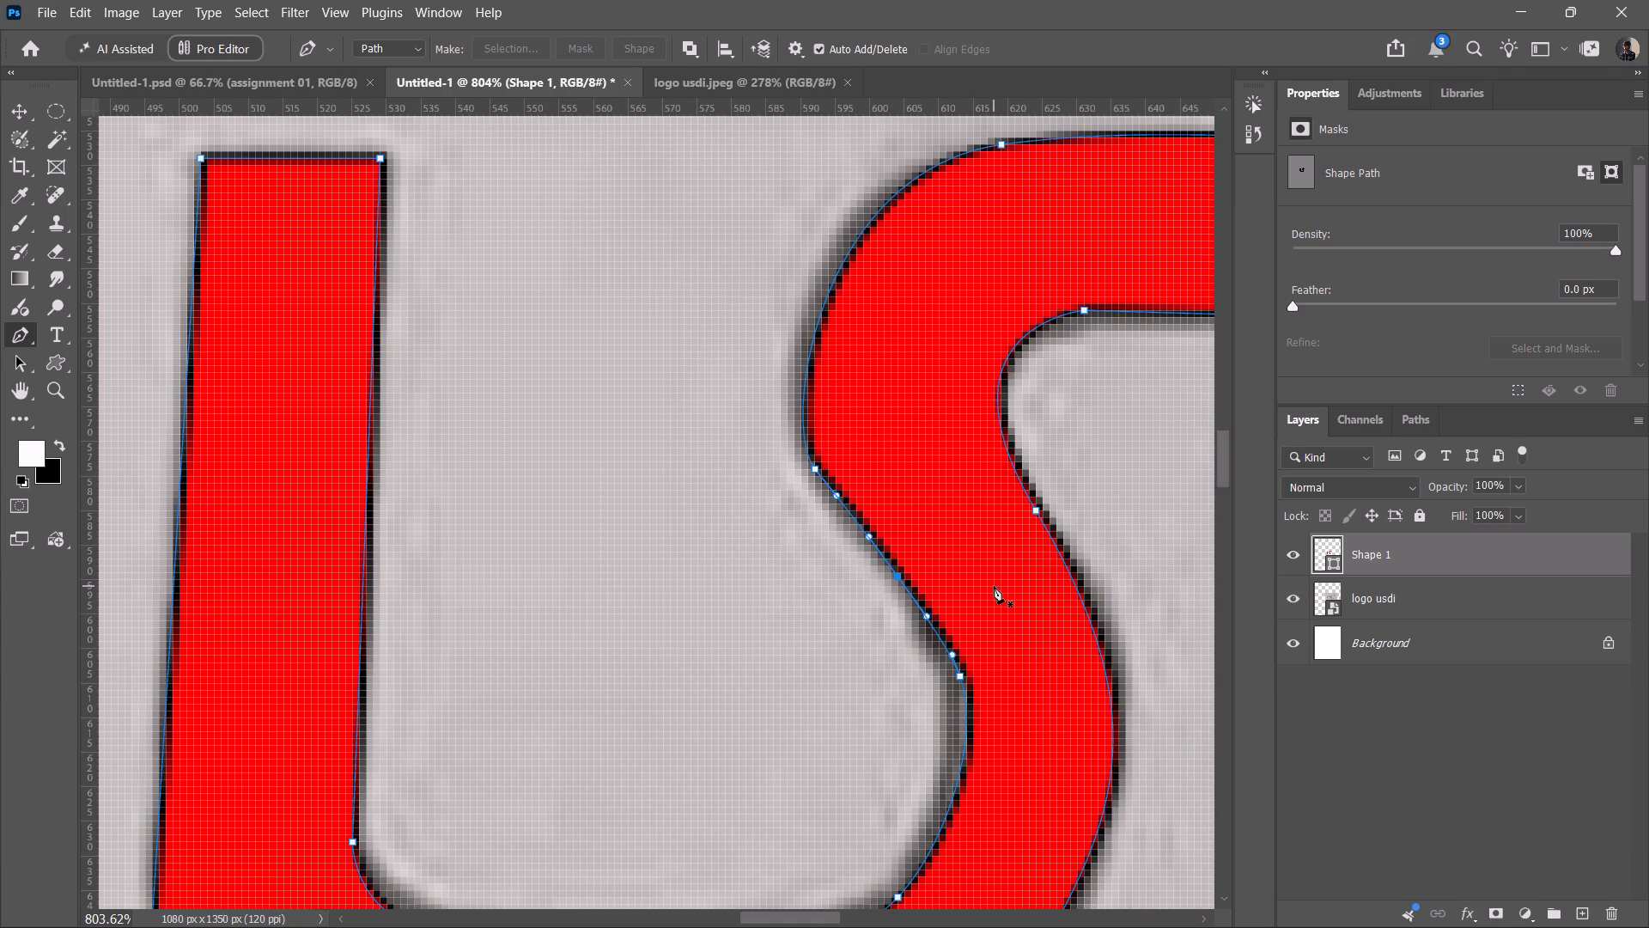
key("Delete")
scroll(994, 586, "down", 3, "ctrl")
scroll(994, 586, "down", 3, "ctrl+alt")
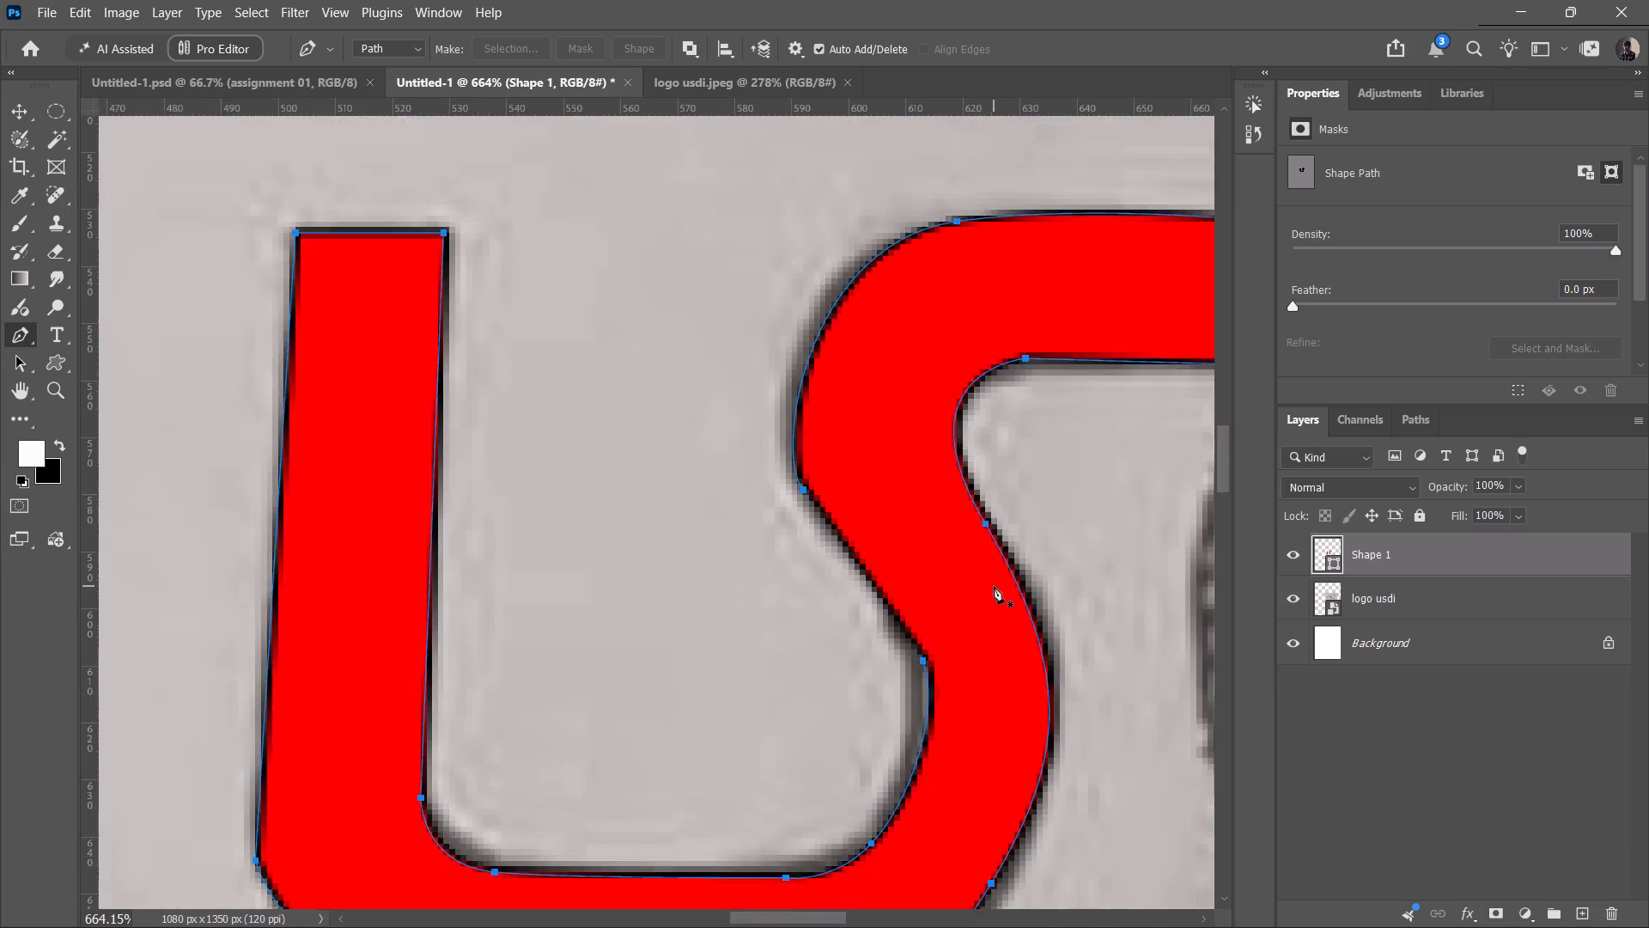
scroll(994, 586, "down", 8, "ctrl+alt")
key("Delete")
key("Delete")
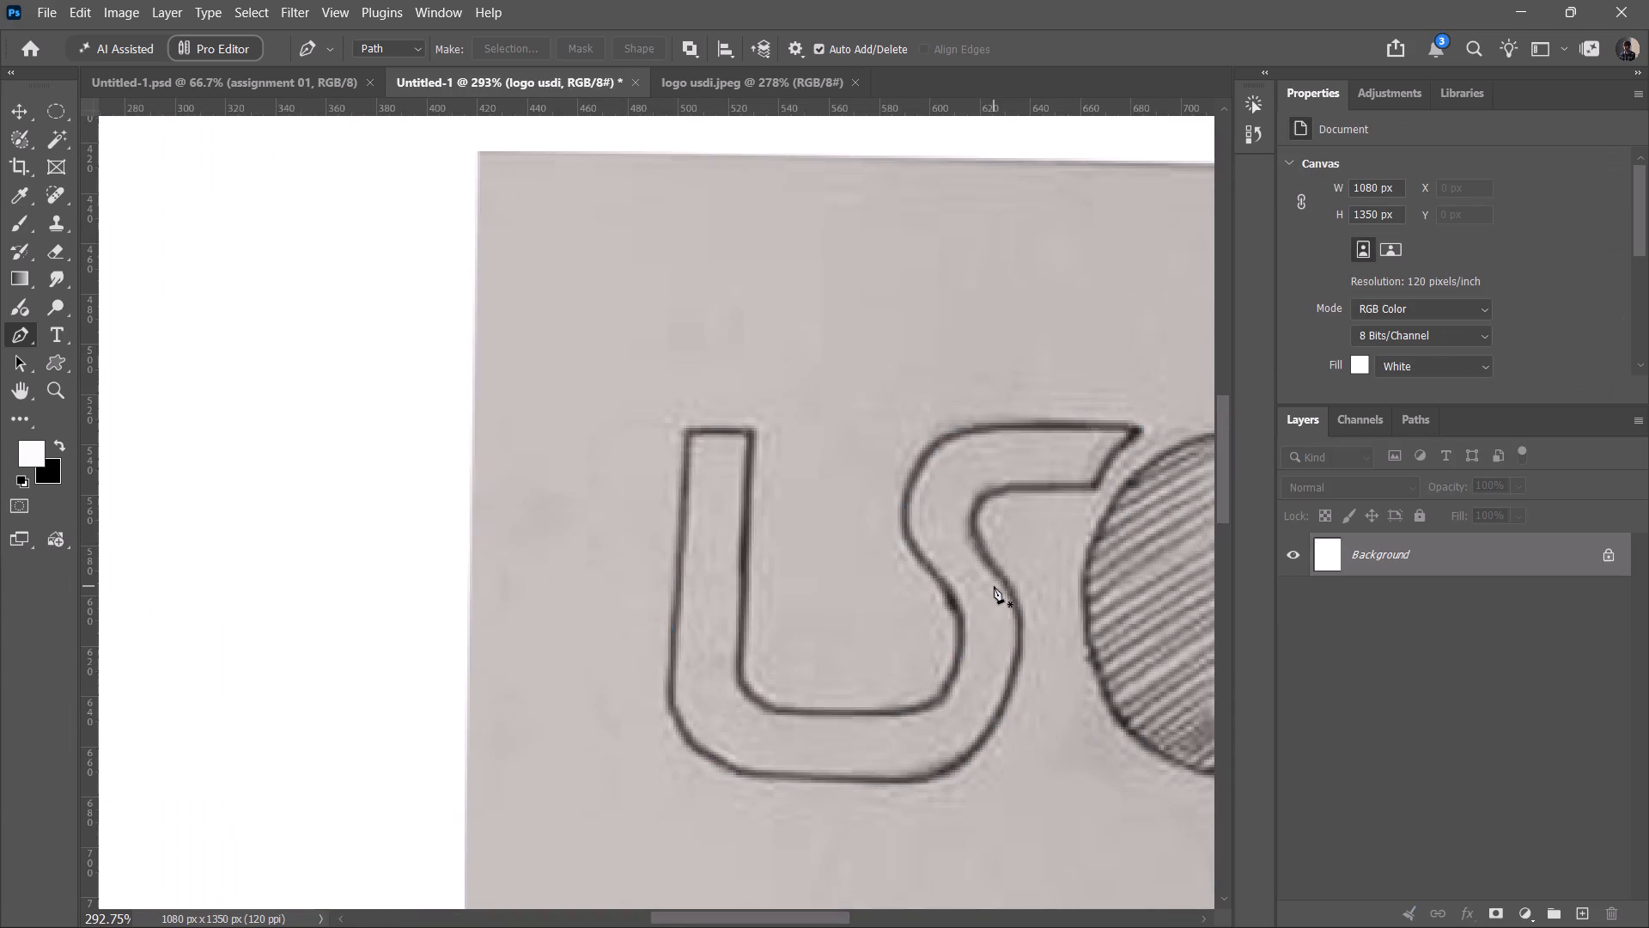
key("ctrl+z")
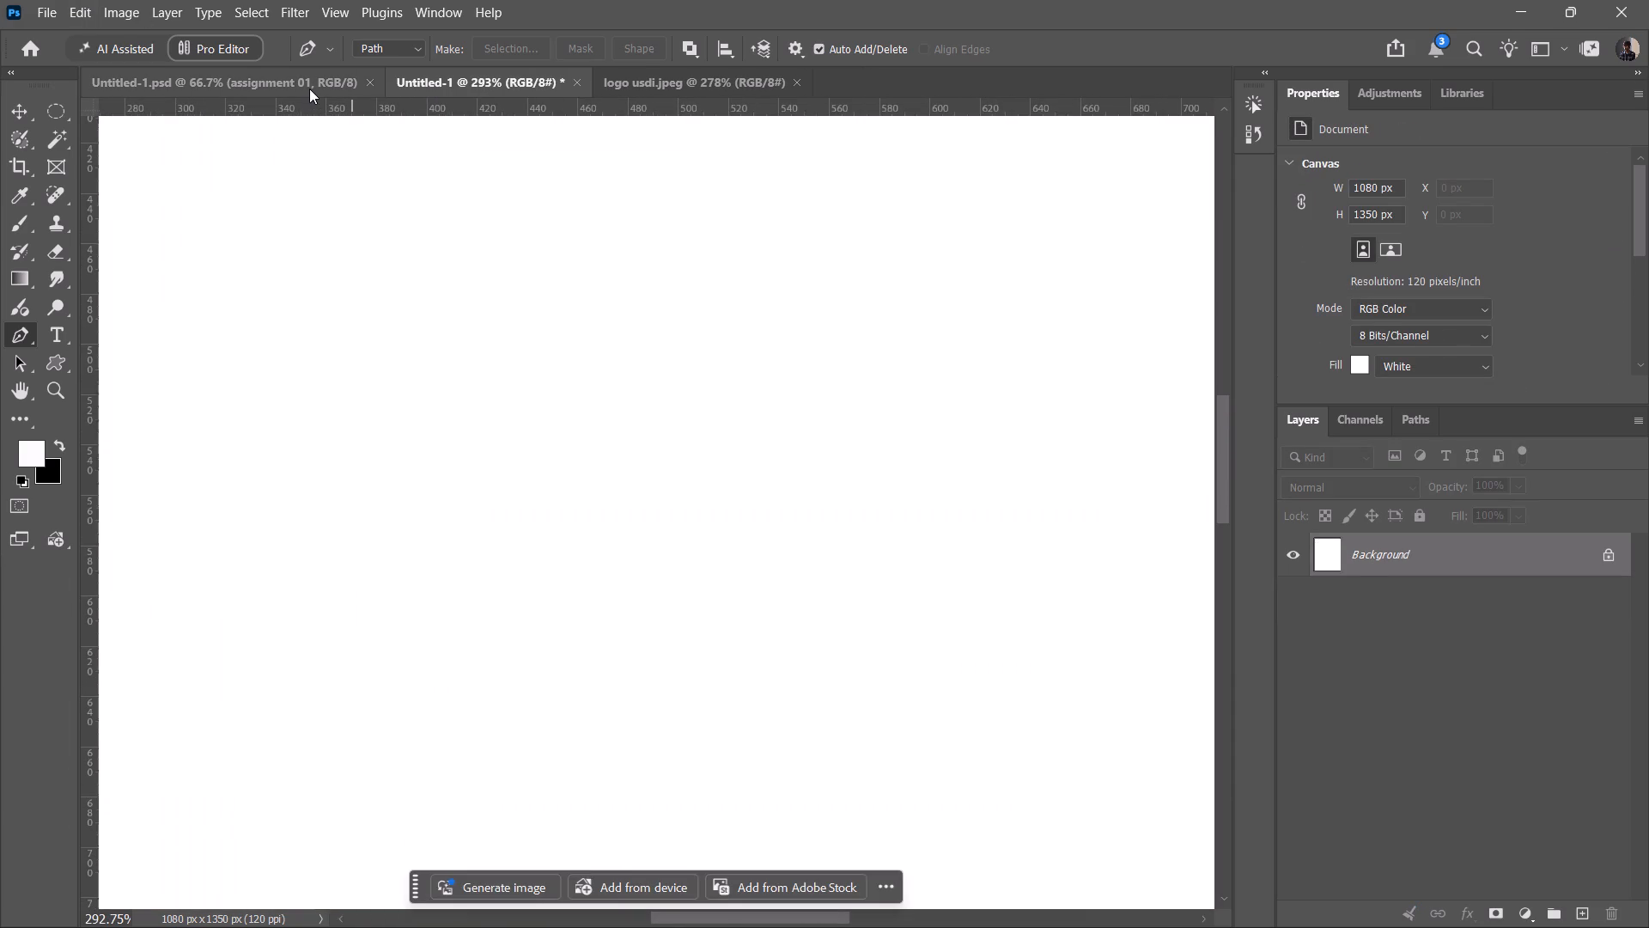